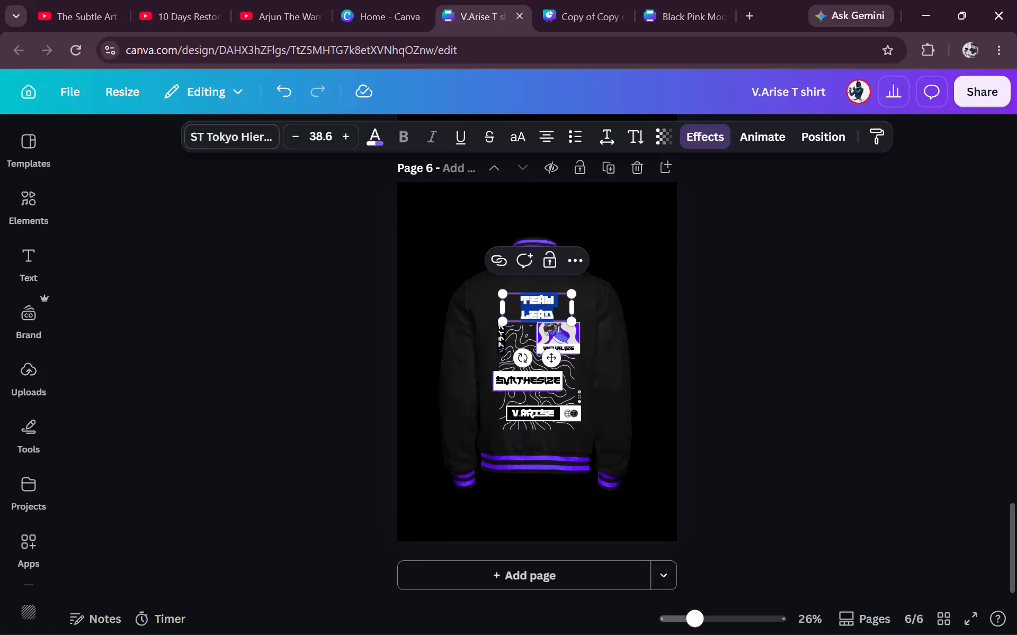
Remove the Hollow effect from the TEAM LEAD text on the jacket back so the letters are solid.
left_click(631, 284)
left_click(543, 298)
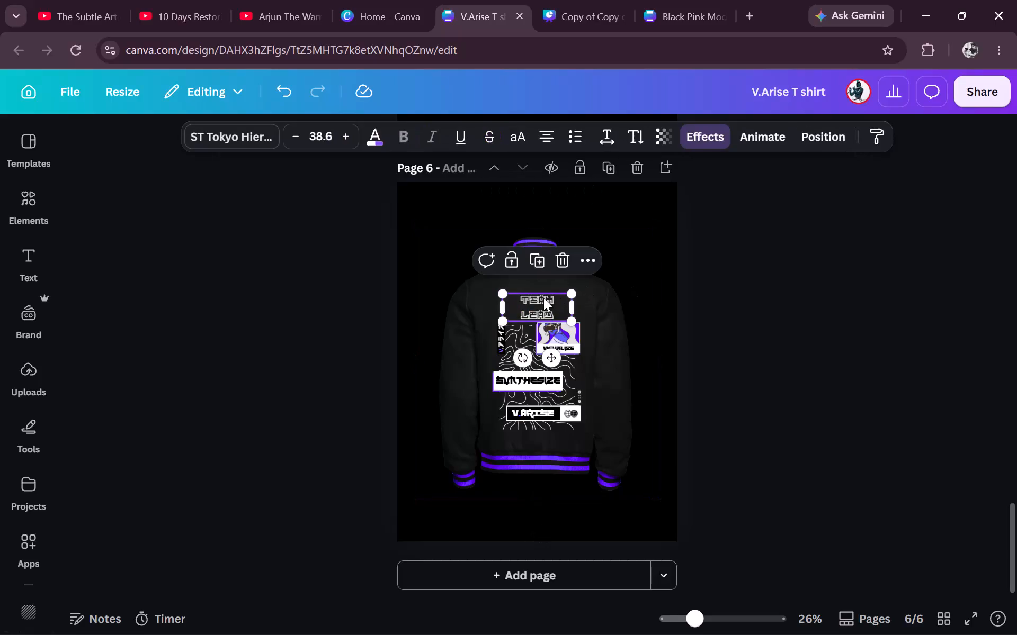
left_click(698, 133)
scroll(200, 337, "up", 5)
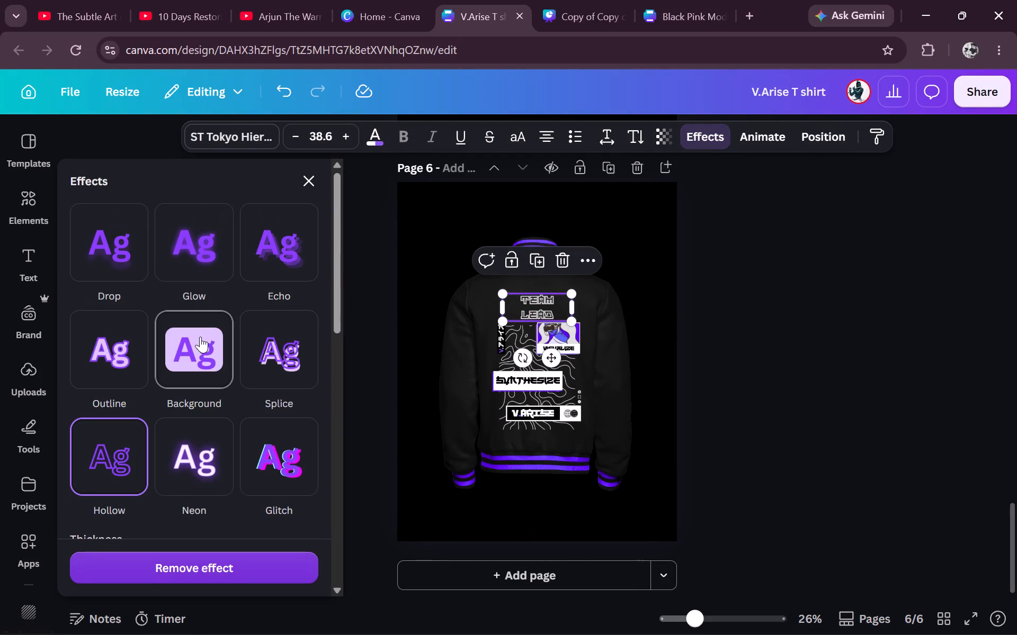
left_click(136, 262)
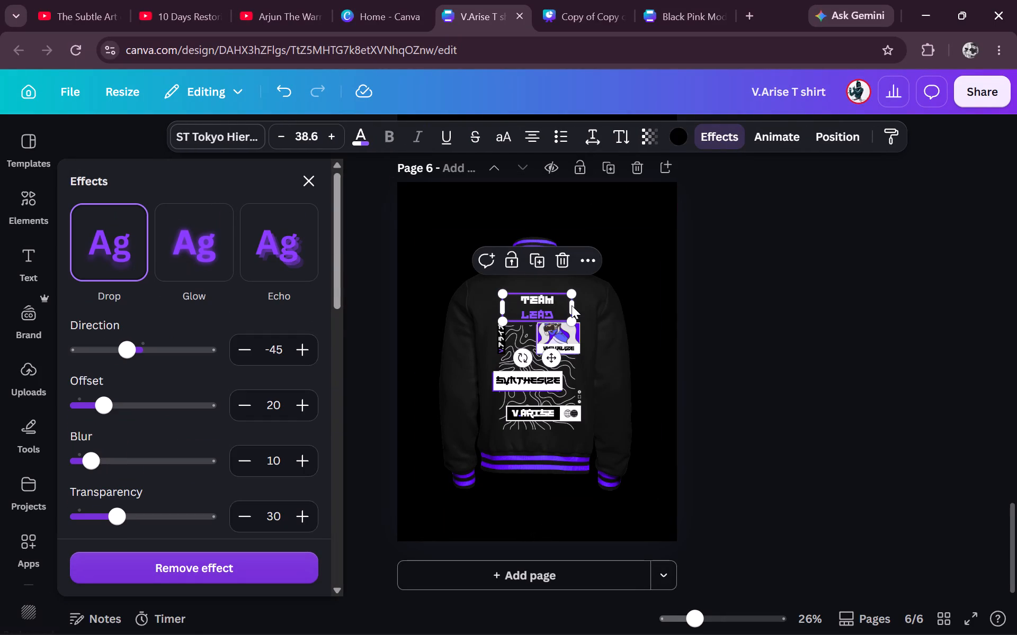
left_click(140, 246)
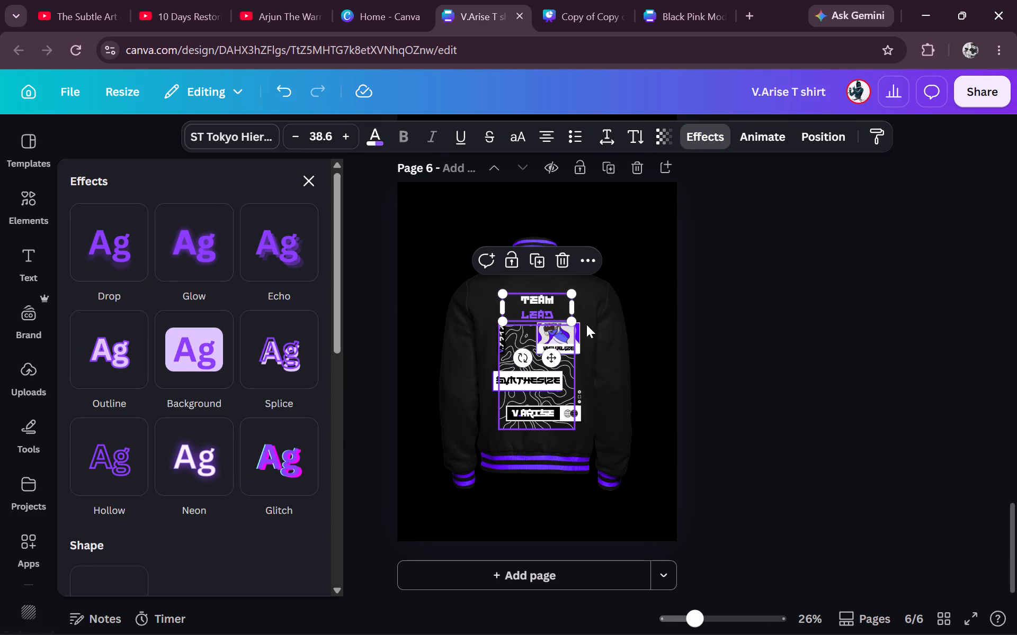
Widen the TEAM LEAD text box so the words fit on one line, and centre it above the back graphic.
left_click_drag(575, 301, 615, 303)
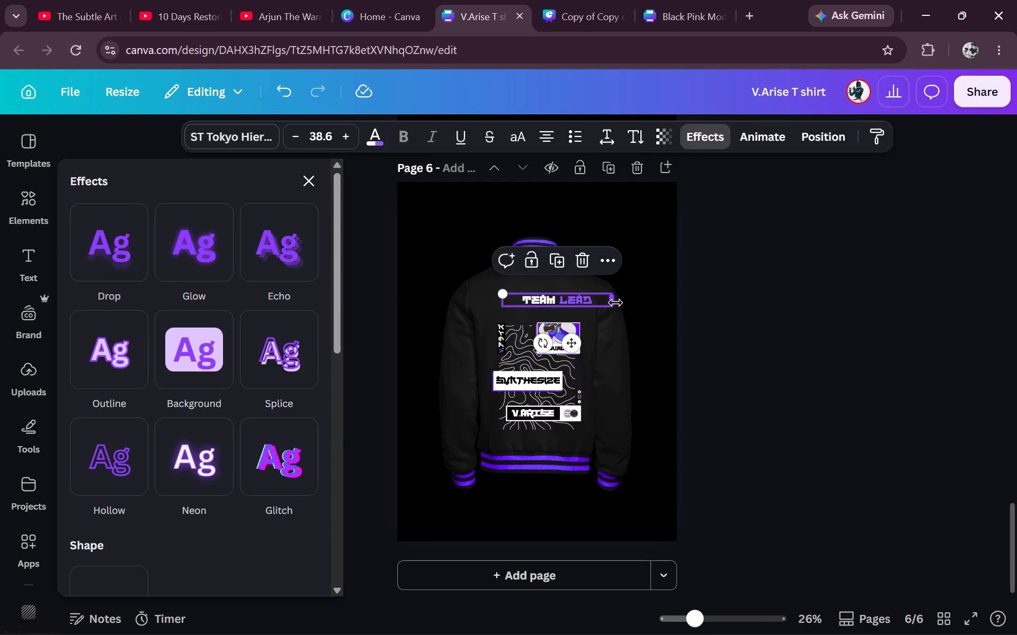
left_click_drag(595, 297, 569, 305)
left_click(927, 376)
left_click(927, 376)
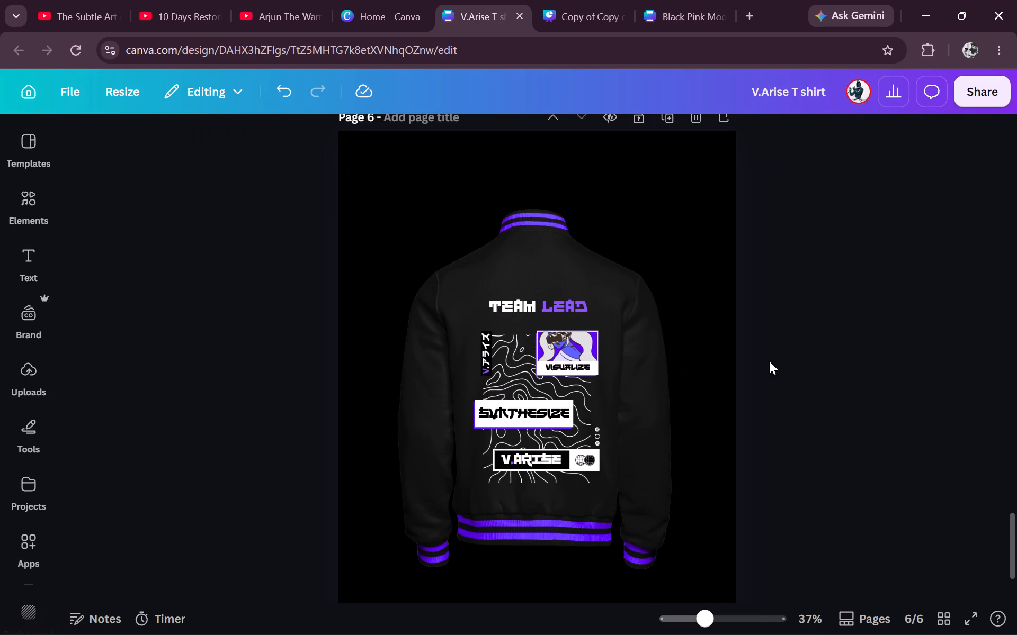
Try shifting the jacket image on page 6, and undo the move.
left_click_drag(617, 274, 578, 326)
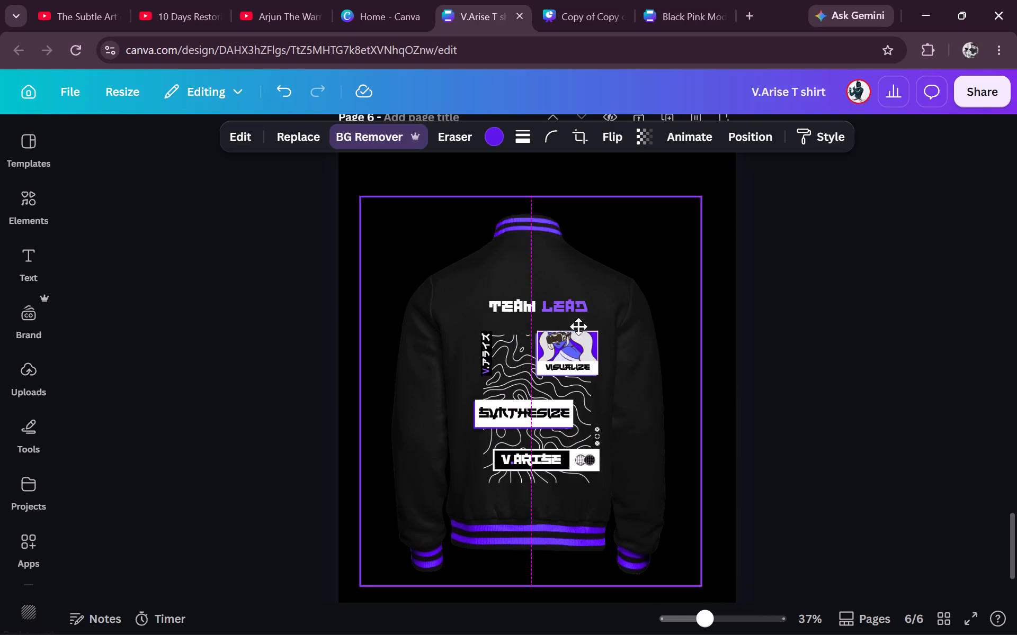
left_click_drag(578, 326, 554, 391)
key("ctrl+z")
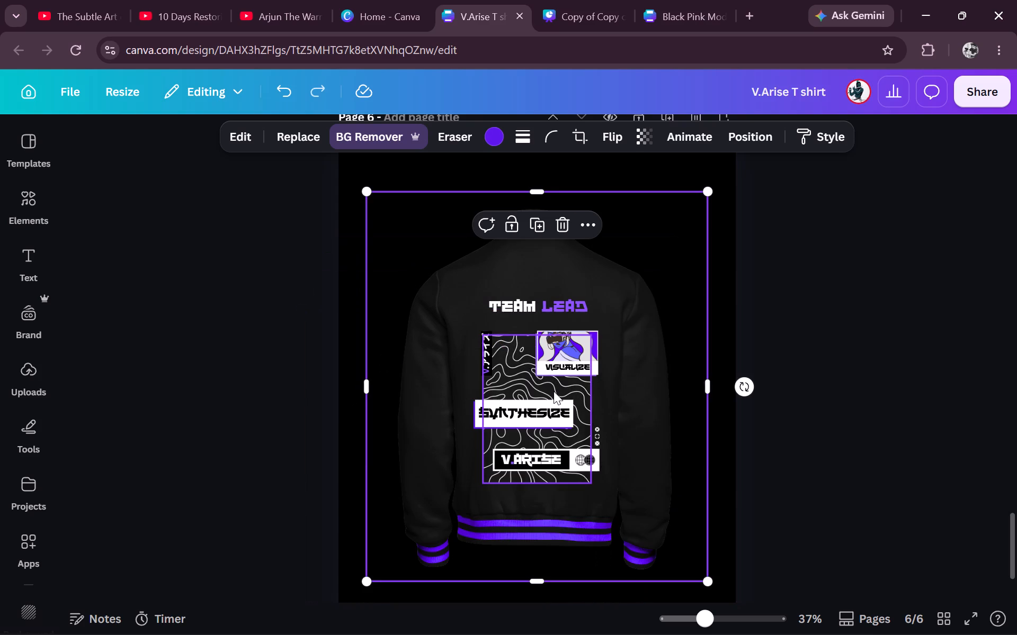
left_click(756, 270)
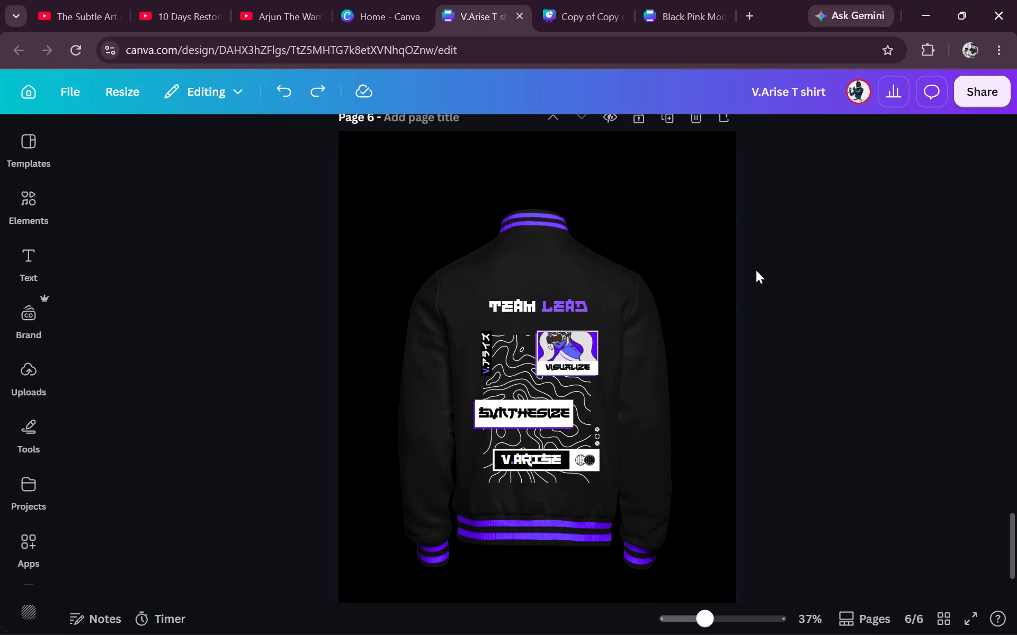
Select all the back artwork without the jacket image and nudge it slightly up, centred on the page.
left_click_drag(695, 169, 688, 175)
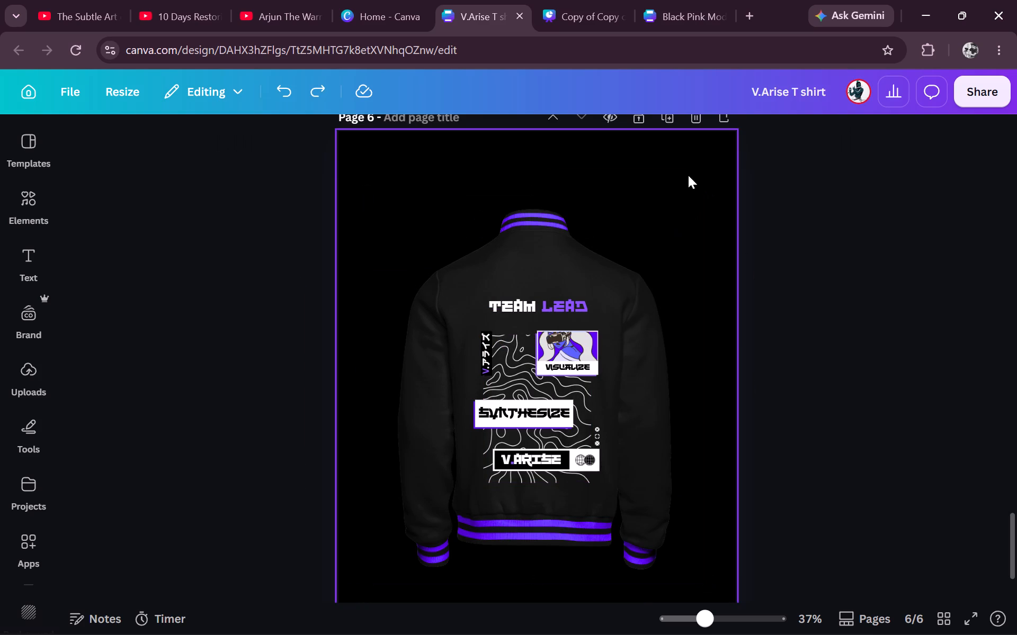
left_click_drag(688, 175, 493, 571)
left_click(647, 296, "shift")
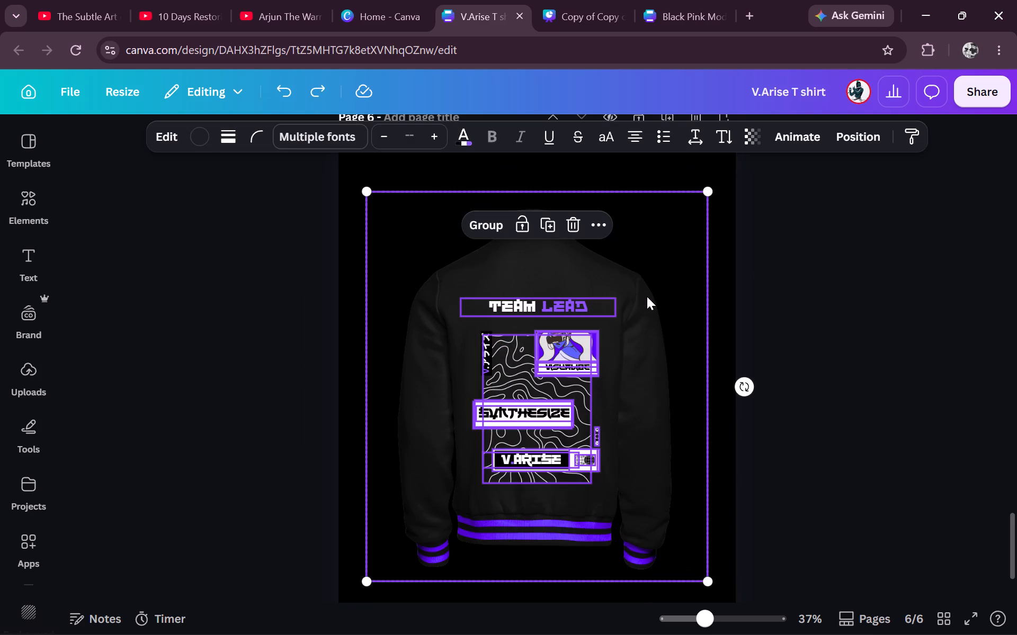
left_click_drag(558, 314, 552, 324)
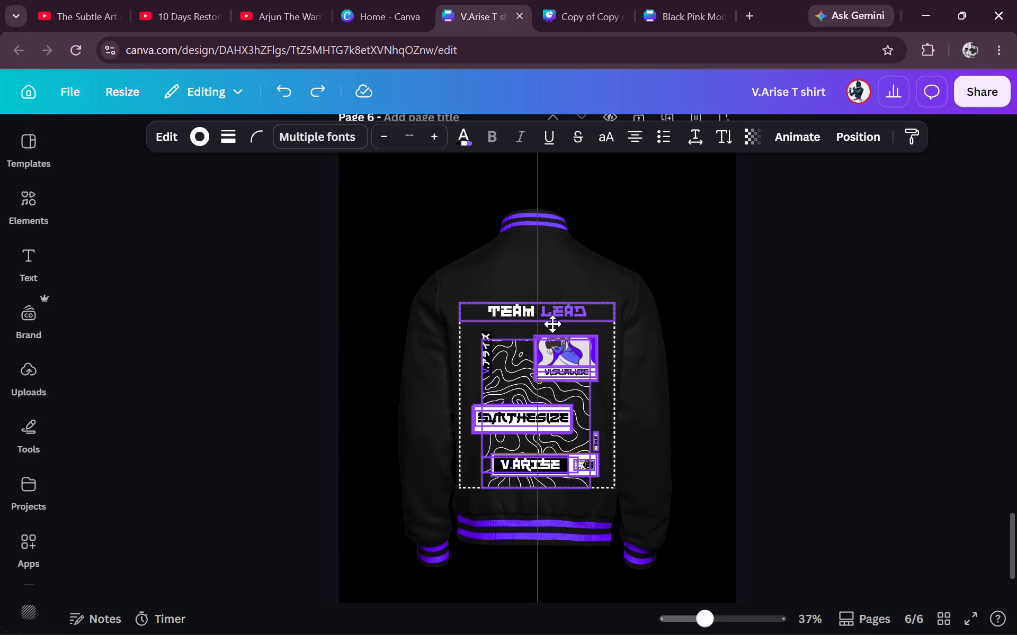
left_click_drag(552, 324, 552, 314)
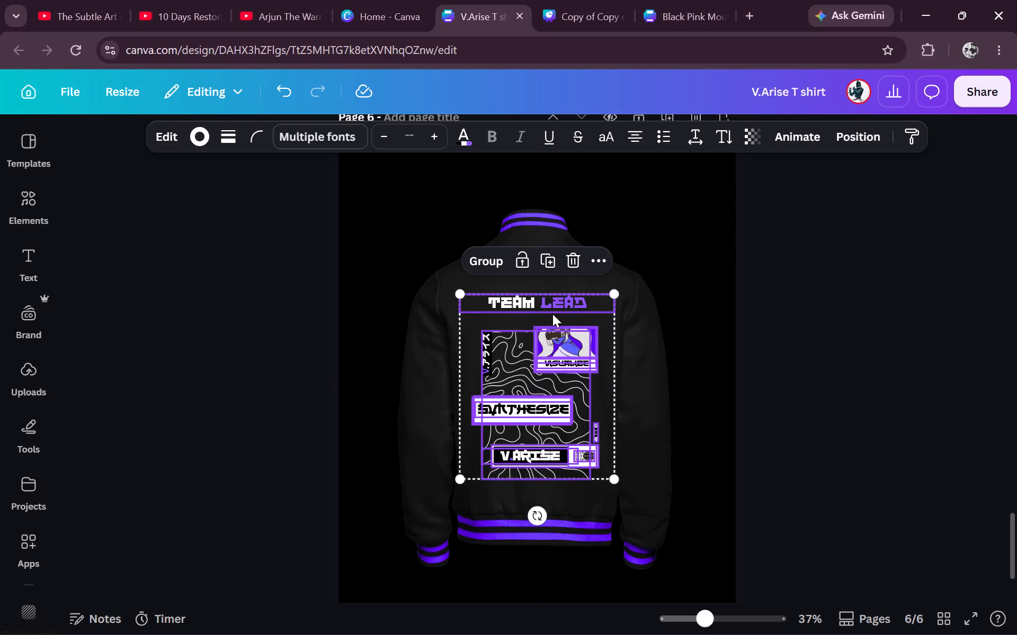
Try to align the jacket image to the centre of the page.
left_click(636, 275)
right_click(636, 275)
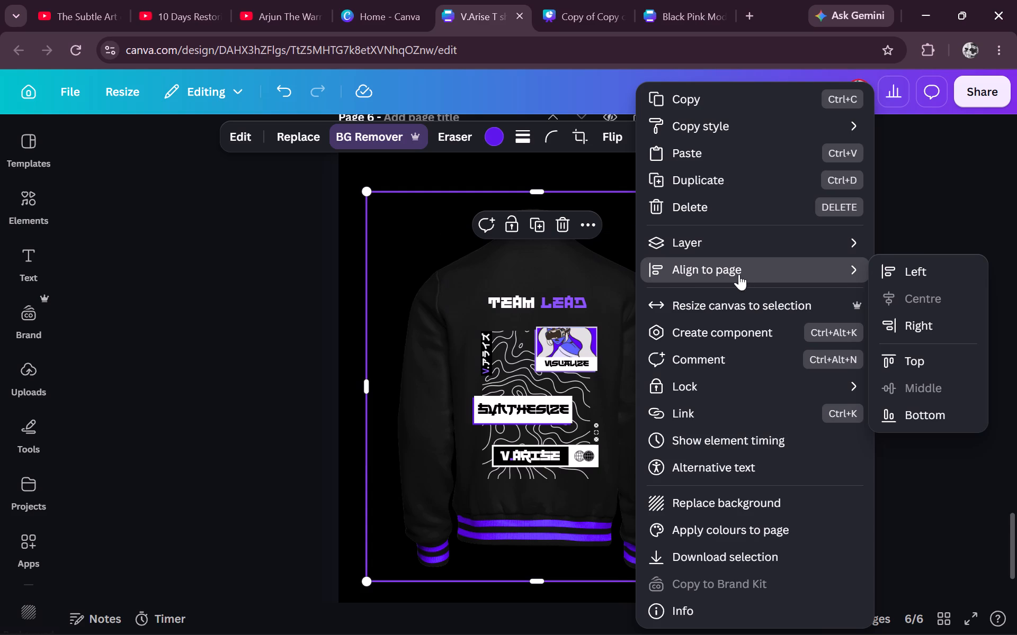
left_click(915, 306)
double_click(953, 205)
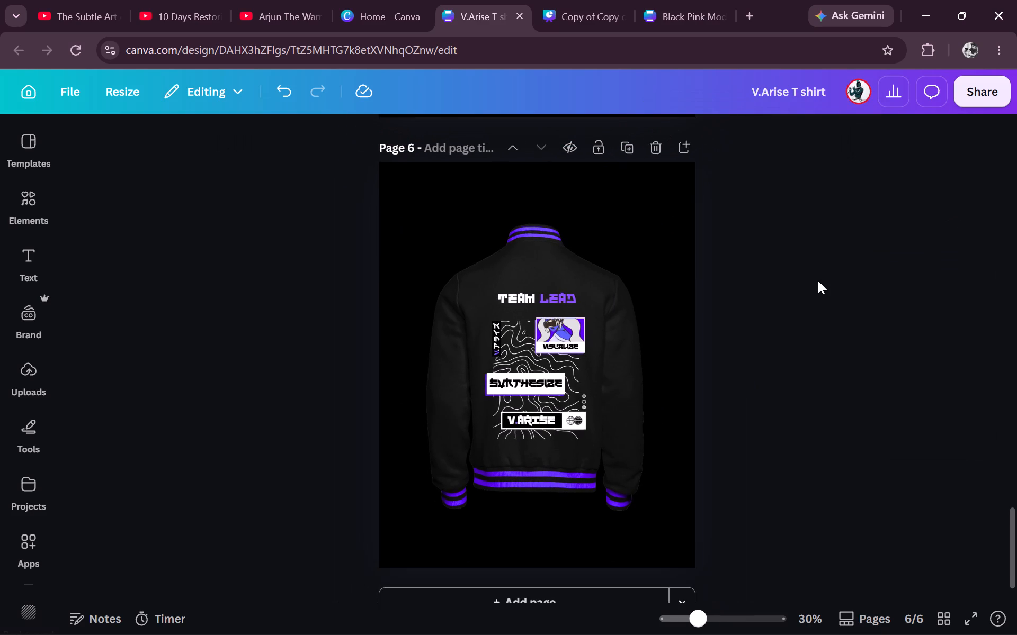
Add a blank page after page 6.
scroll(818, 280, "up", 4)
scroll(818, 280, "down", 5)
scroll(818, 280, "up", 1)
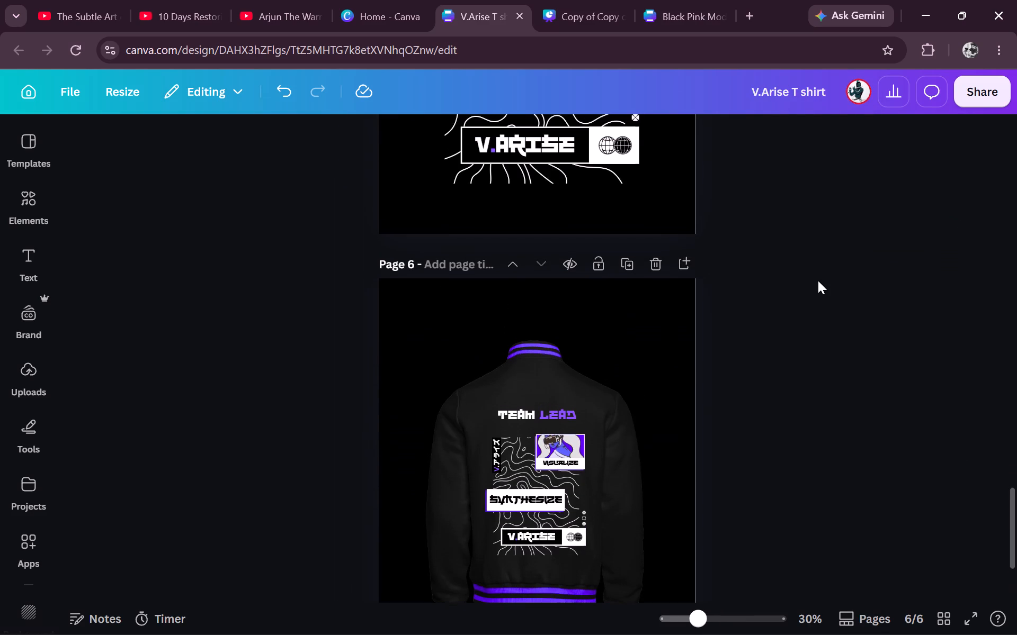
left_click(688, 256)
scroll(764, 322, "up", 3)
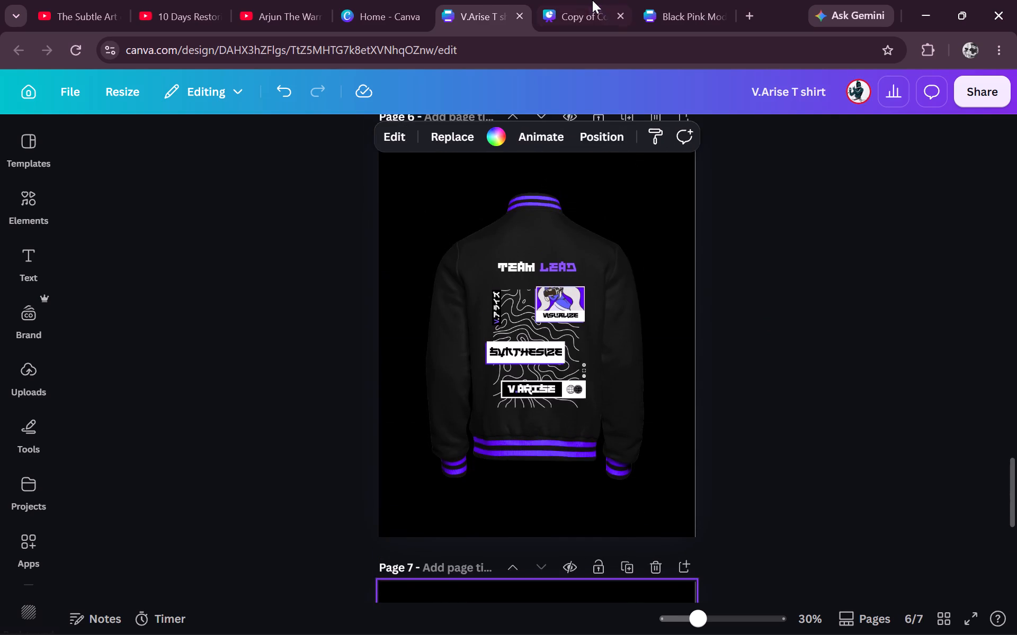
Switch to the Copy of Copy of Merch_final design and set the background of page 1 to black.
left_click(589, 0)
left_click(352, 554)
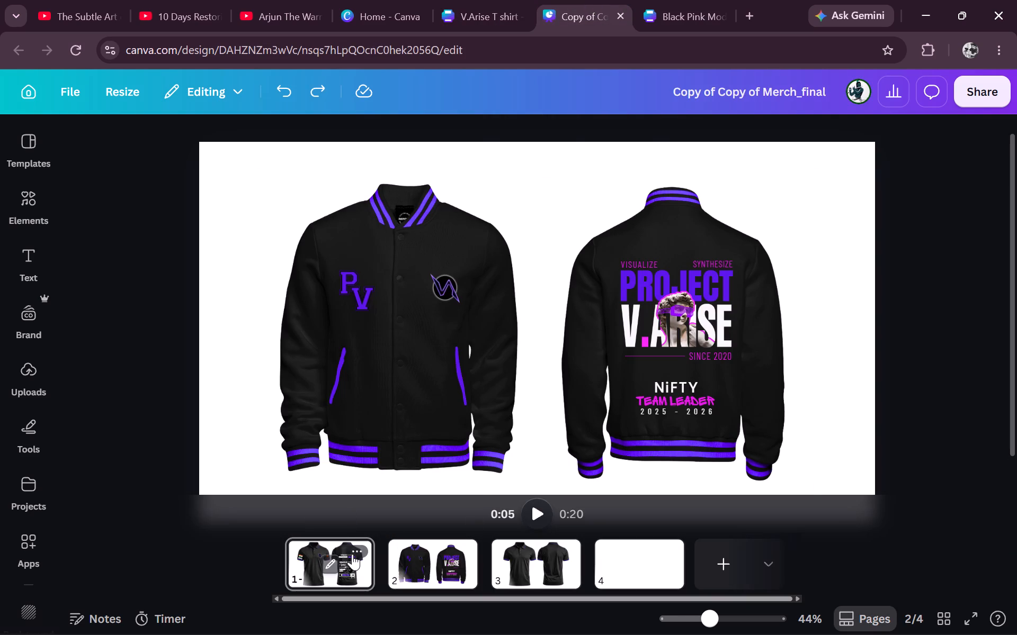
left_click(248, 213)
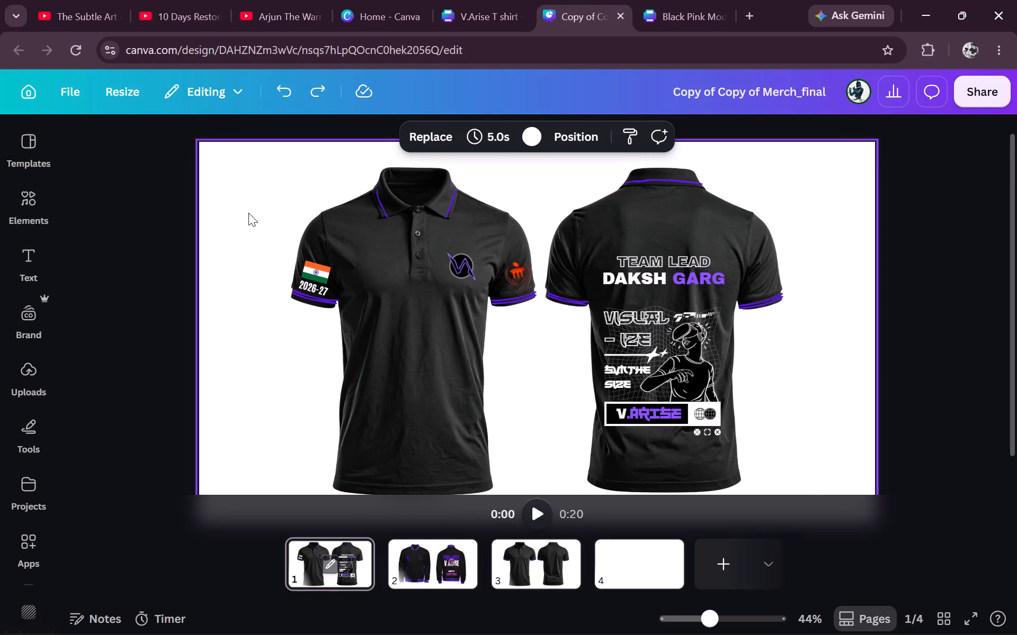
left_click(533, 131)
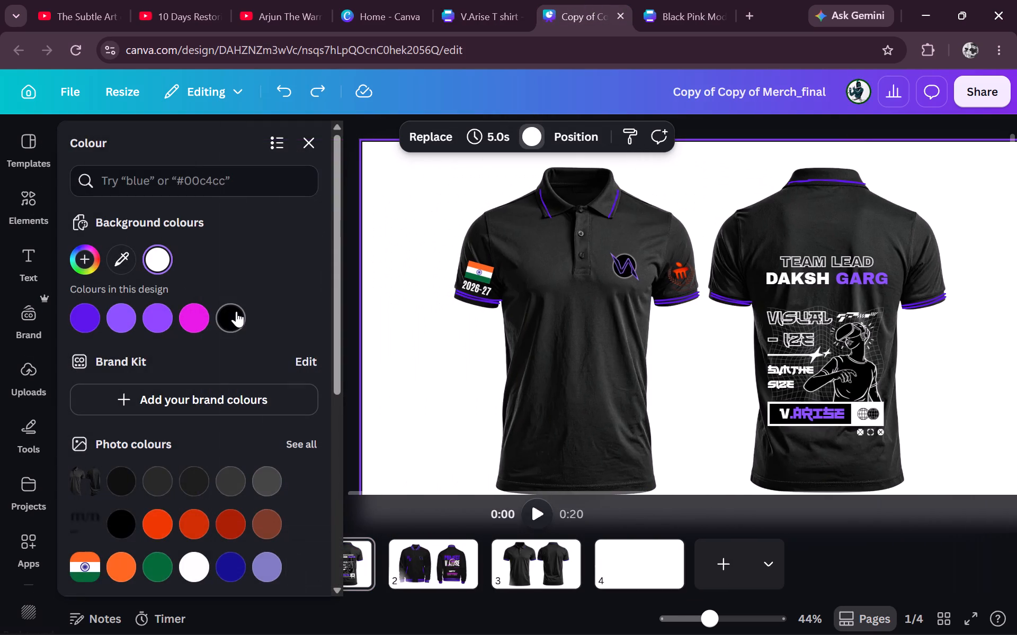
left_click(236, 311)
left_click(317, 141)
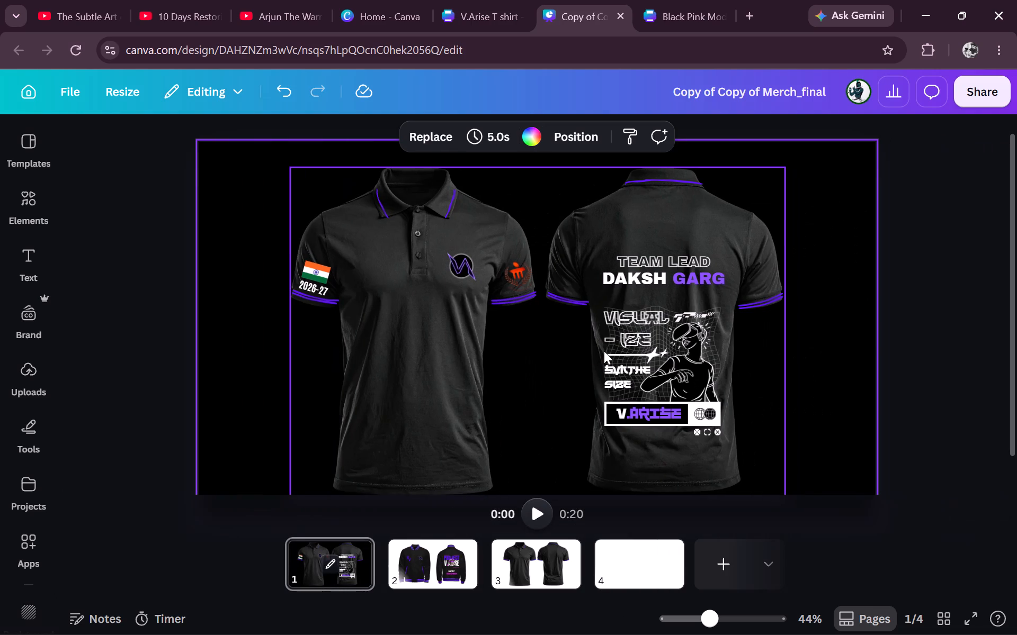
Adjust the polo shirt image on page 1 to contrast 43, brightness 13 and shadows -19.
left_click(414, 240)
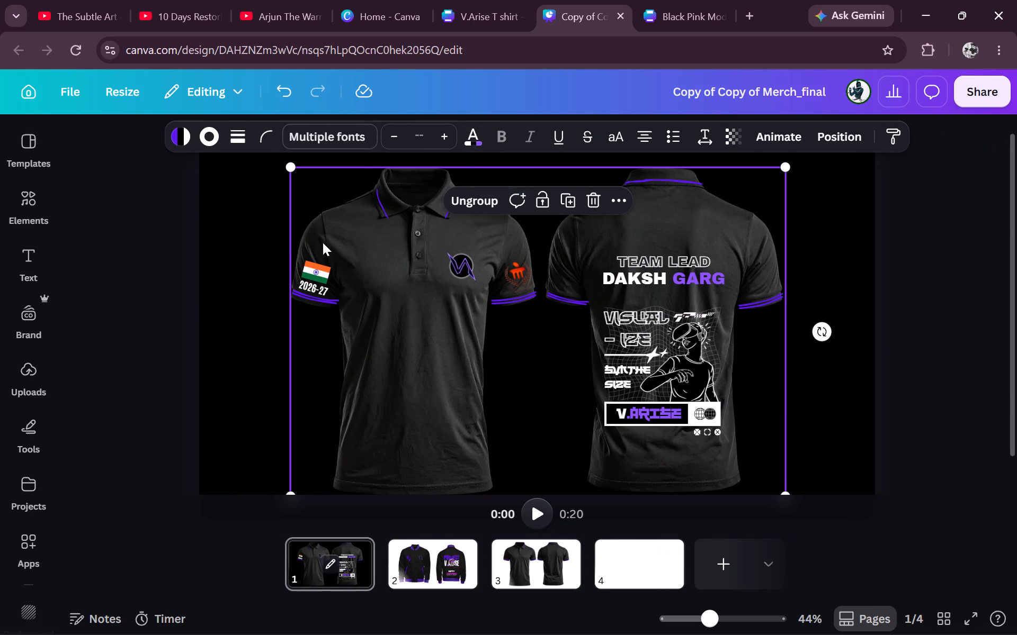
left_click(402, 262)
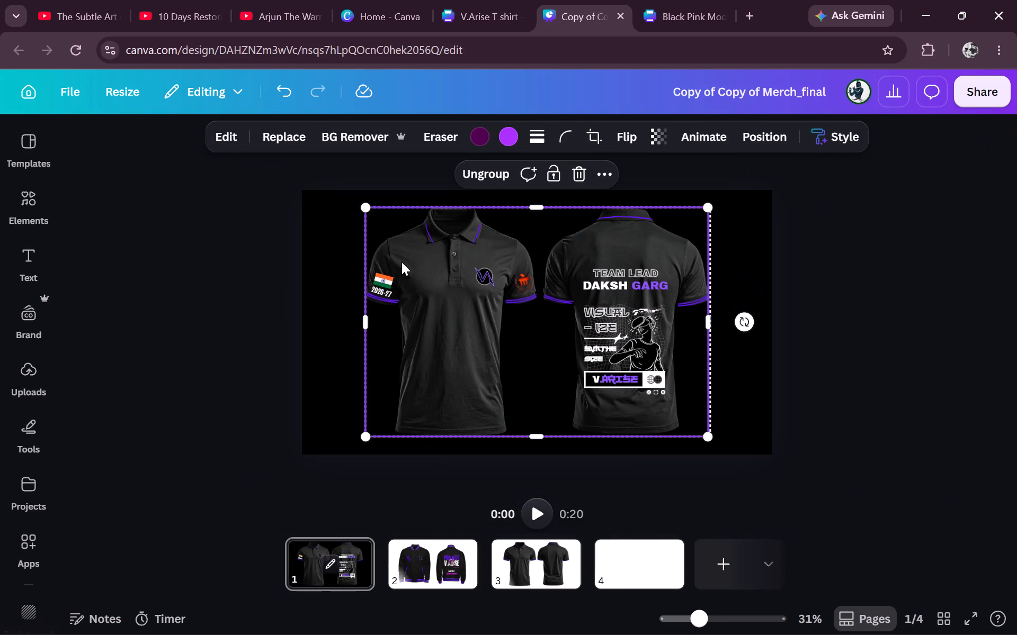
left_click(418, 248)
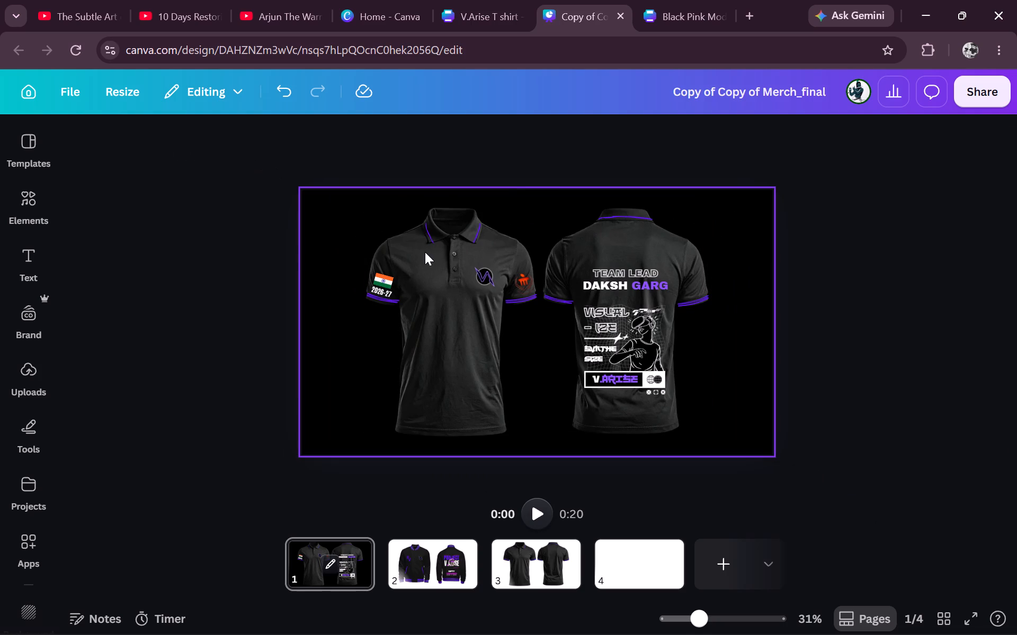
left_click(425, 252)
left_click(440, 244)
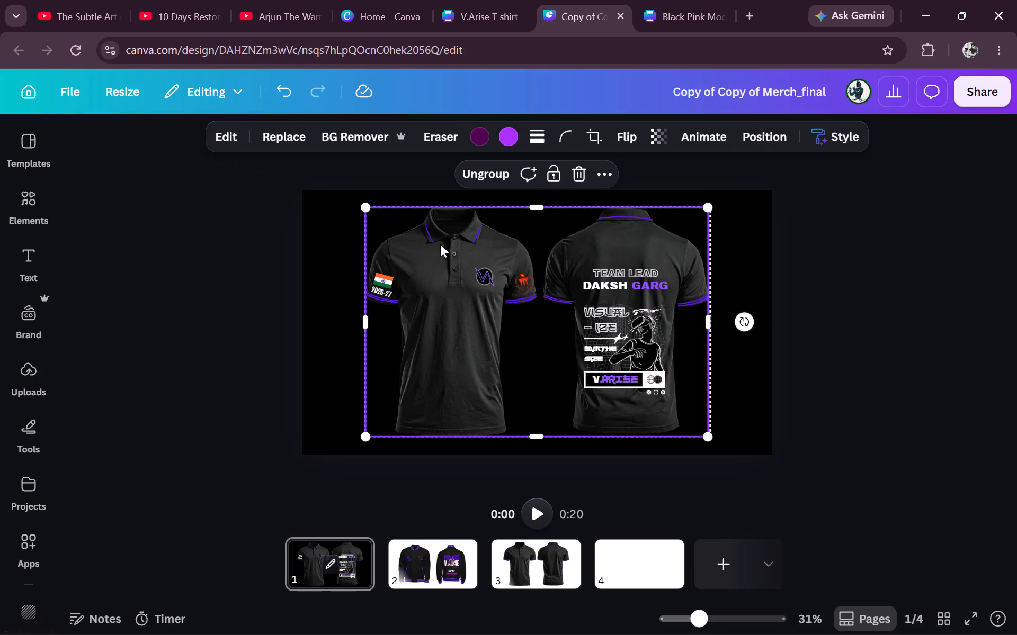
left_click(222, 140)
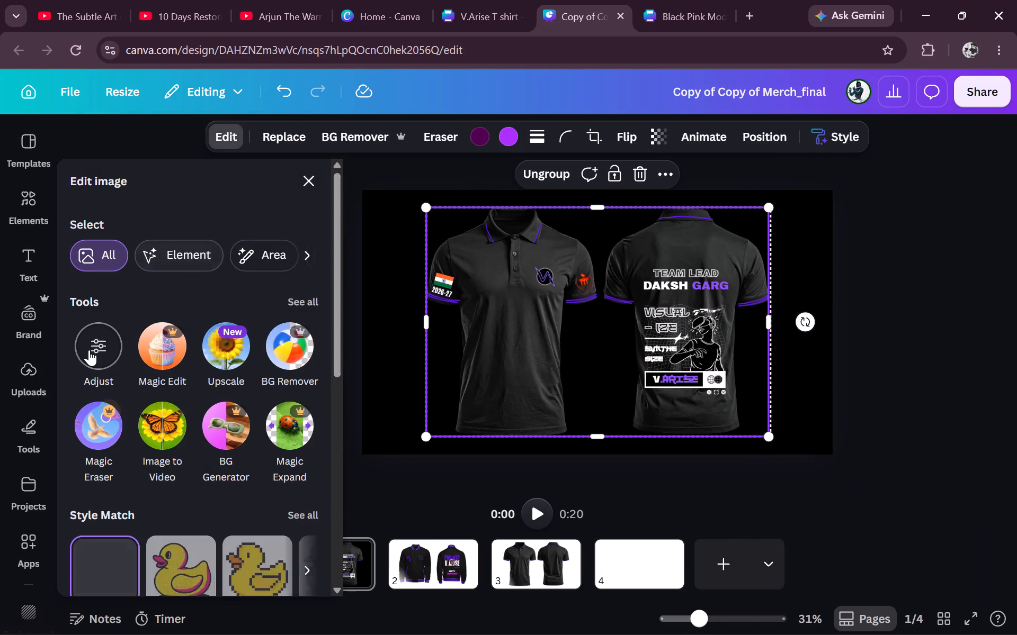
left_click(89, 350)
scroll(185, 418, "down", 2)
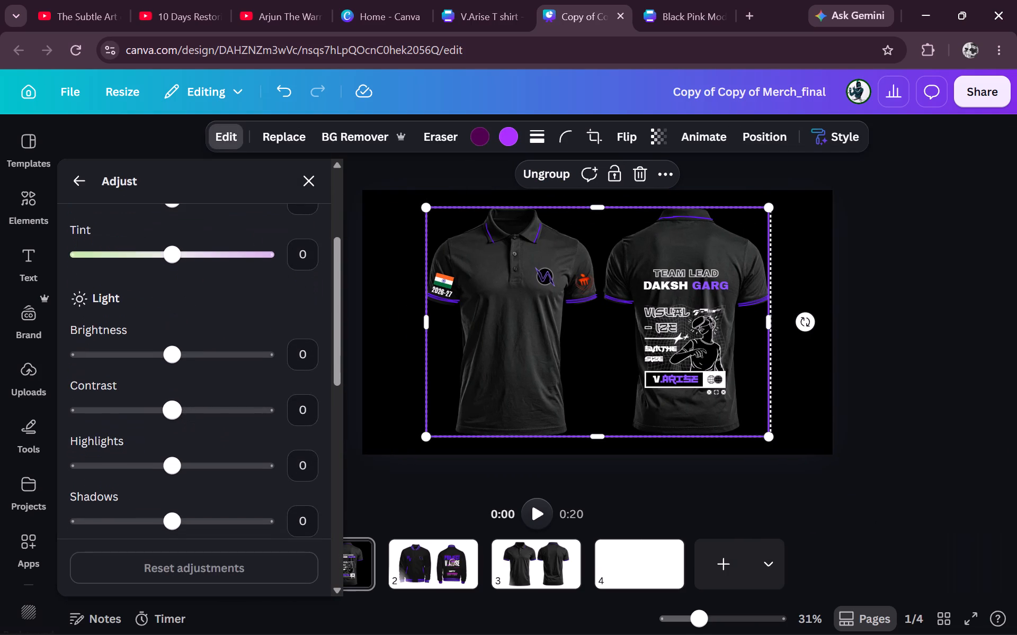
left_click_drag(179, 413, 217, 412)
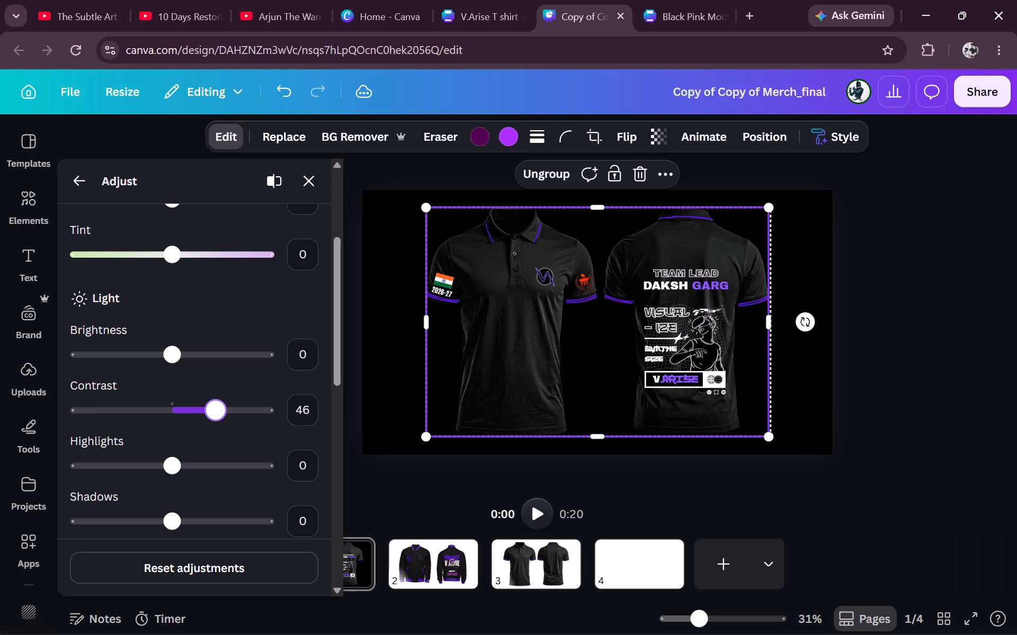
left_click_drag(217, 412, 213, 412)
left_click_drag(172, 357, 184, 357)
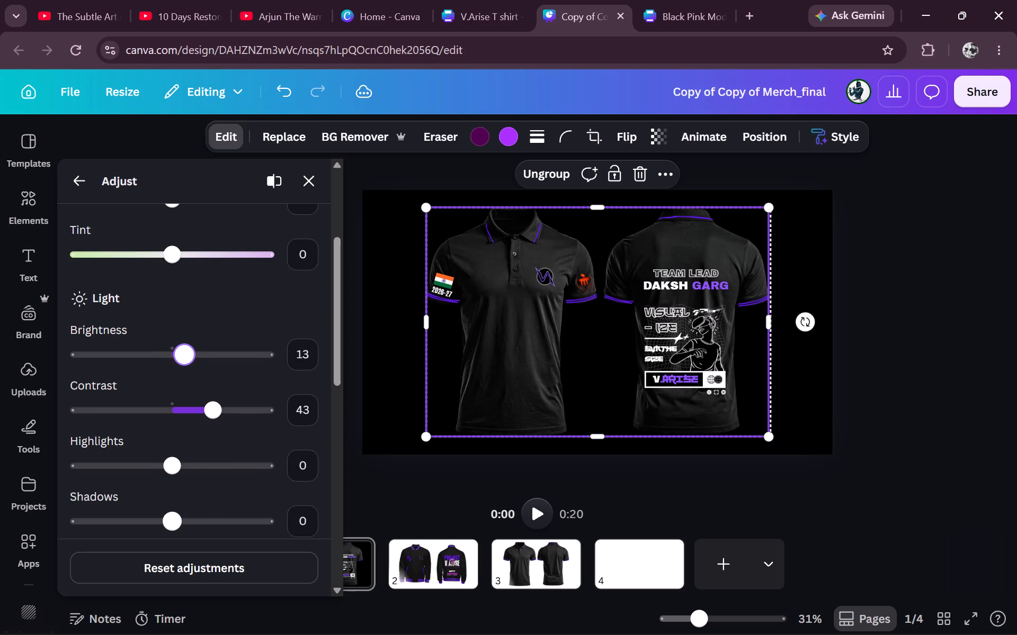
left_click_drag(167, 532, 159, 522)
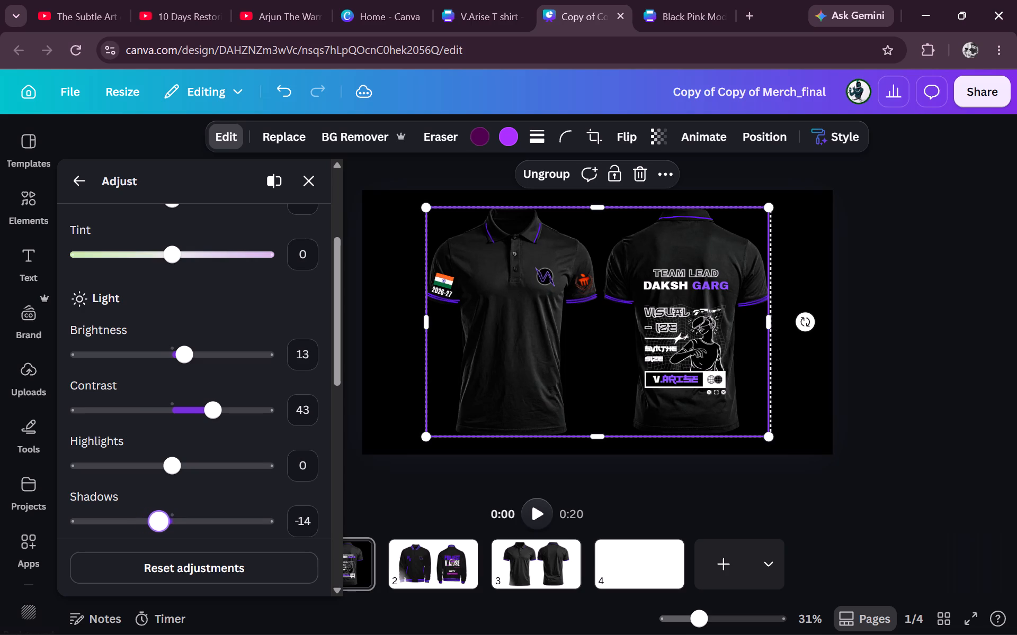
left_click_drag(159, 522, 154, 522)
double_click(531, 493)
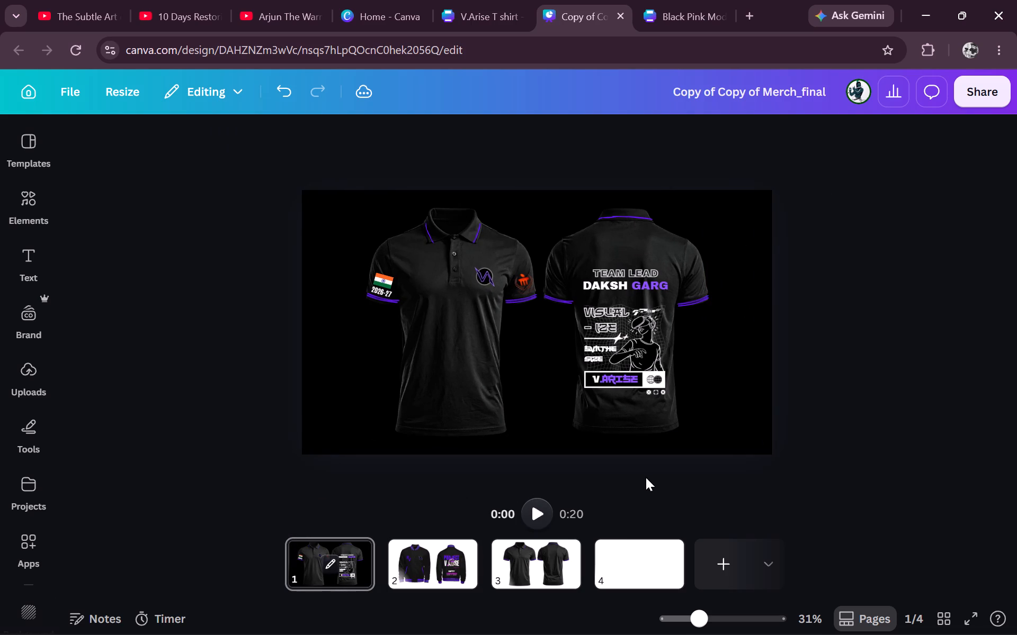
Set the background of page 2, the jacket page, to black.
key("Right")
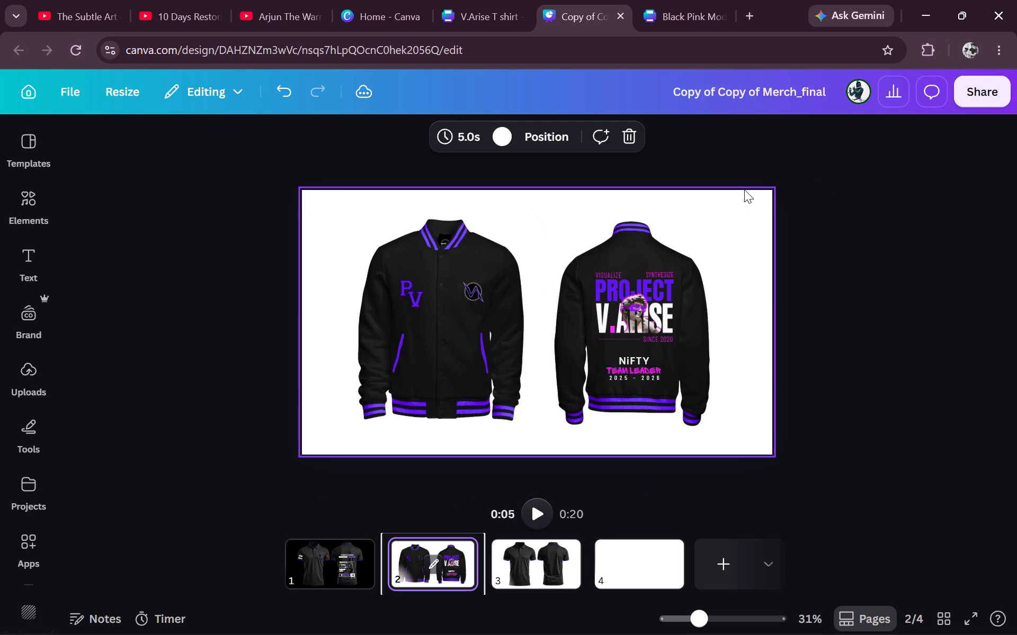
left_click(744, 189)
left_click(527, 135)
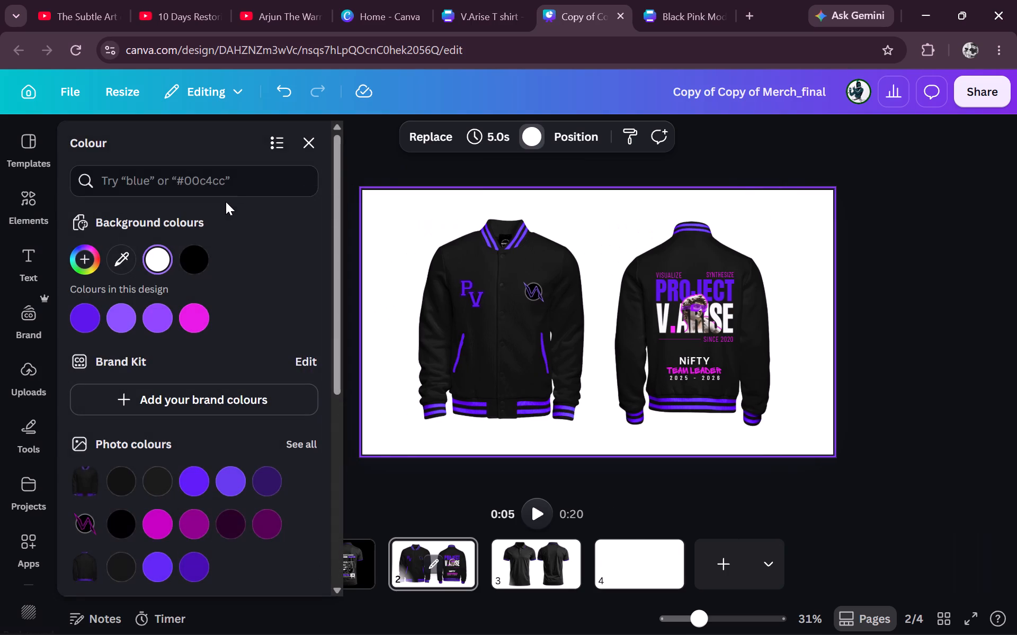
left_click(180, 252)
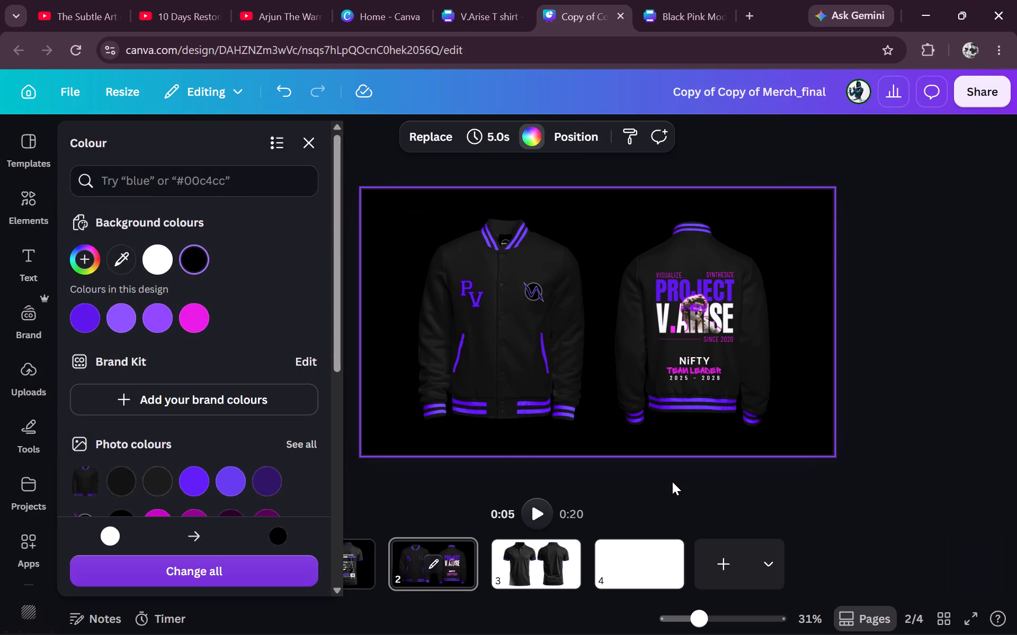
left_click(672, 482)
Adjust the front jacket image on page 2 to contrast 19.
left_click(484, 264)
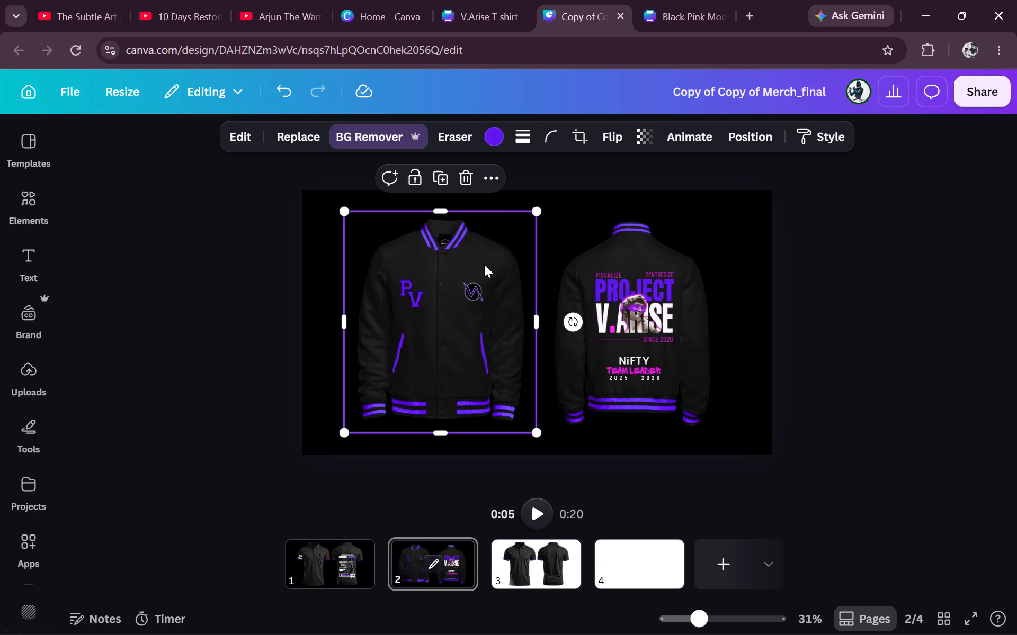
left_click(256, 134)
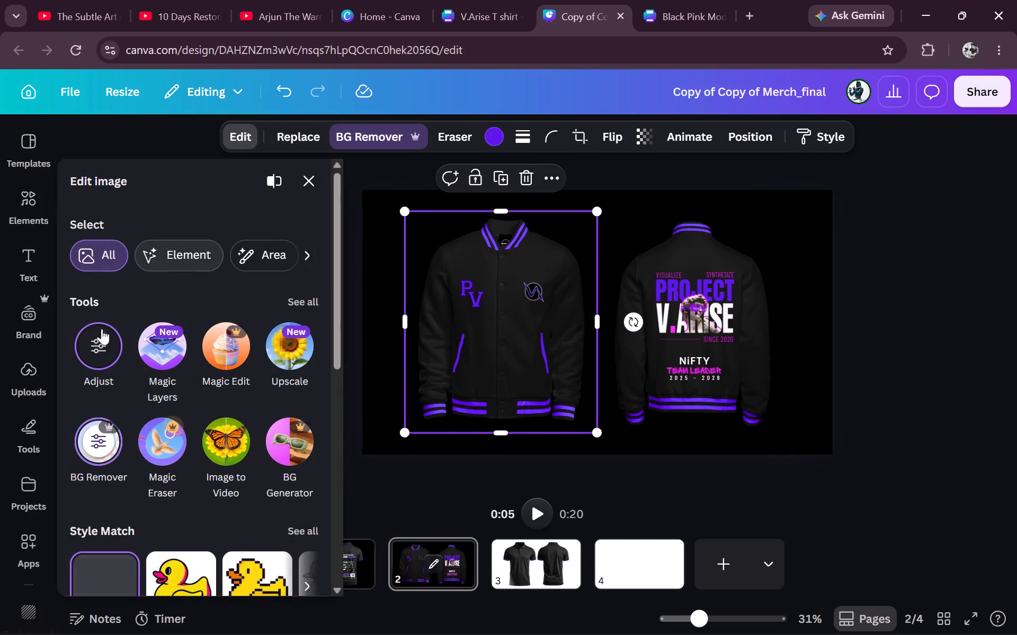
left_click(101, 345)
scroll(192, 466, "down", 1)
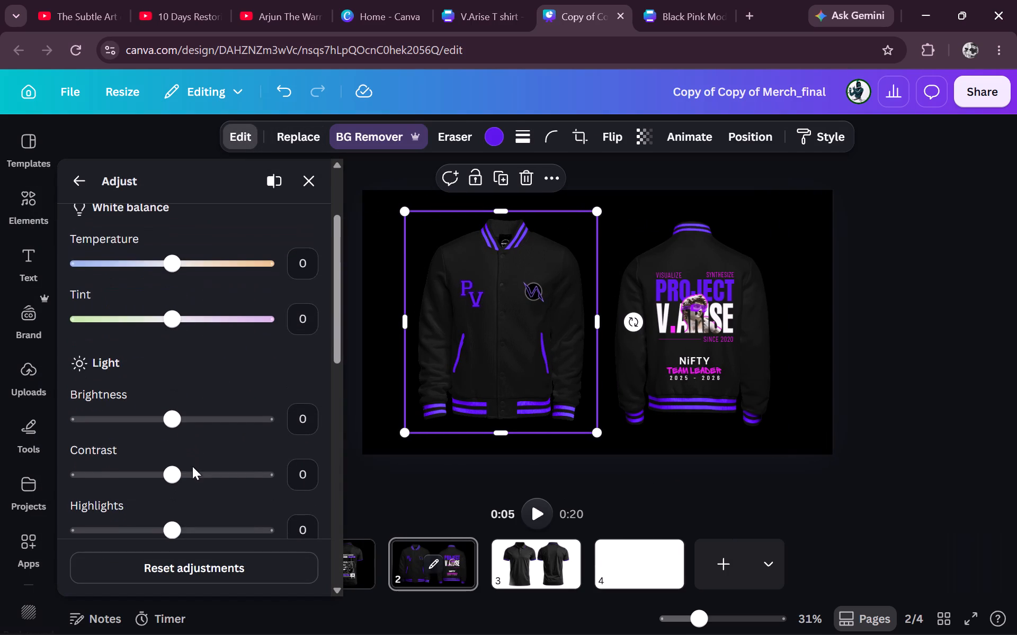
scroll(192, 466, "down", 1)
left_click_drag(180, 480, 187, 481)
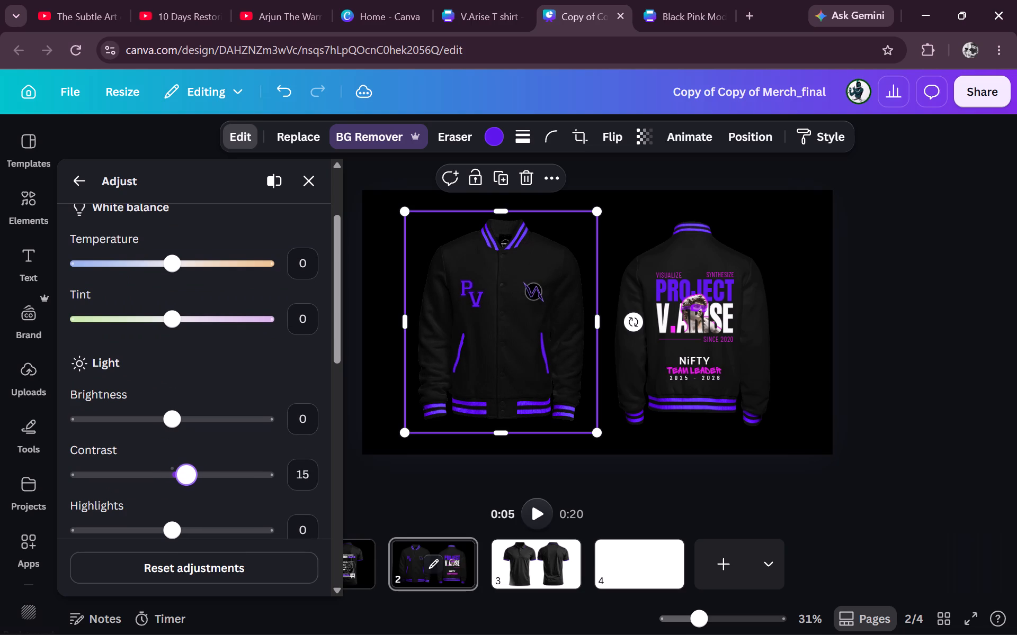
left_click_drag(187, 481, 190, 481)
left_click(636, 490)
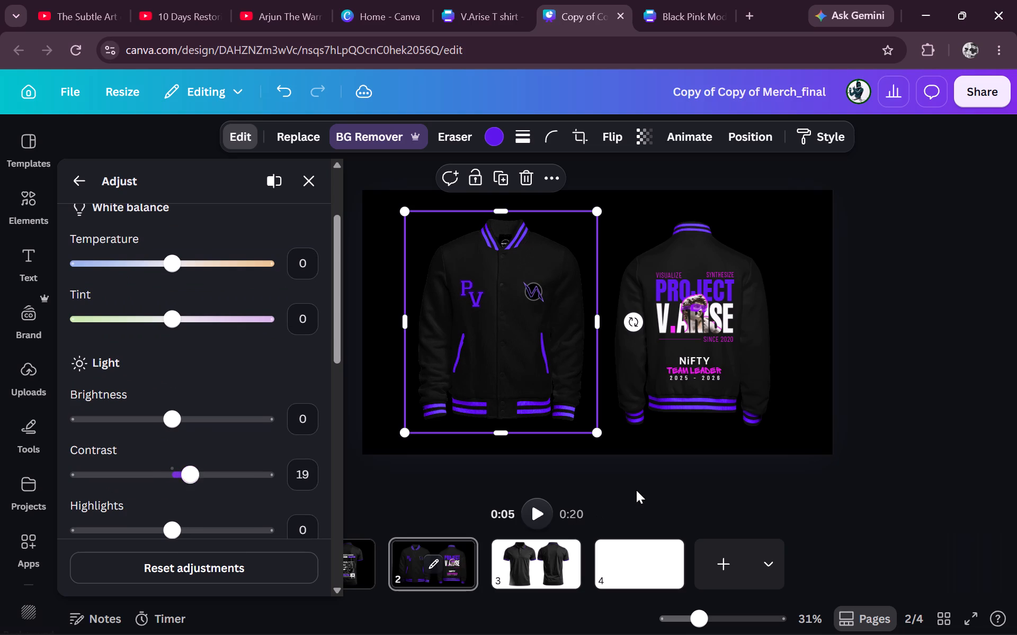
left_click(636, 490)
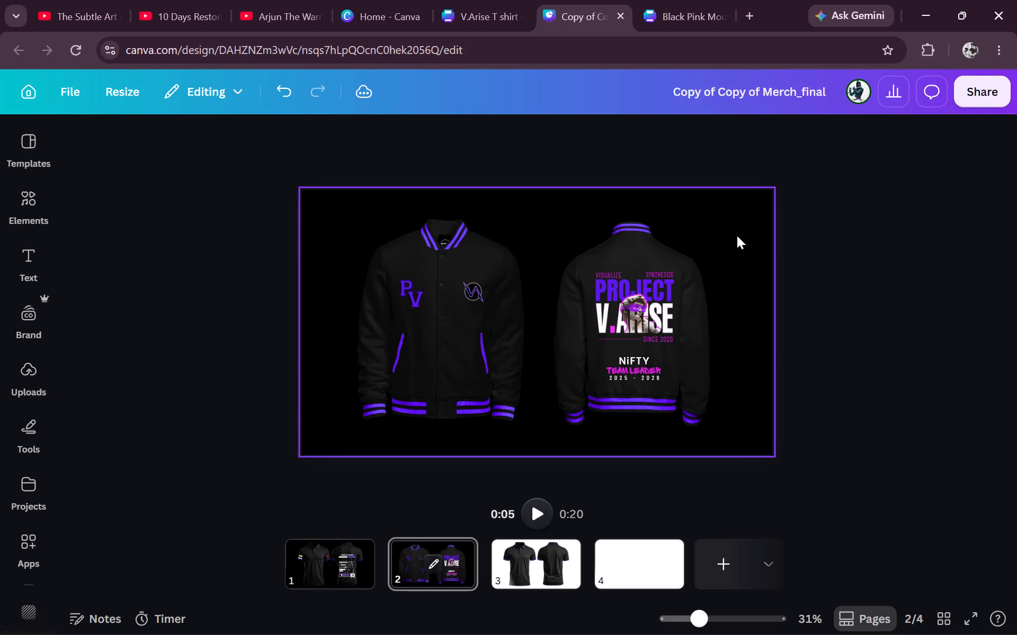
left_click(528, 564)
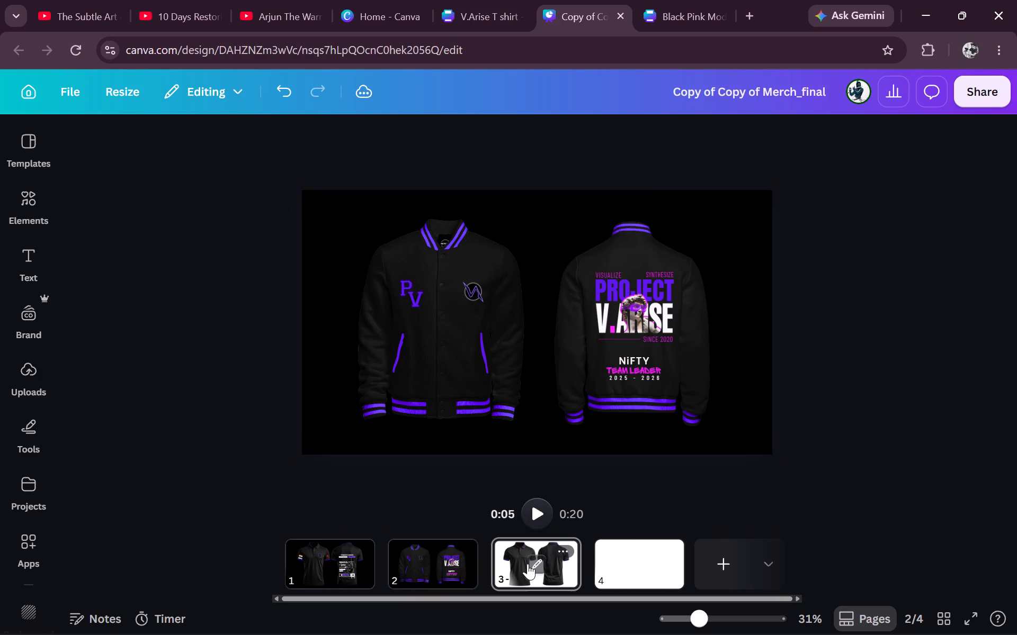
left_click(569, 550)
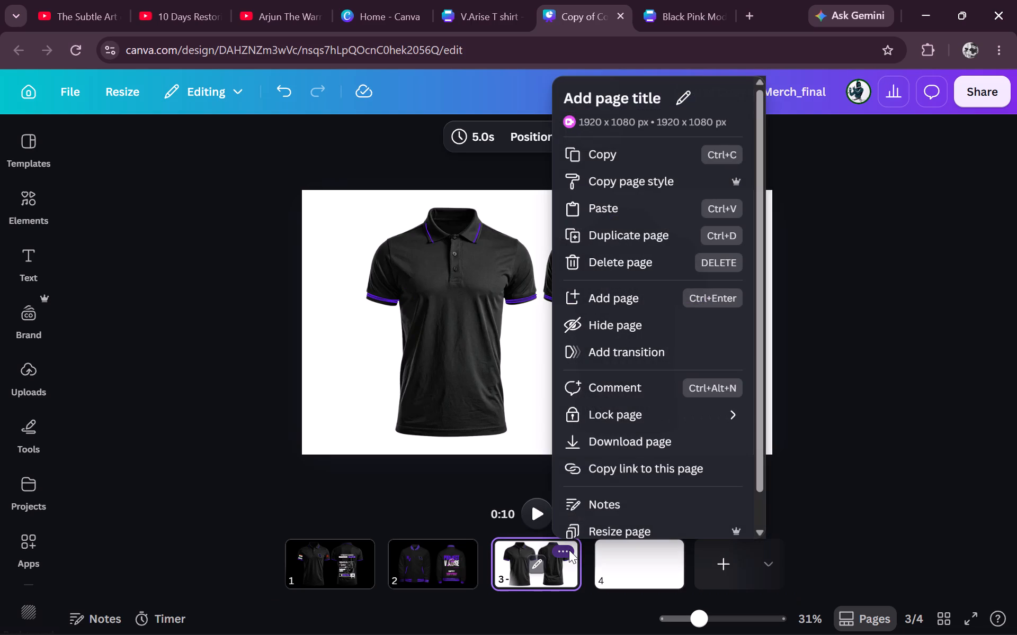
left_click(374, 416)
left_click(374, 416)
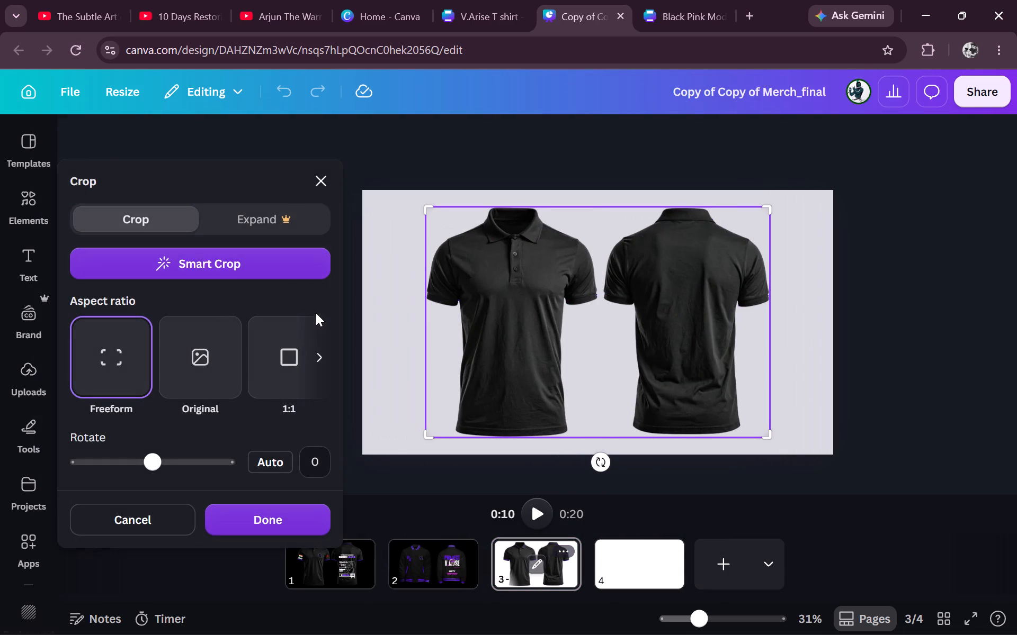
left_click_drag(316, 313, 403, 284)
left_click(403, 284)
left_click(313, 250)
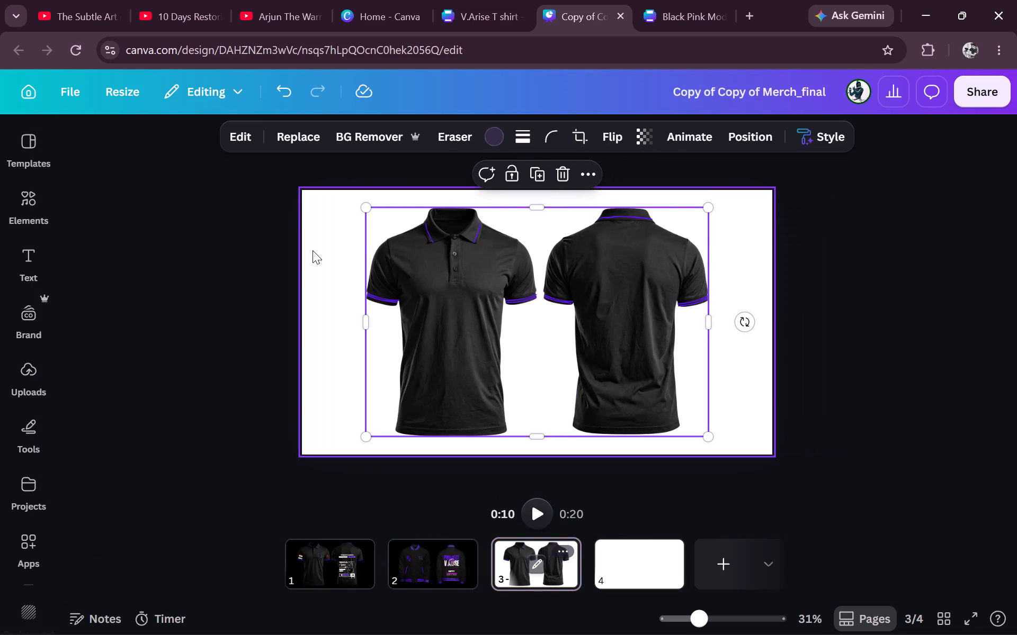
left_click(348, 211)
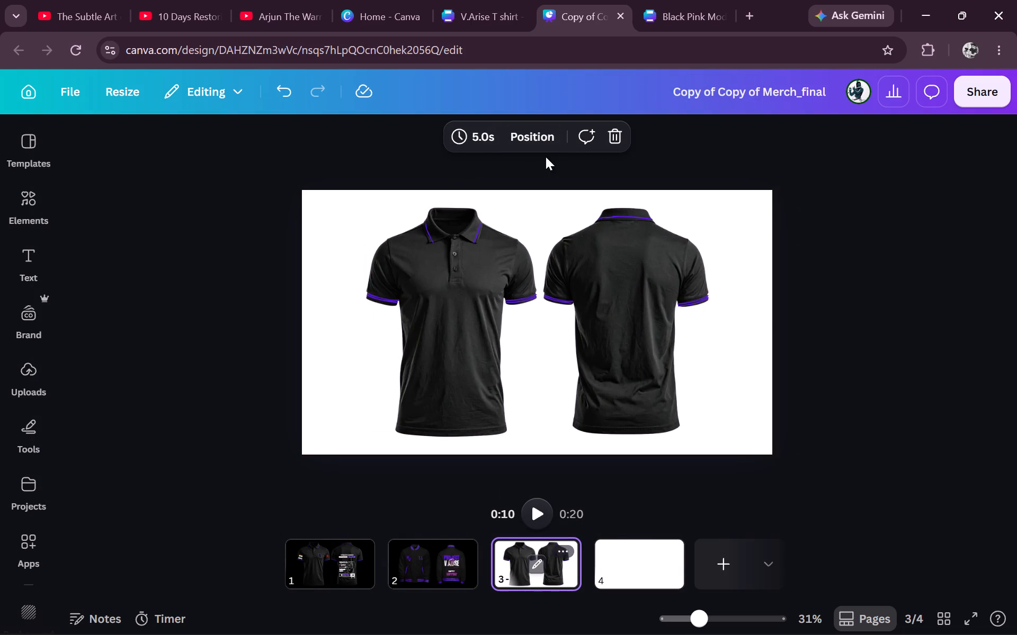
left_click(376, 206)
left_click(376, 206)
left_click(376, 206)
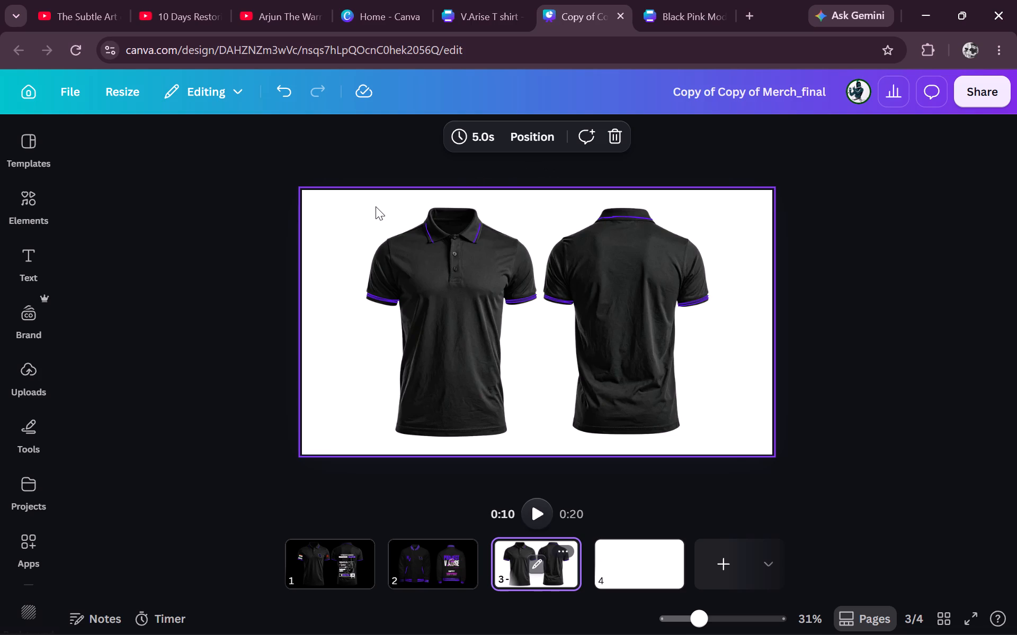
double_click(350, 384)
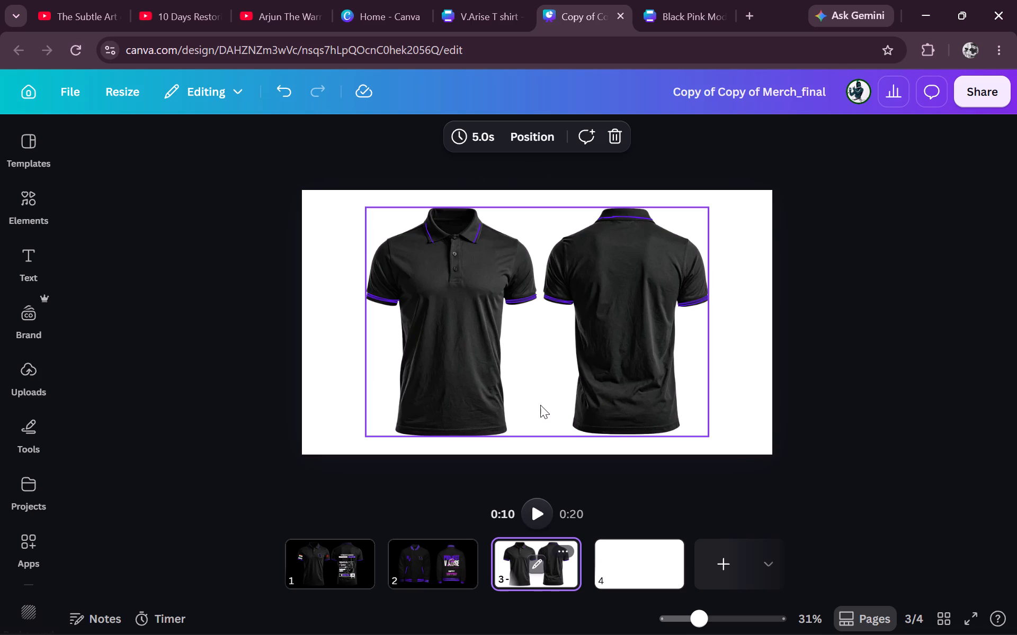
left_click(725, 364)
Delete page 3 with the plain polo shirts and the blank page that follows it.
left_click(567, 554)
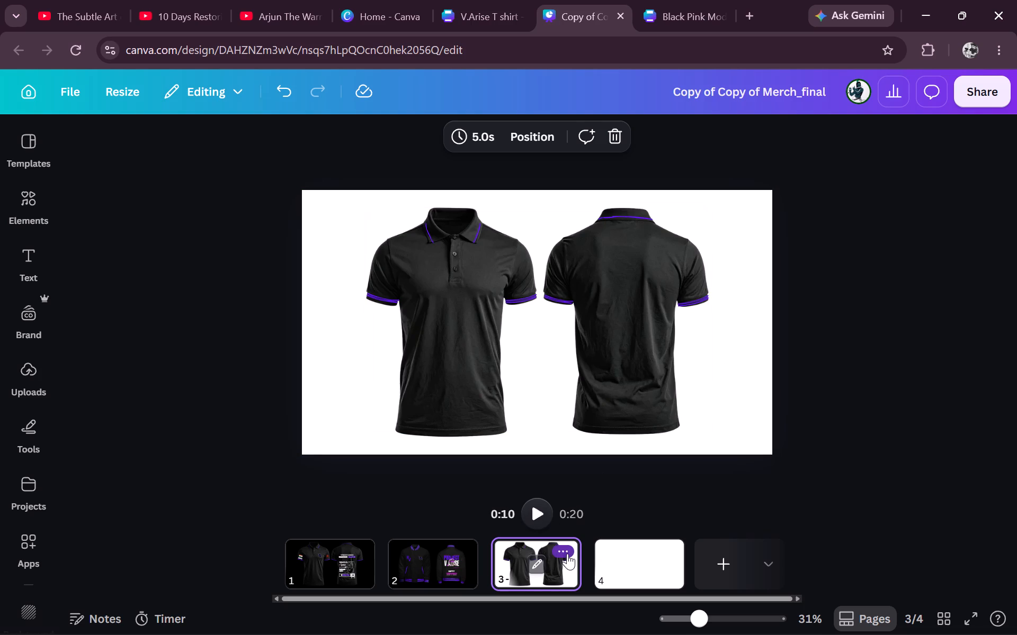
scroll(638, 404, "down", 6)
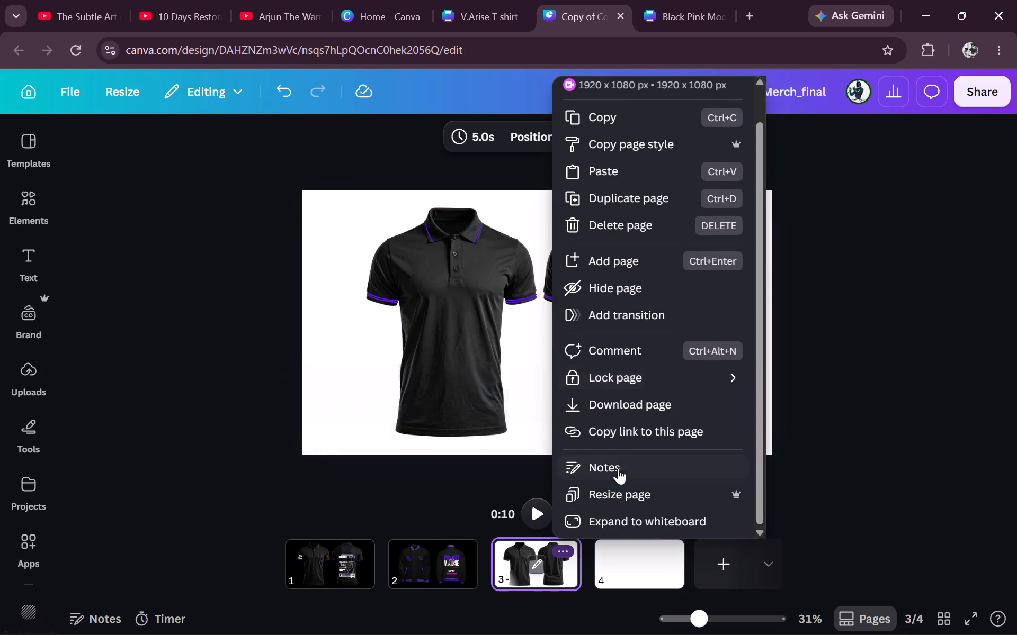
left_click(642, 232)
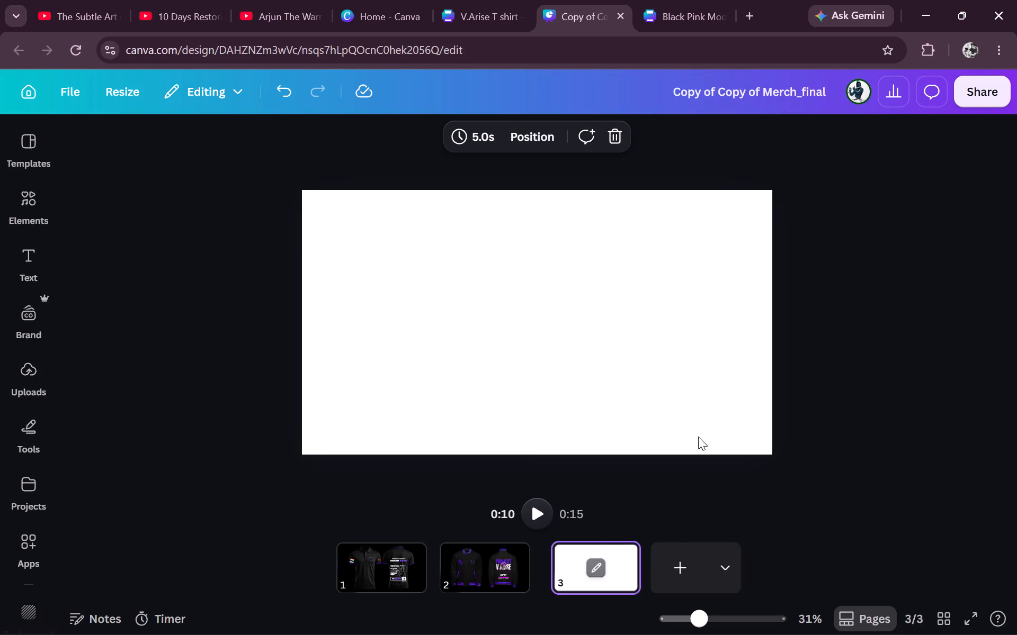
left_click(622, 550)
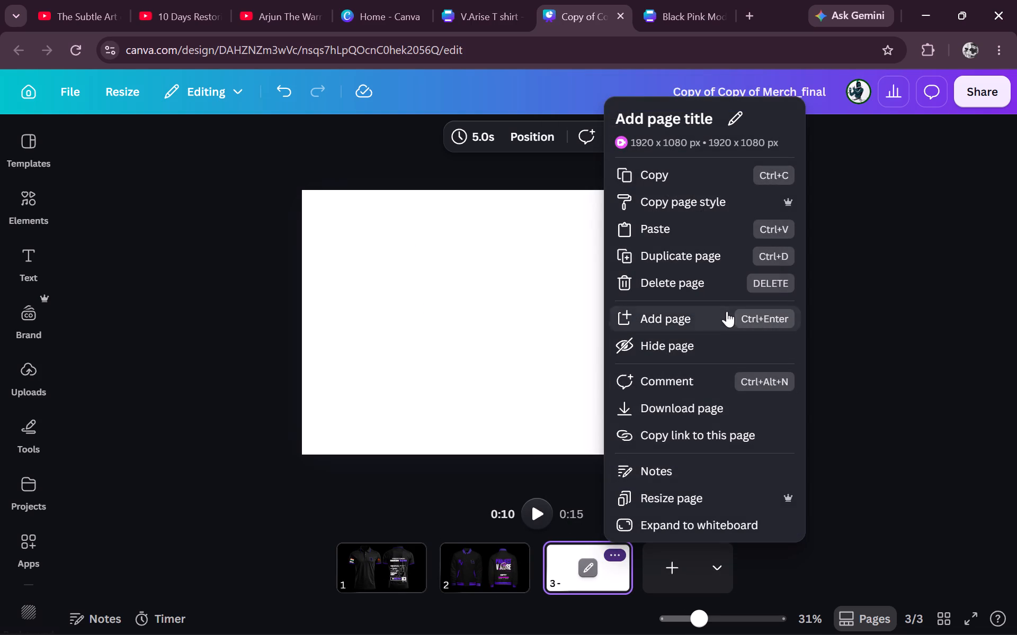
left_click(721, 284)
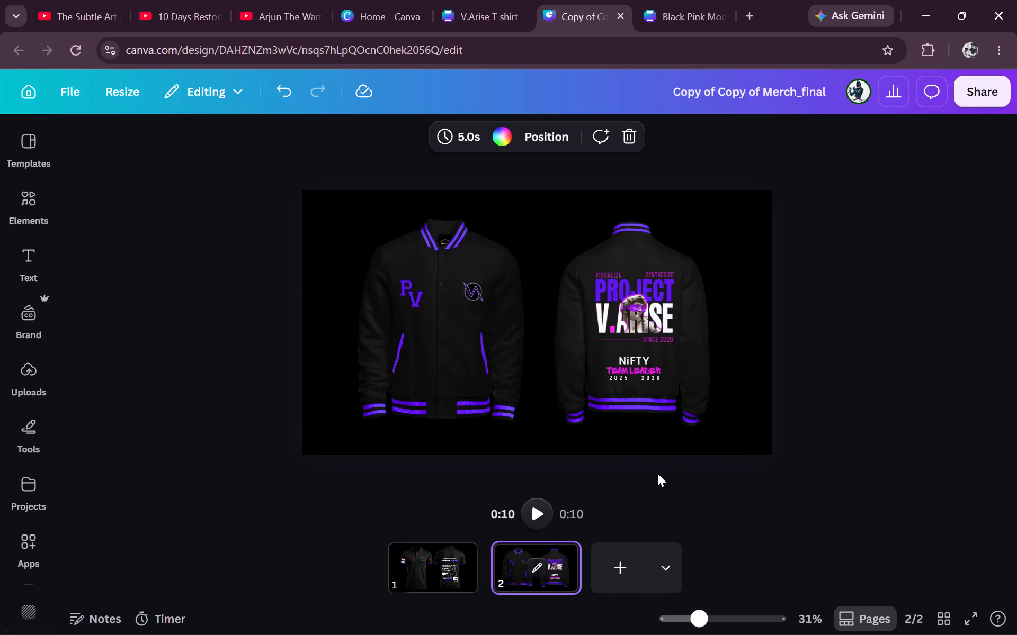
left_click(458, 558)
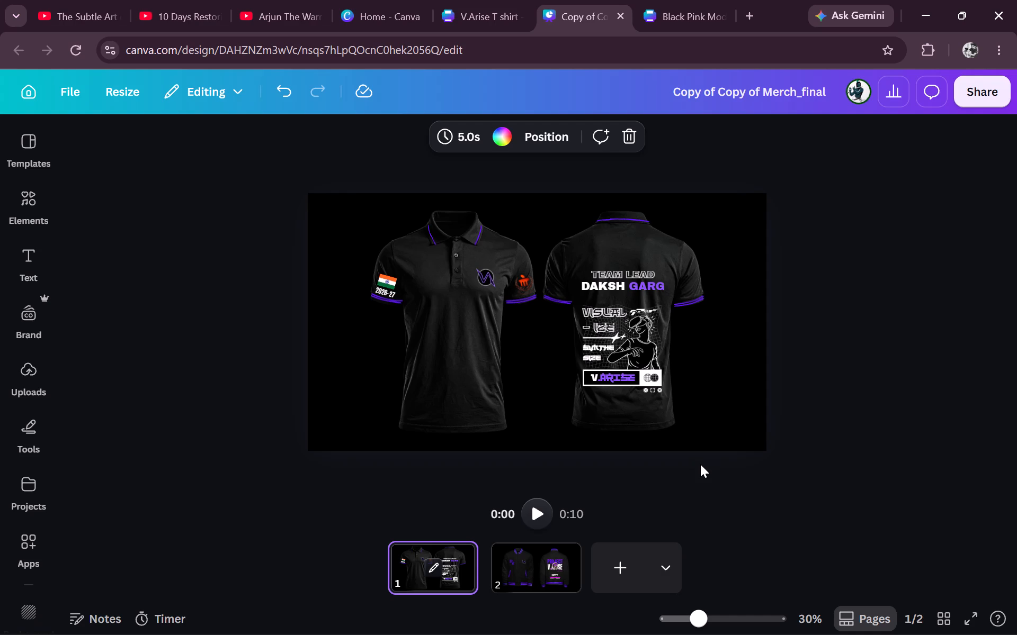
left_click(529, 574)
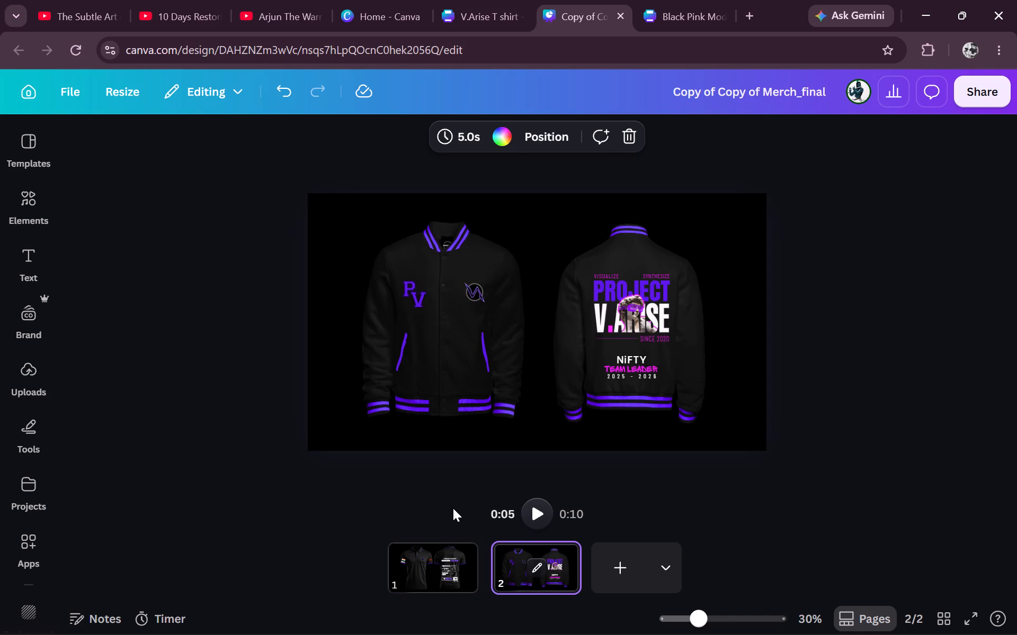
Switch to the V.Arise T shirt design and copy the jacket back image from page 6 onto page 7.
left_click(504, 0)
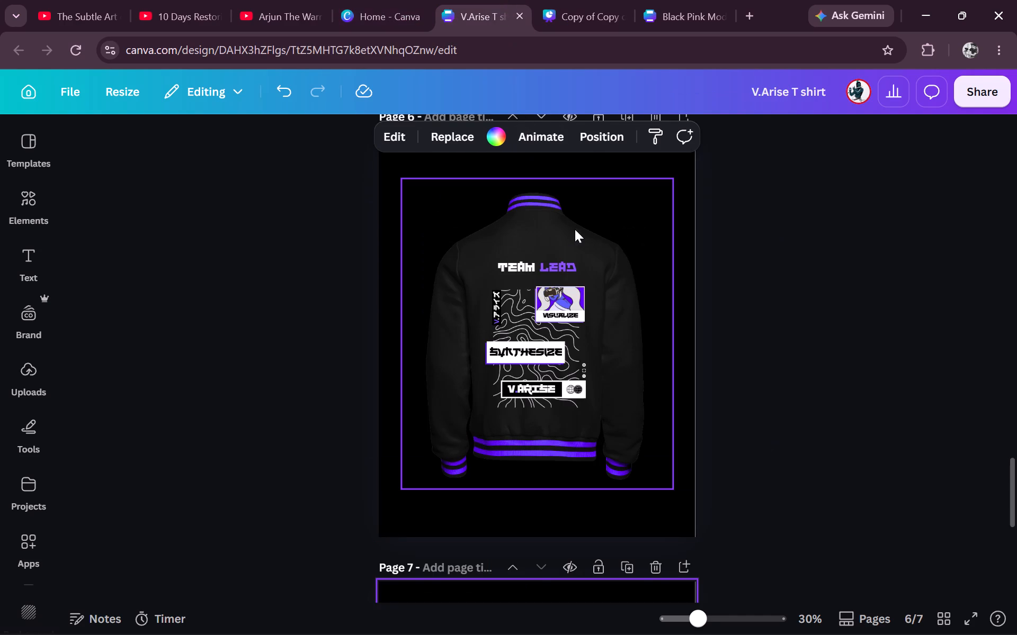
scroll(765, 292, "right", 2)
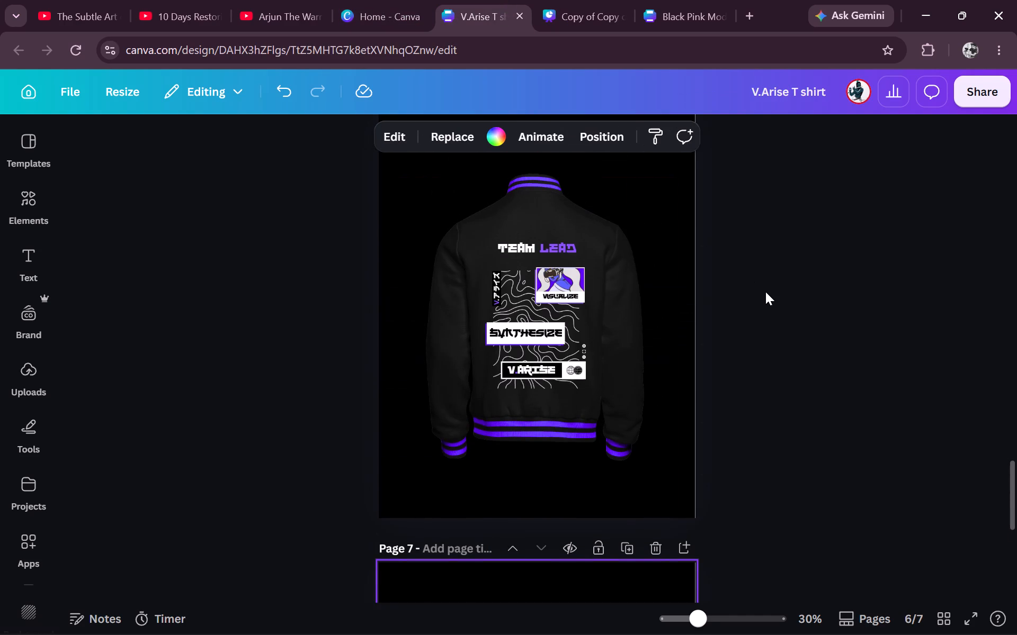
left_click(614, 206)
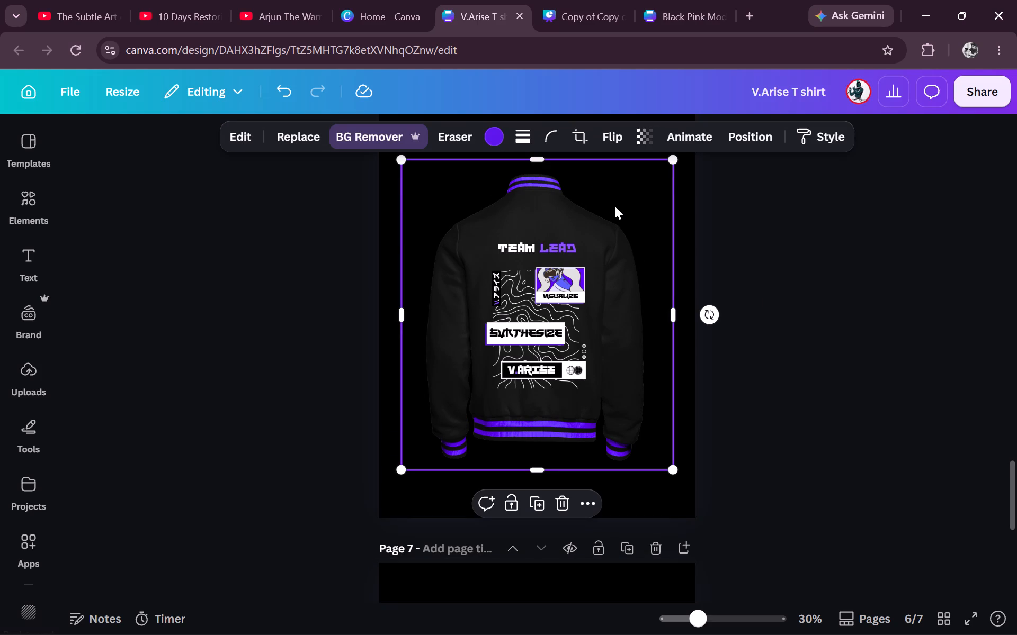
key("ctrl+c")
scroll(614, 206, "down", 3)
left_click(524, 468)
key("ctrl+v")
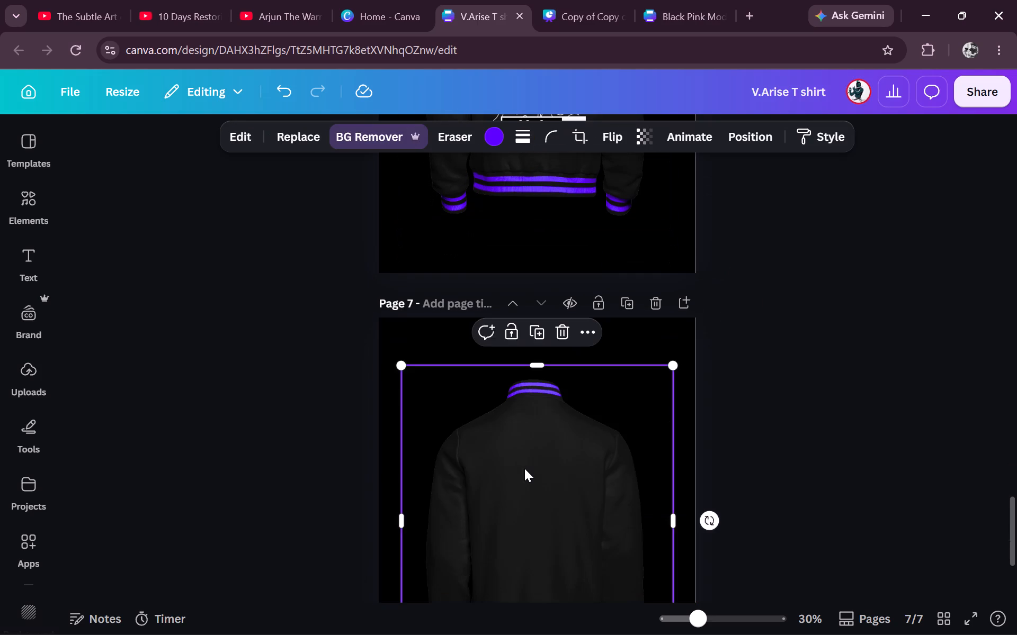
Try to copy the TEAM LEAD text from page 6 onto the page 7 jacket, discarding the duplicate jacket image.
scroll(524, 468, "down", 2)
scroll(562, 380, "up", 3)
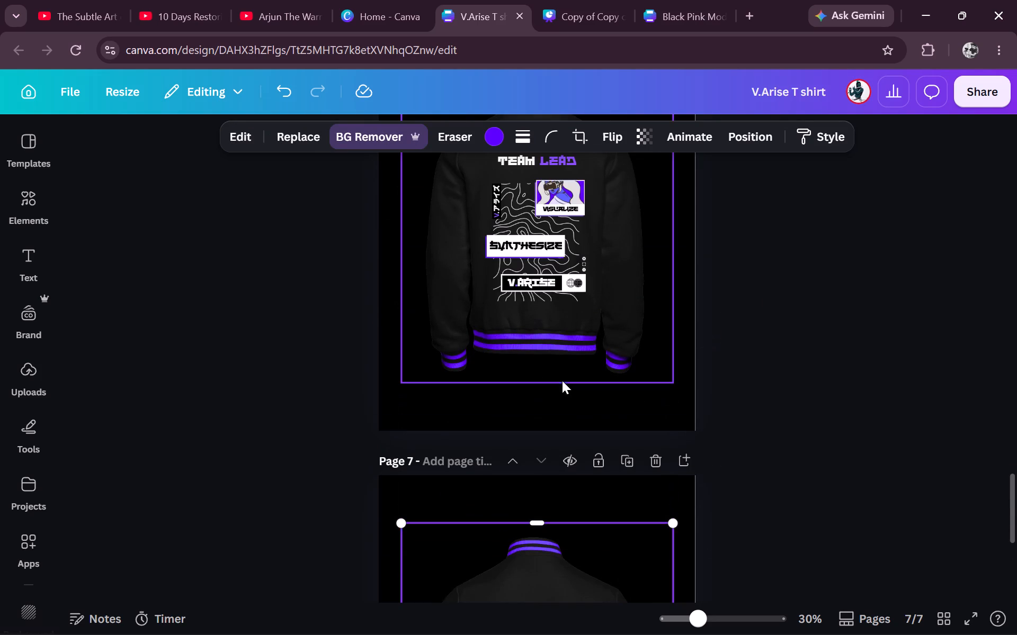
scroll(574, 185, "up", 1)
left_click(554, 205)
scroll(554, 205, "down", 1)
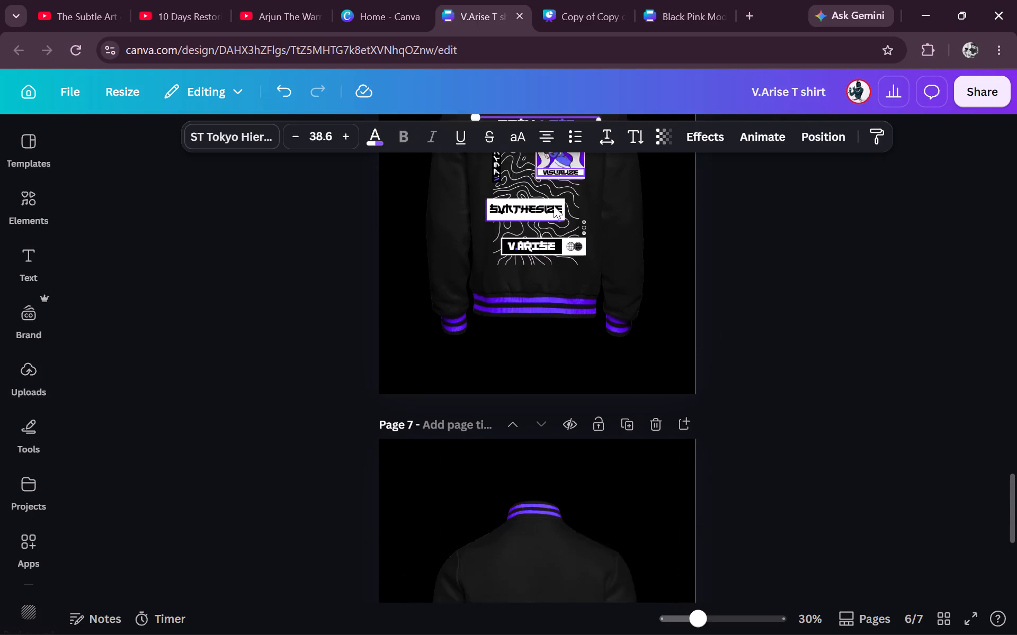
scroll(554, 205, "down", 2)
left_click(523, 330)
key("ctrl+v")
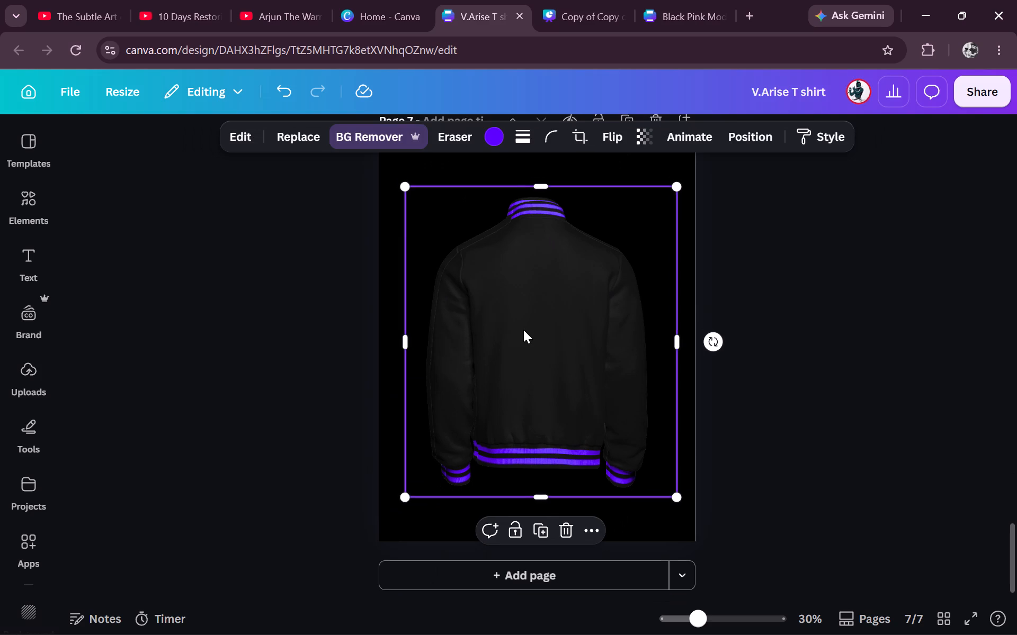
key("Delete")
Copy the TEAM LEAD text from page 6 onto the back of the jacket on page 7.
scroll(590, 324, "up", 3)
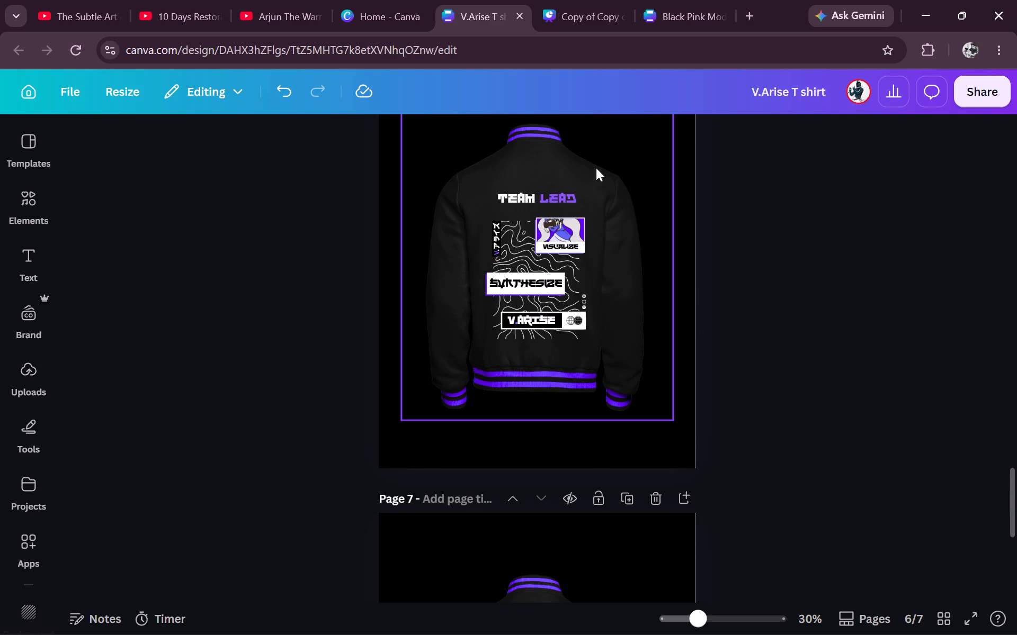
left_click(559, 196)
key("ctrl+c")
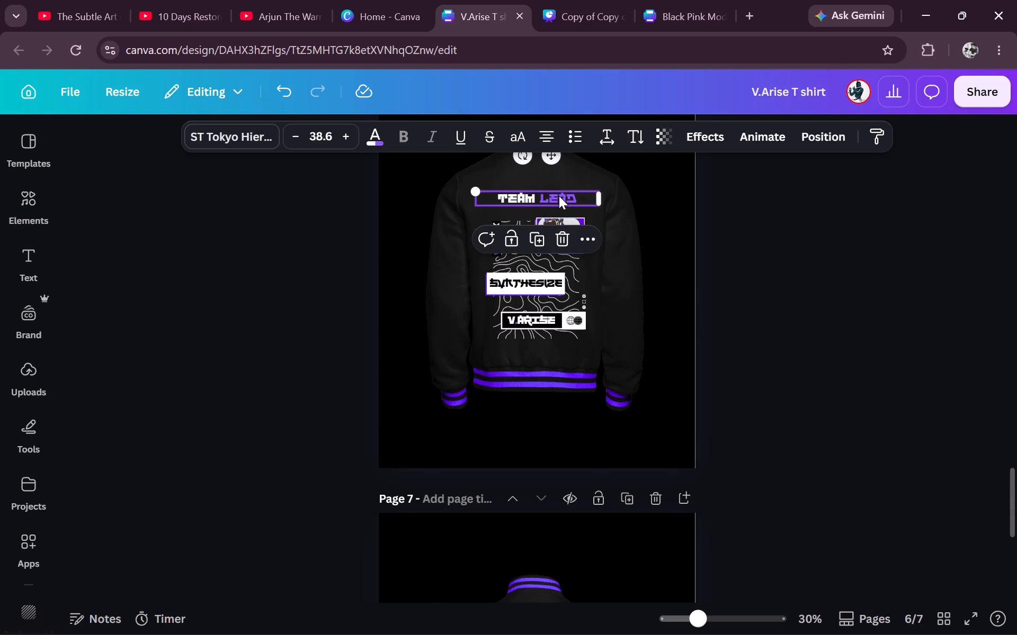
scroll(559, 196, "down", 3)
left_click(530, 346)
key("ctrl+v")
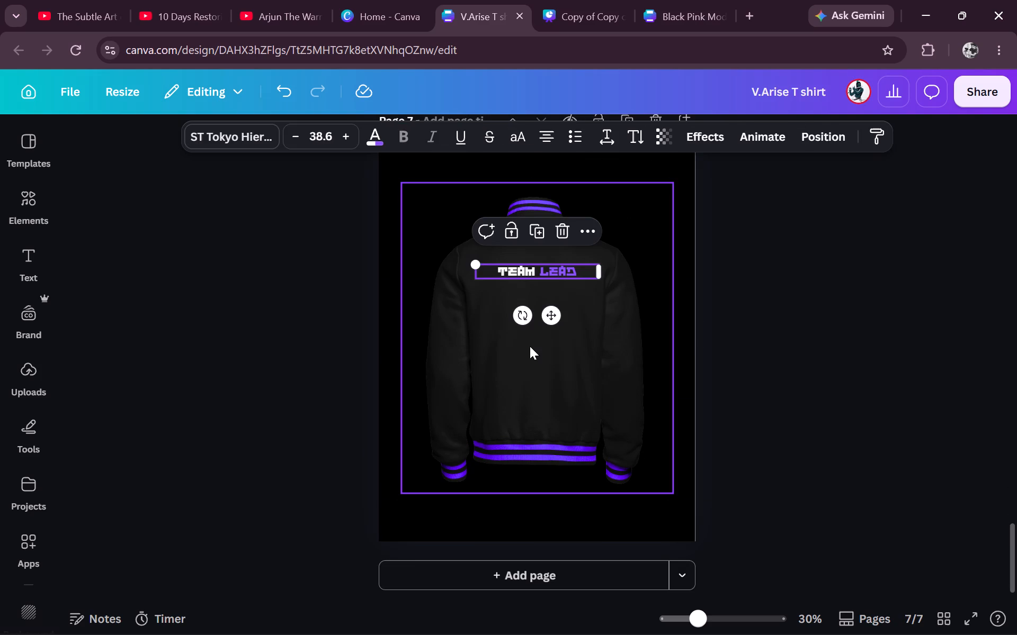
left_click(771, 294)
Copy all the artwork from the Black Pink Modern Edgy Streetwear T-Shirt design onto page 7 of the V.Arise T shirt design.
scroll(771, 294, "up", 2)
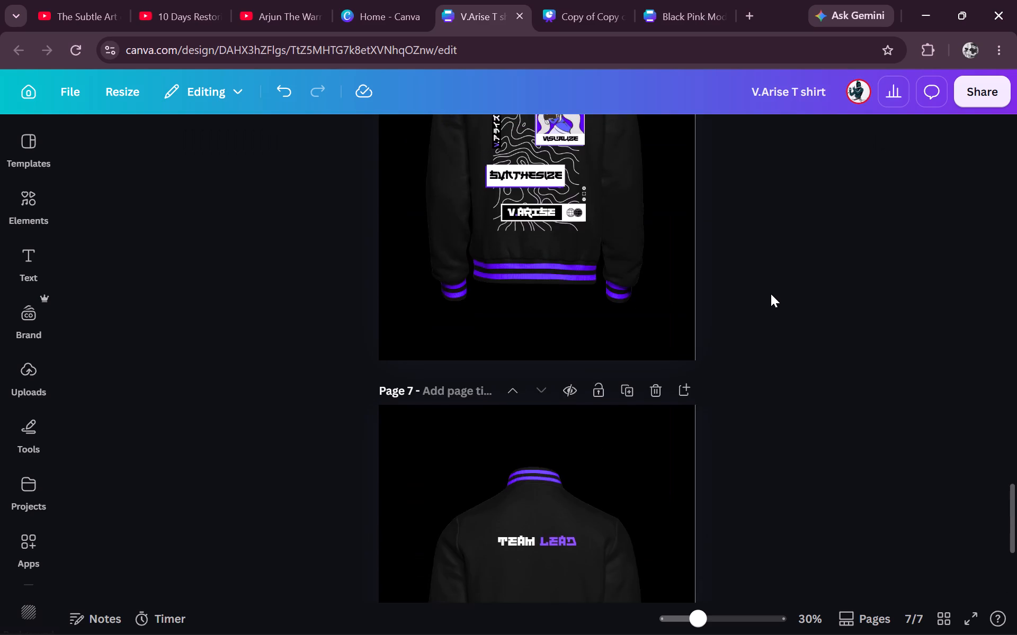
scroll(771, 294, "up", 3)
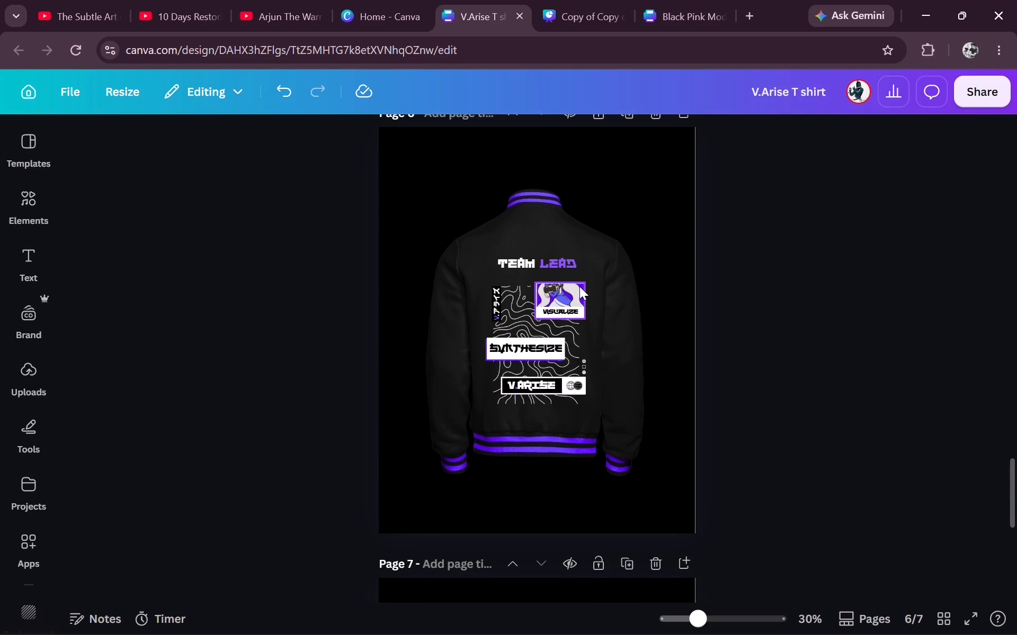
left_click(625, 0)
left_click(679, 0)
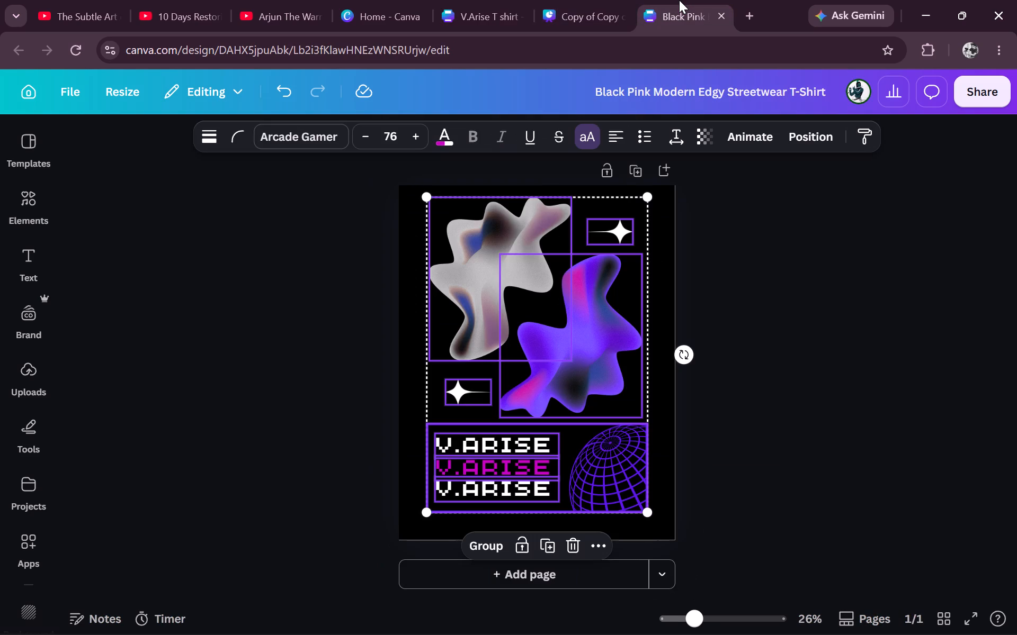
left_click(813, 227)
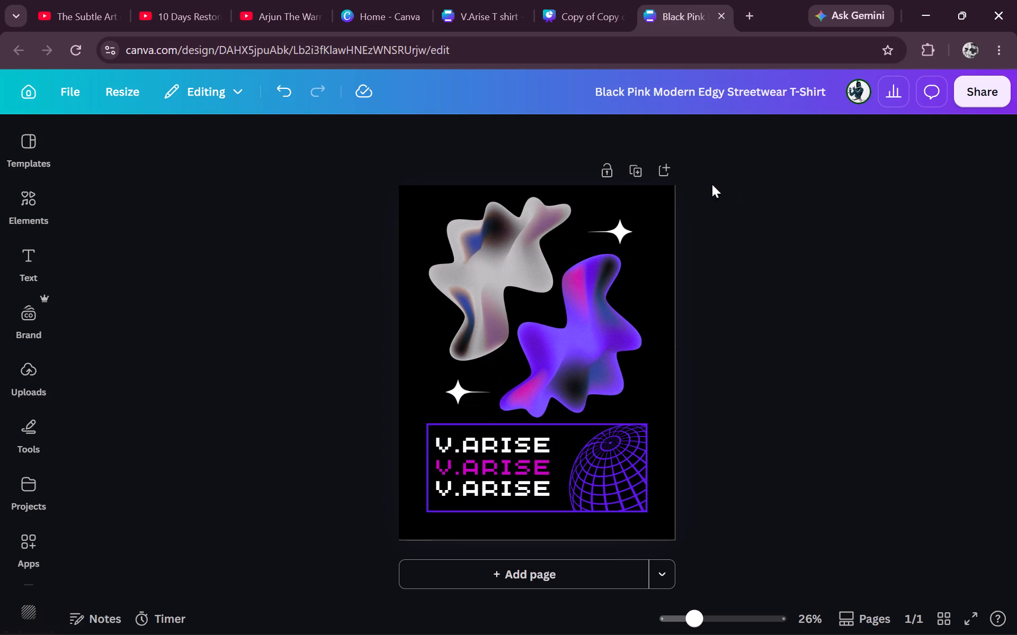
left_click_drag(721, 187, 459, 536)
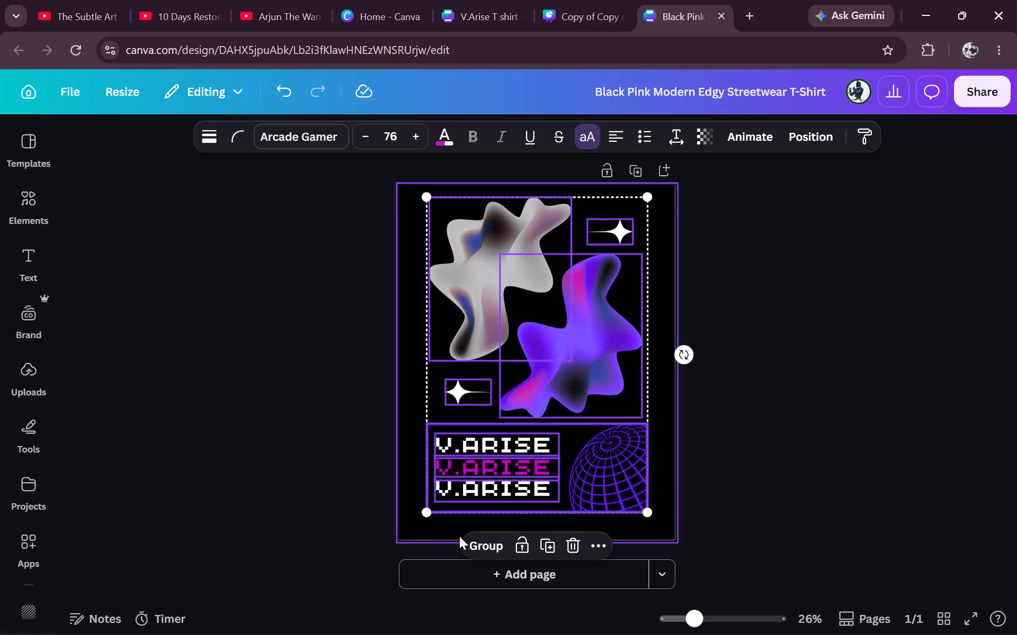
key("ctrl+a")
key("ctrl+c")
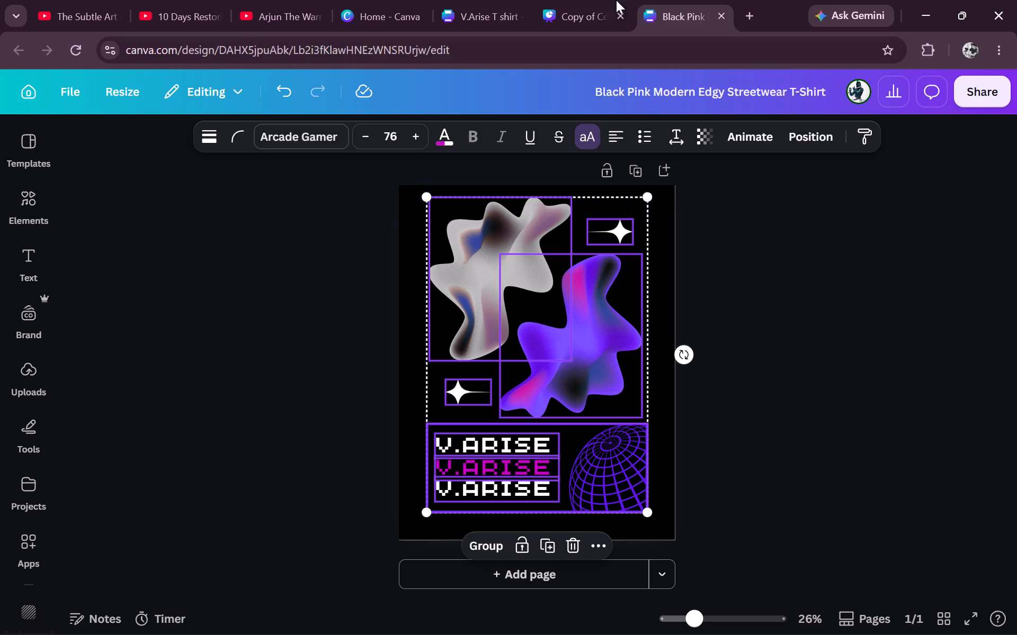
left_click(586, 0)
left_click(512, 0)
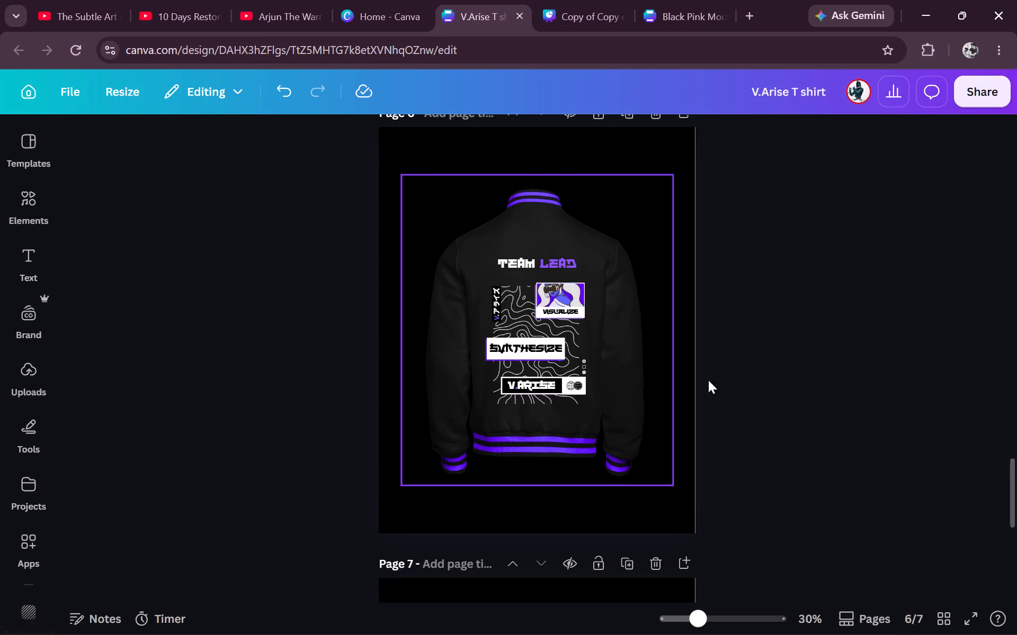
scroll(721, 396, "down", 3)
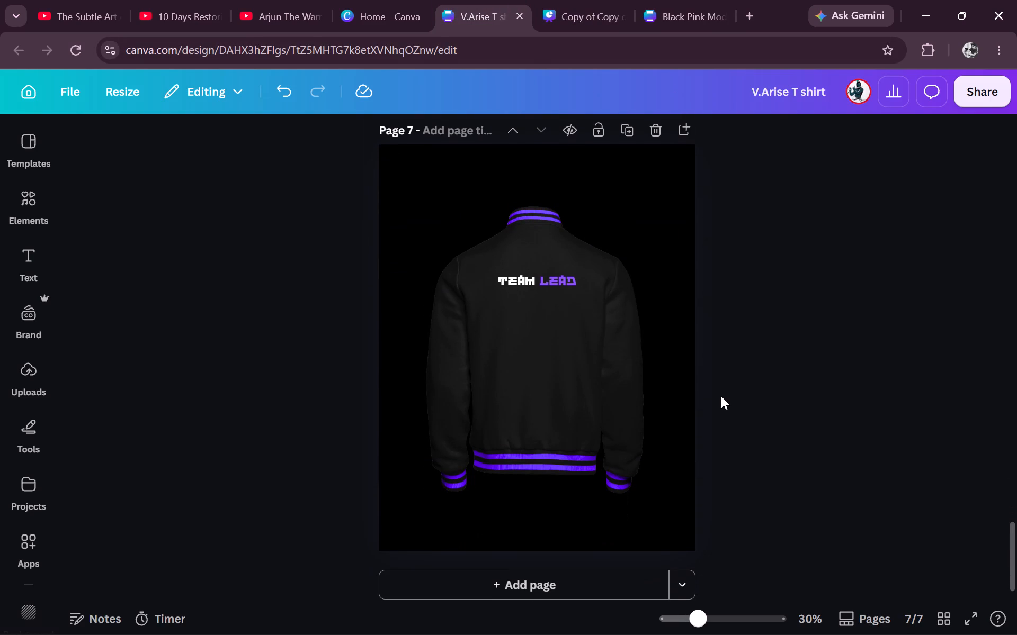
left_click(721, 396)
key("ctrl+v")
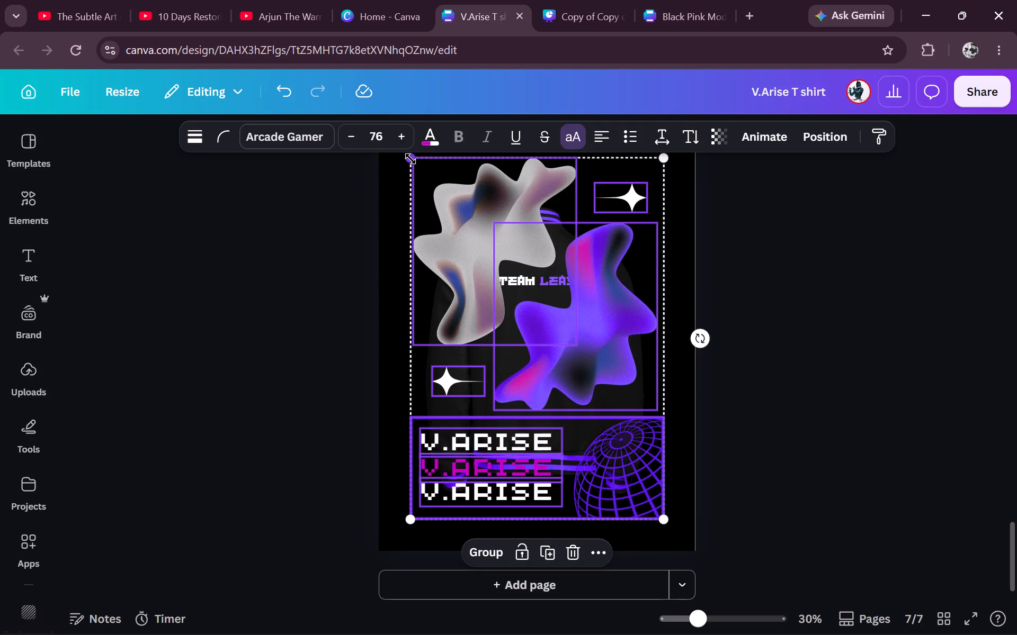
Shrink the pasted artwork until its V.ARISE text is about size 30 and centre it on the jacket back below TEAM LEAD.
left_click_drag(411, 159, 572, 356)
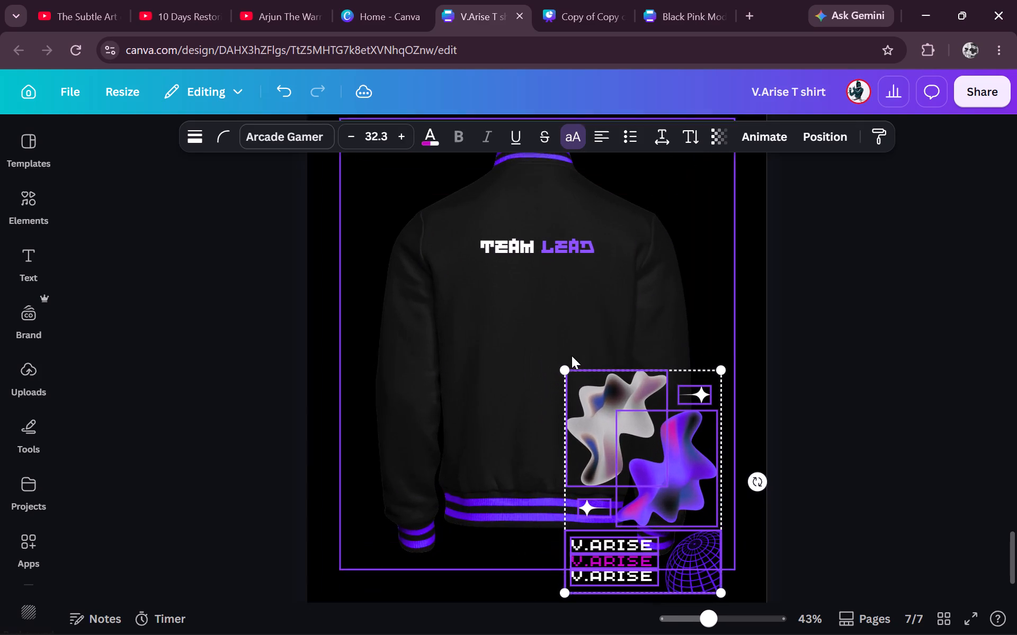
left_click_drag(629, 452, 522, 339)
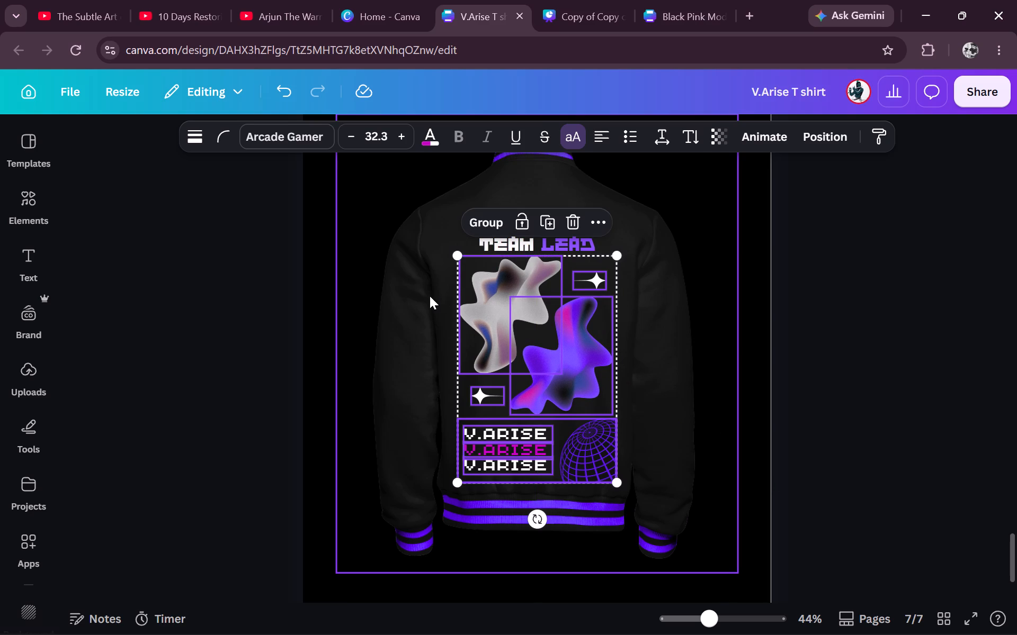
left_click_drag(459, 256, 472, 269)
left_click_drag(521, 323, 512, 312)
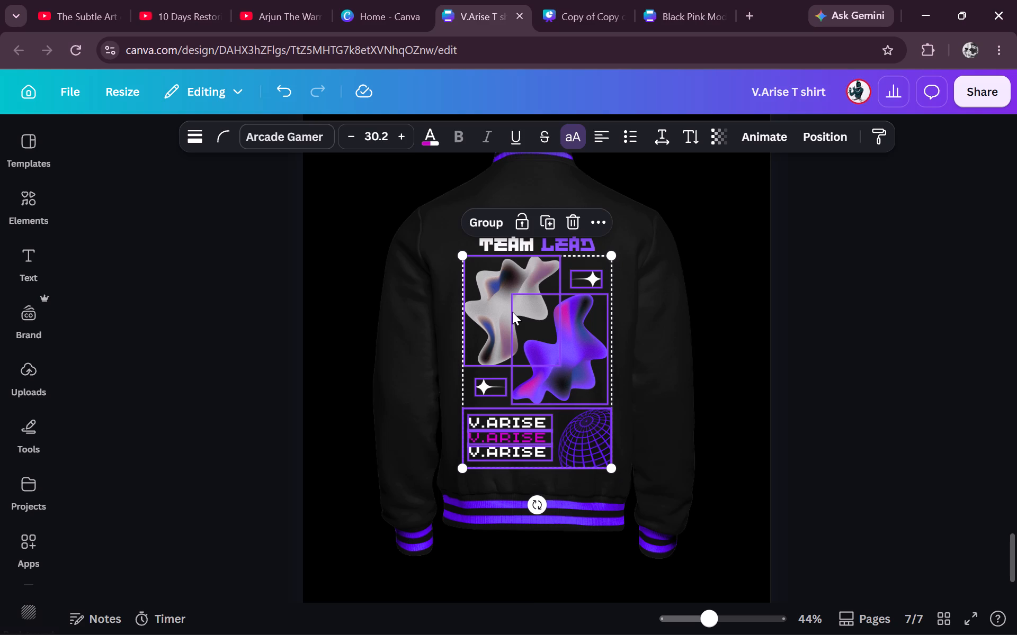
left_click(540, 404)
left_click(789, 355)
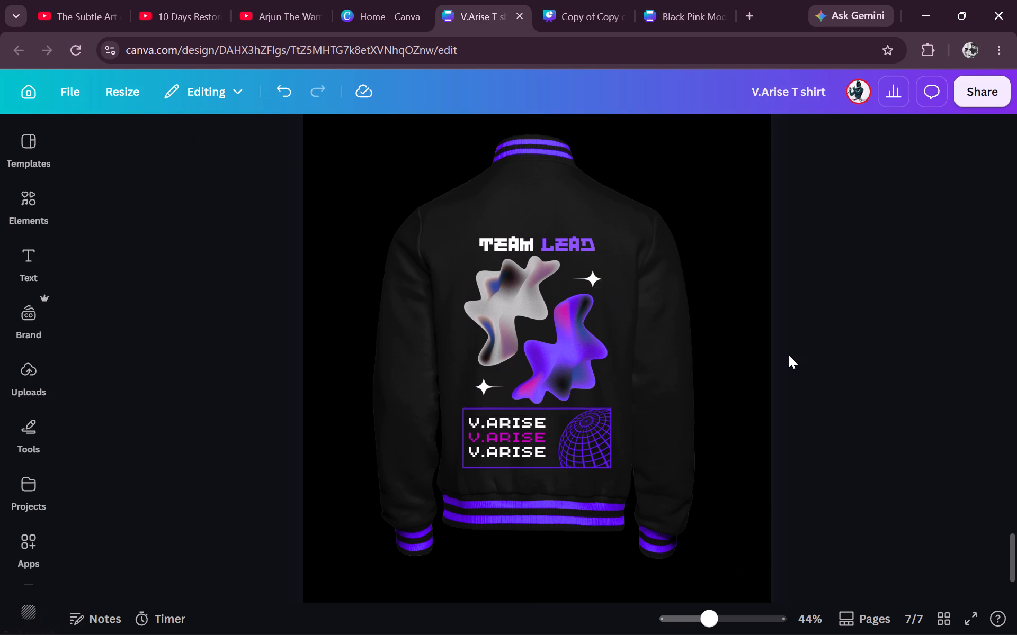
Recolour the magenta middle V.ARISE line on the jacket to the deep violet default solid colour.
left_click(513, 438)
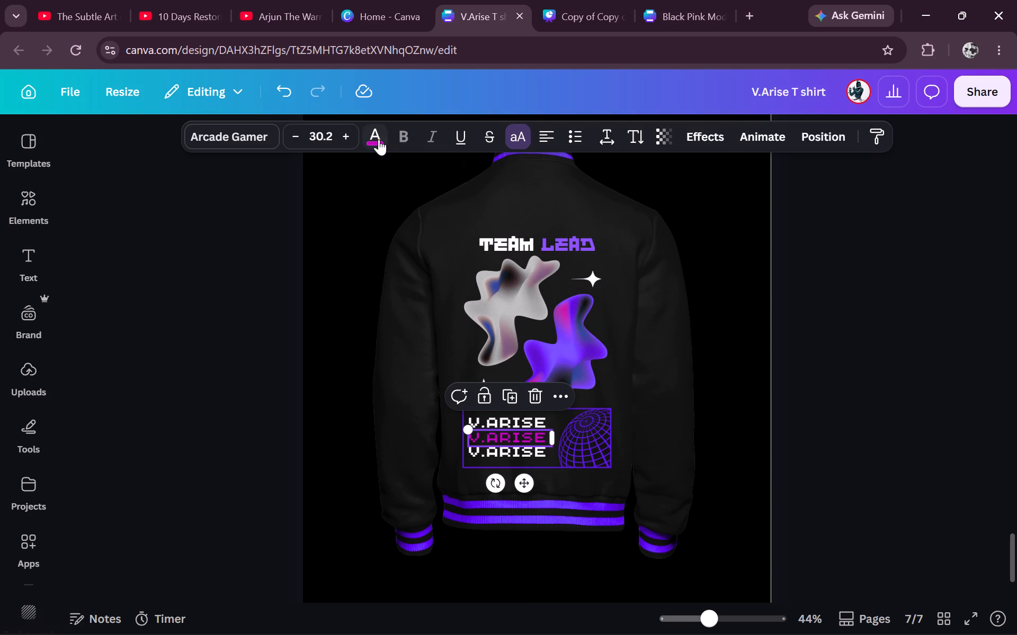
left_click(378, 139)
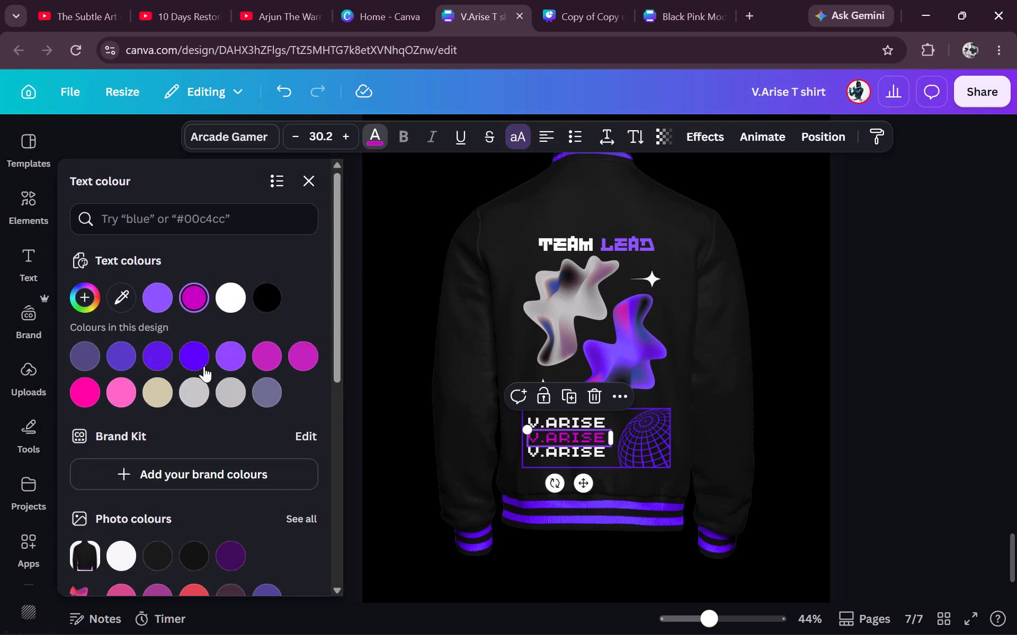
scroll(204, 366, "down", 2)
scroll(276, 502, "down", 1)
left_click(302, 467)
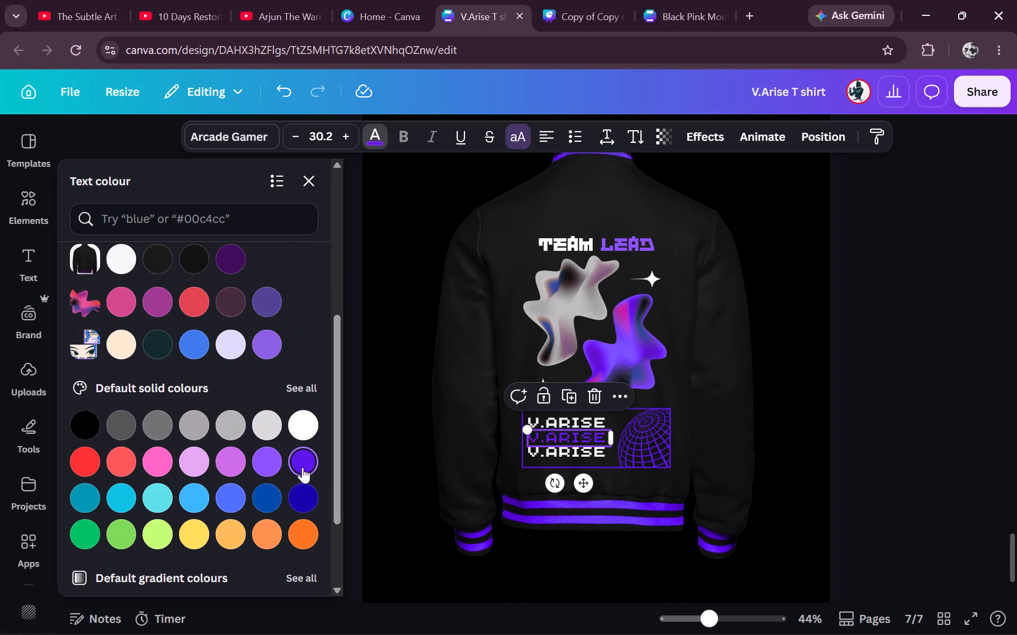
left_click(315, 183)
left_click(828, 296)
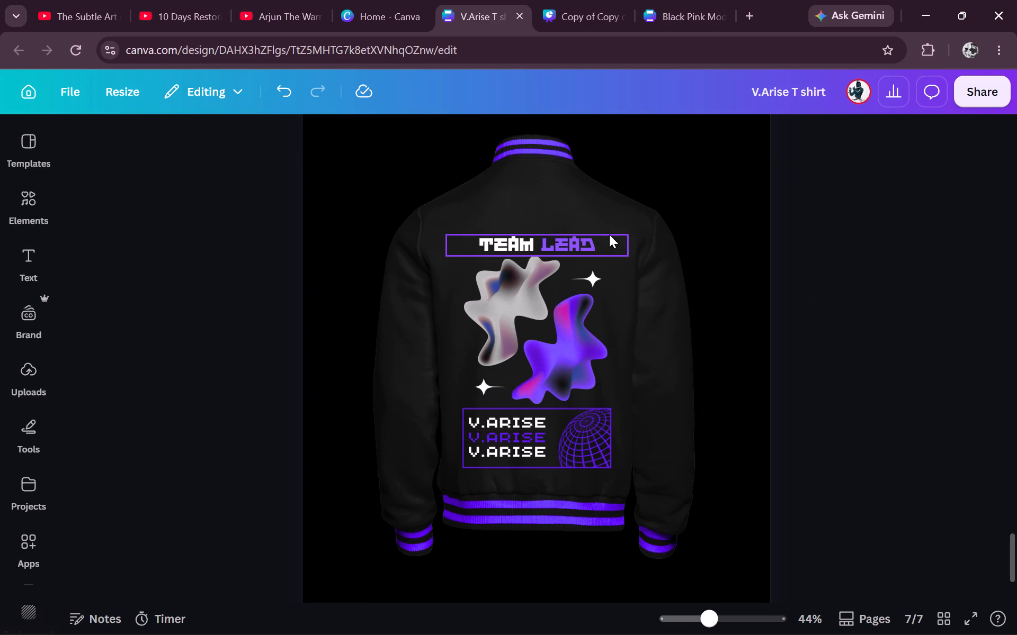
Recolour only the word LEAD in the TEAM LEAD text to the same deep violet default solid colour.
left_click(566, 244)
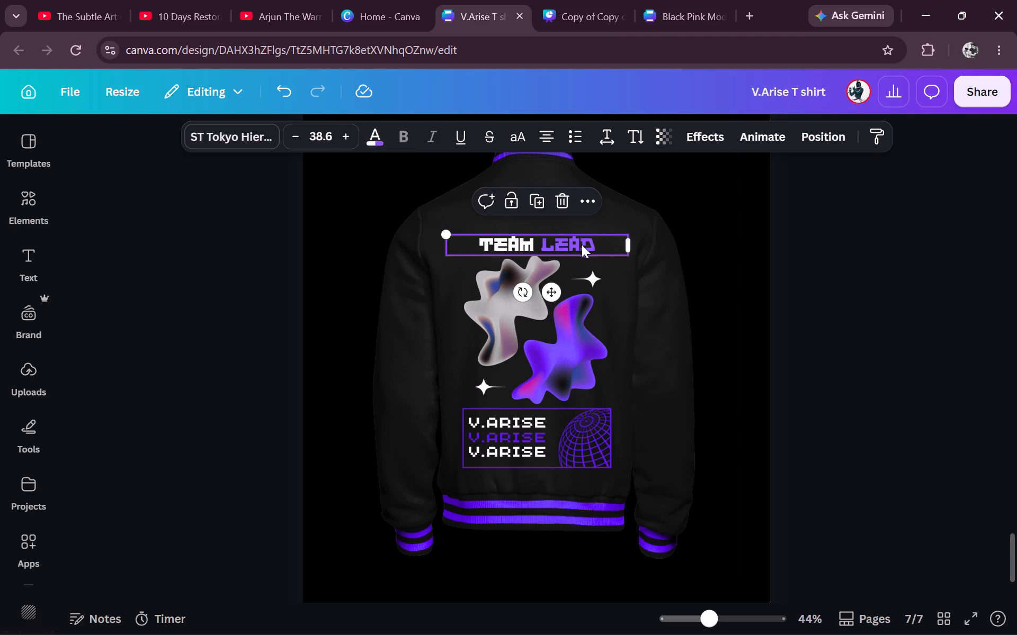
double_click(578, 244)
left_click(578, 244)
double_click(578, 244)
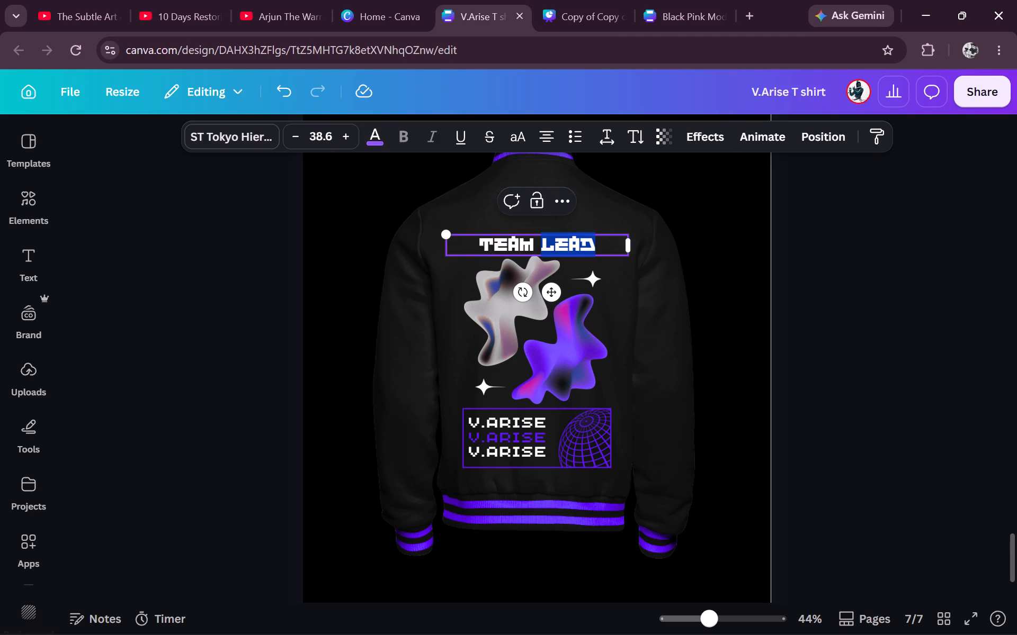
left_click(389, 136)
left_click(374, 131)
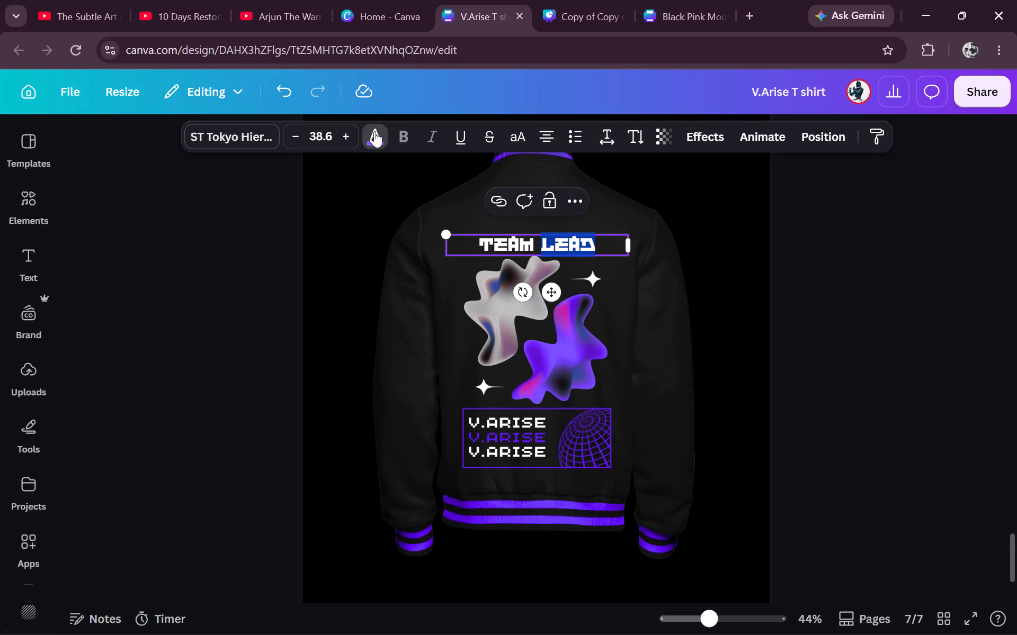
scroll(271, 433, "down", 2)
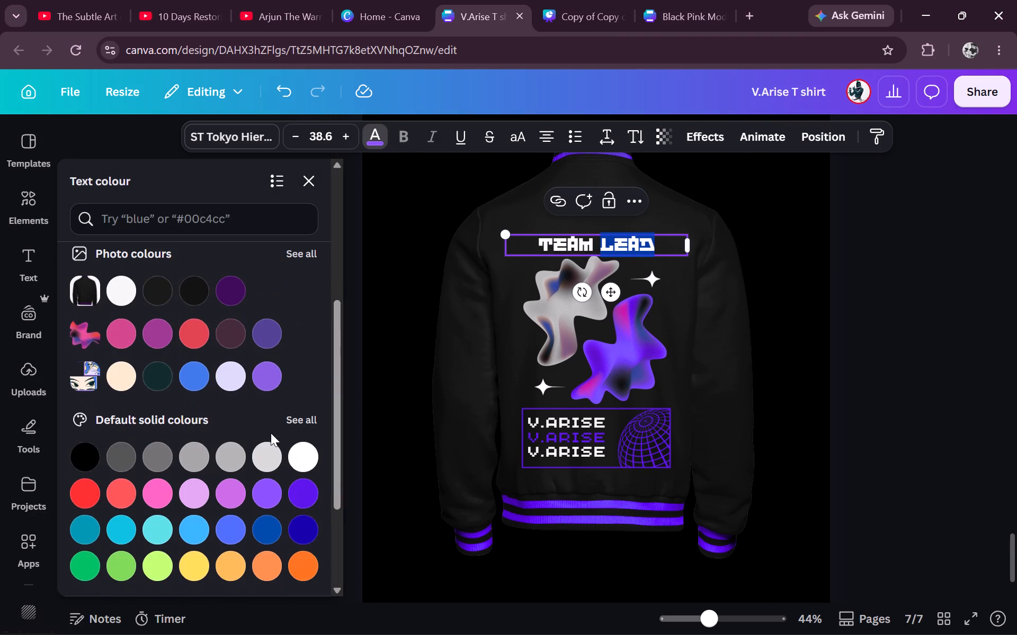
left_click(305, 495)
left_click(313, 185)
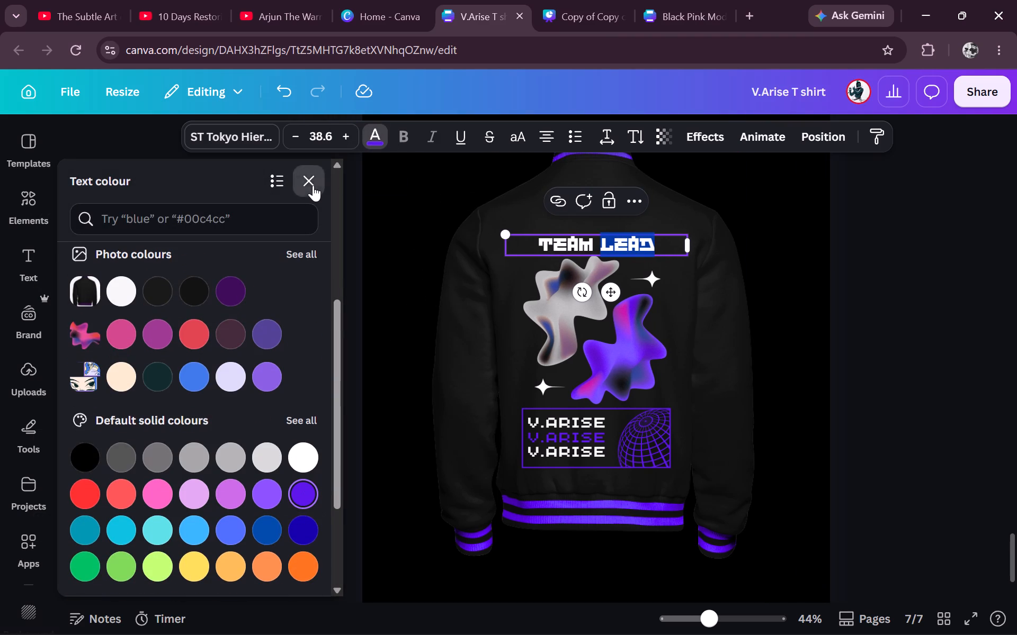
double_click(851, 336)
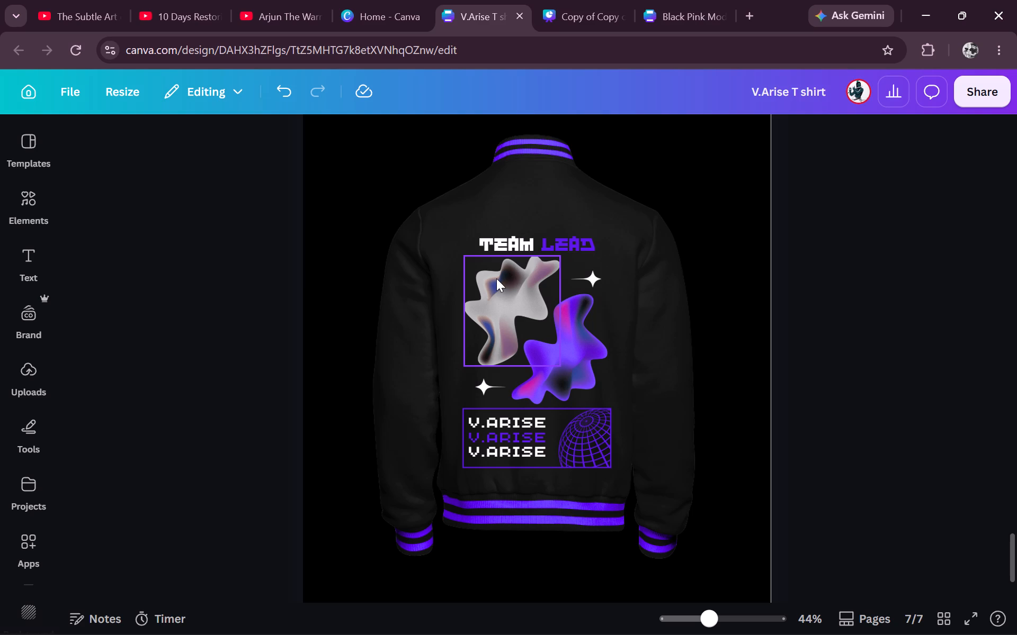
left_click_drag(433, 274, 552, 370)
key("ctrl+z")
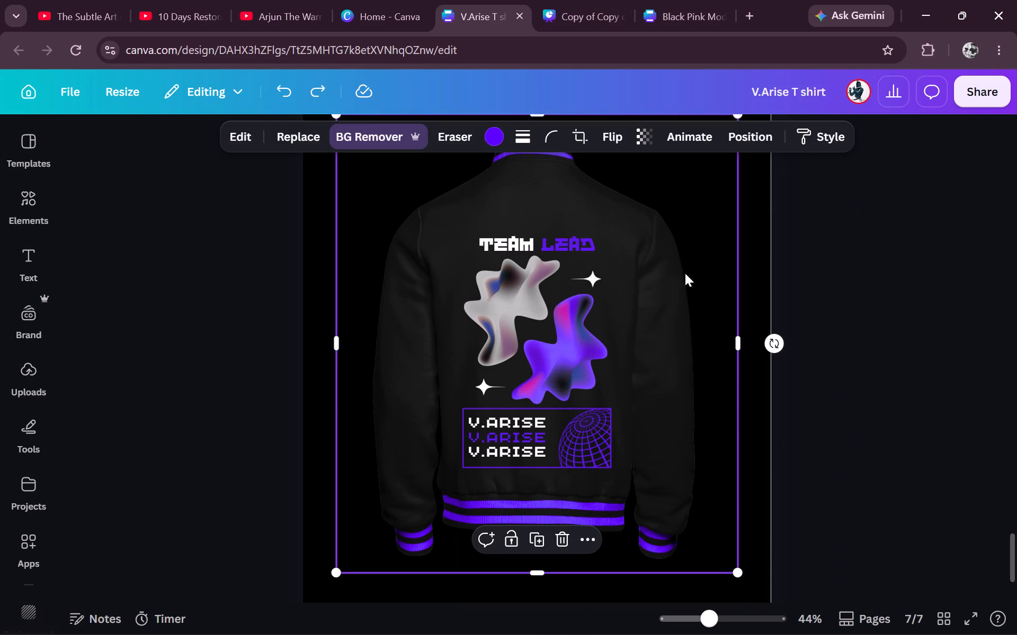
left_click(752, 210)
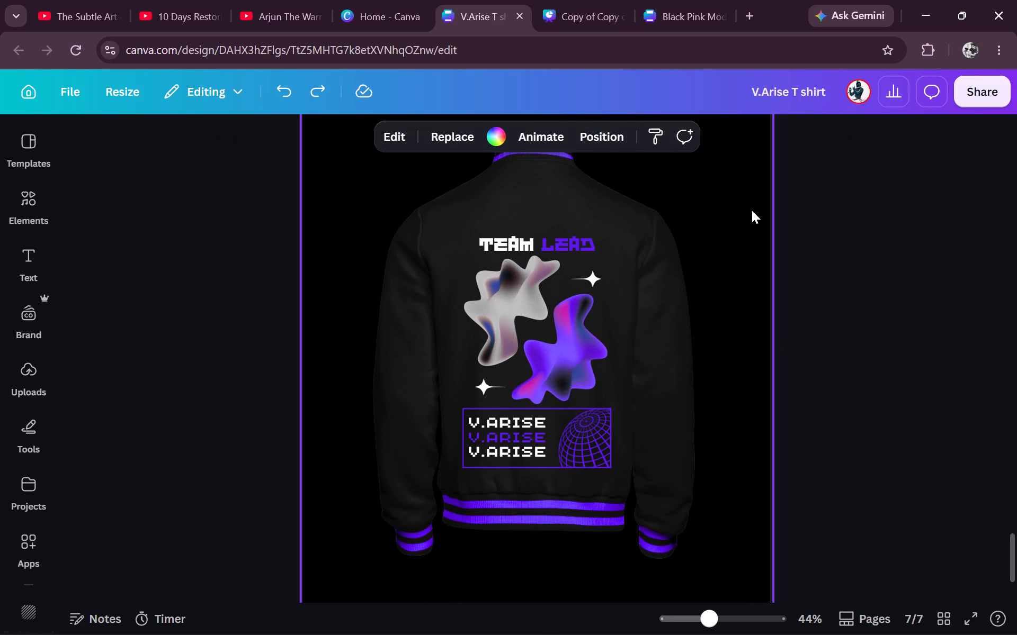
Scale the pasted artwork down until its V.ARISE text is about size 25 and recentre it beneath TEAM LEAD.
left_click_drag(752, 210, 421, 492)
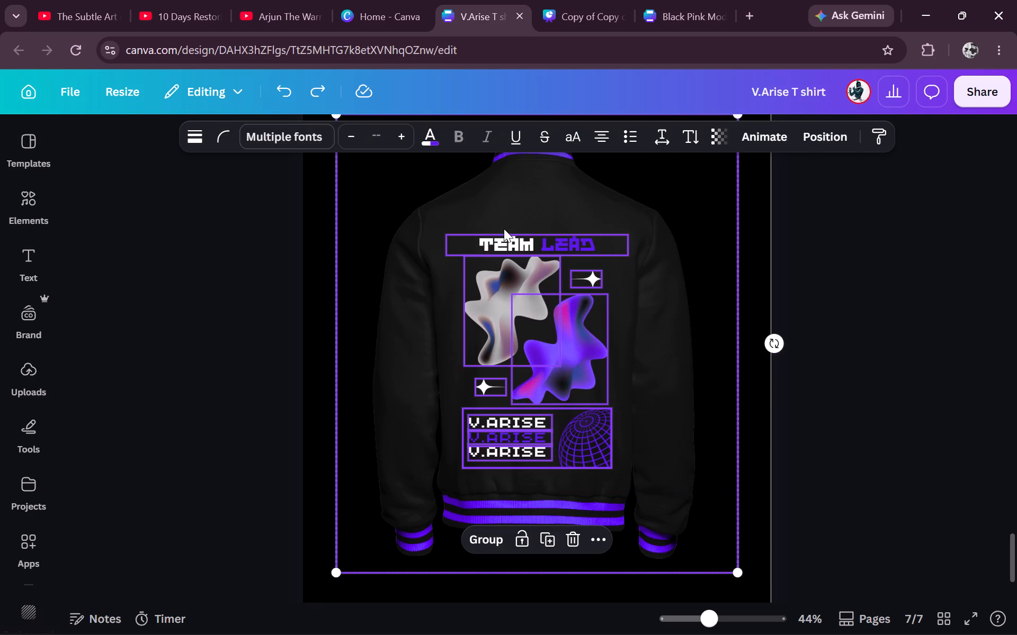
left_click(502, 235, "shift")
left_click(470, 193, "shift")
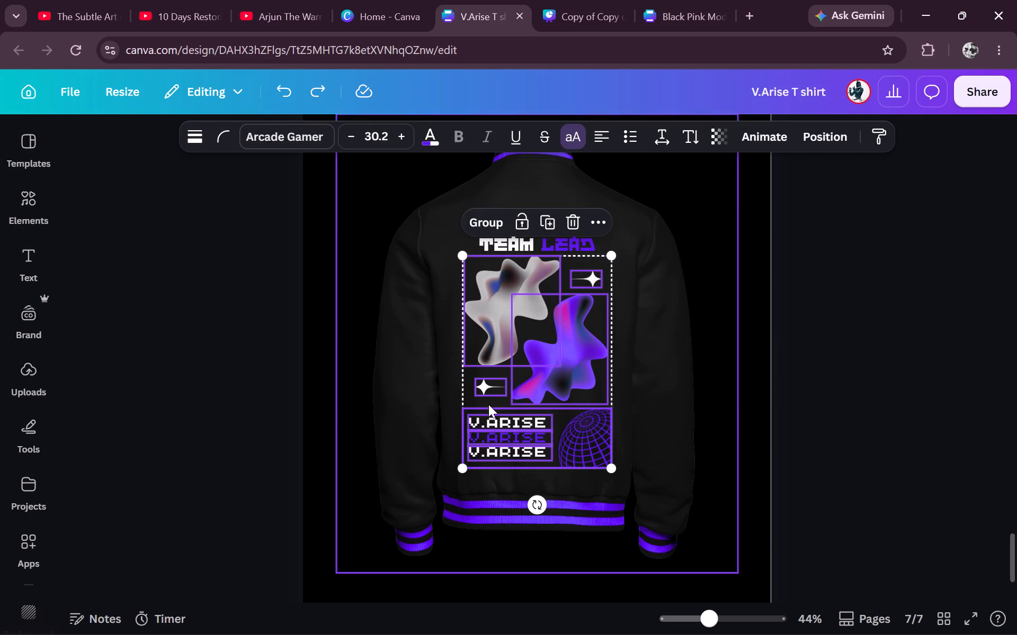
left_click_drag(461, 469, 480, 430)
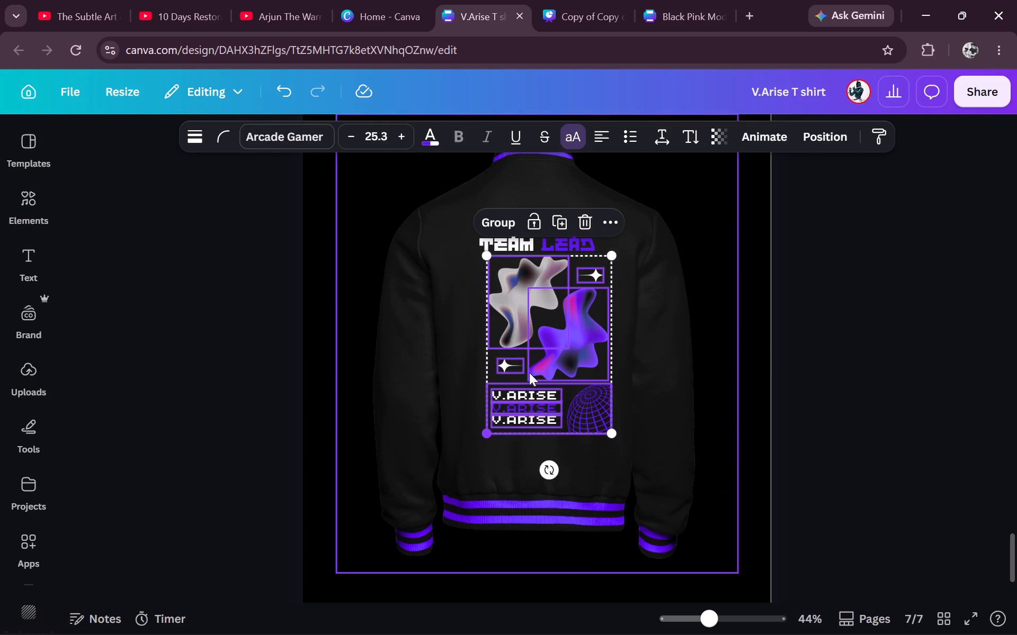
left_click_drag(543, 360, 528, 362)
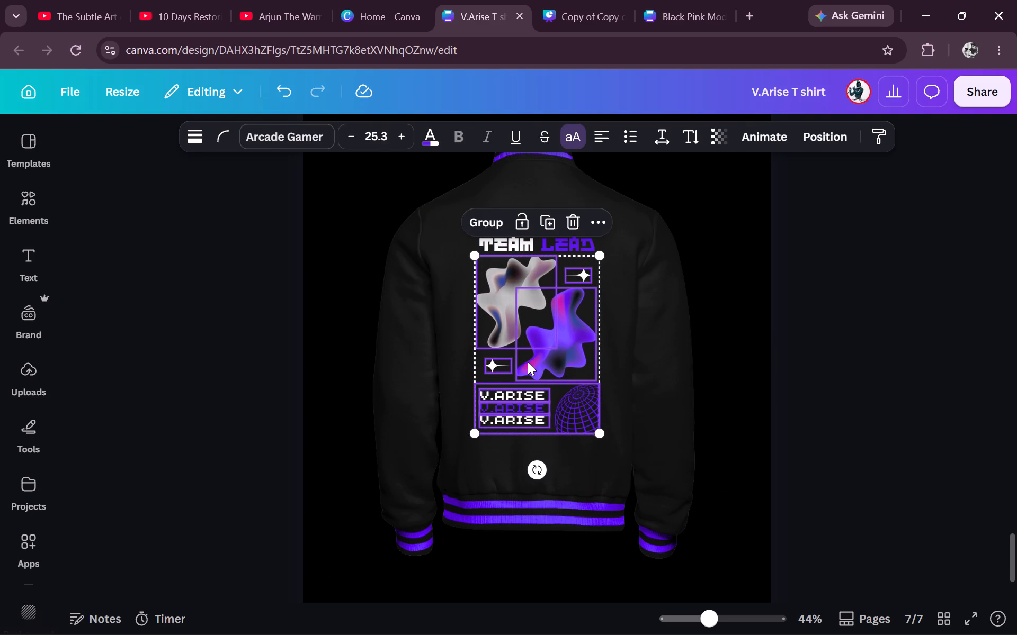
left_click(842, 322)
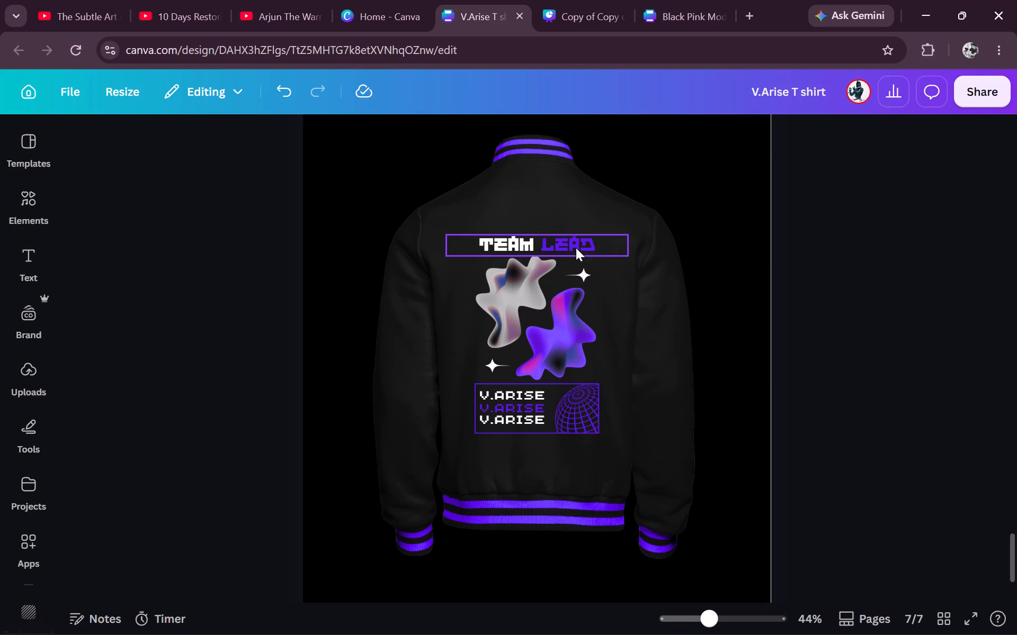
Move the TEAM LEAD text slightly up the jacket back, widening the gap above the artwork while keeping it centred.
left_click_drag(576, 248, 575, 240)
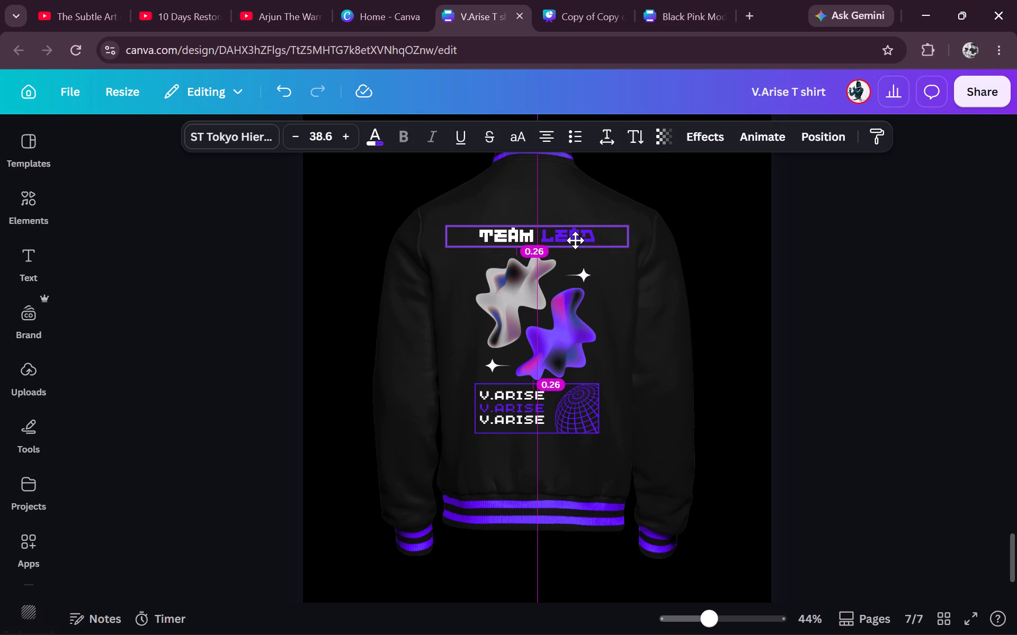
left_click_drag(575, 240, 575, 238)
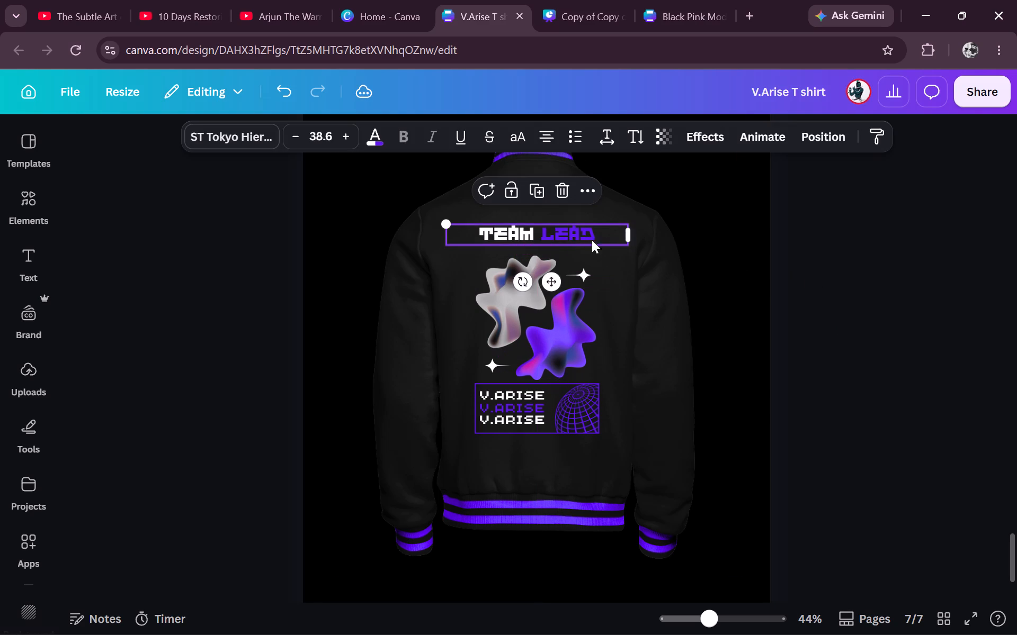
left_click(862, 325)
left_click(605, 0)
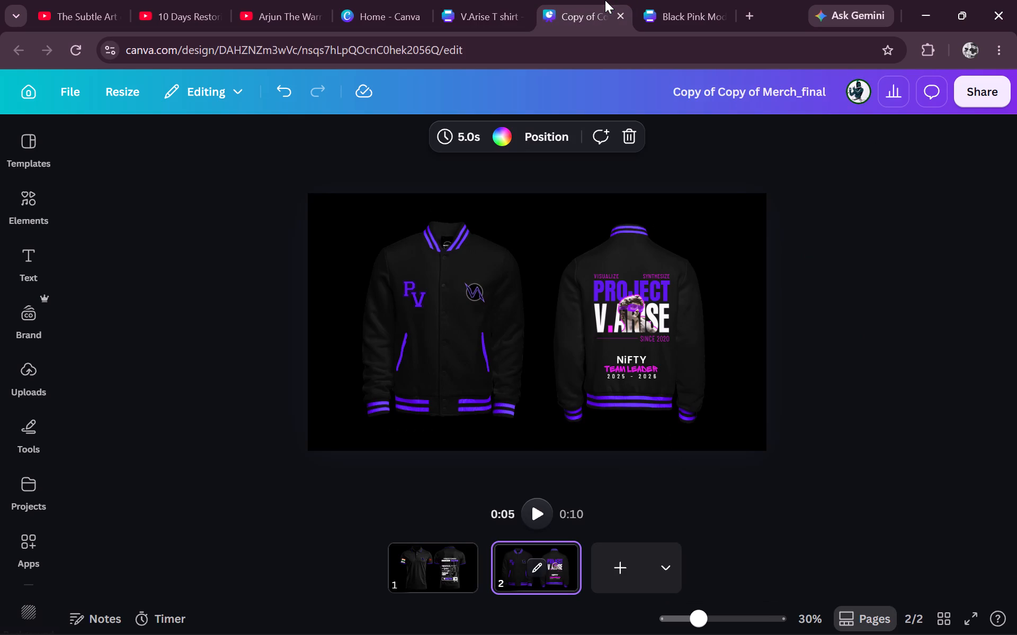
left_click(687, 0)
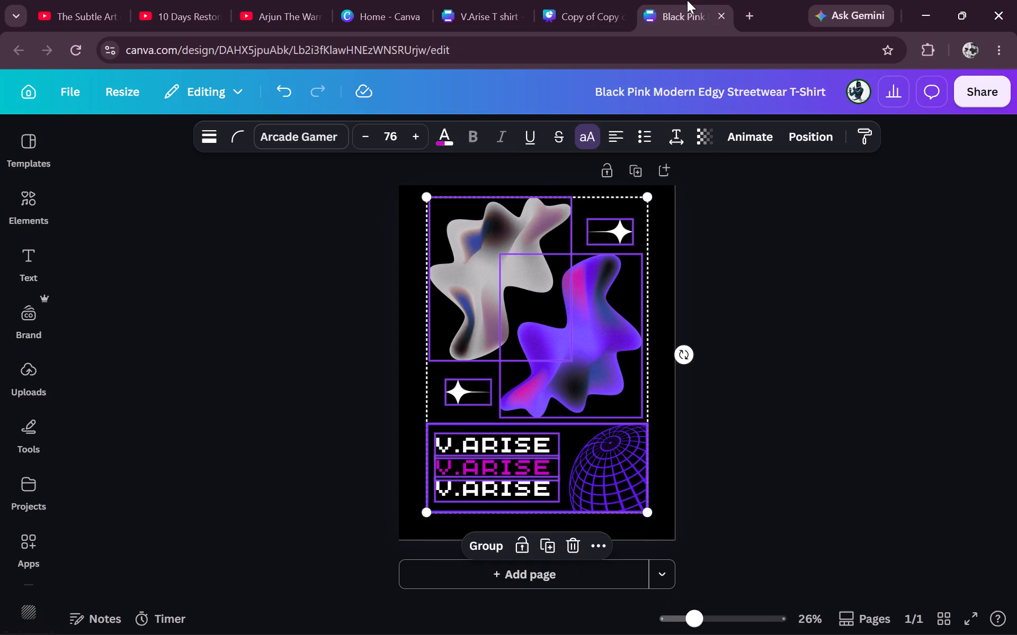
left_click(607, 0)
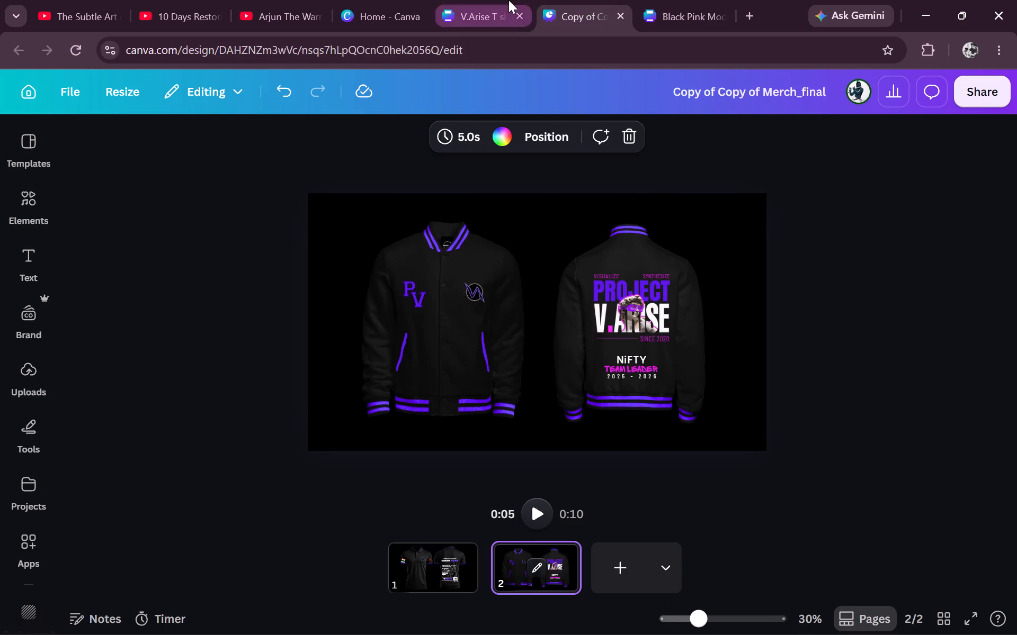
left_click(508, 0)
Copy the VR-headset woman image from the page 6 jacket and paste it over the violet blob on page 7's jacket.
scroll(540, 316, "up", 6)
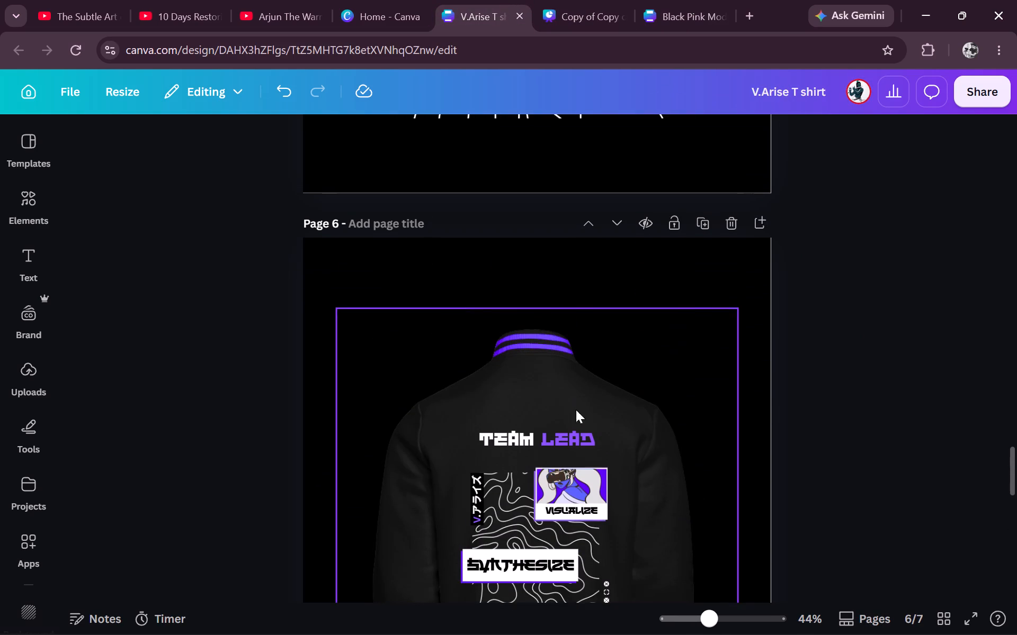
scroll(574, 454, "down", 1)
left_click(574, 425)
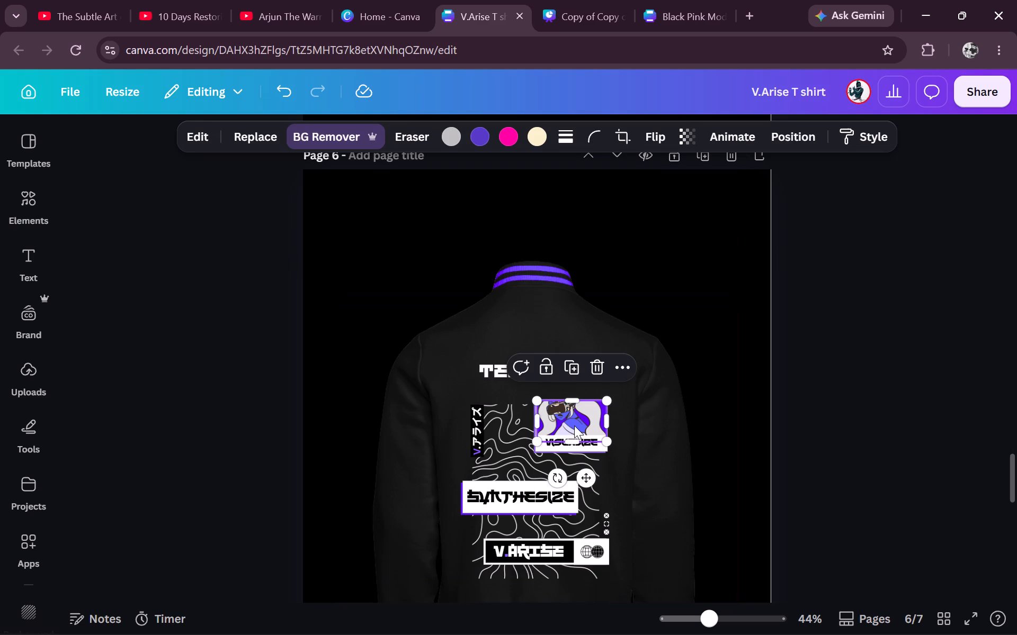
key("ctrl+c")
scroll(574, 425, "down", 5)
scroll(602, 299, "down", 1)
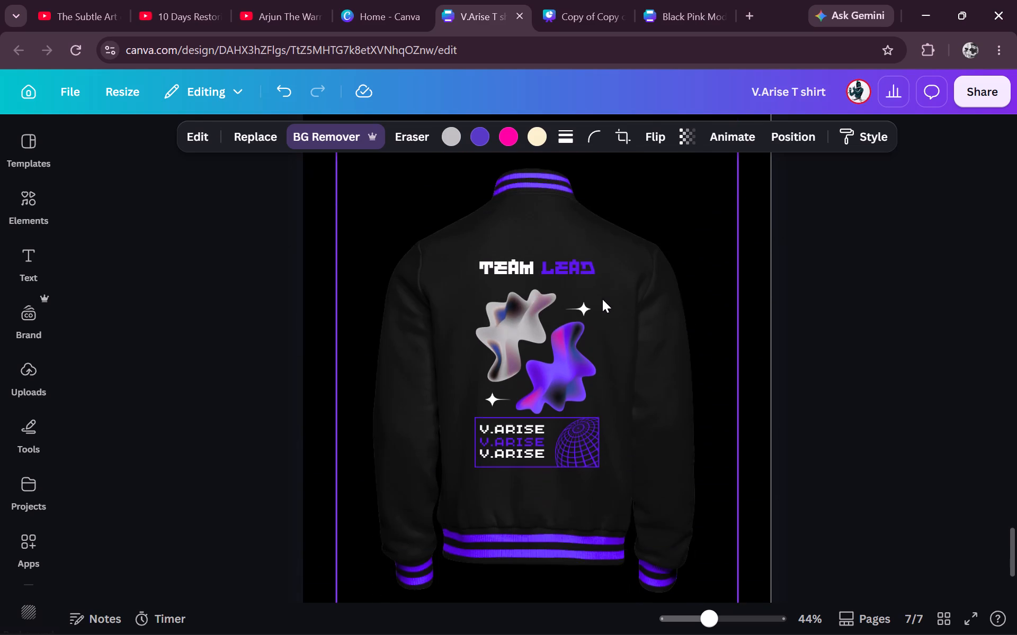
scroll(602, 299, "down", 1)
left_click(627, 306)
key("ctrl+v")
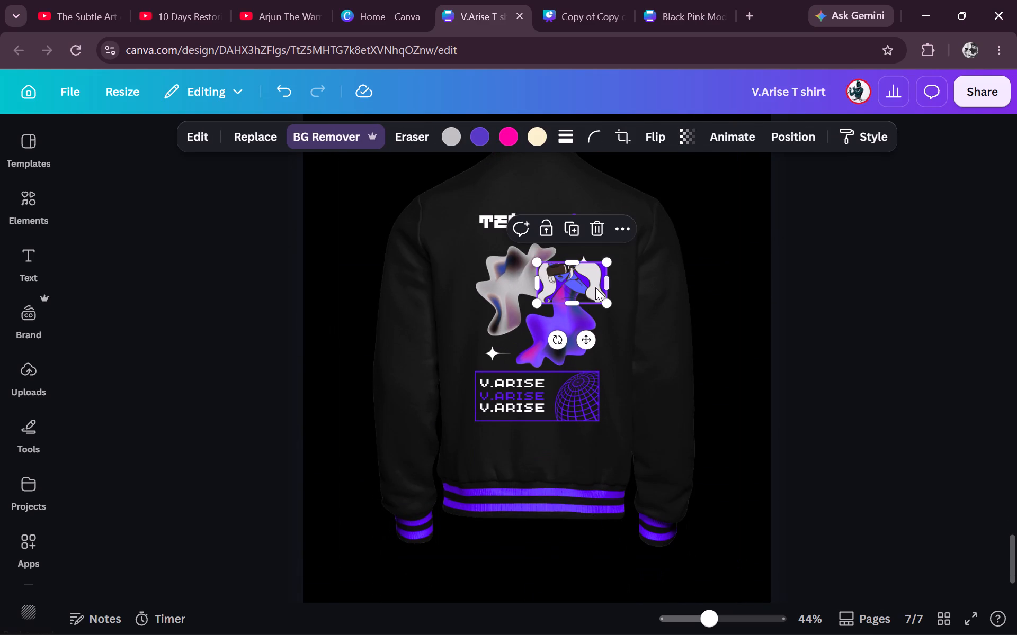
left_click_drag(594, 287, 568, 318)
left_click(740, 327)
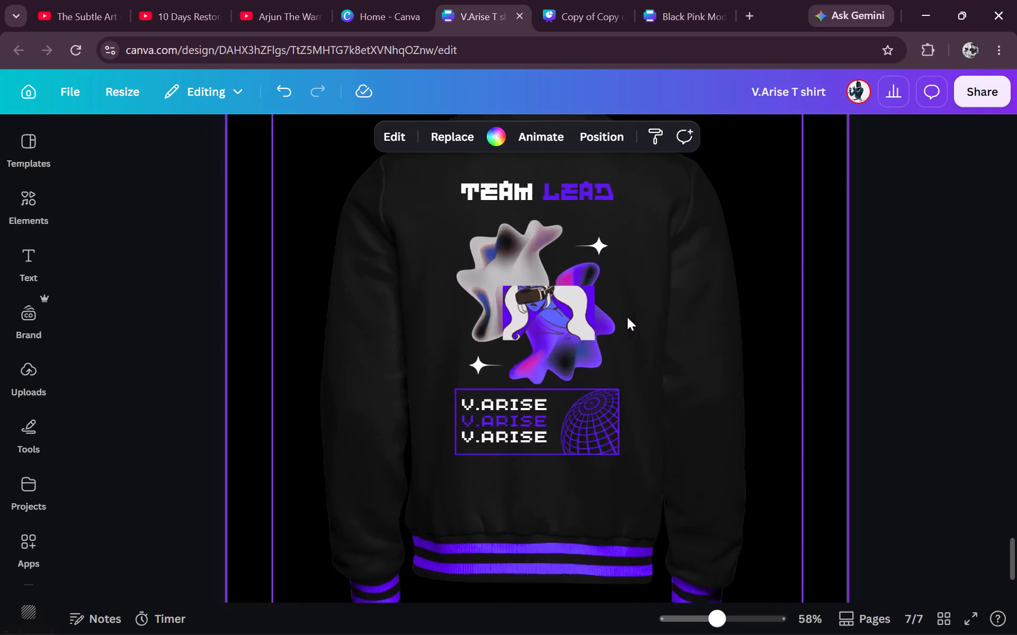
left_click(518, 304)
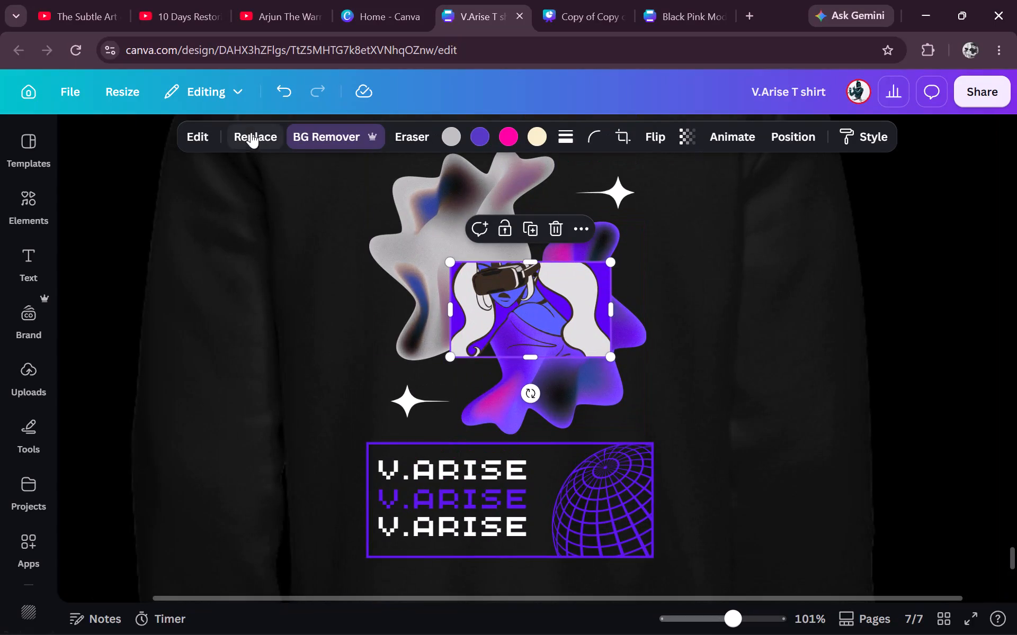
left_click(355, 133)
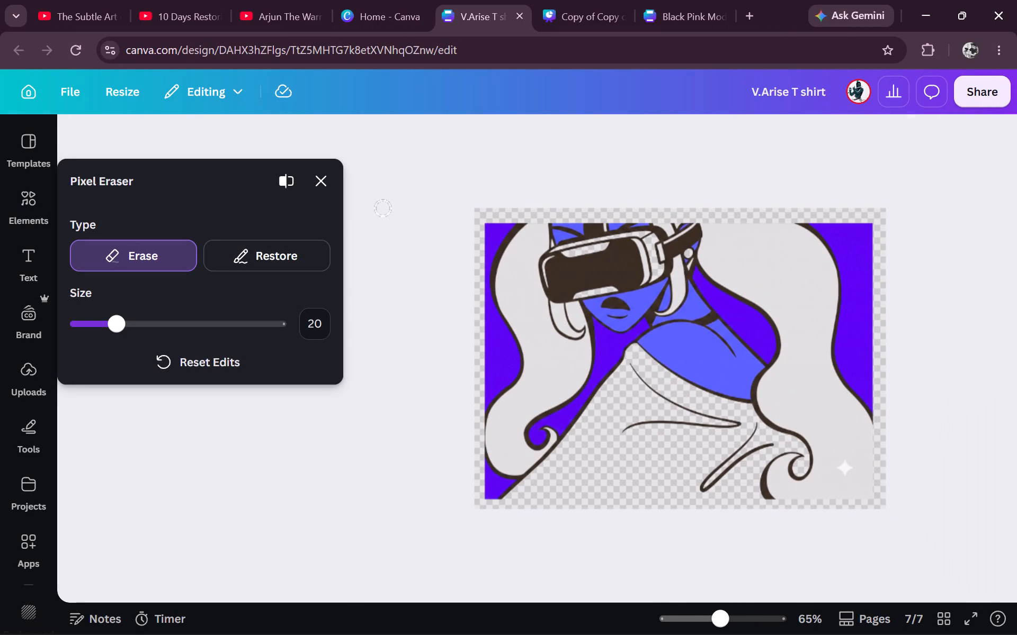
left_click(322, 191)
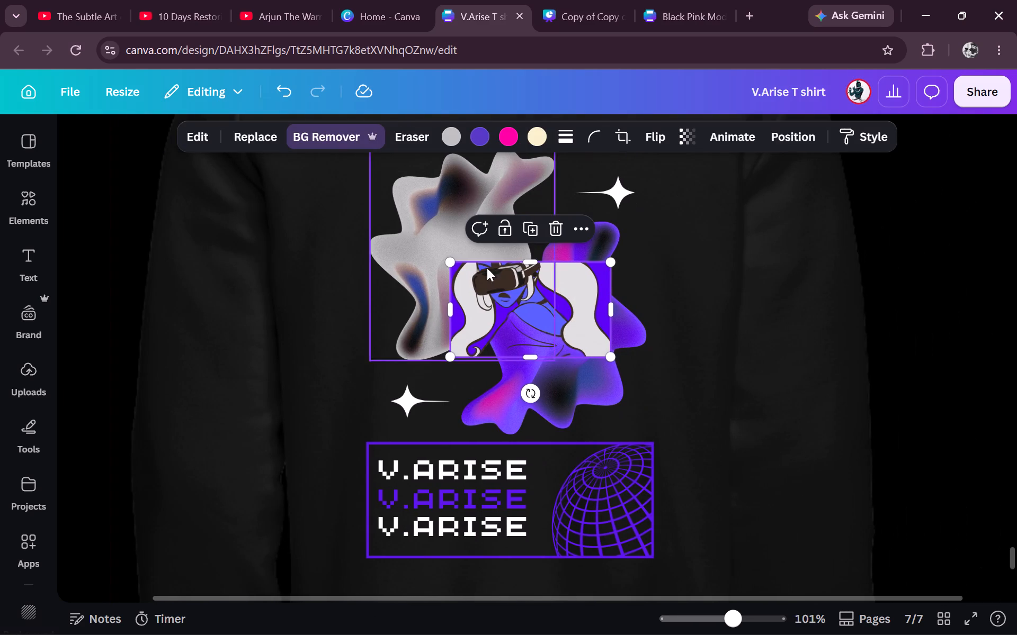
Move the VR-headset woman image up and to the right, so it sits just below the upper white sparkle.
left_click_drag(506, 308, 620, 260)
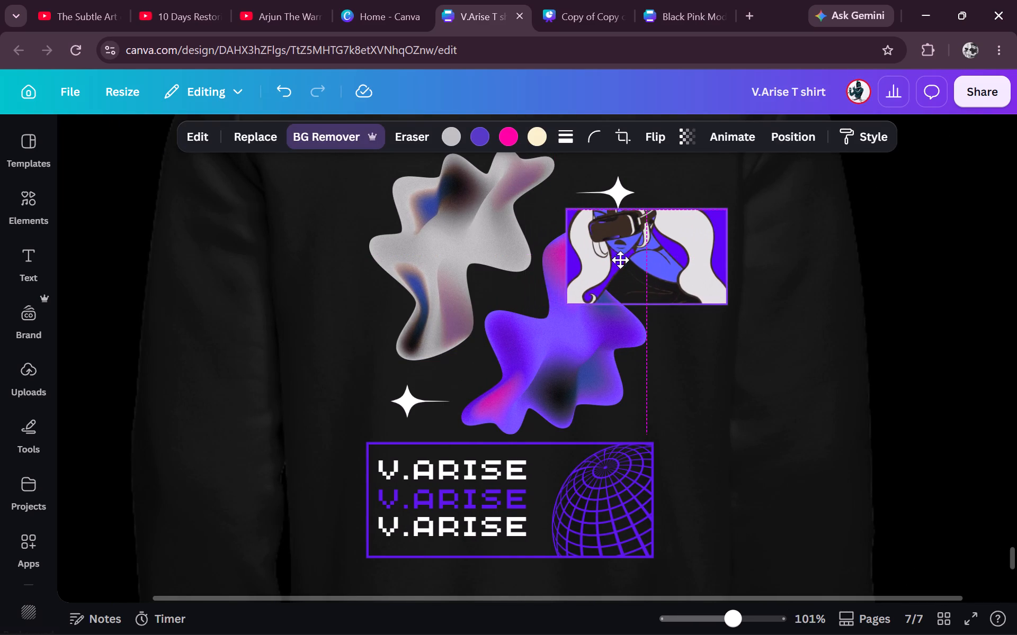
left_click_drag(620, 260, 618, 266)
Erase the violet background outside the woman's hair along the image's left edge and bottom-left corner with the Pixel Eraser at size 20.
left_click(340, 144)
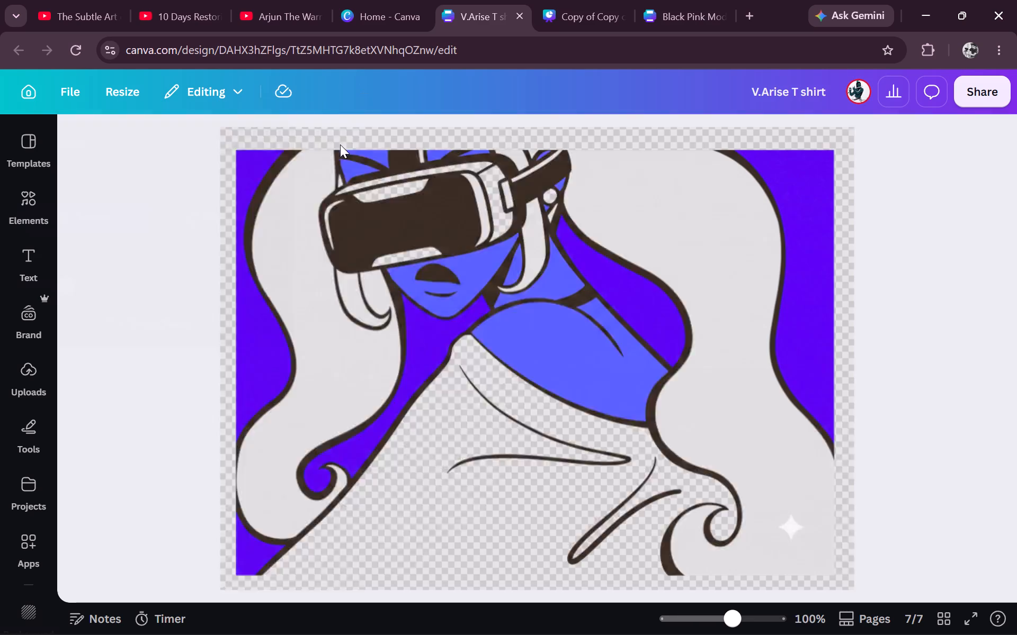
left_click_drag(382, 151, 397, 151)
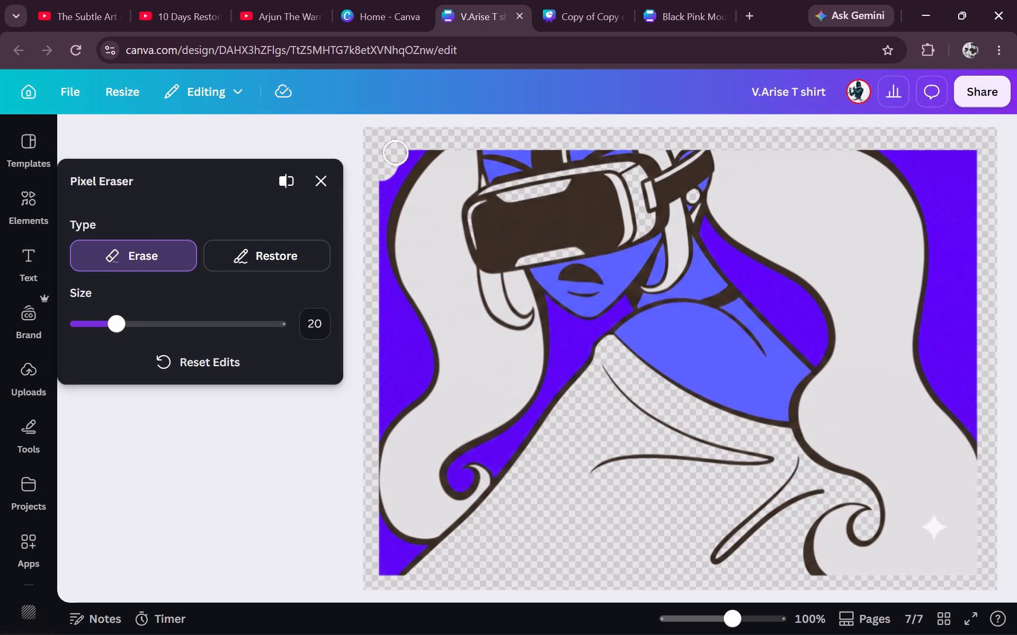
left_click_drag(397, 151, 405, 153)
left_click_drag(405, 153, 399, 161)
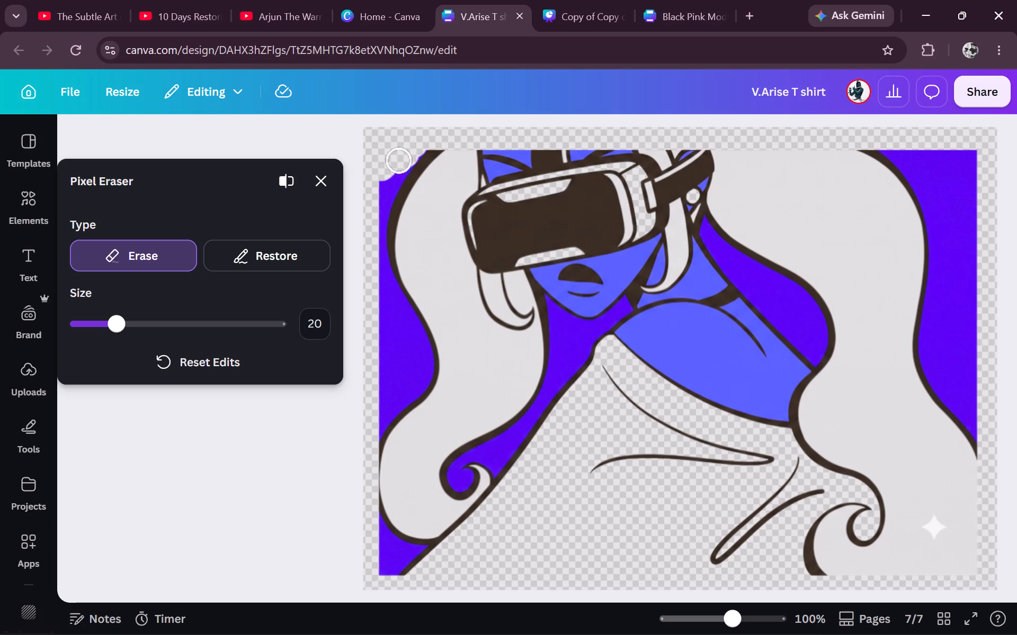
left_click_drag(399, 161, 380, 197)
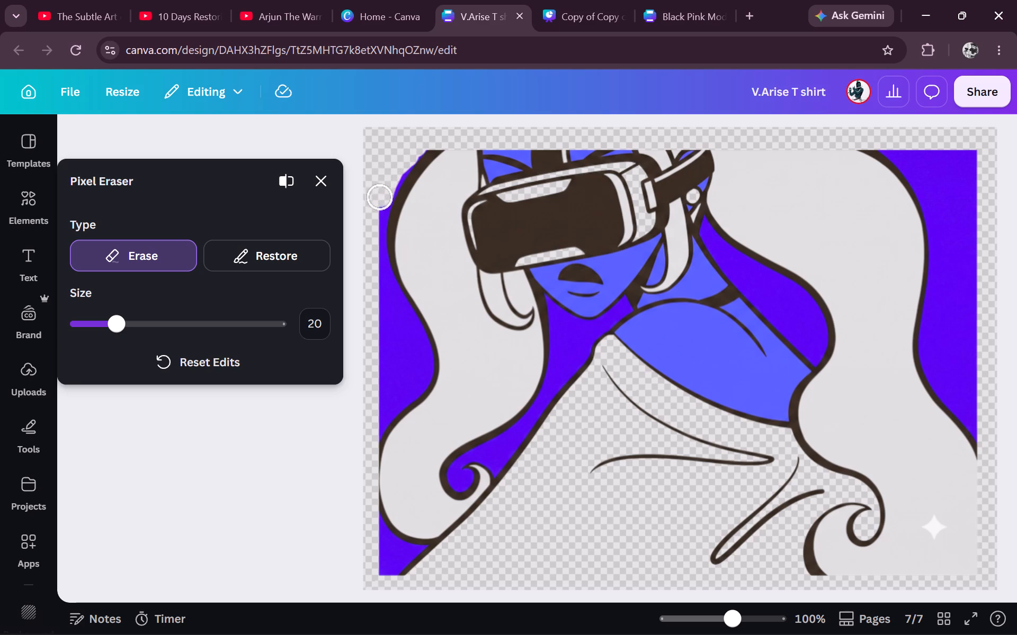
left_click_drag(380, 197, 372, 239)
left_click_drag(372, 239, 380, 278)
left_click_drag(380, 278, 399, 315)
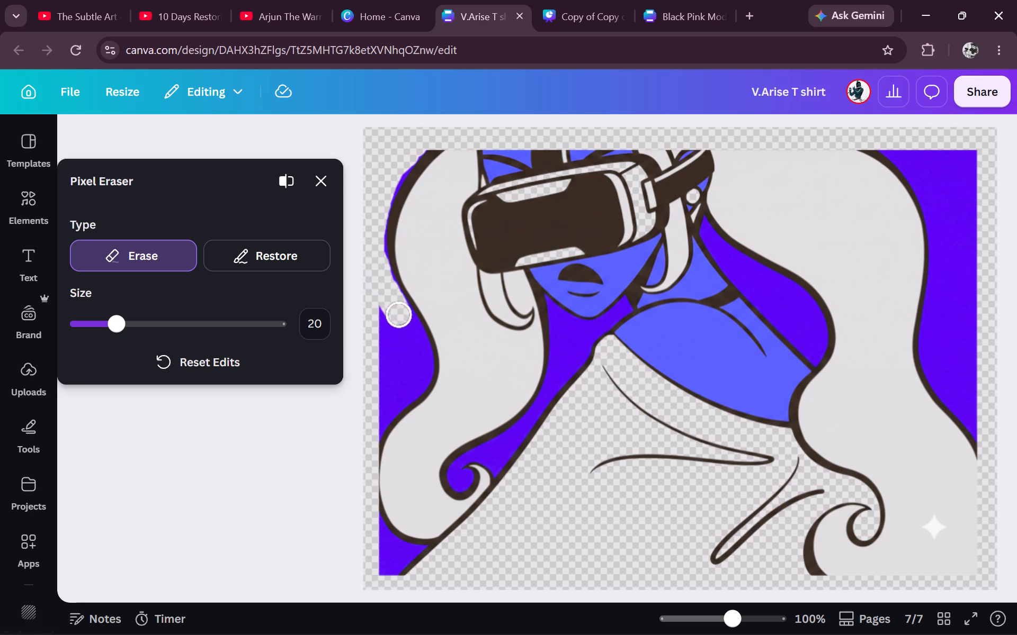
left_click_drag(399, 315, 389, 409)
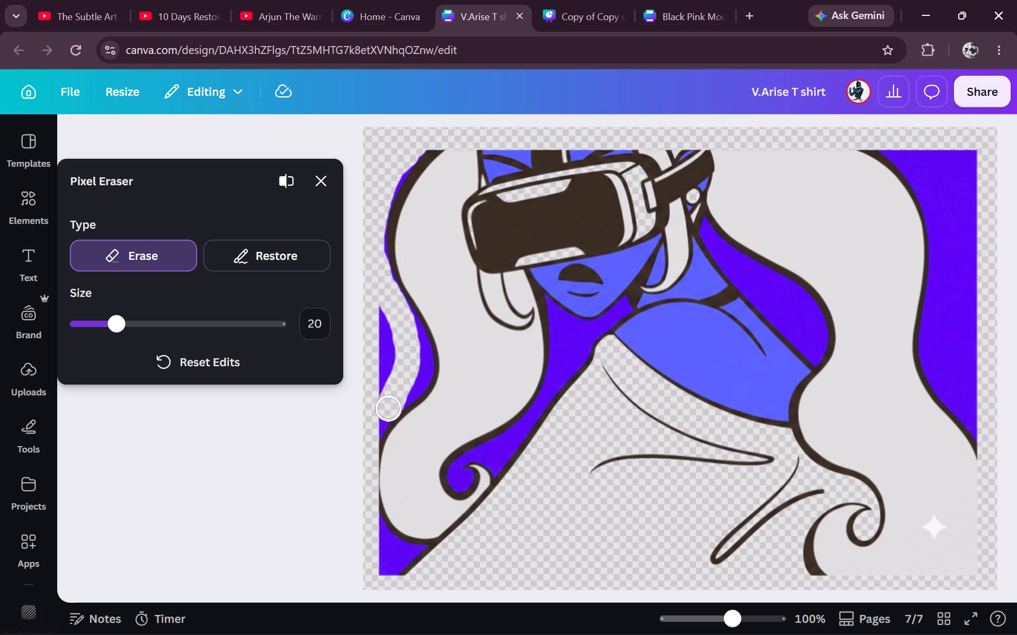
left_click_drag(389, 409, 389, 372)
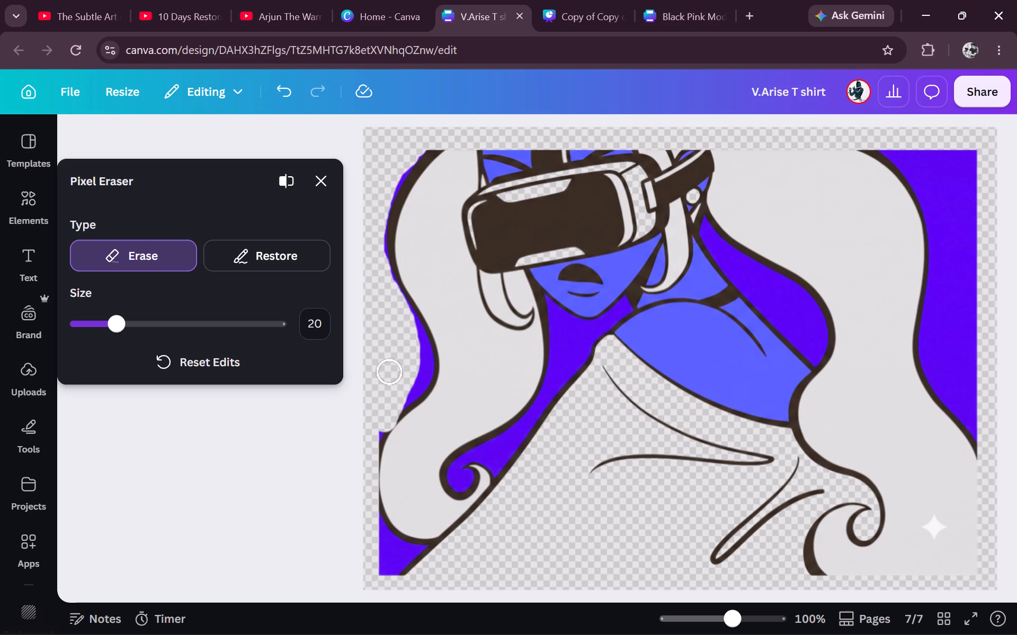
left_click_drag(380, 559, 413, 563)
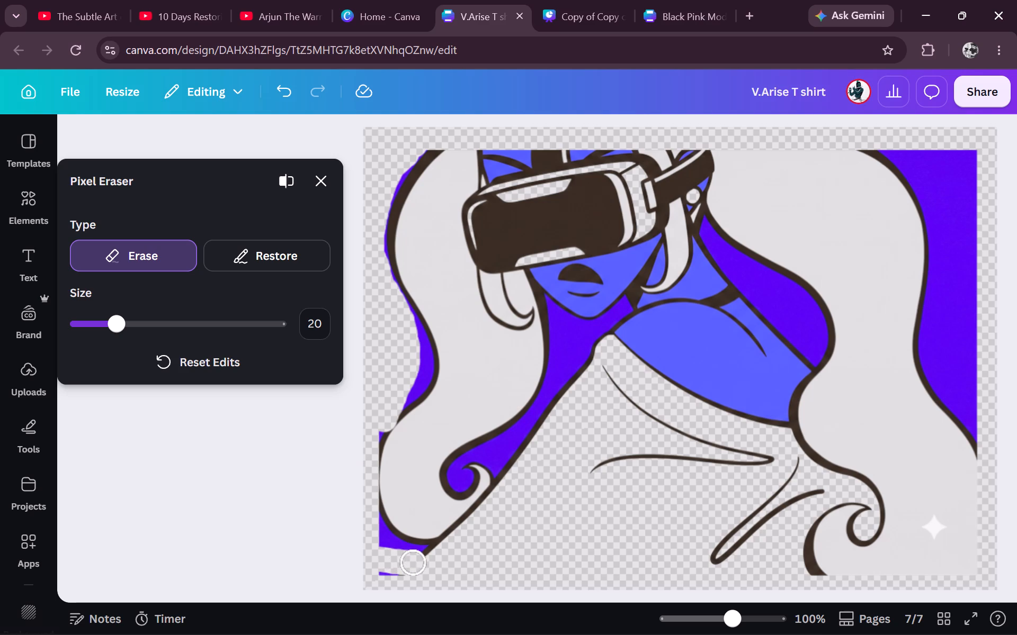
left_click_drag(413, 563, 428, 561)
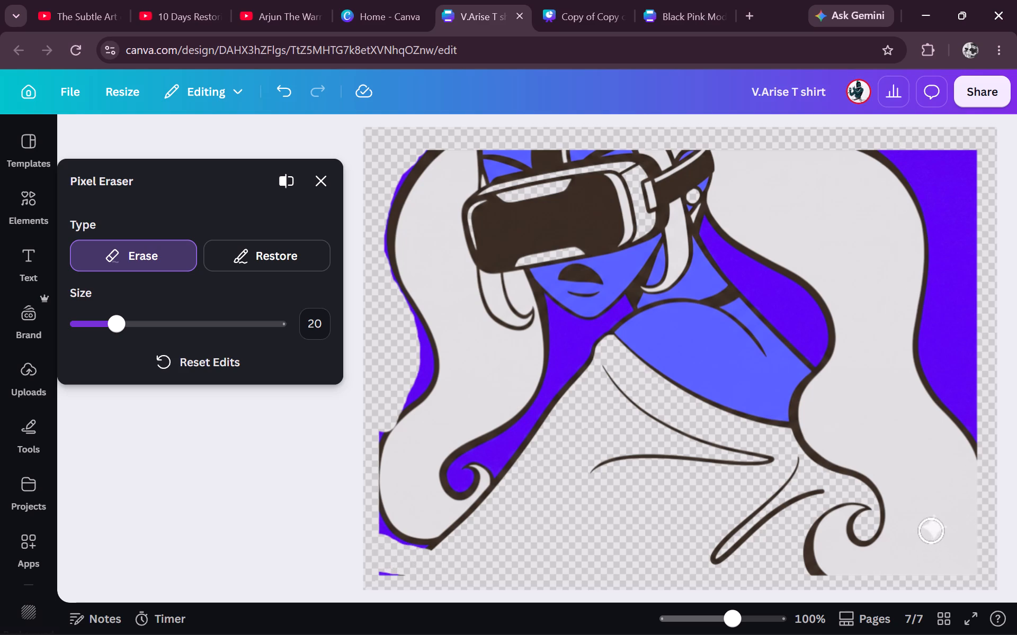
Erase the violet background from the image's top-right corner down along the upper outer edge of the woman's hair.
left_click_drag(934, 525, 959, 265)
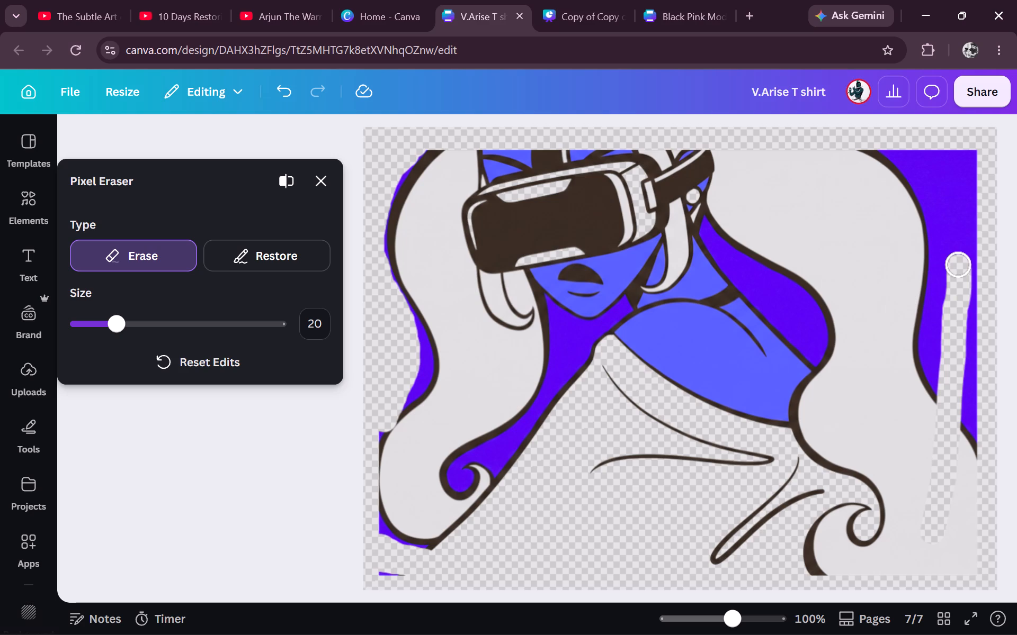
key("ctrl+z")
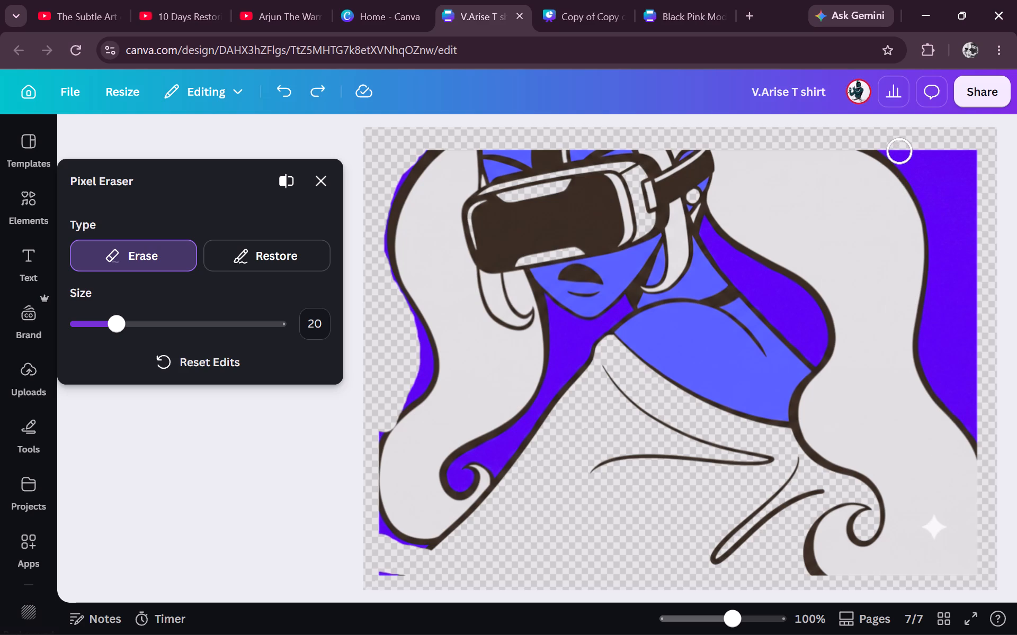
left_click_drag(895, 146, 976, 161)
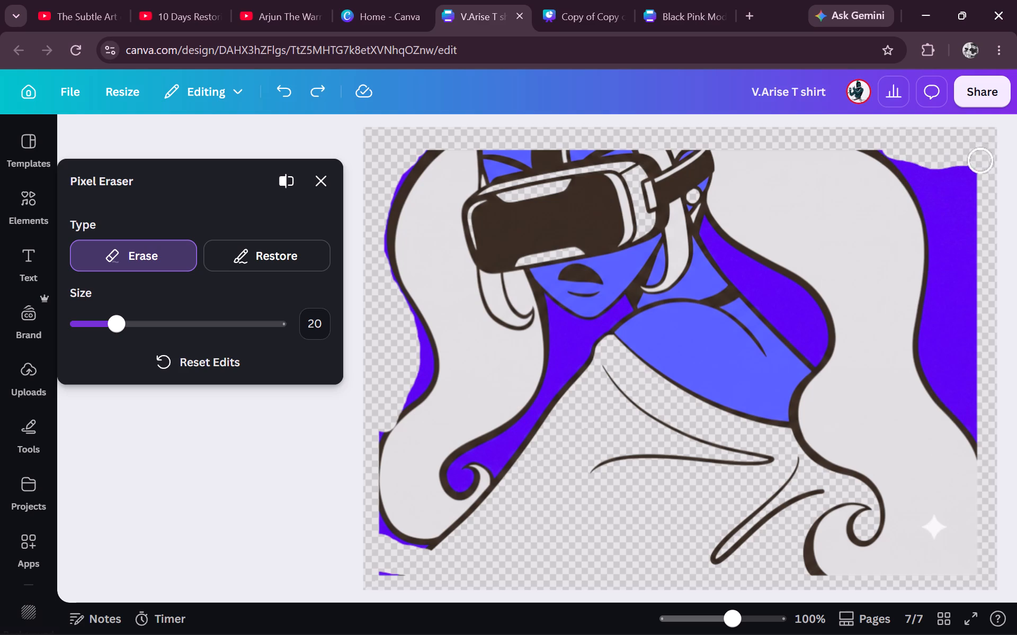
left_click_drag(976, 161, 928, 181)
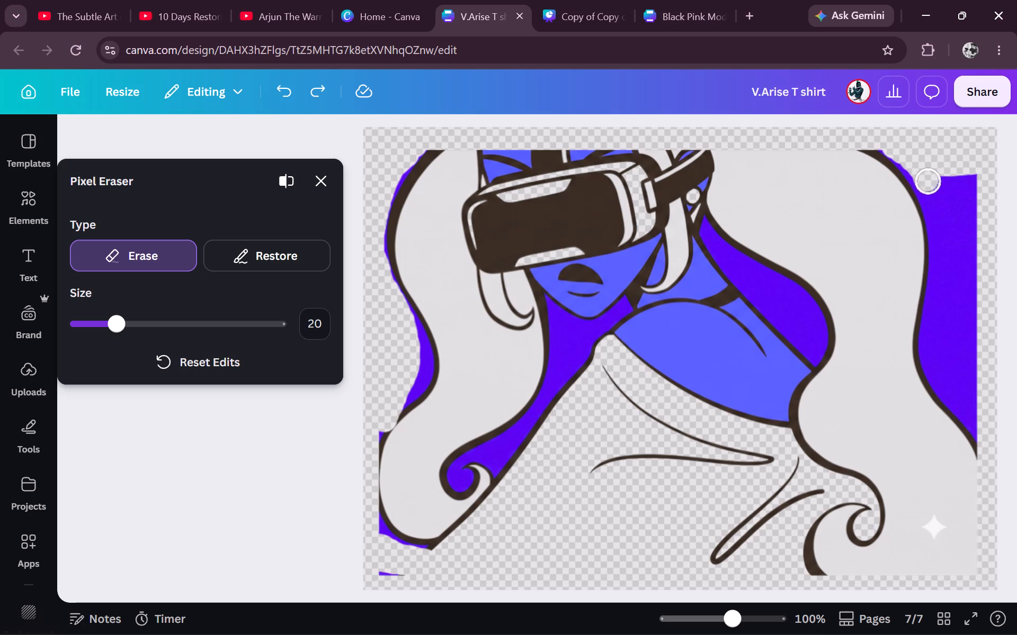
left_click_drag(928, 181, 938, 205)
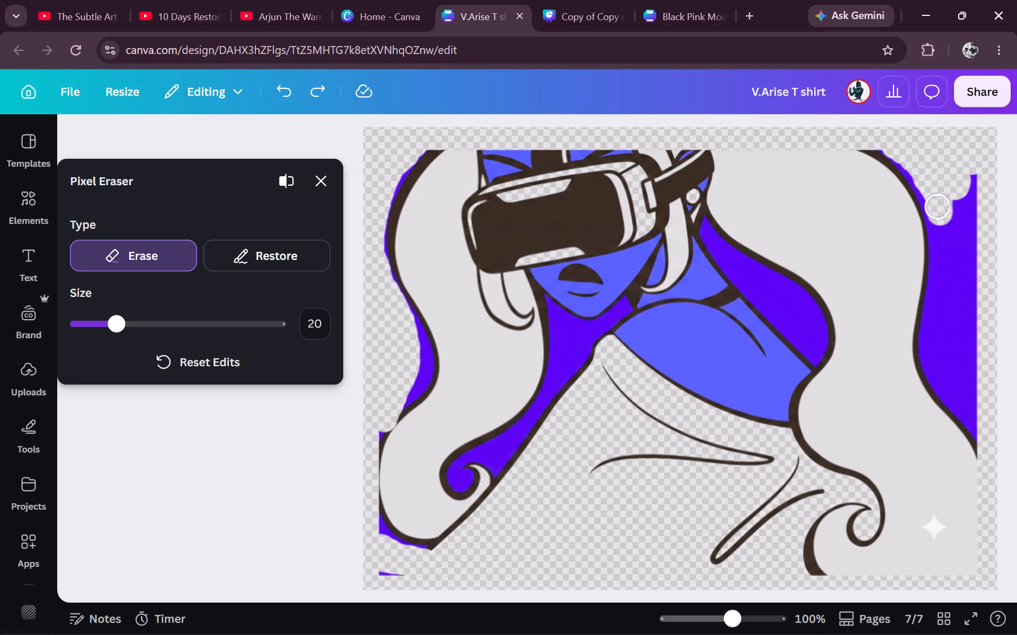
left_click_drag(938, 205, 898, 149)
left_click_drag(898, 149, 904, 152)
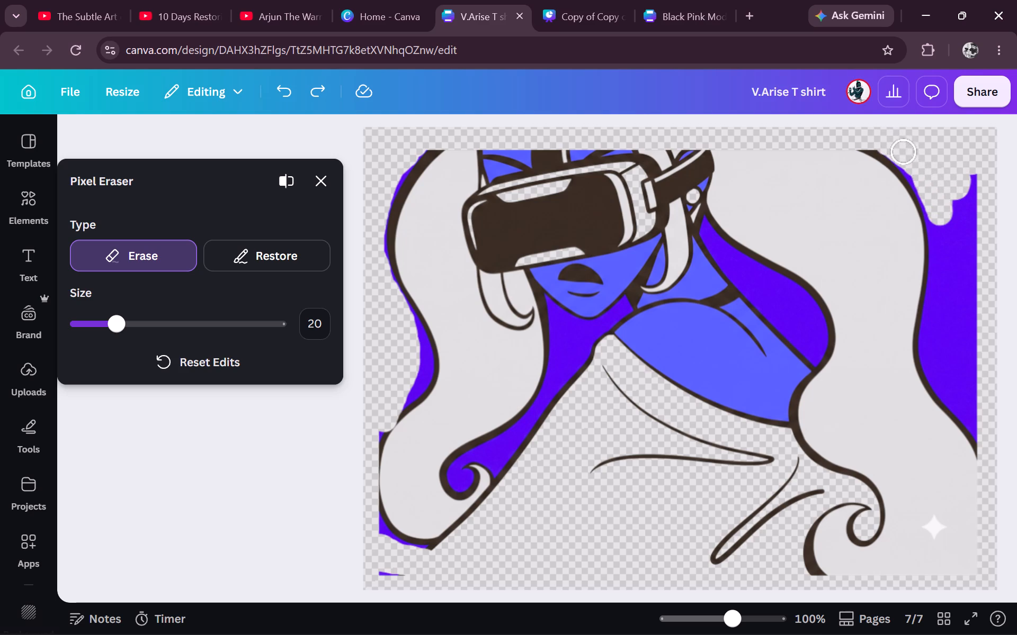
left_click_drag(904, 152, 942, 234)
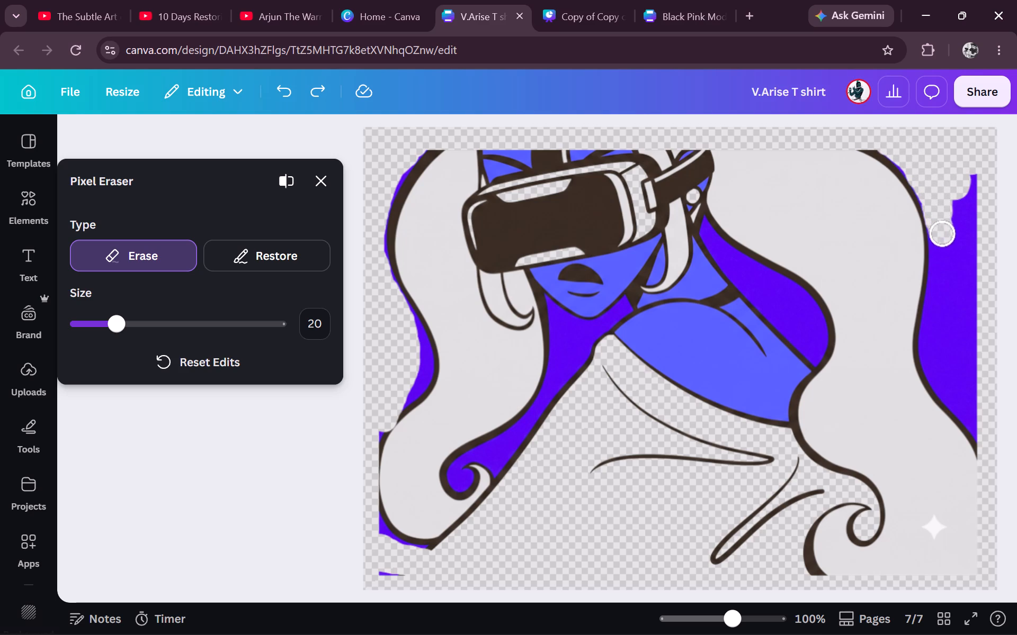
Erase the remaining violet background along the image's right edge beside the woman's hair and close the Pixel Eraser.
left_click_drag(942, 234, 936, 320)
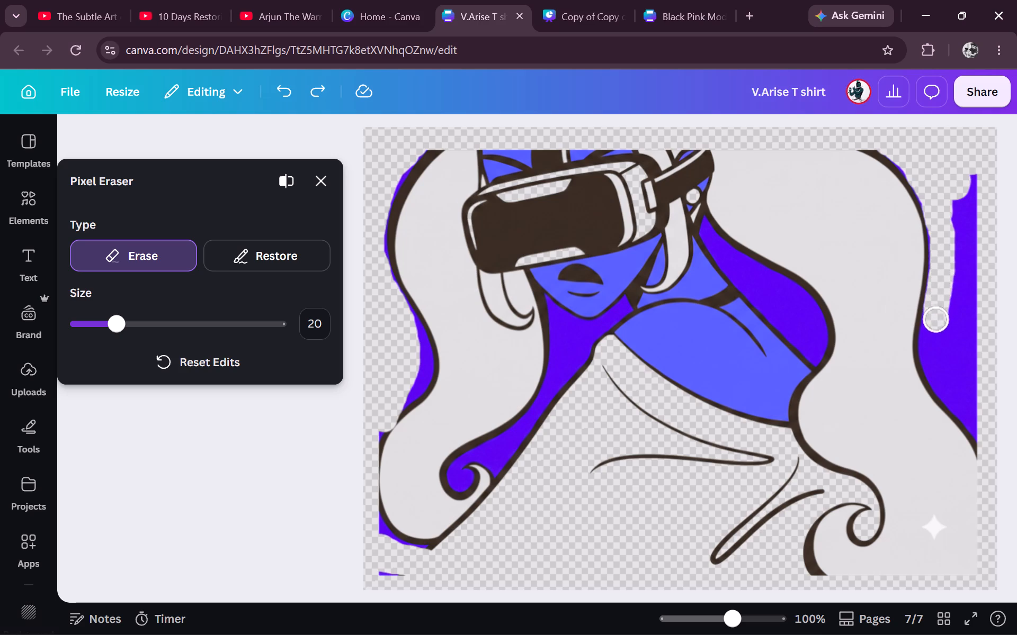
left_click_drag(936, 320, 950, 384)
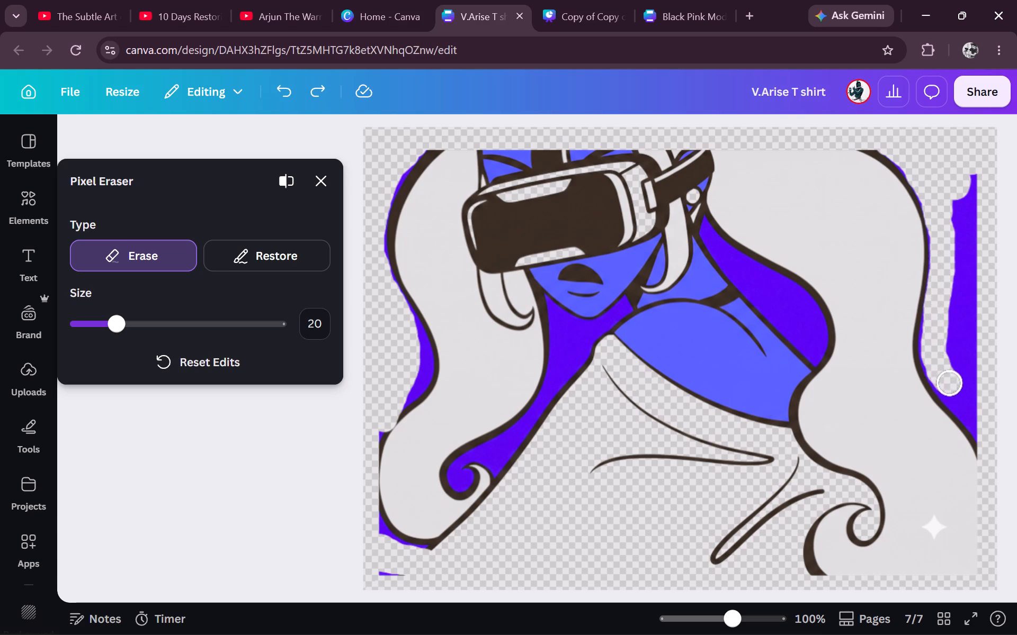
left_click_drag(950, 384, 963, 375)
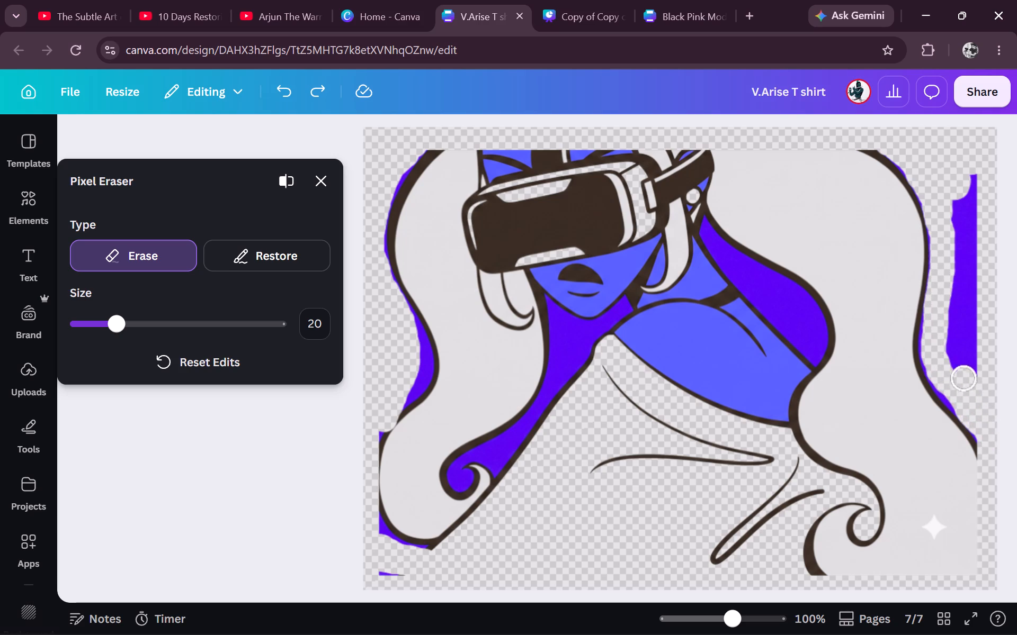
left_click_drag(963, 375, 991, 387)
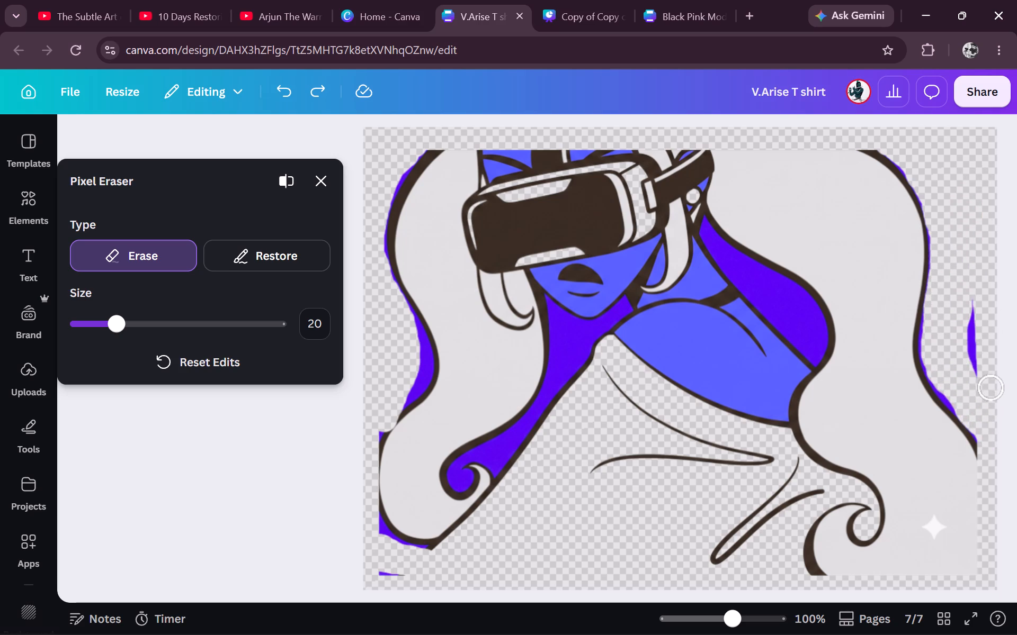
left_click_drag(991, 387, 961, 407)
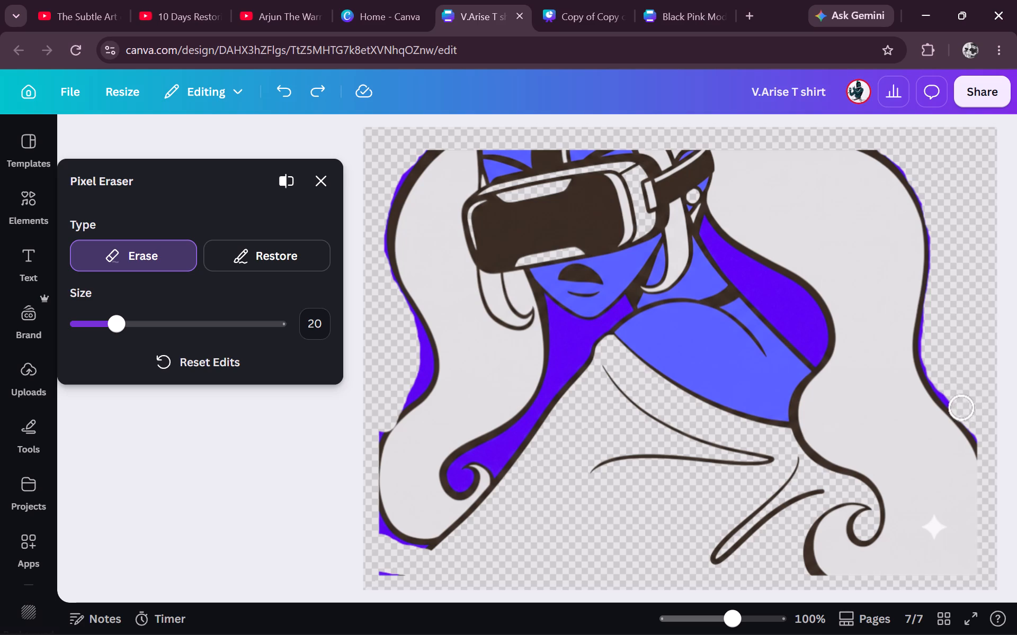
left_click_drag(961, 407, 994, 331)
left_click(322, 176)
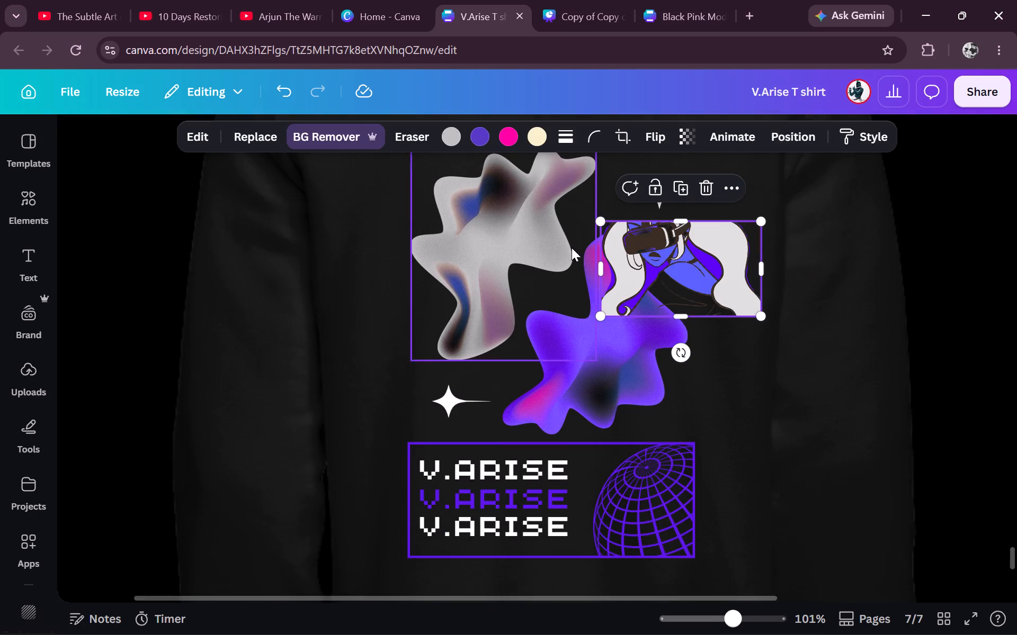
Move the VR-headset woman image left and slightly down, over the area between the silver and violet blobs.
left_click_drag(618, 264, 511, 284)
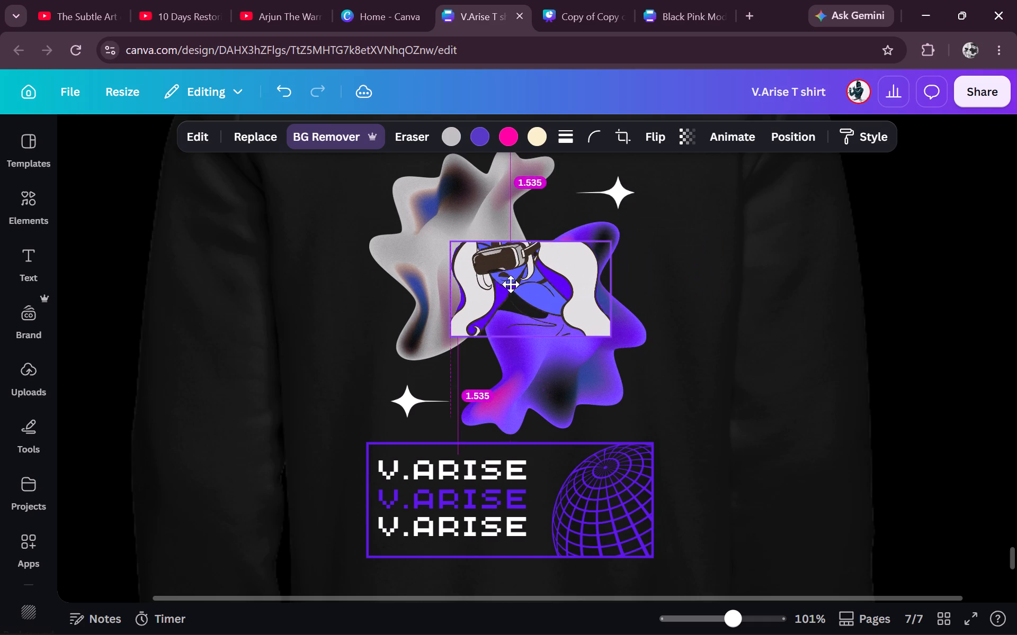
left_click_drag(511, 284, 499, 289)
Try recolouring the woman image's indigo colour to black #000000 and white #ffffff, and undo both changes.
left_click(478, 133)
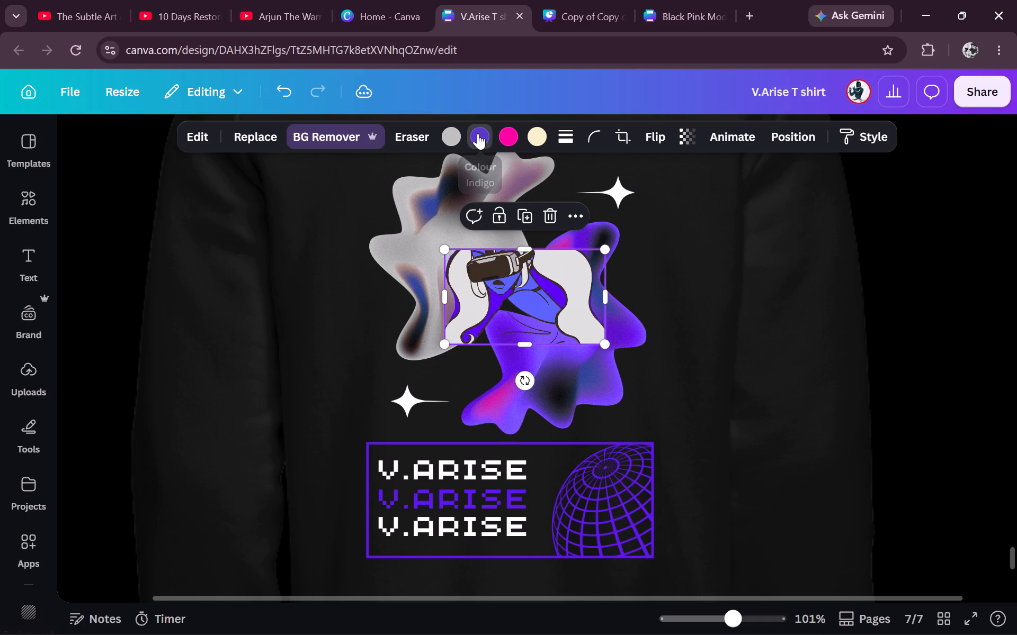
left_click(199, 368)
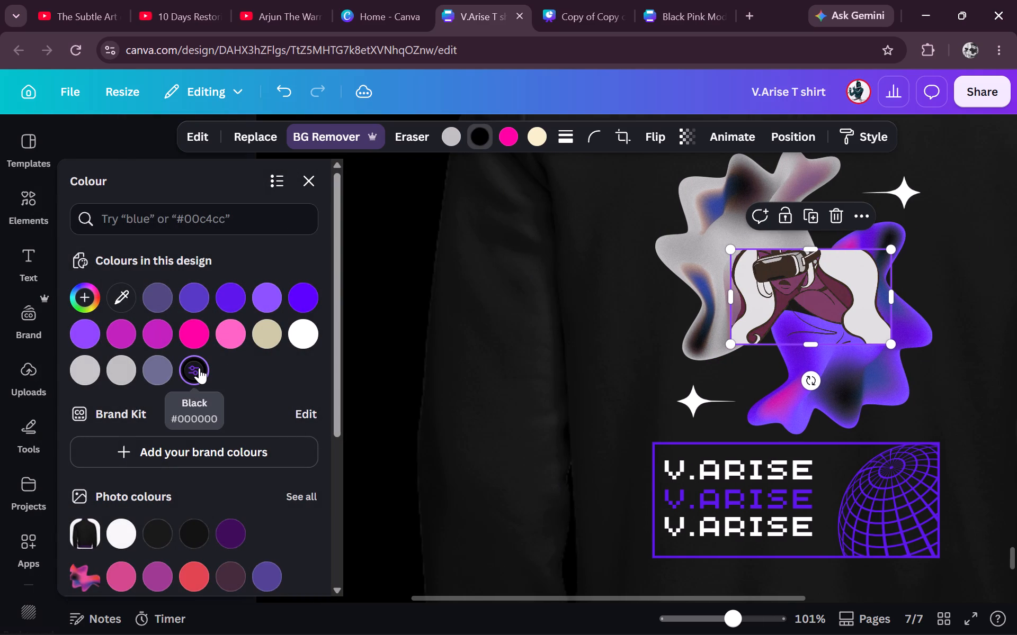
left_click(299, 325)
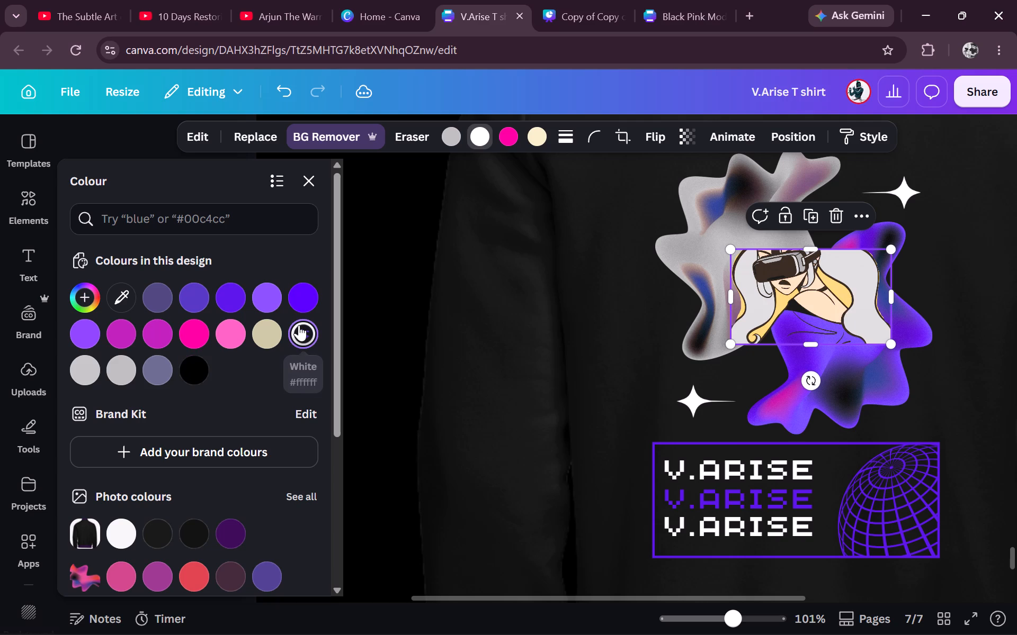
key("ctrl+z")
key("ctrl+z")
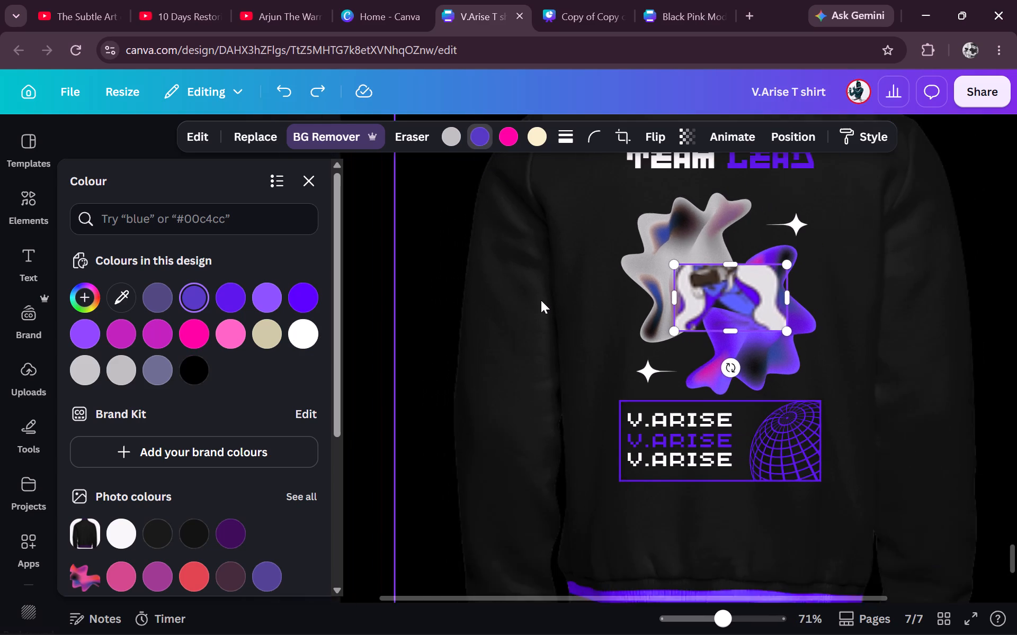
Lower the VR-headset woman image slightly and centre it horizontally on the jacket, across the overlap of the silver and violet blobs.
left_click(895, 225)
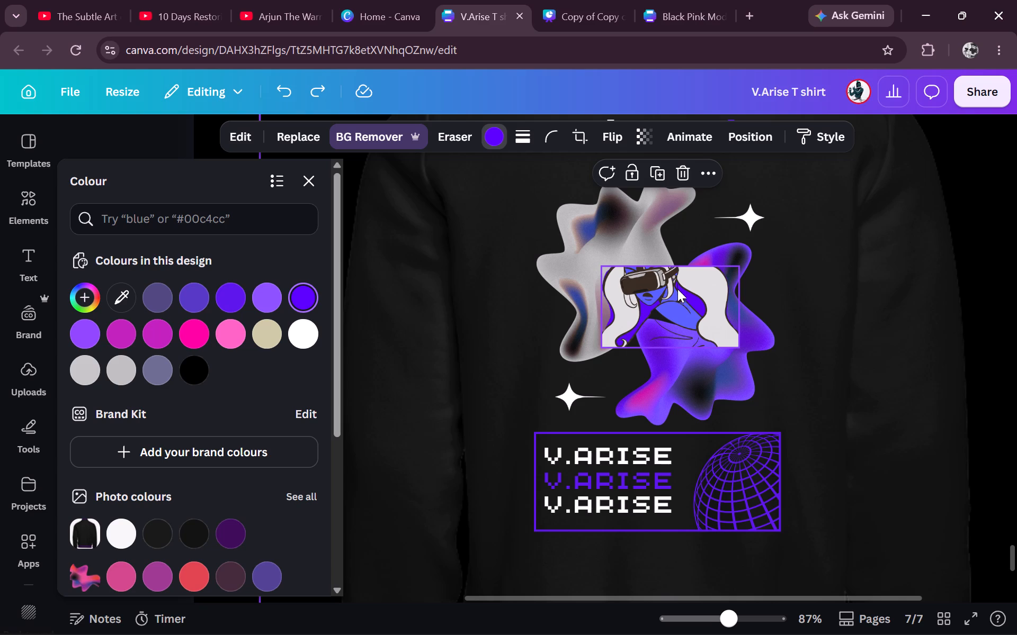
left_click_drag(677, 291, 672, 305)
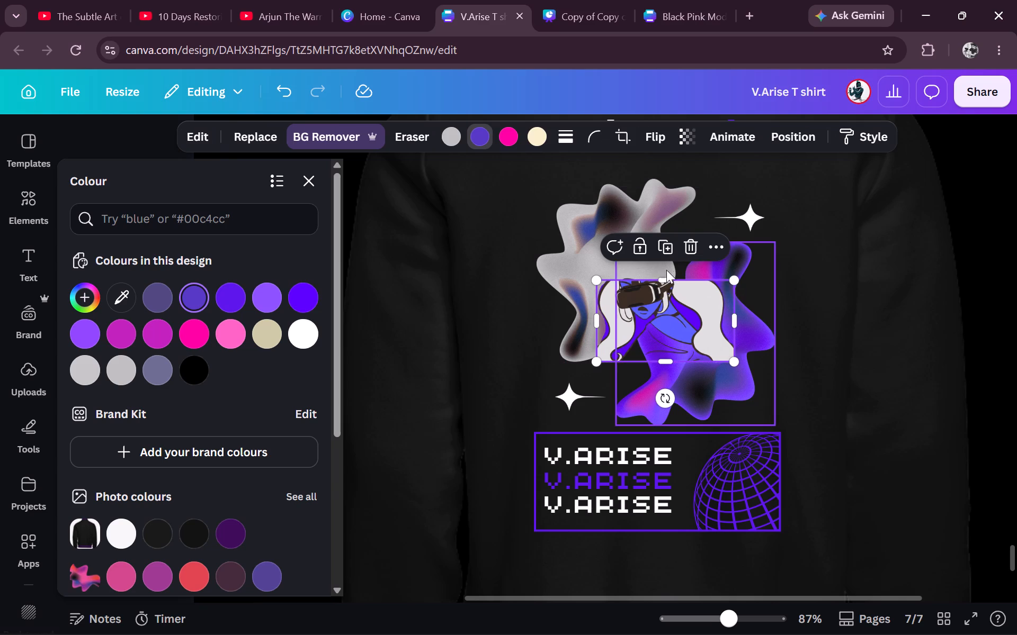
left_click(666, 285)
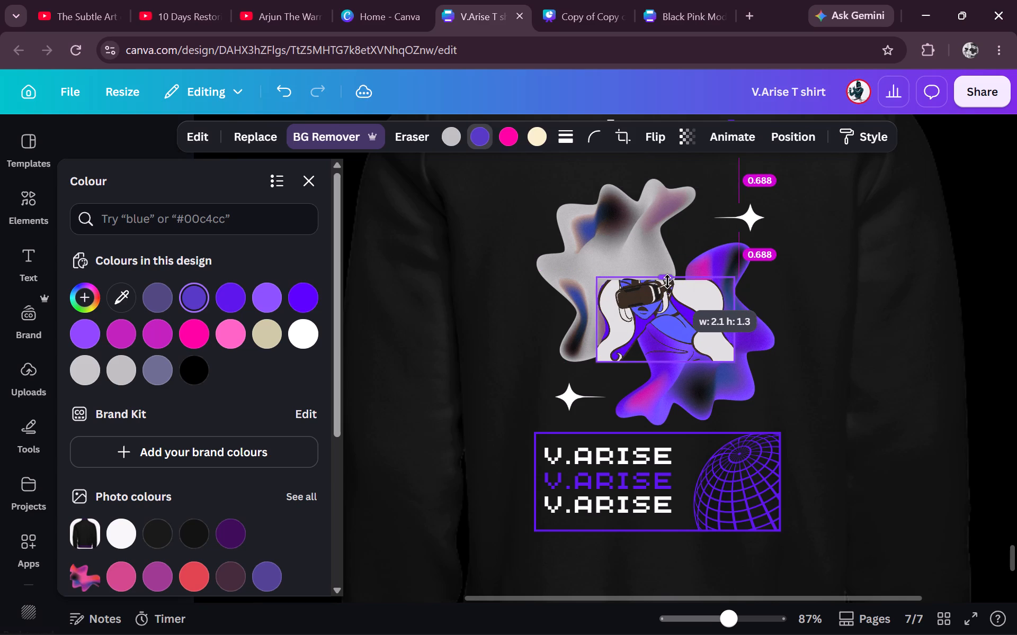
left_click(801, 292)
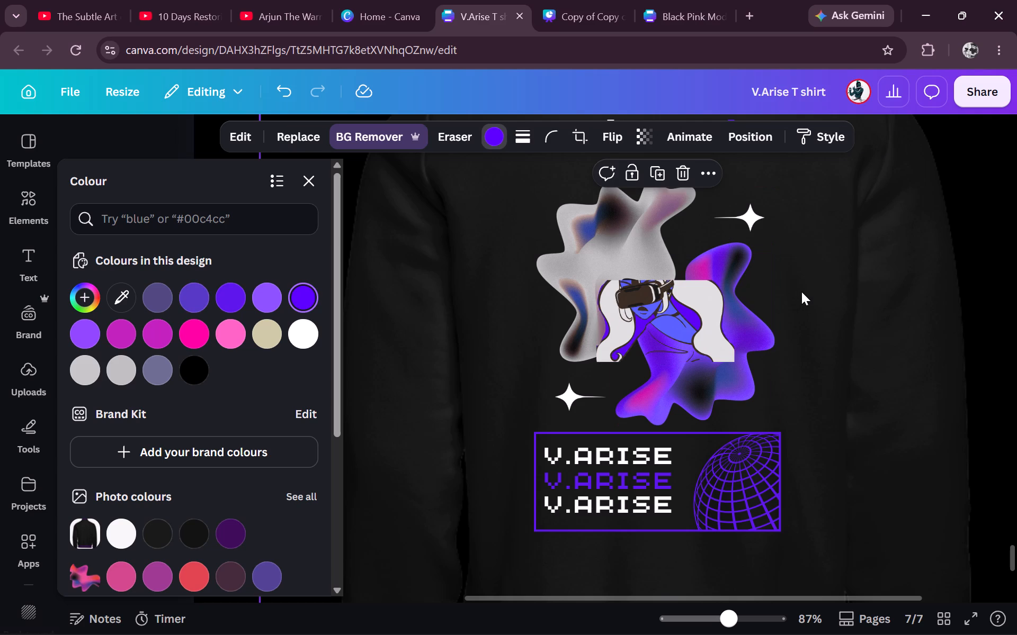
left_click_drag(677, 312, 674, 303)
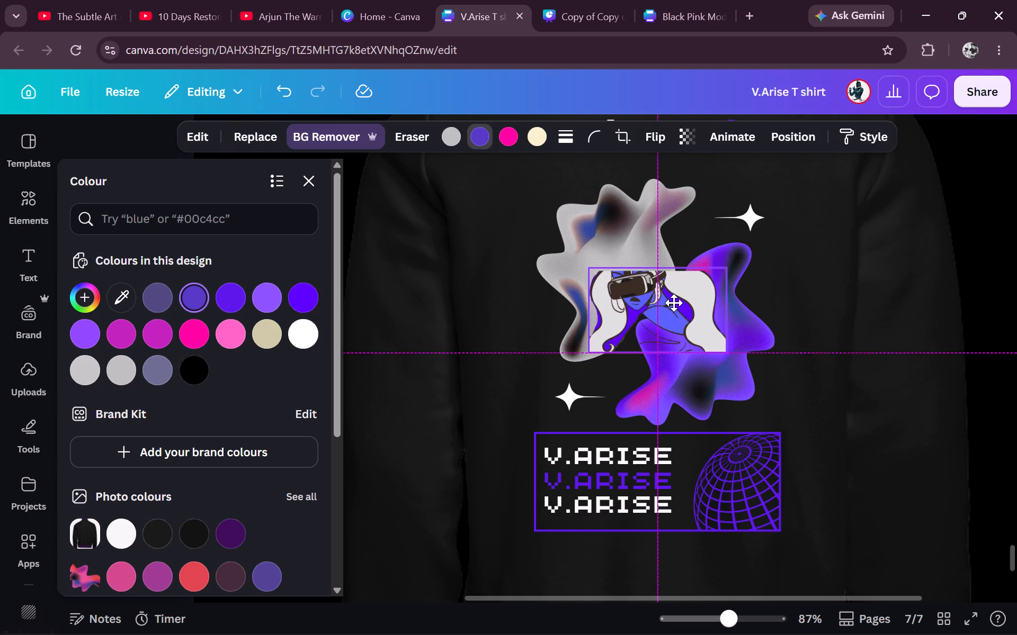
left_click_drag(674, 303, 671, 304)
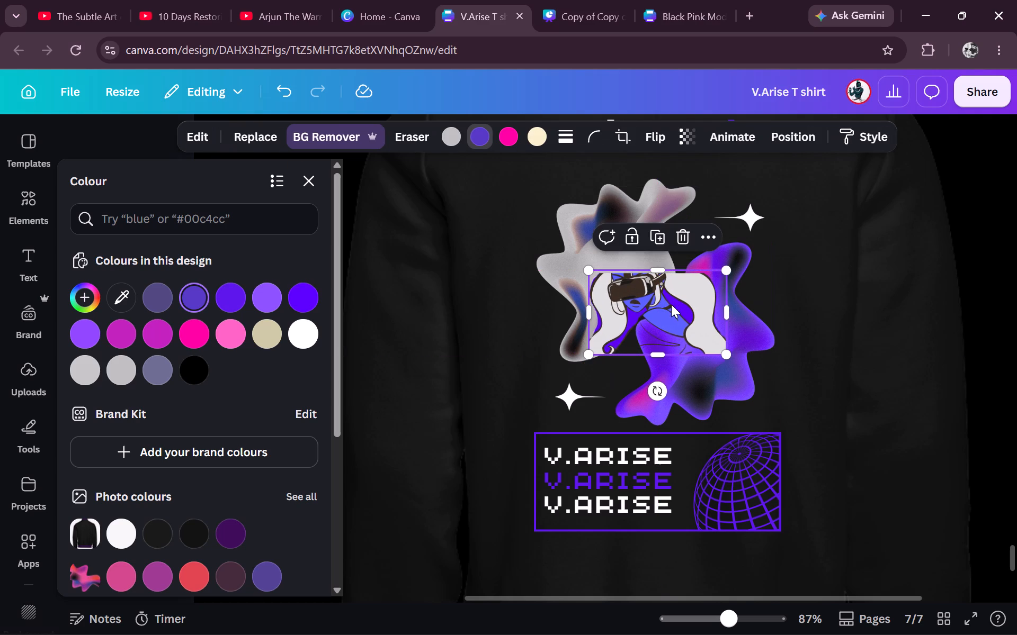
left_click(805, 289)
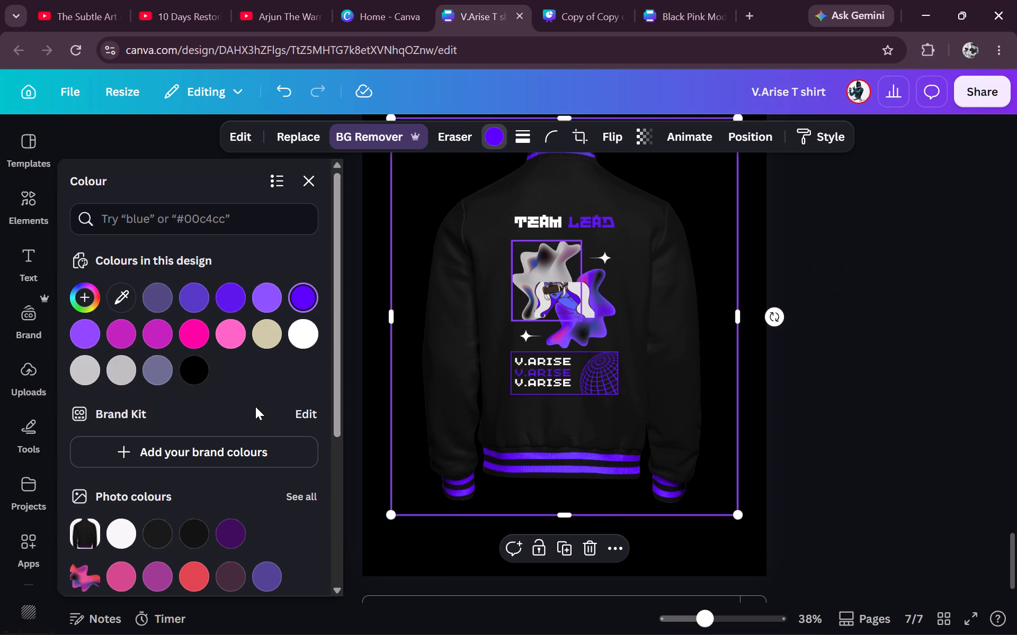
Compare the TEAM LEAD jacket back designs on pages 6 and 7.
scroll(255, 406, "down", 5)
scroll(255, 406, "up", 6)
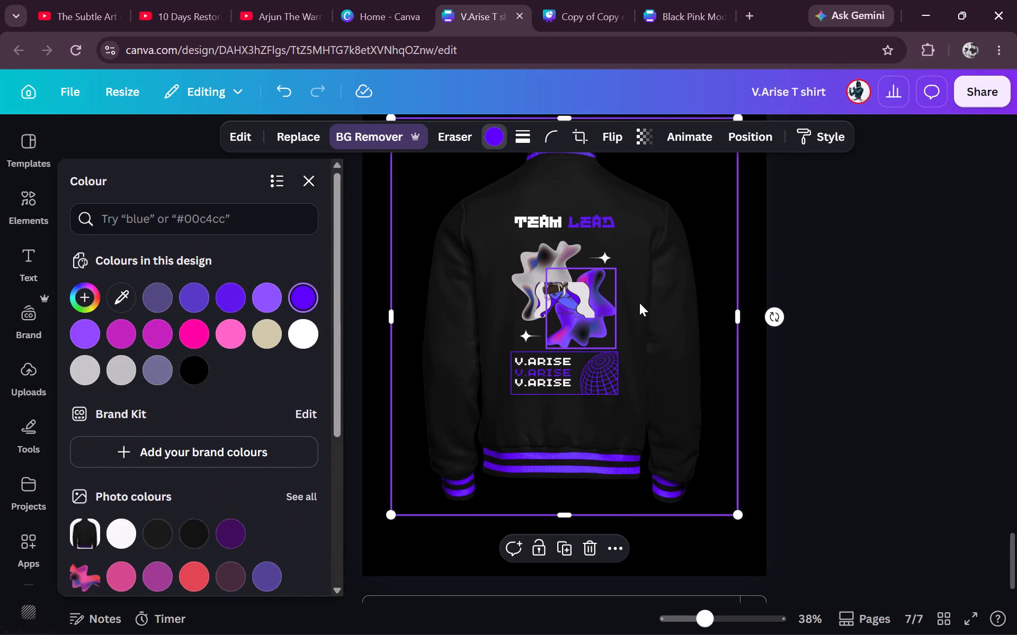
left_click(853, 243)
scroll(853, 243, "up", 4)
scroll(853, 243, "down", 1)
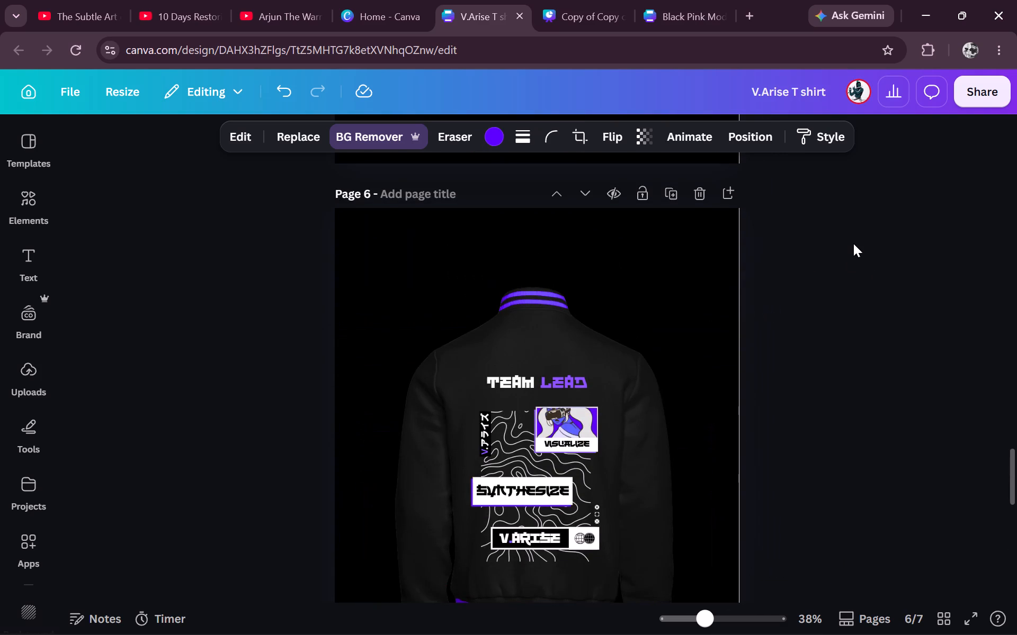
scroll(853, 243, "down", 1)
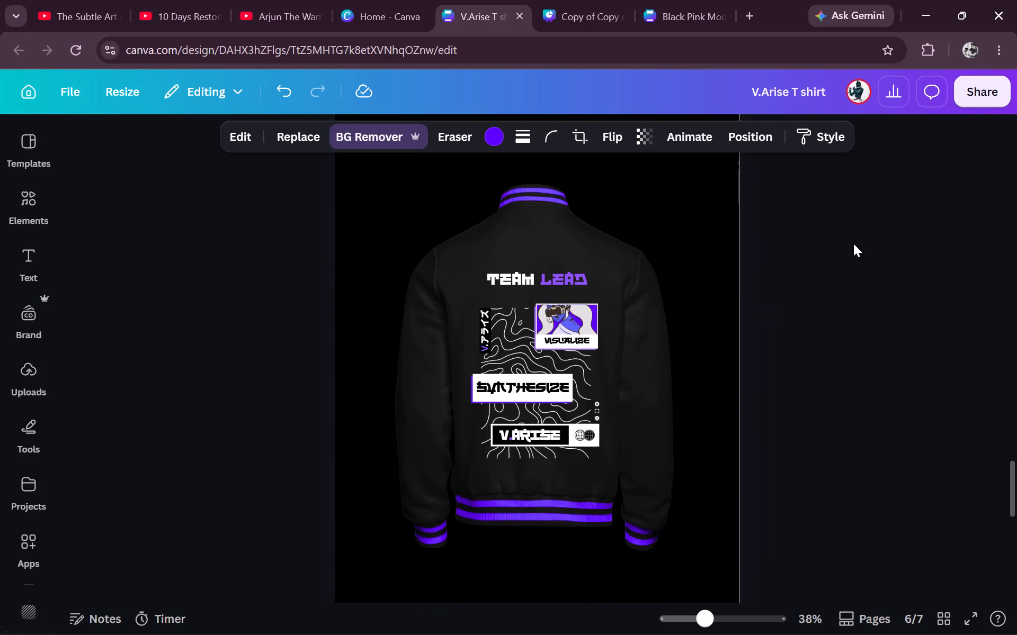
scroll(853, 243, "down", 1)
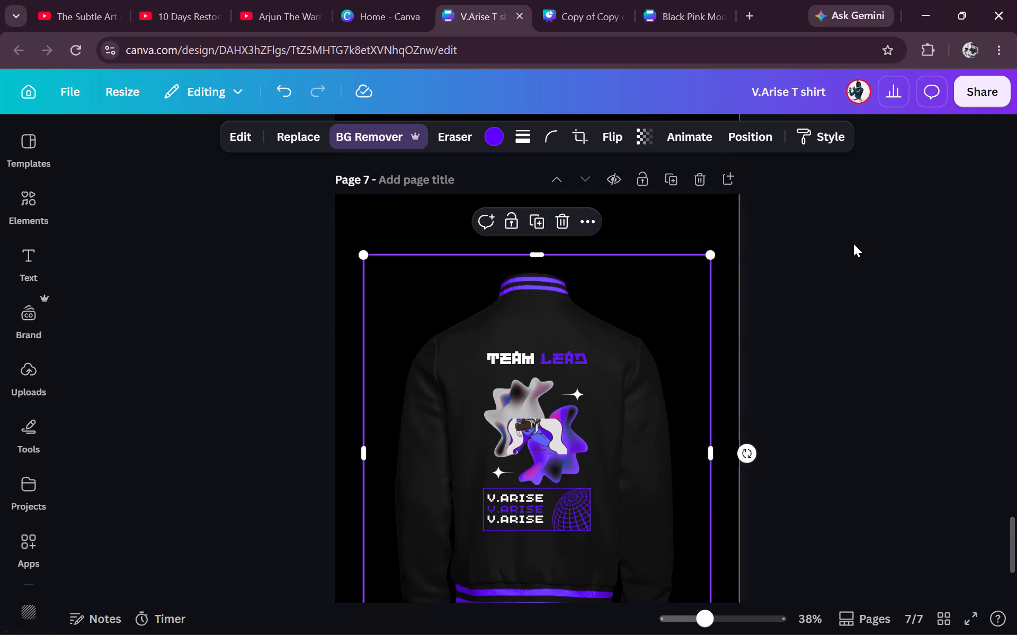
scroll(853, 243, "down", 2)
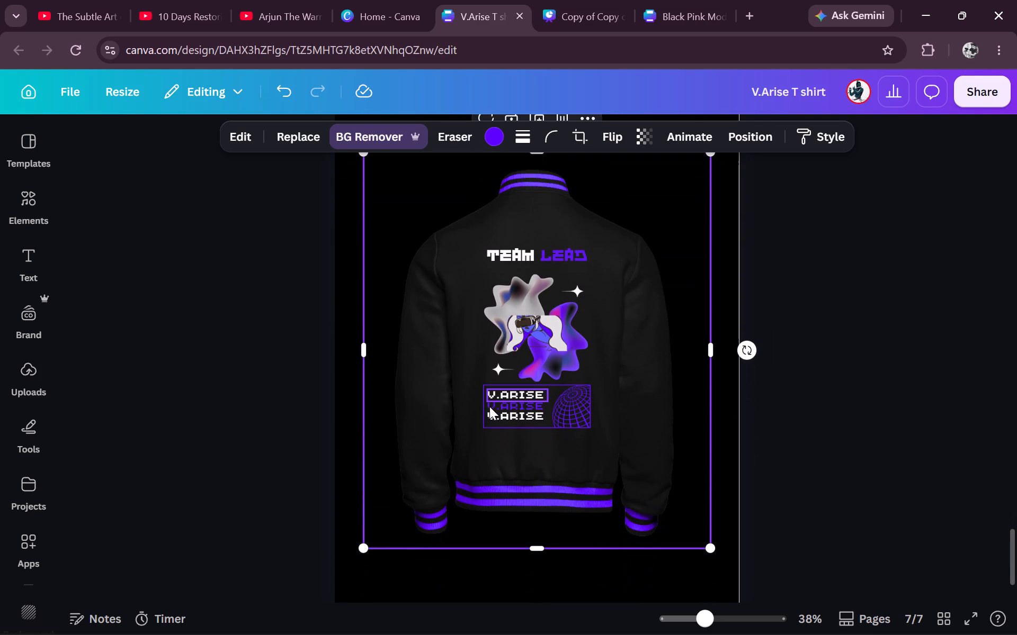
scroll(551, 384, "up", 3)
scroll(555, 395, "down", 6)
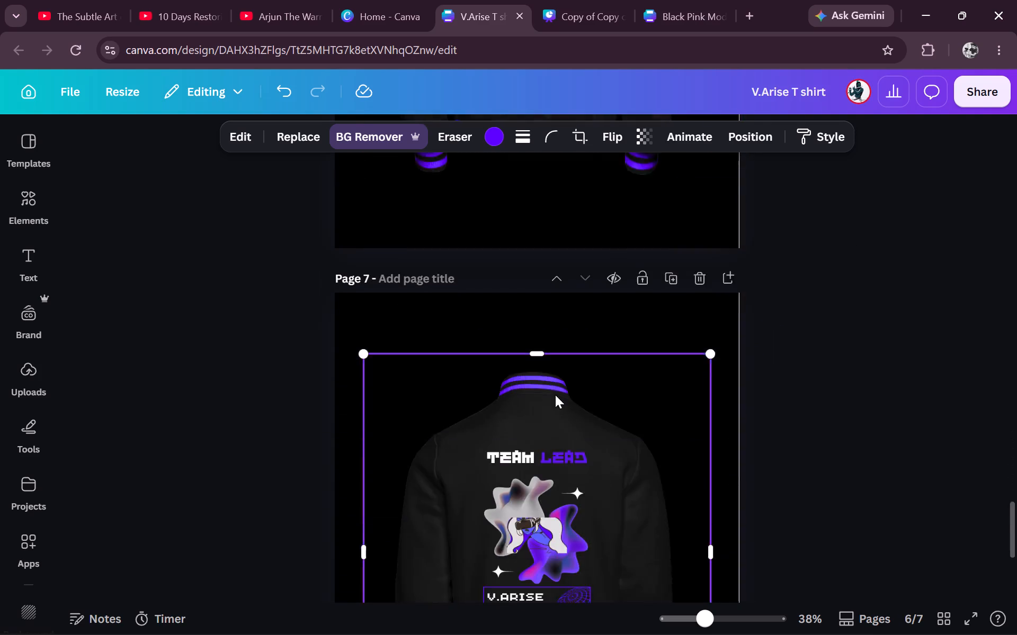
Change the font of the three stacked V.ARISE lines in page 7's purple-framed box to ST Tokyo.
scroll(555, 395, "down", 1)
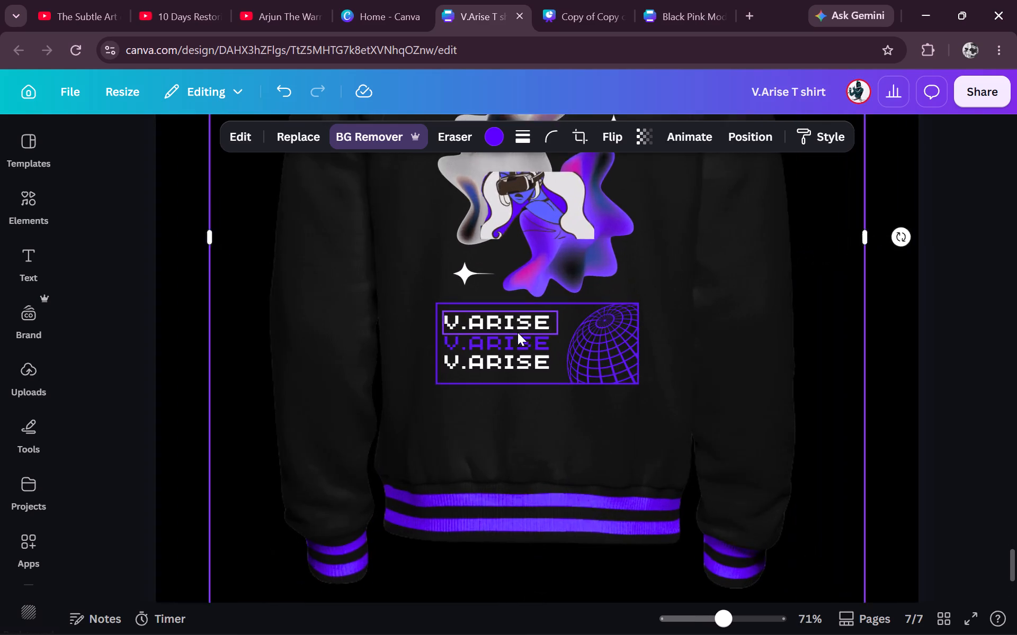
left_click(518, 332)
left_click(507, 348, "shift")
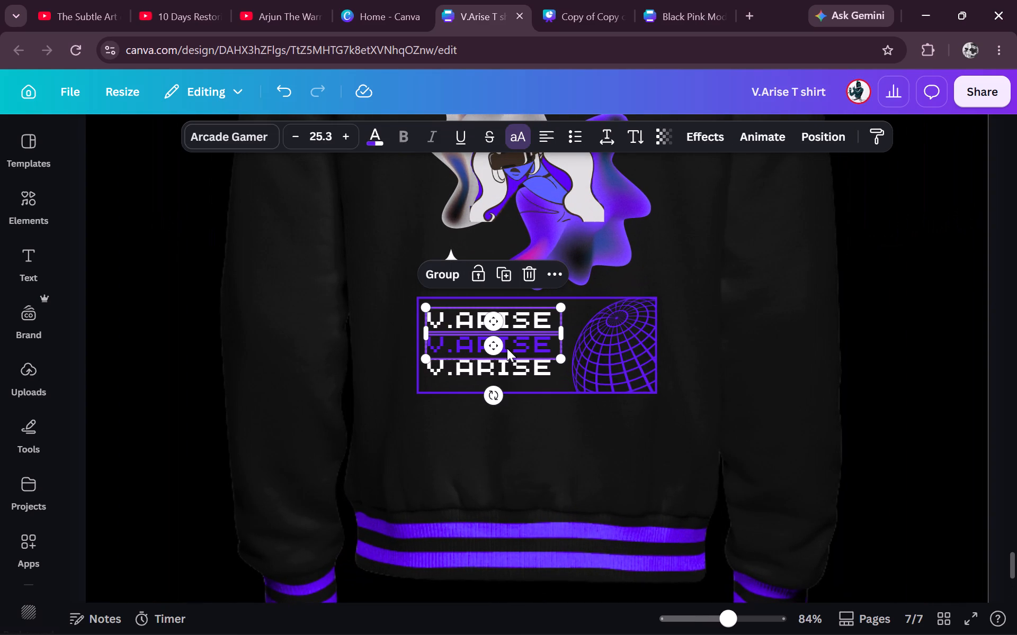
left_click(507, 367, "shift")
left_click(220, 129)
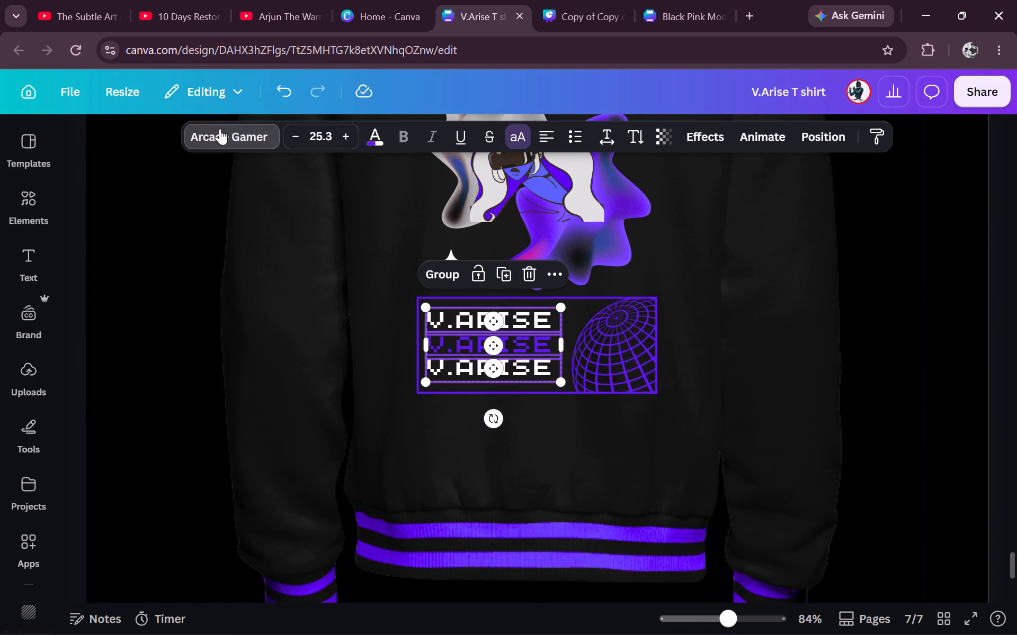
left_click(186, 464)
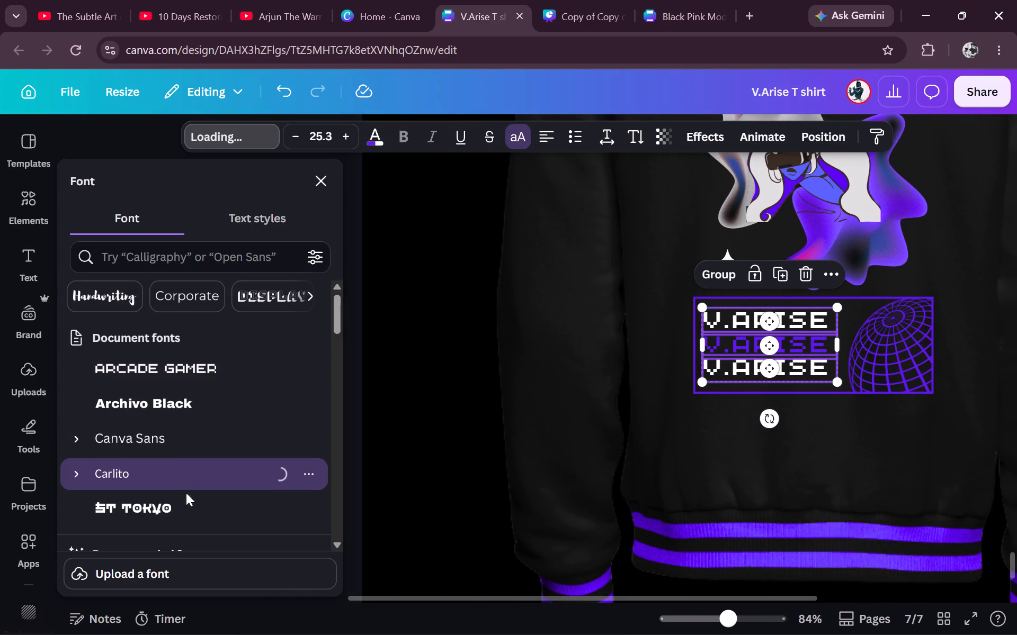
left_click(186, 502)
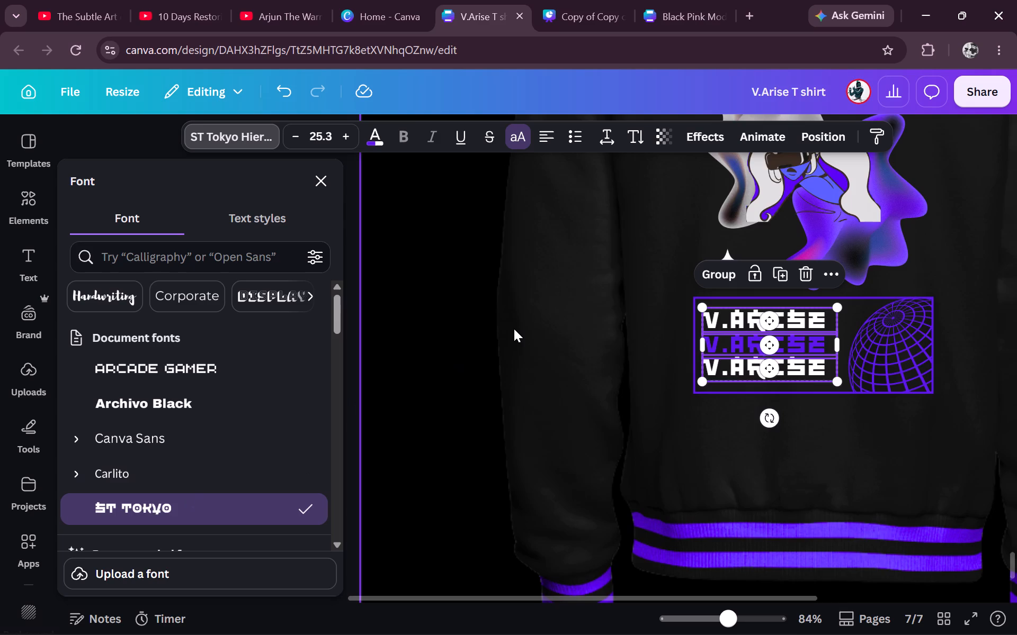
left_click(824, 238)
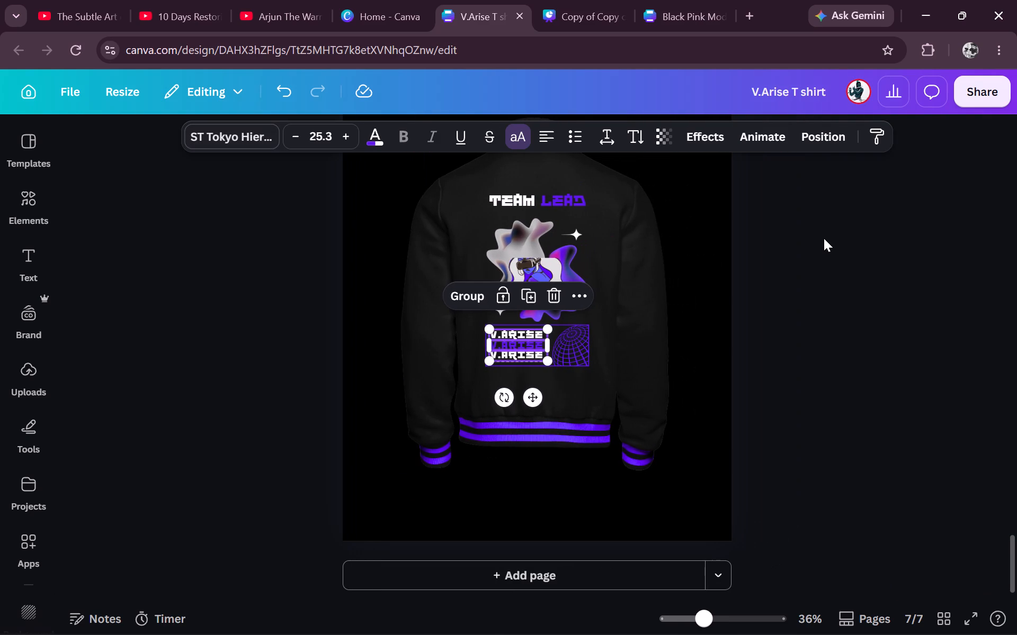
left_click(772, 248)
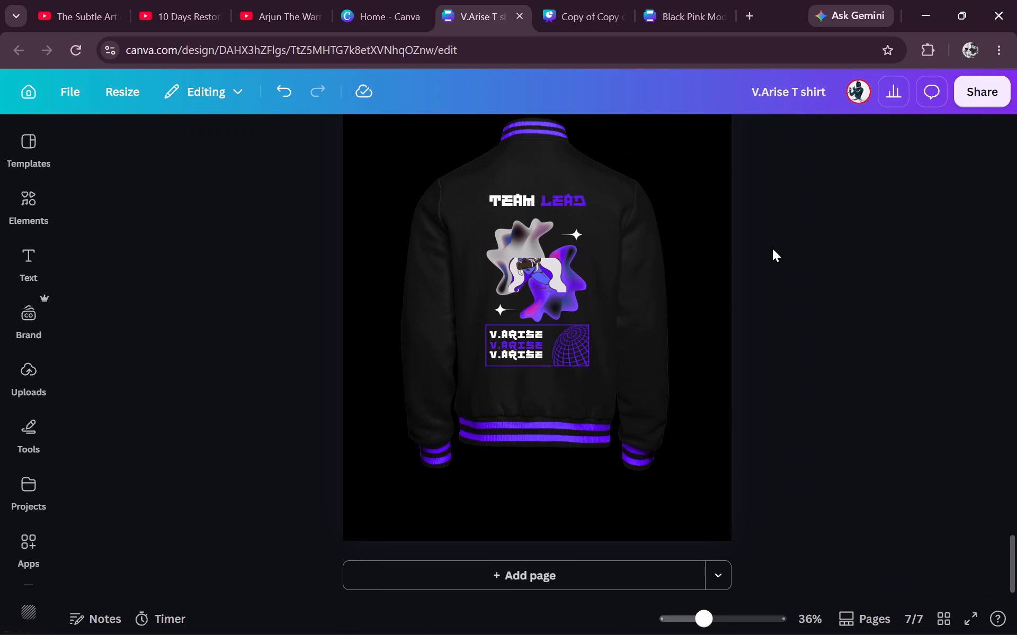
Review the T-shirt and jacket designs on the earlier pages against page 7's jacket back, including page 4's star-line graphic.
scroll(772, 248, "up", 2)
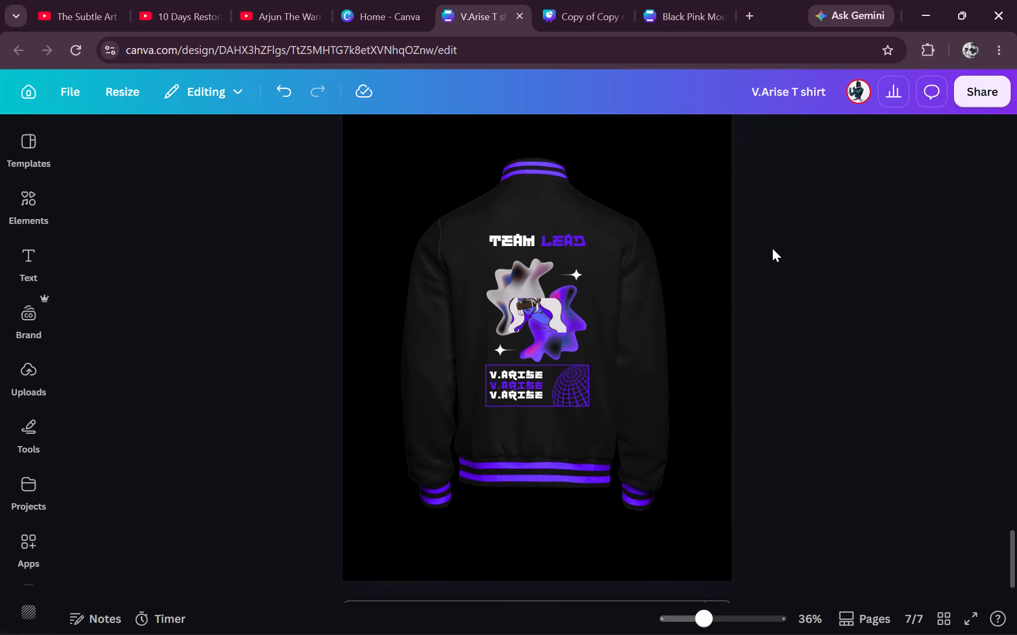
scroll(772, 248, "up", 6)
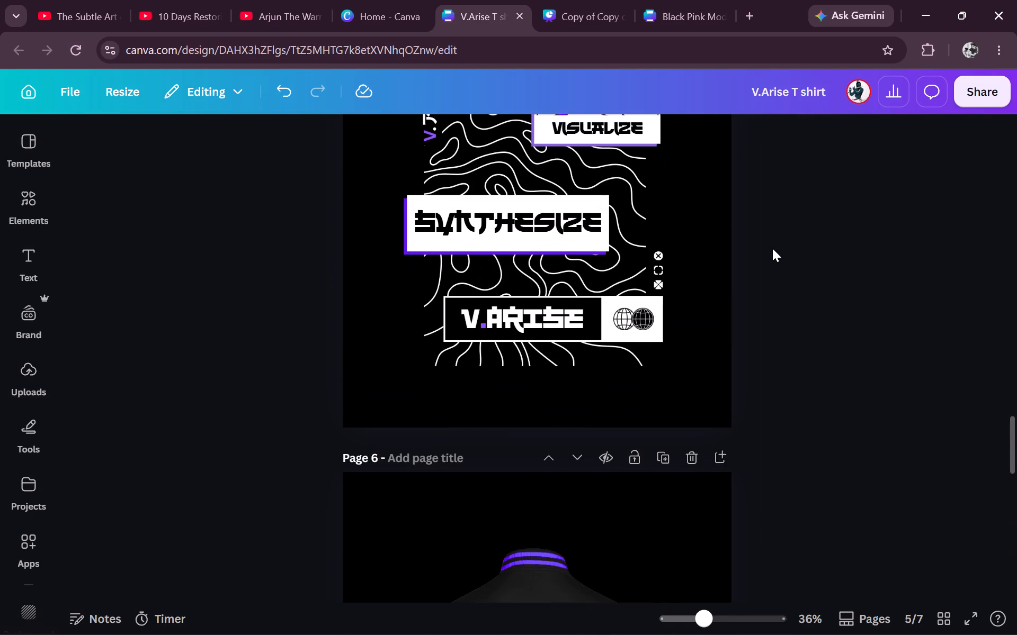
scroll(772, 248, "up", 7)
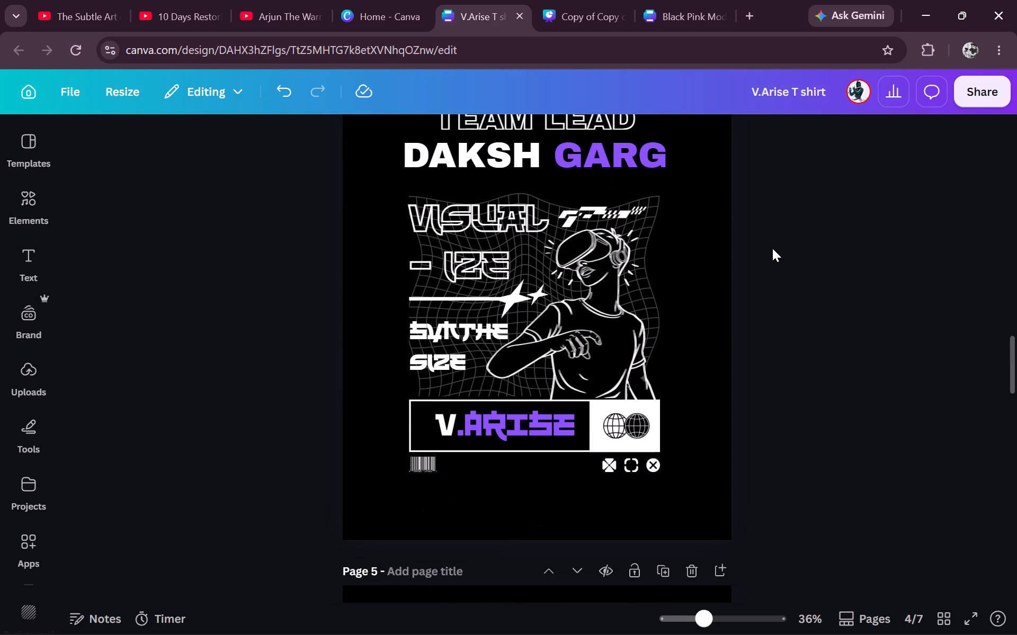
left_click(475, 307)
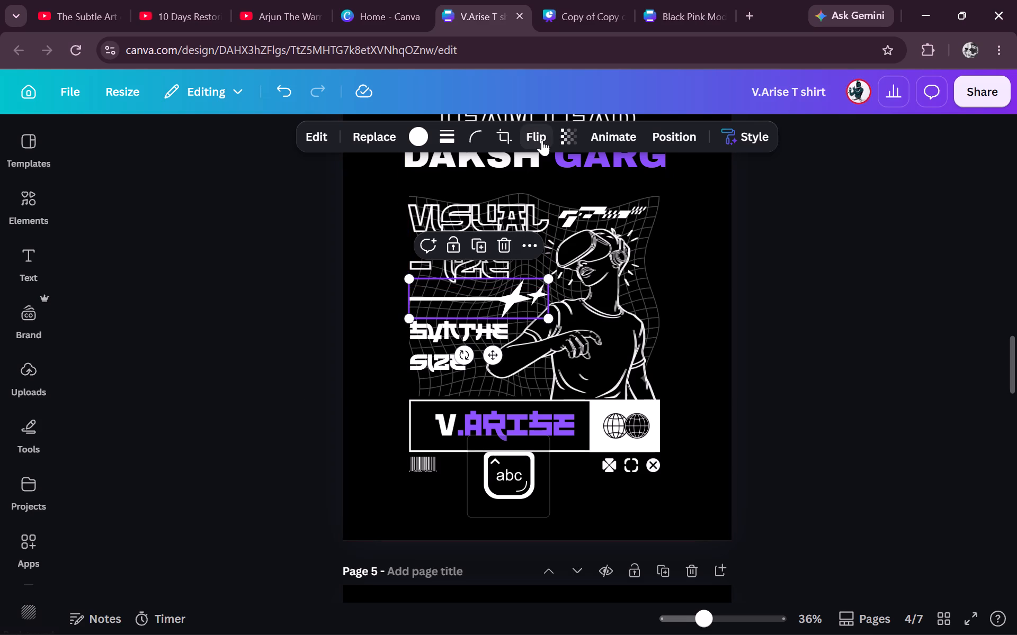
left_click(360, 362)
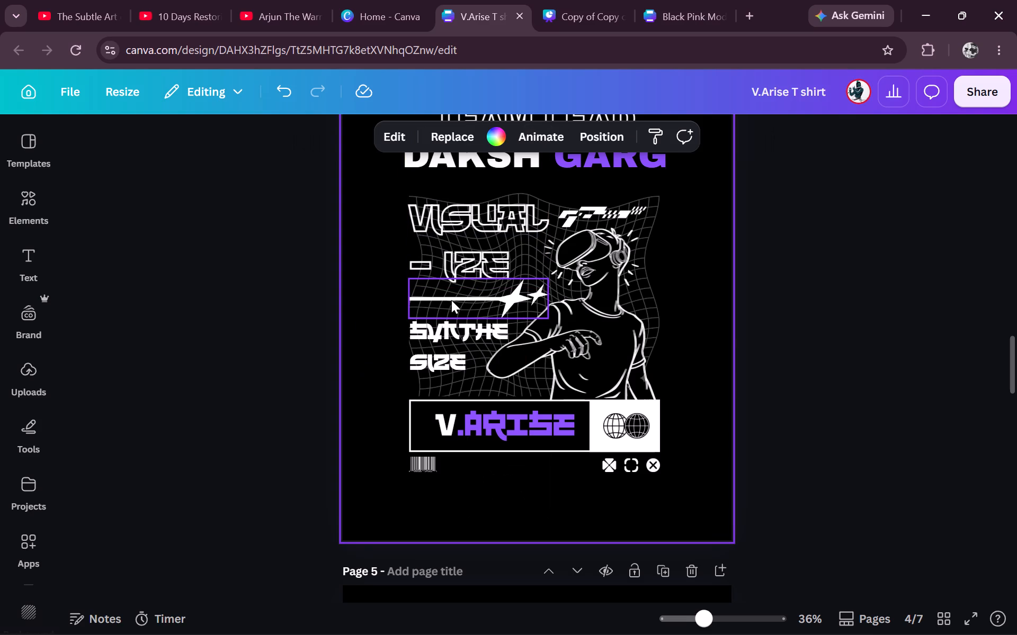
scroll(458, 293, "up", 3)
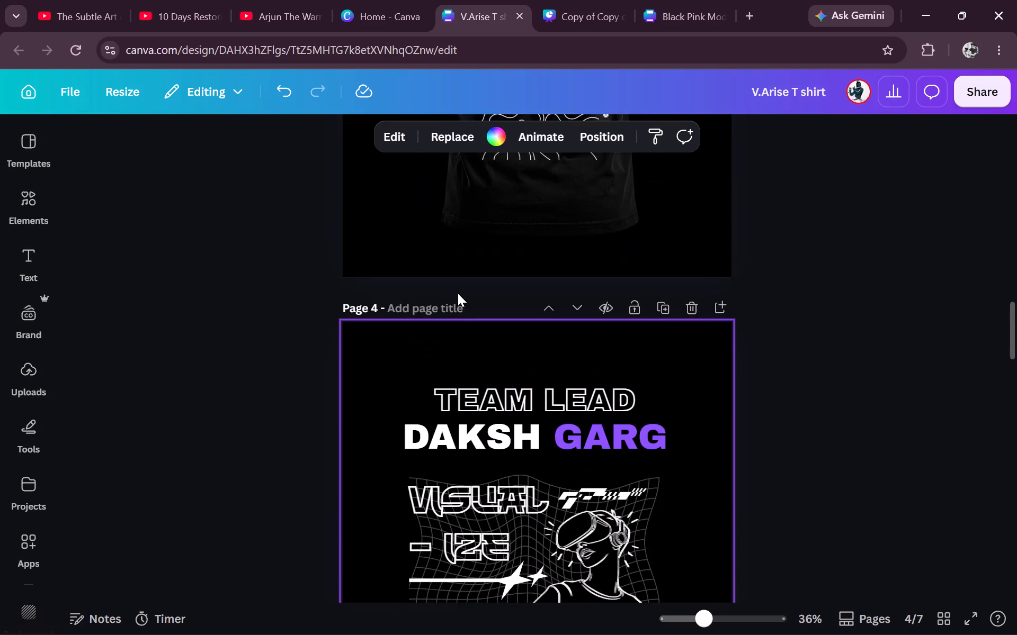
scroll(458, 293, "up", 5)
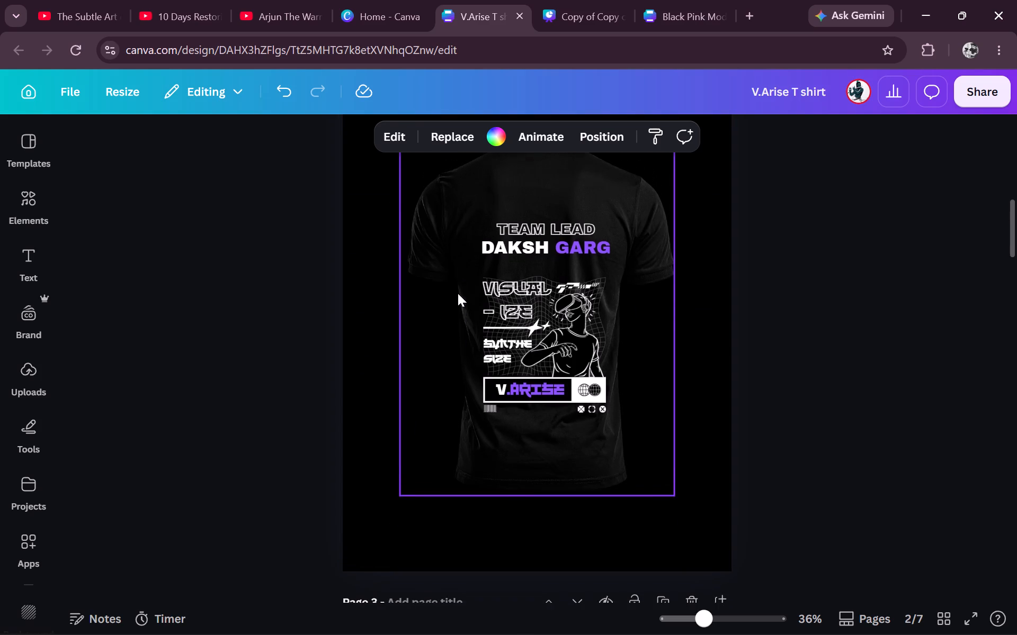
scroll(458, 293, "up", 2)
scroll(458, 293, "down", 15)
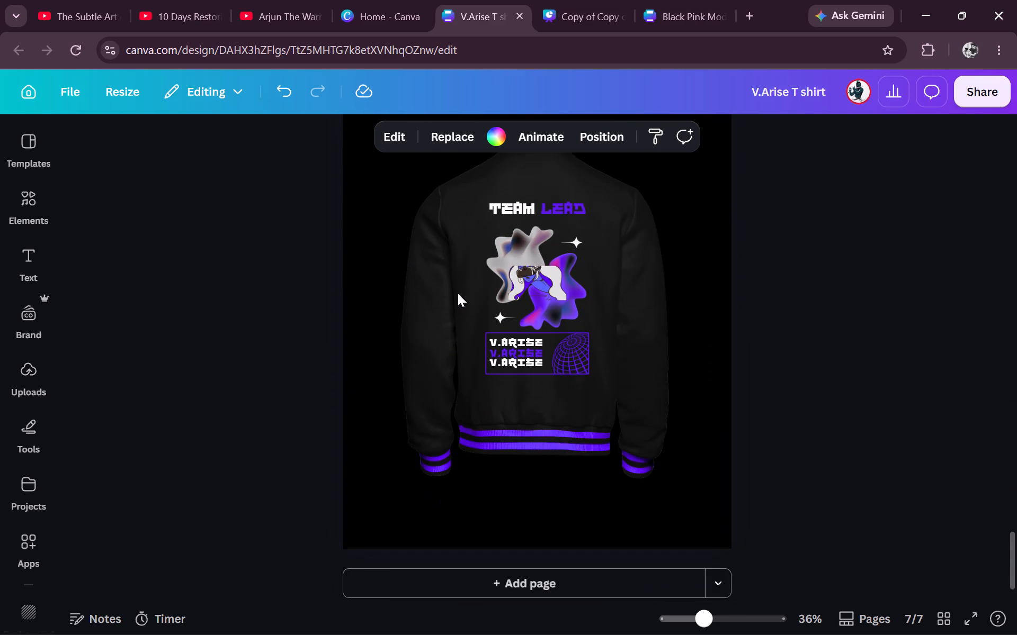
Compare page 7's TEAM LEAD jacket back with the PROJECT V.ARISE jacket in the Copy of Copy of Merch_final design.
left_click(631, 0)
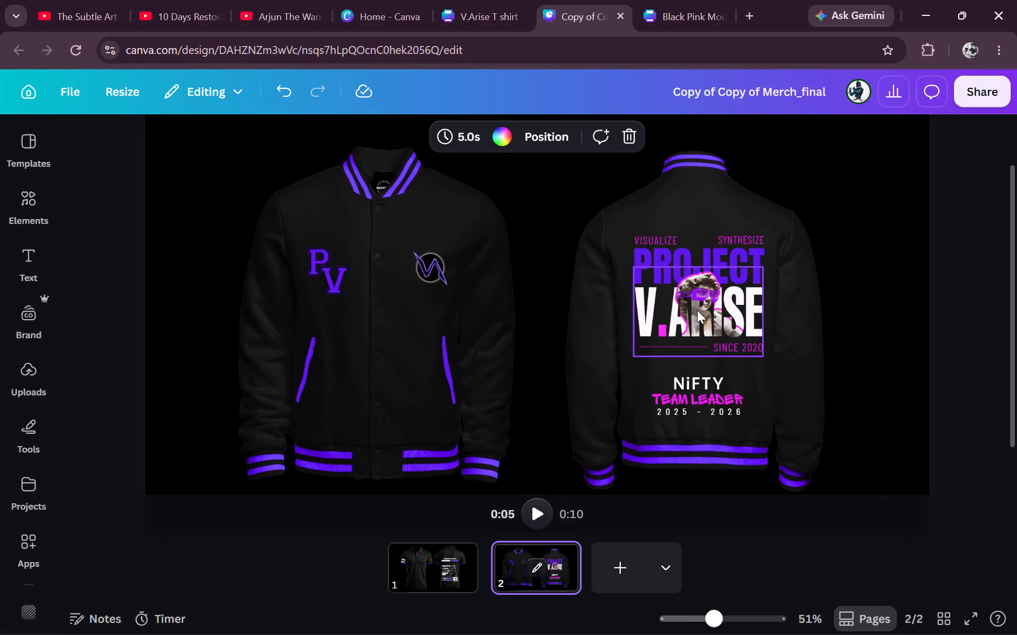
left_click(457, 0)
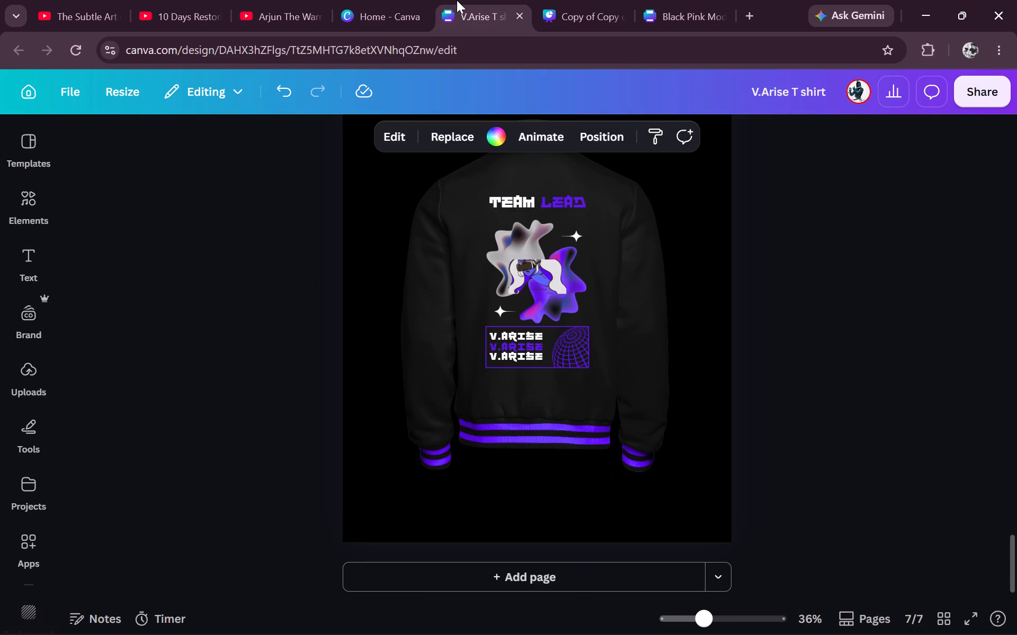
left_click(570, 0)
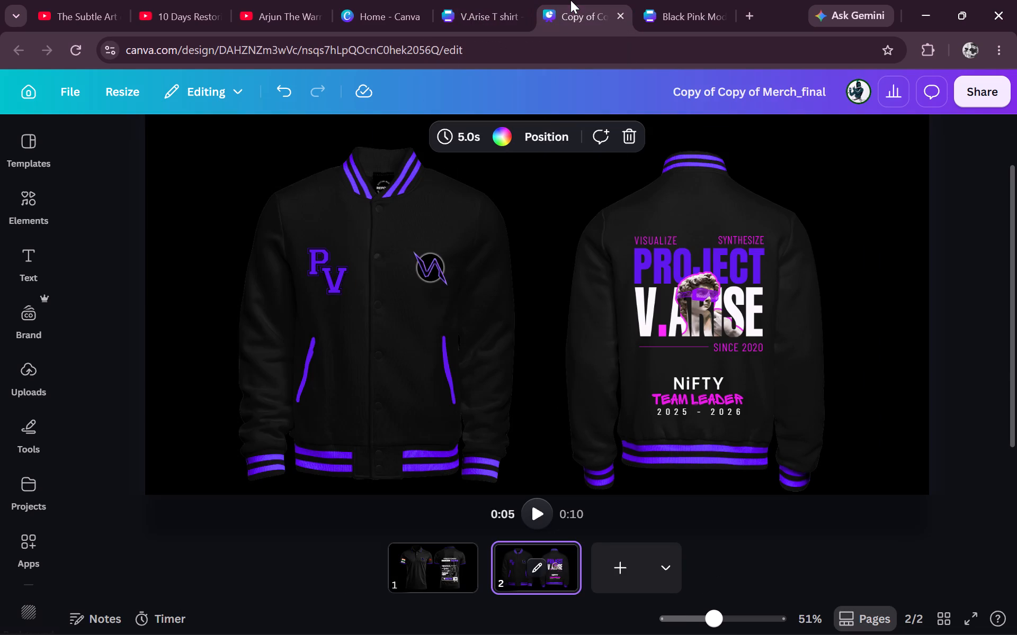
left_click(502, 0)
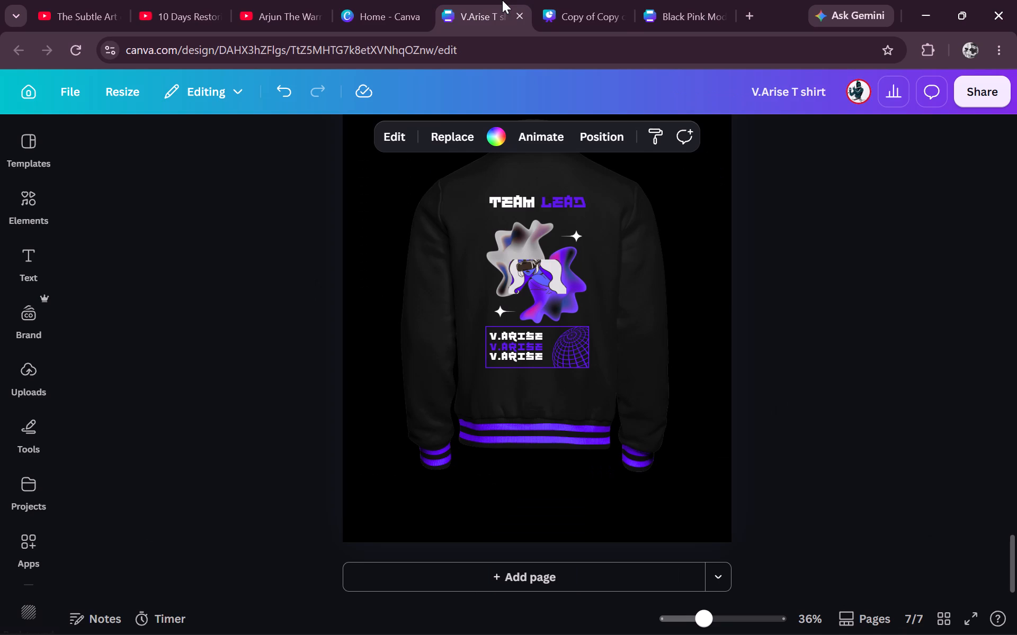
left_click(570, 0)
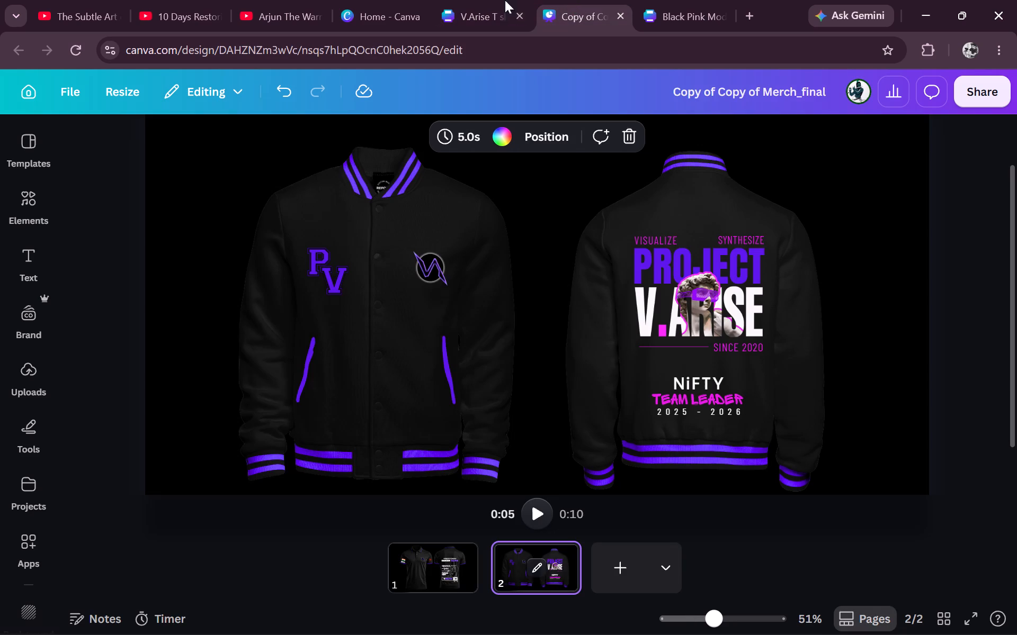
left_click(494, 0)
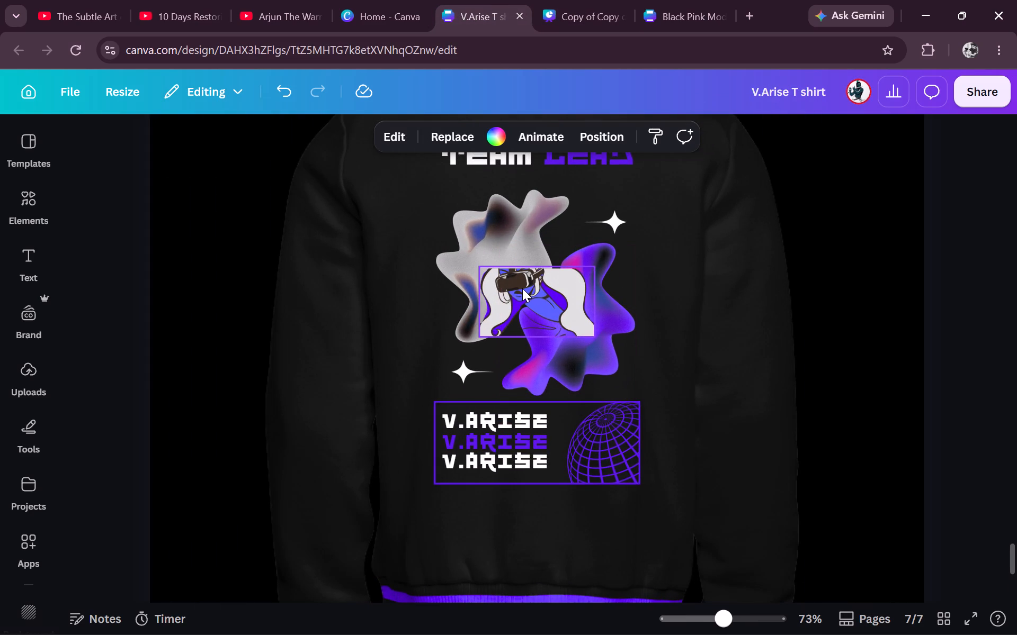
Examine the VR-headset woman image on page 7 against the framed version on page 6's jacket back.
left_click(522, 288)
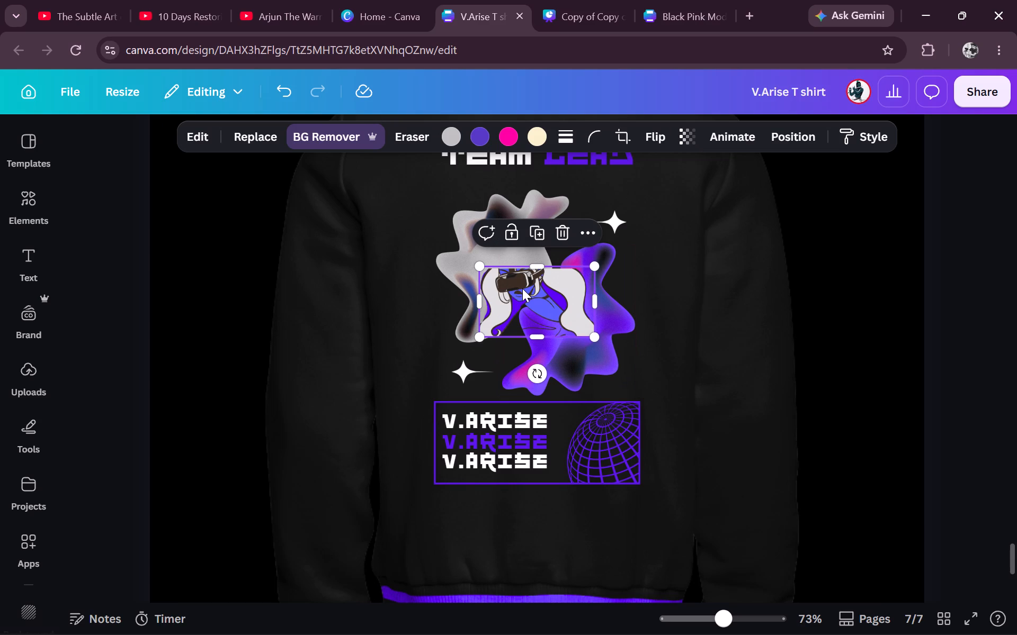
scroll(522, 288, "up", 5)
scroll(522, 288, "down", 2)
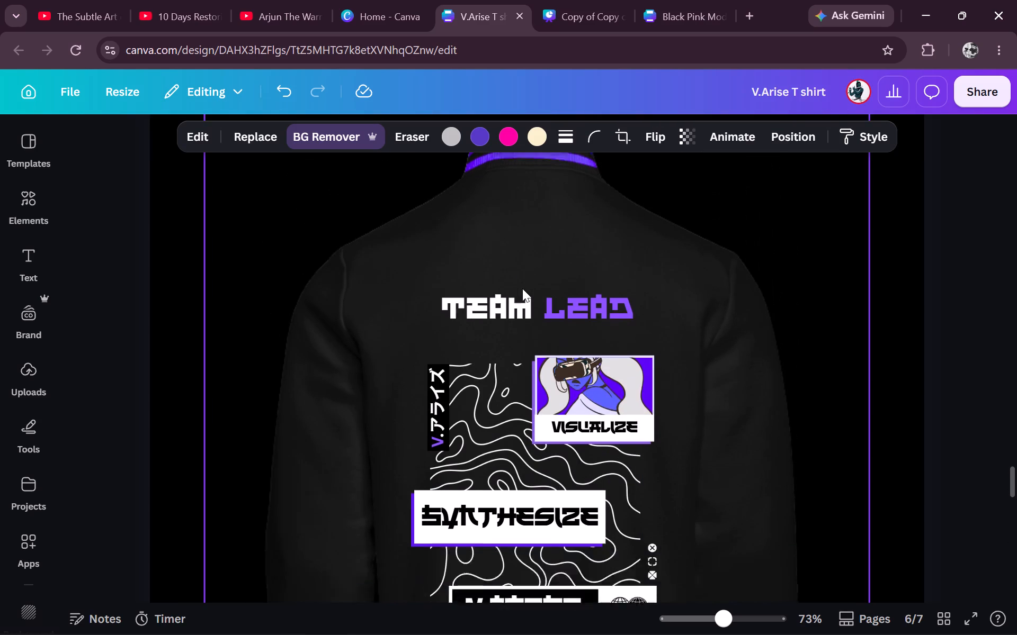
scroll(522, 288, "down", 5)
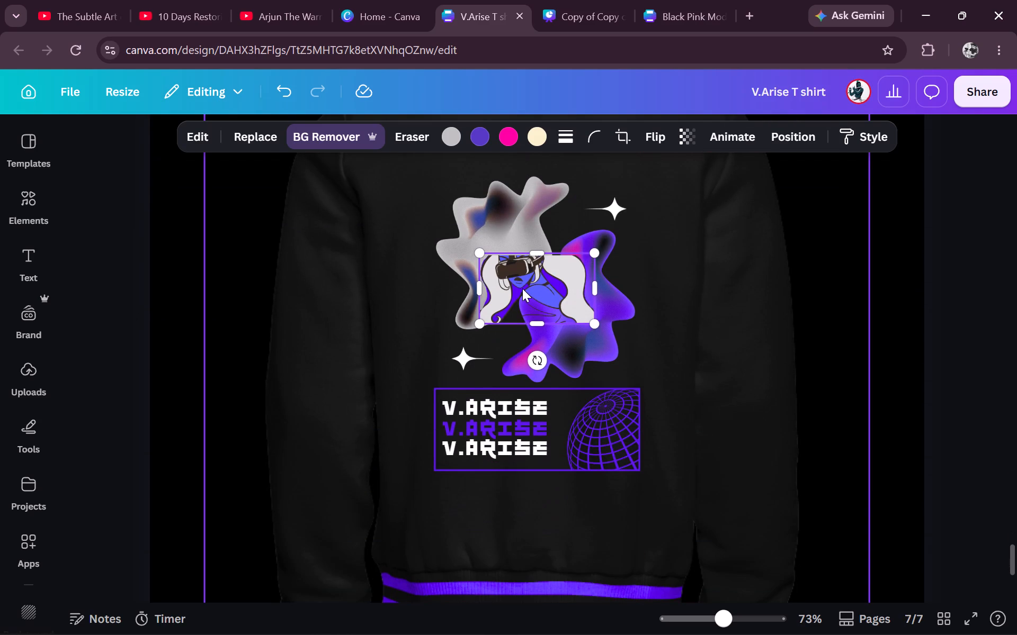
scroll(522, 288, "down", 2)
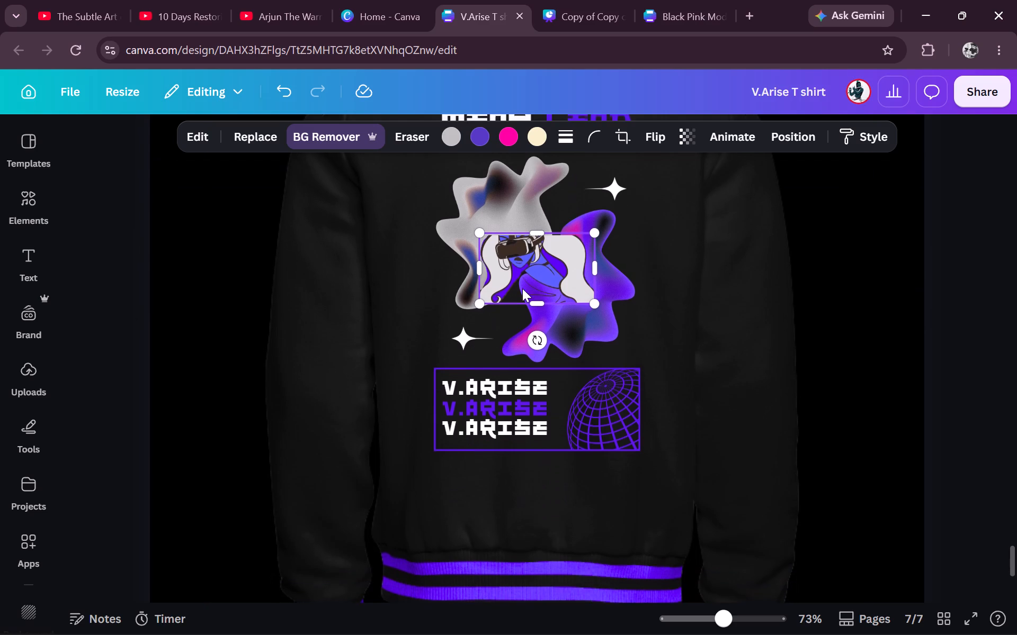
scroll(522, 288, "down", 2)
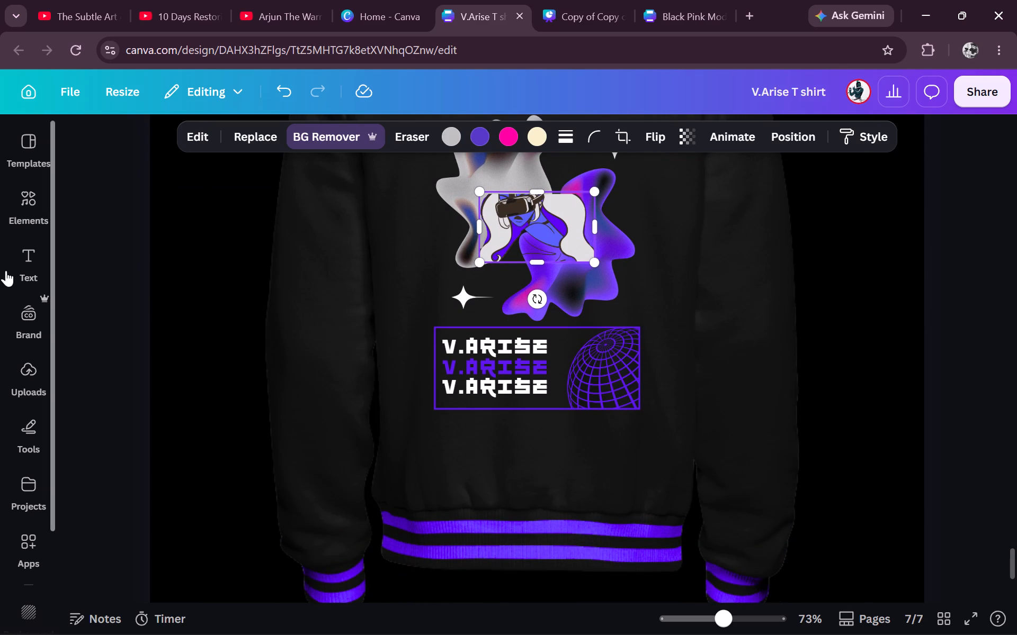
Look through the recently used elements for graphics suited to page 7's jacket back.
left_click(28, 193)
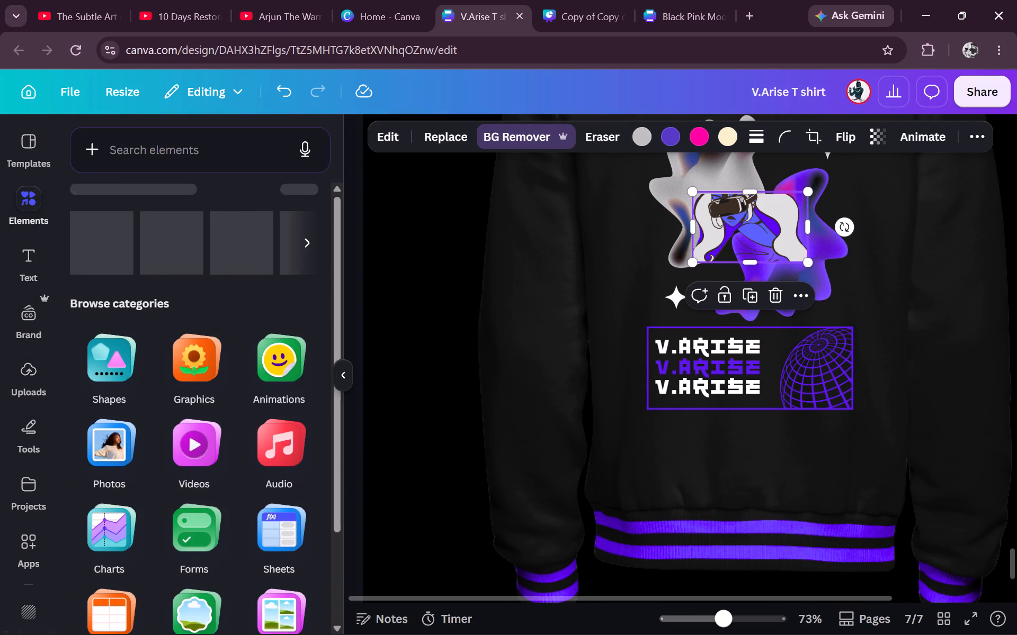
left_click(204, 139)
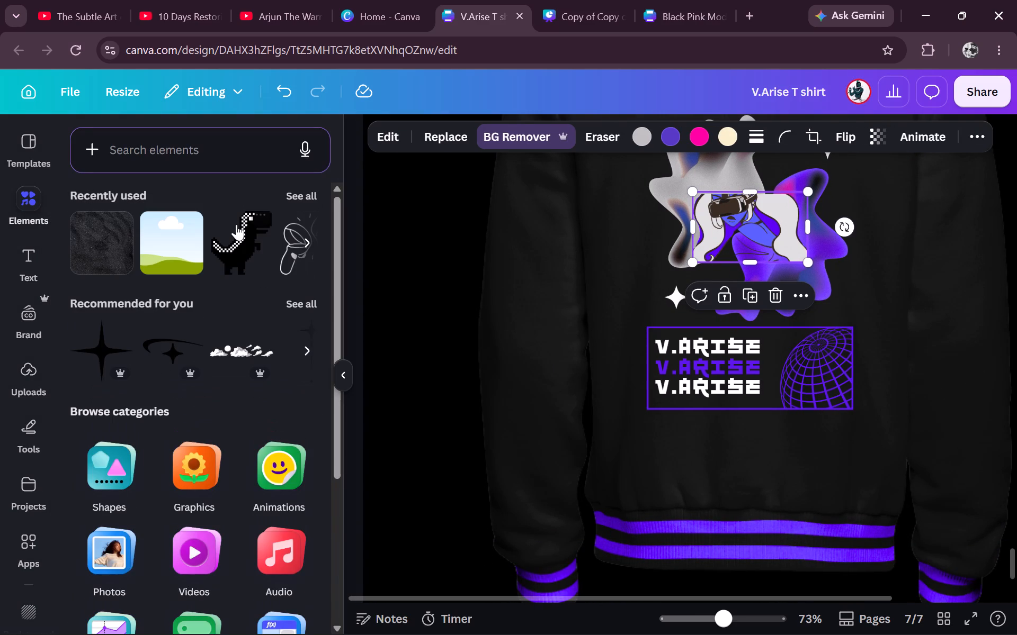
scroll(236, 224, "left", 6)
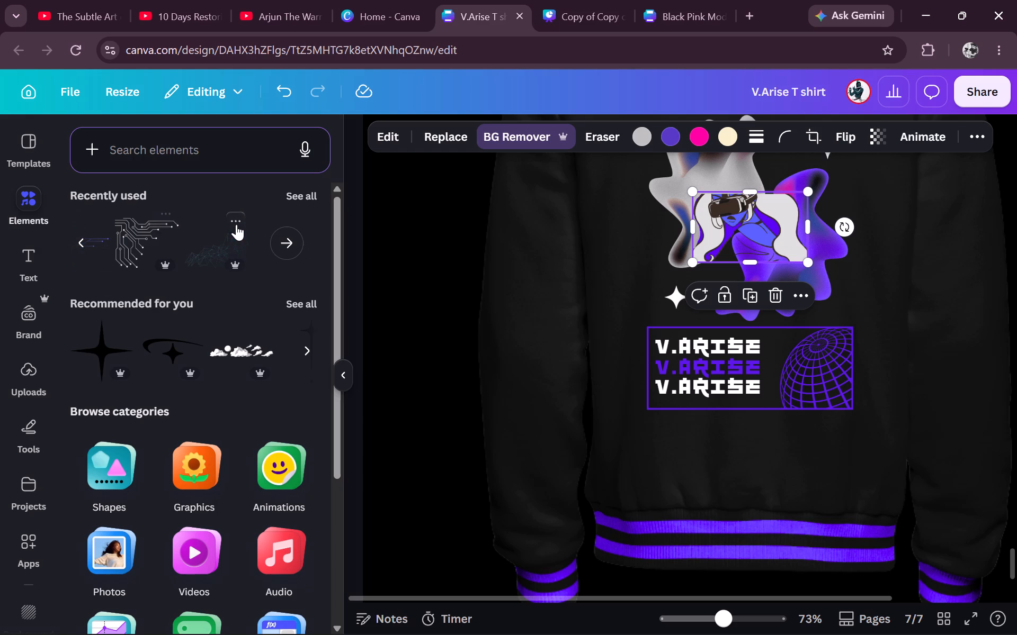
left_click(310, 191)
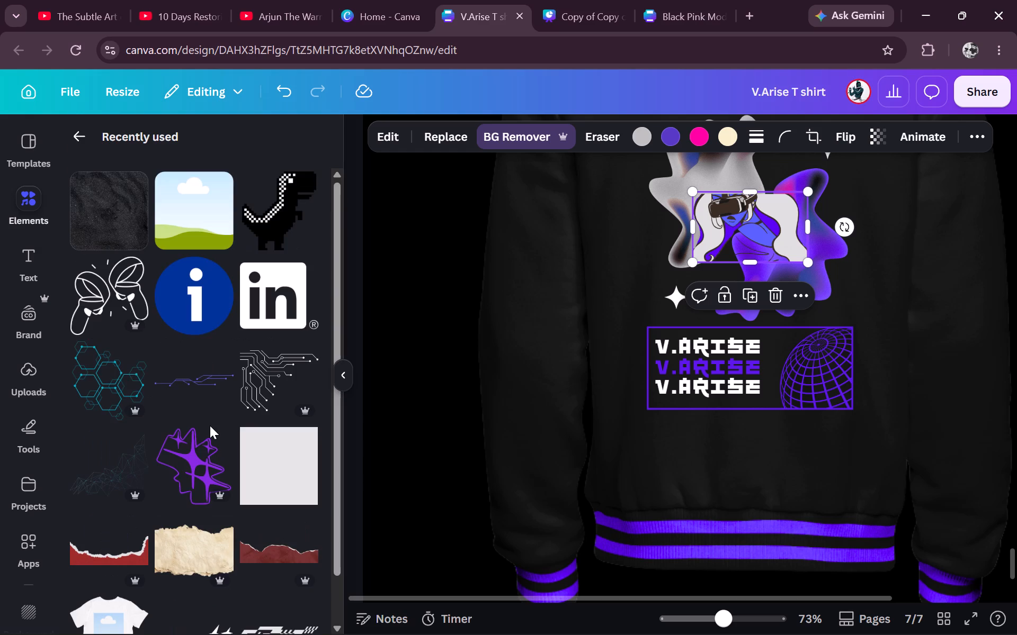
scroll(210, 425, "down", 4)
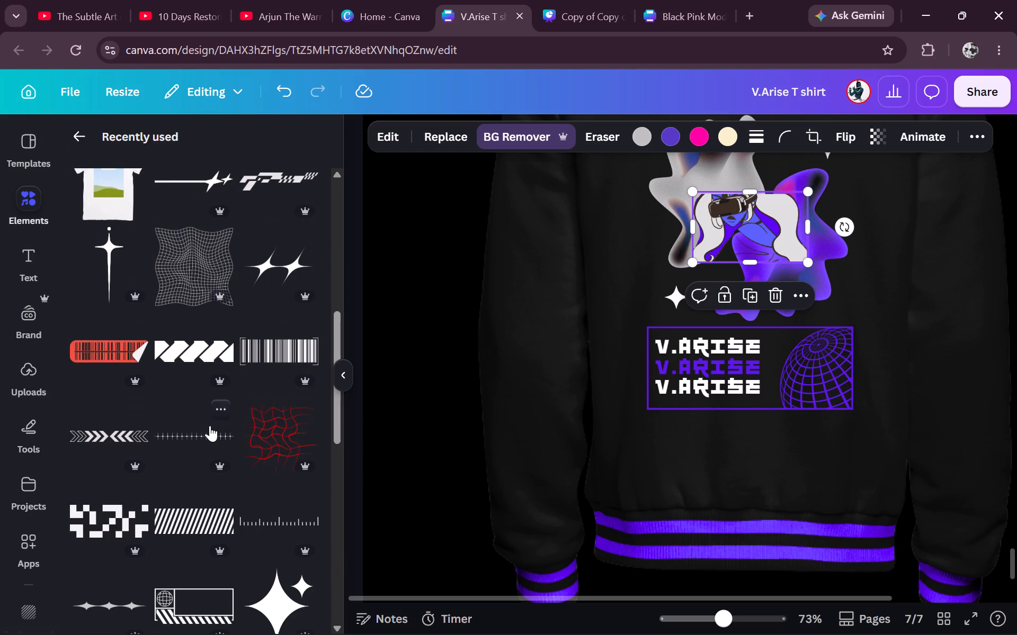
scroll(210, 425, "down", 2)
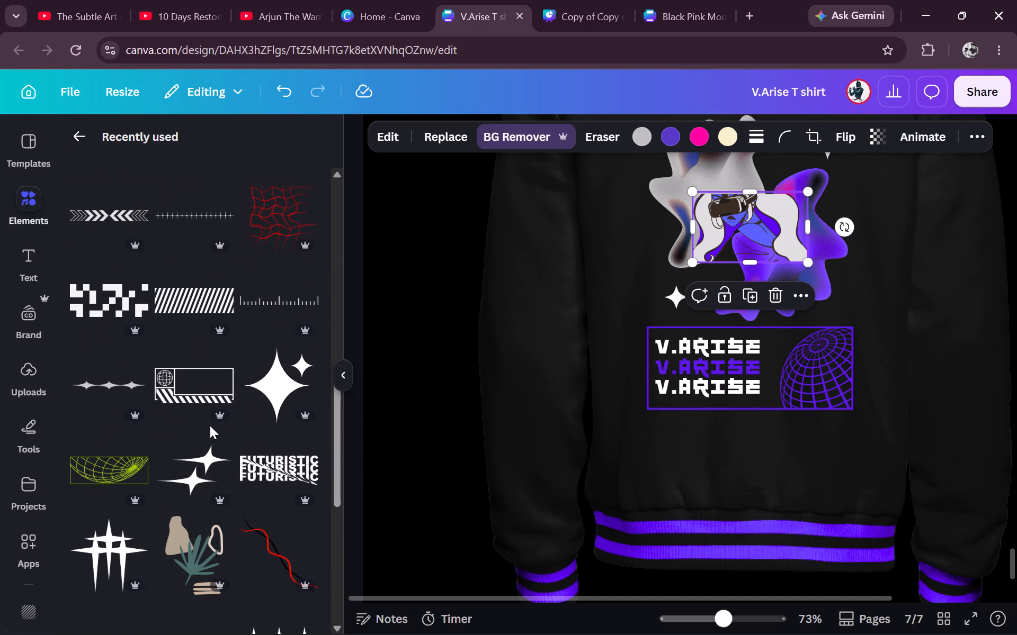
scroll(210, 425, "down", 1)
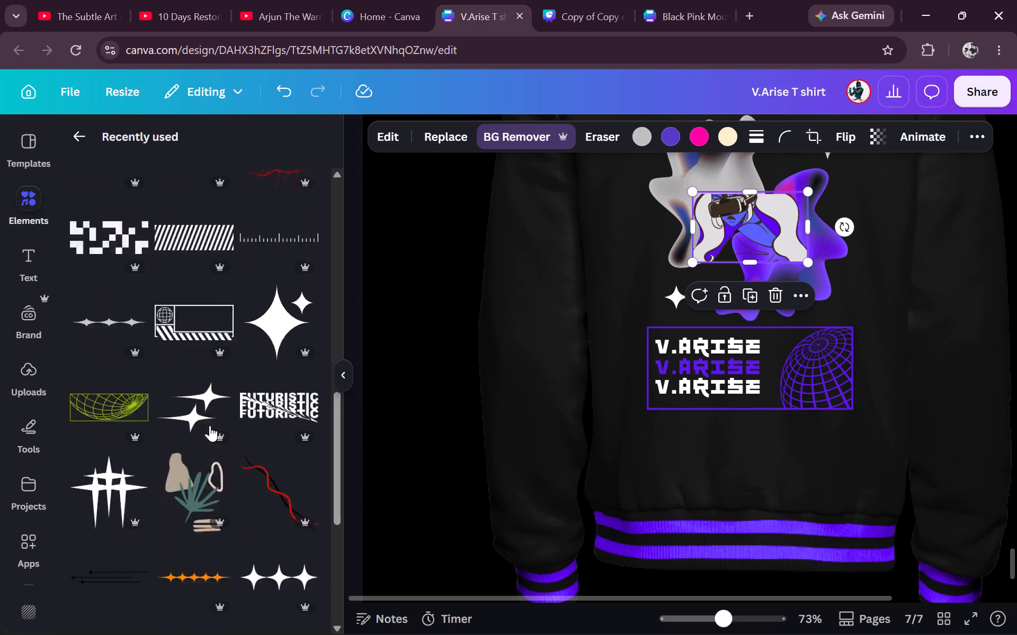
scroll(210, 425, "down", 3)
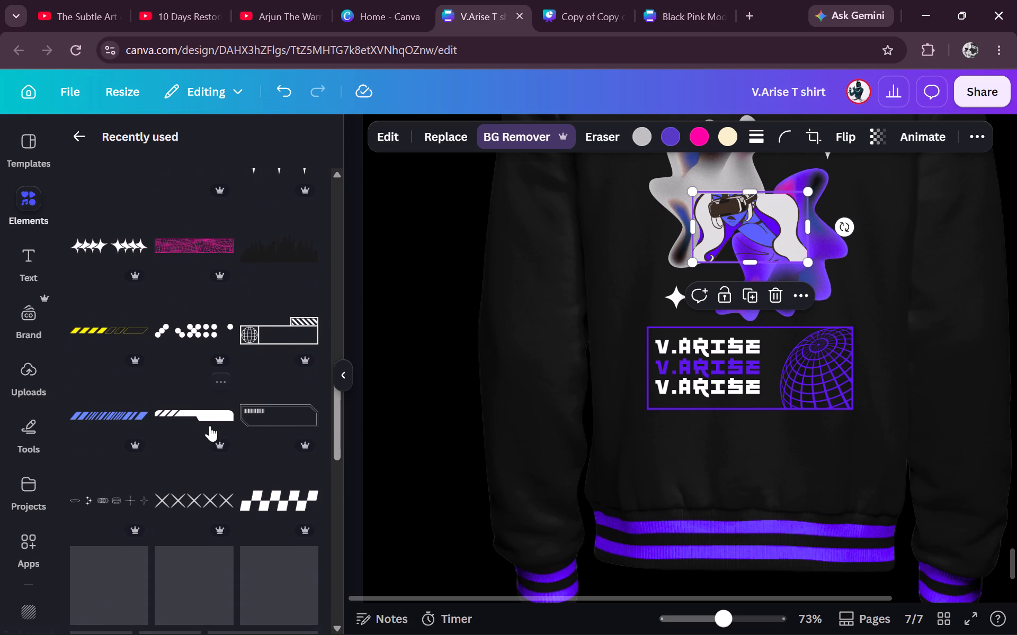
scroll(210, 425, "down", 3)
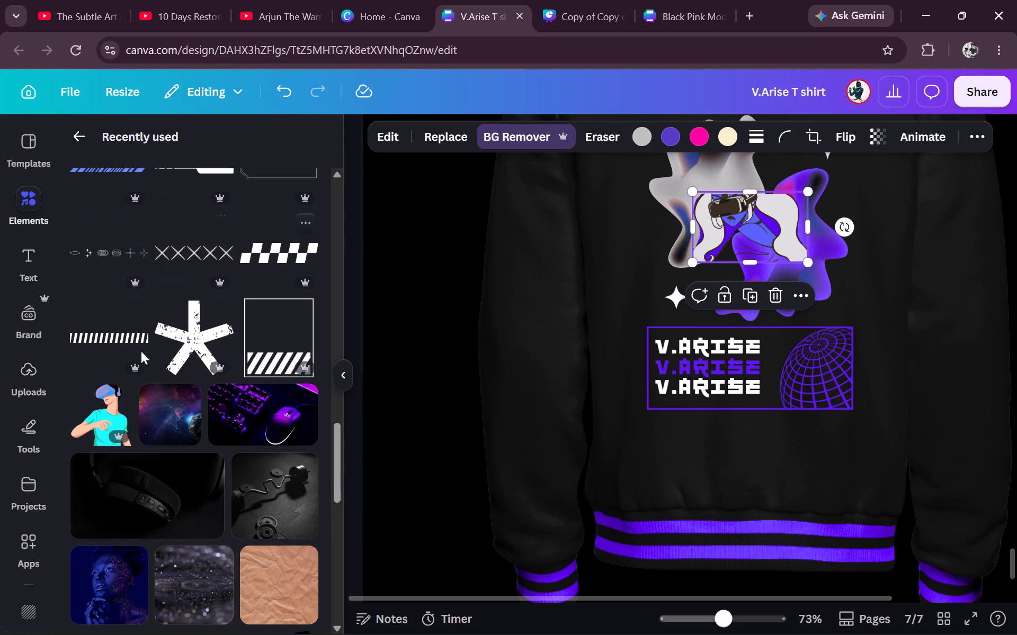
scroll(109, 430, "down", 4)
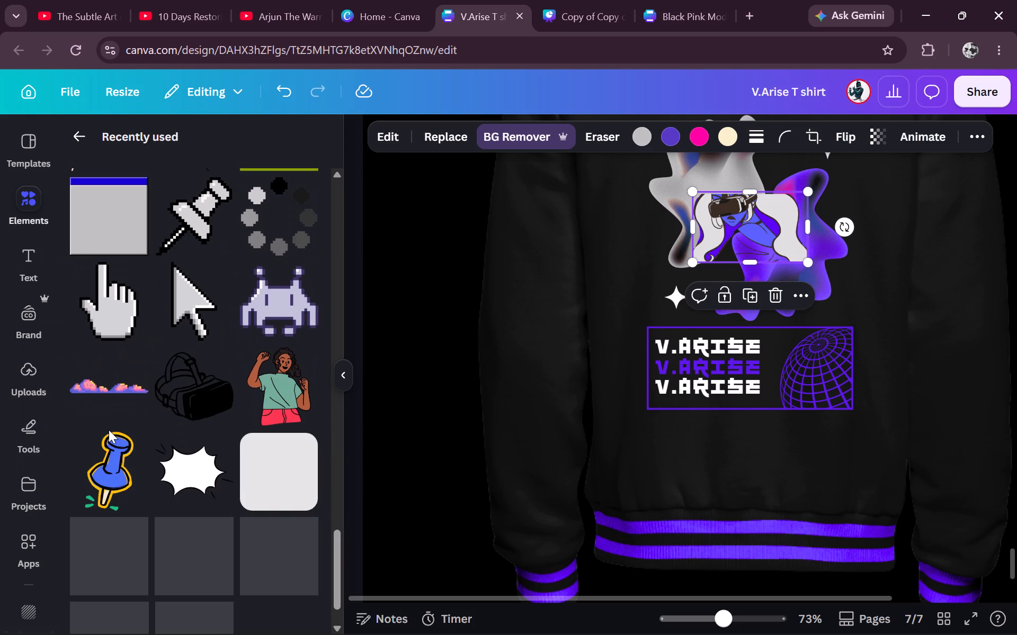
scroll(109, 430, "down", 5)
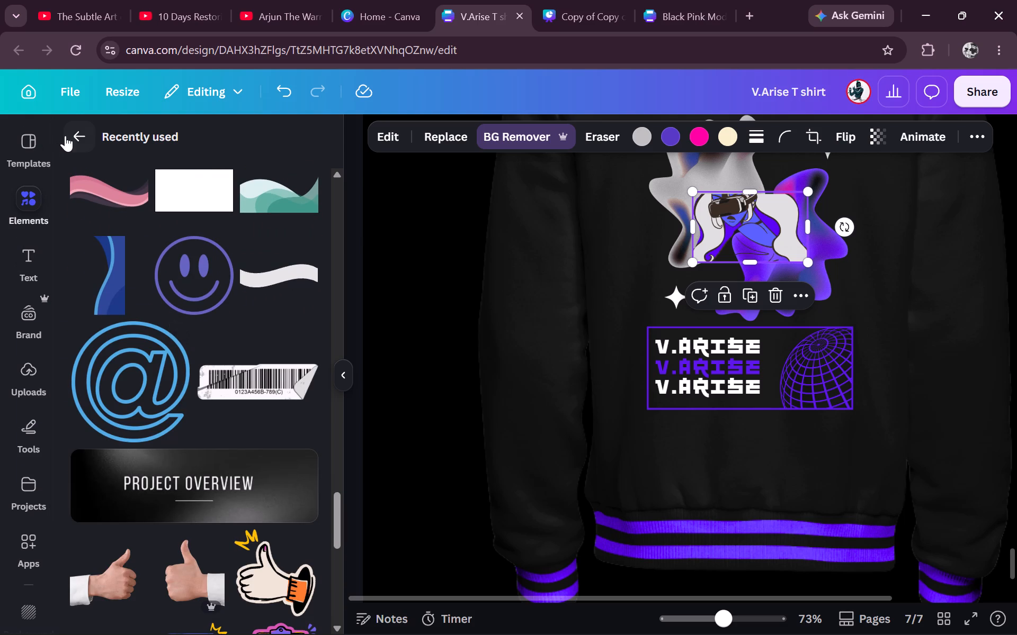
left_click(77, 135)
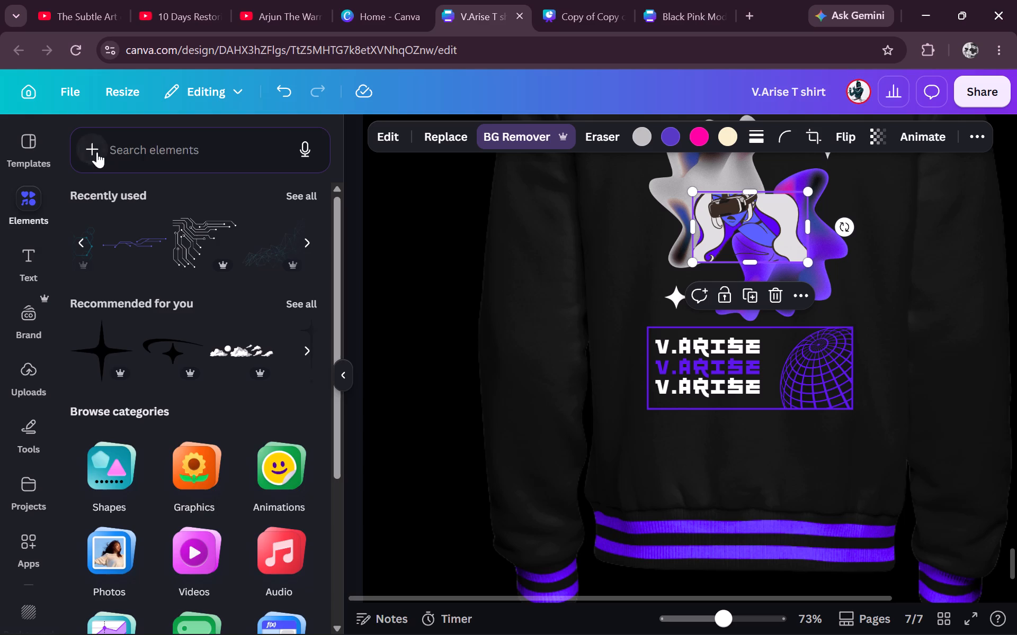
Search the elements for "vr cartoon" and examine all the graphics results for an alternative VR character.
left_click(153, 149)
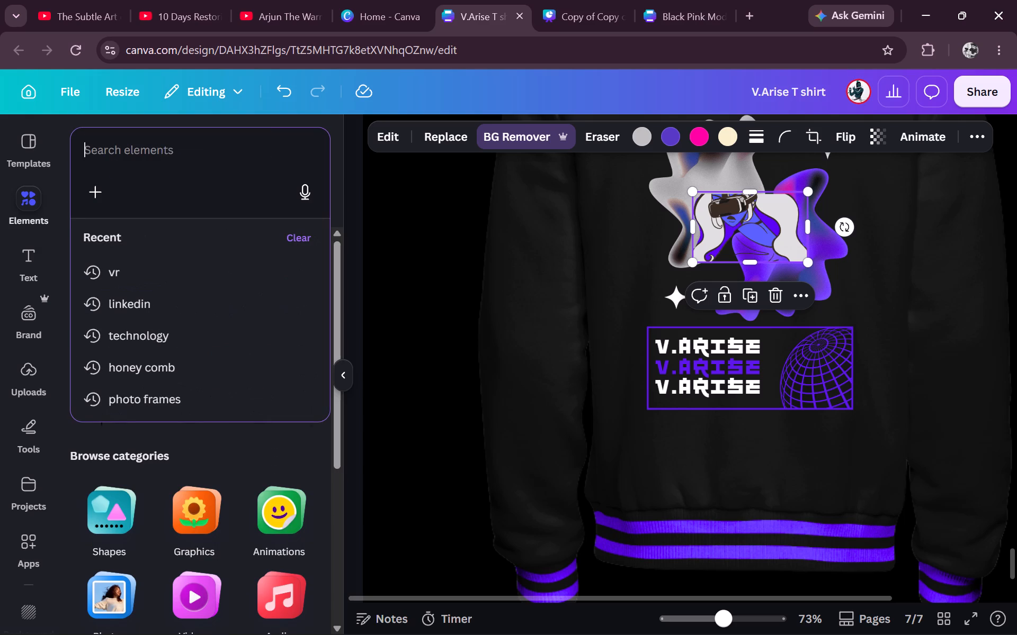
type("vr")
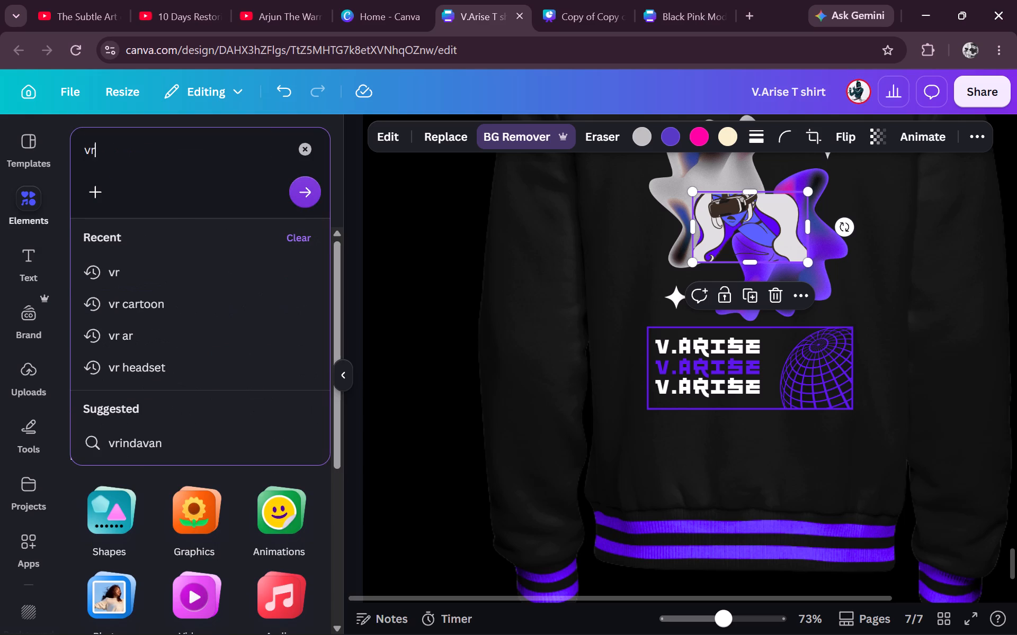
key("Down")
key("Down")
key("Return")
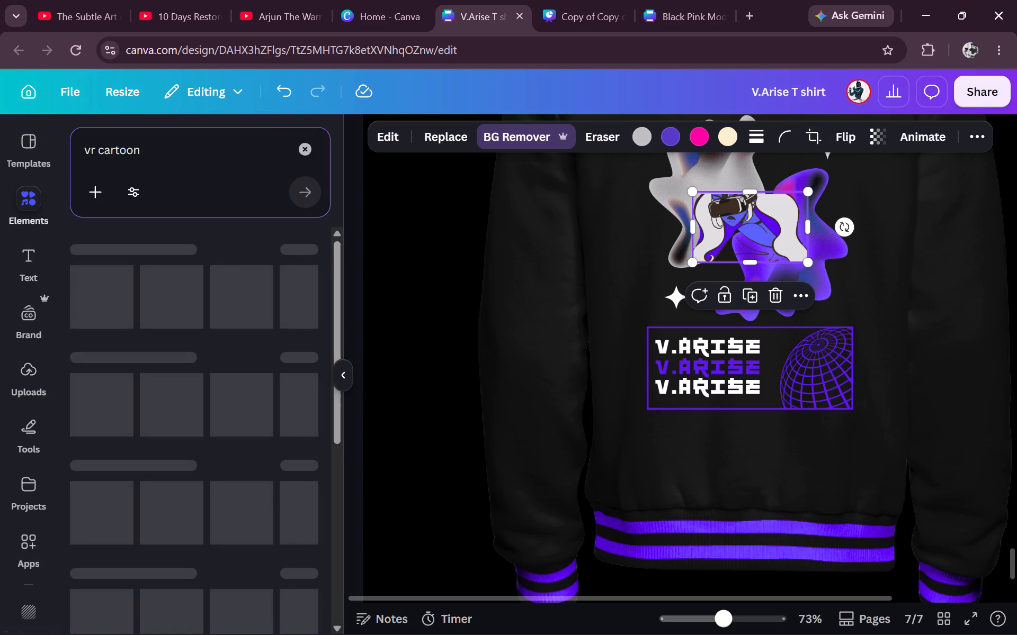
left_click(298, 276)
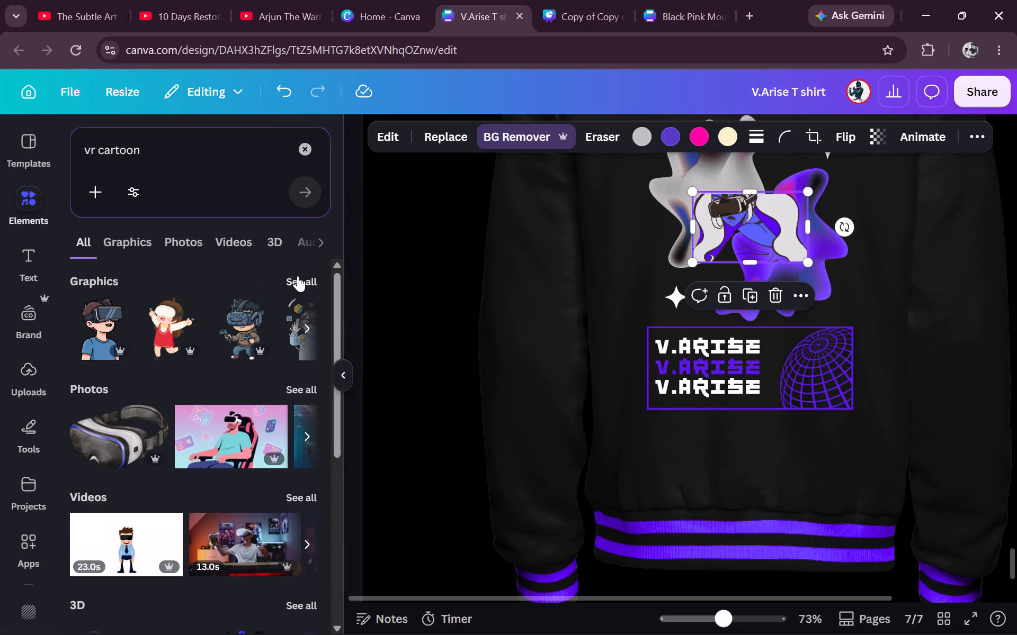
scroll(242, 469, "down", 1)
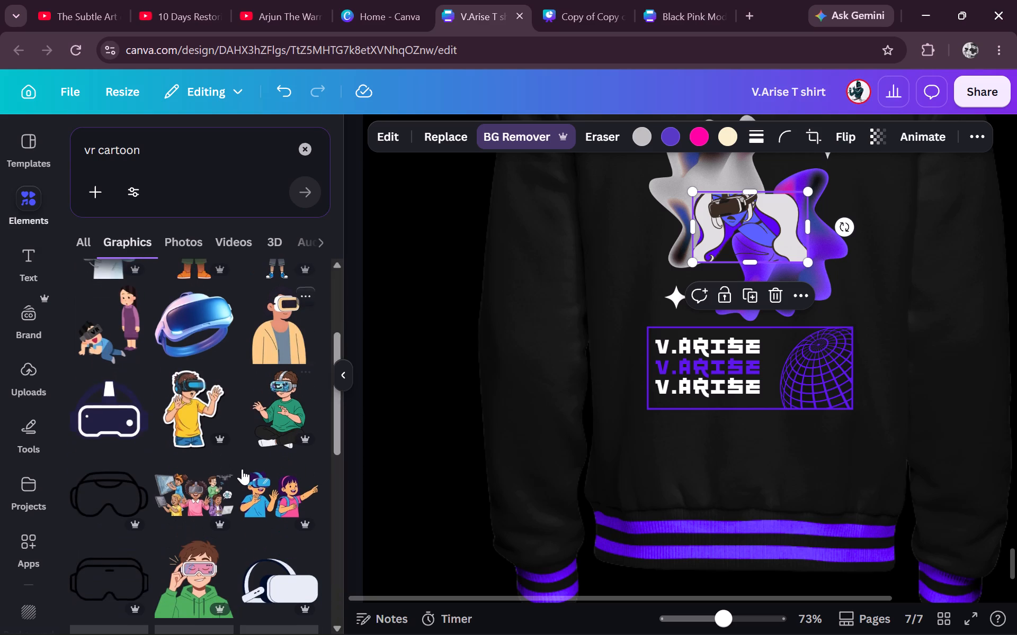
scroll(242, 469, "down", 5)
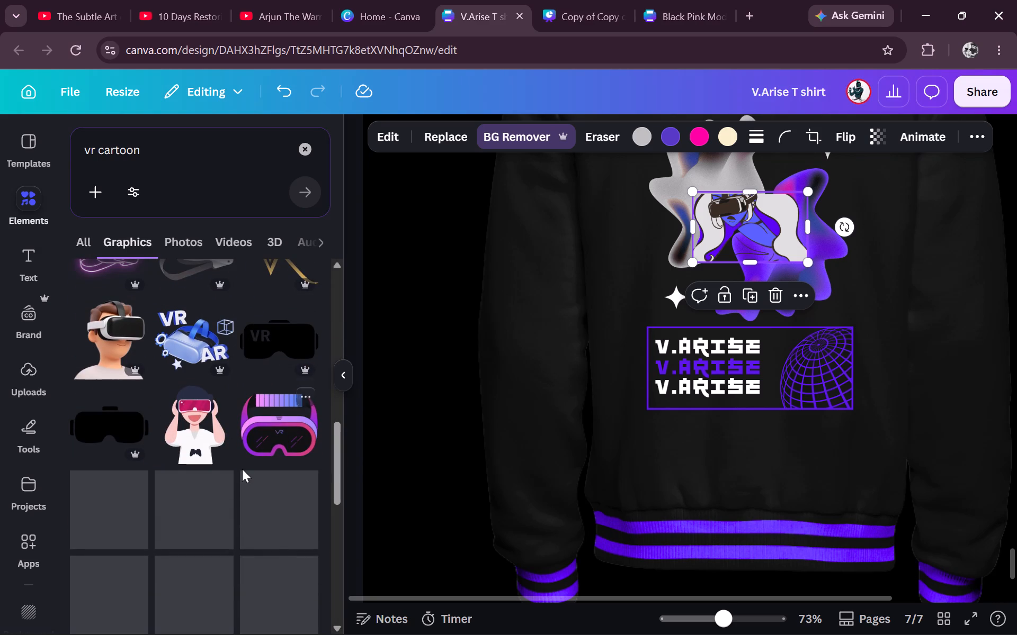
scroll(242, 469, "down", 1)
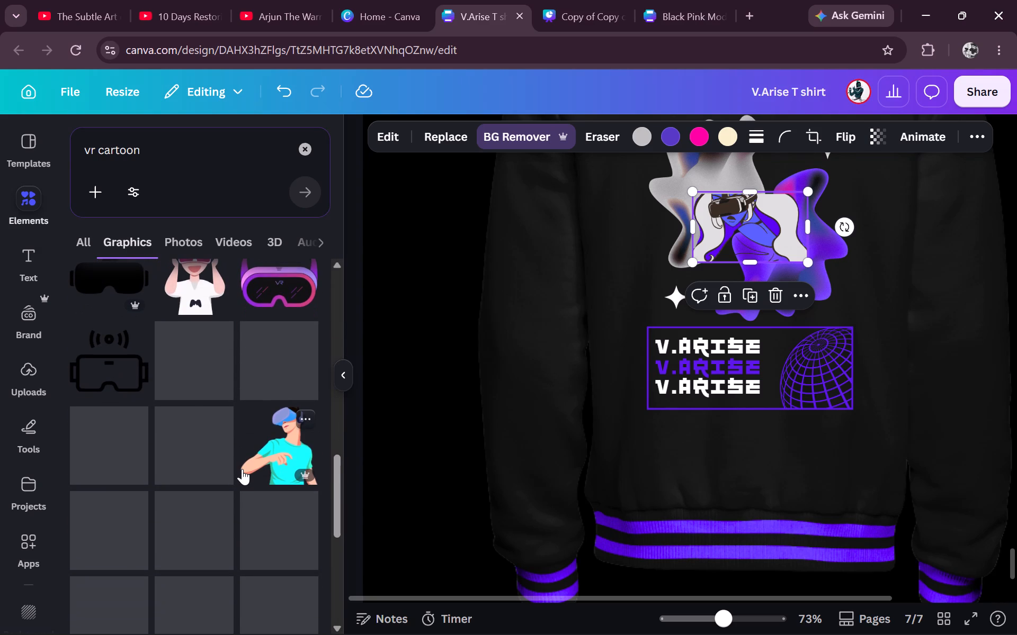
scroll(242, 469, "down", 1)
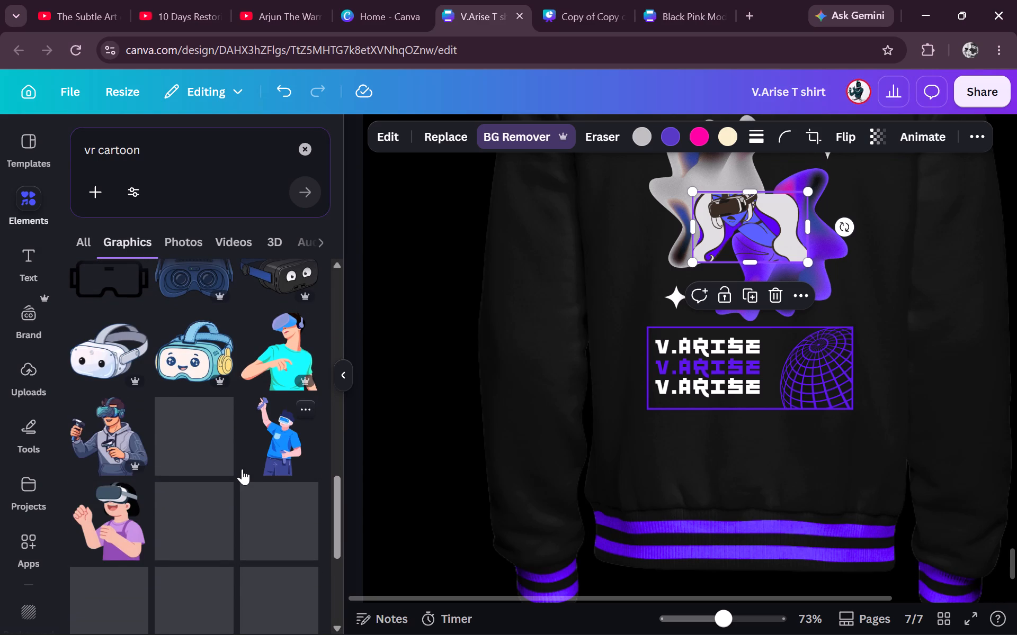
scroll(242, 469, "down", 2)
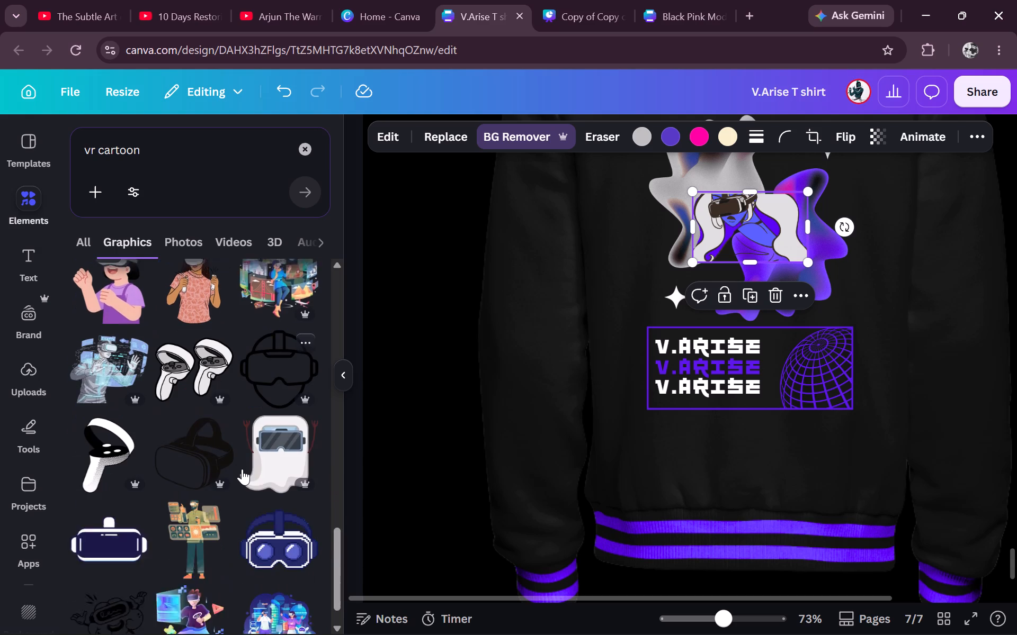
scroll(242, 469, "down", 3)
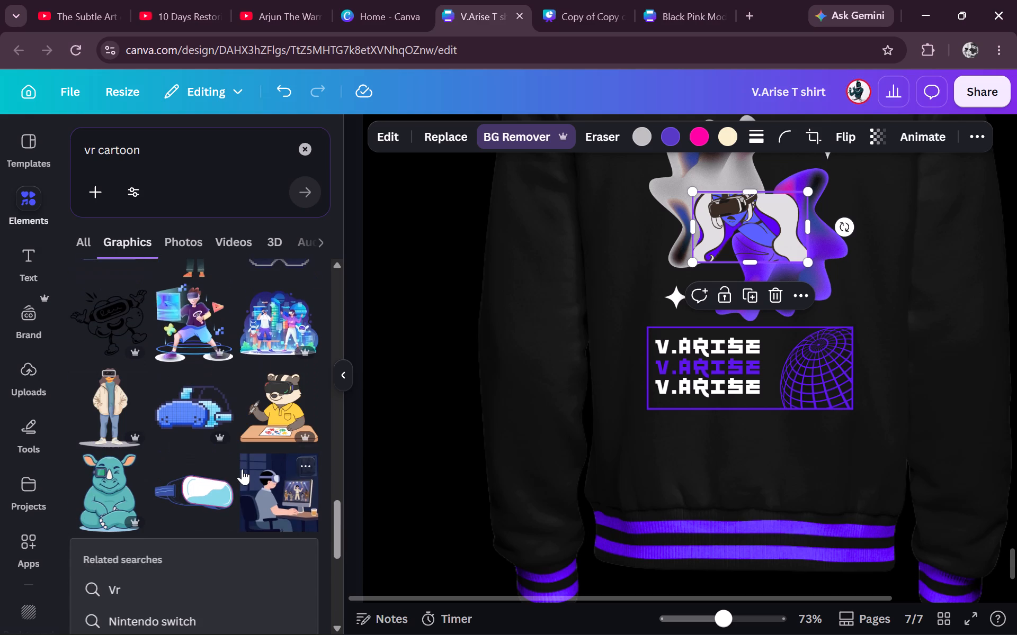
scroll(242, 469, "down", 4)
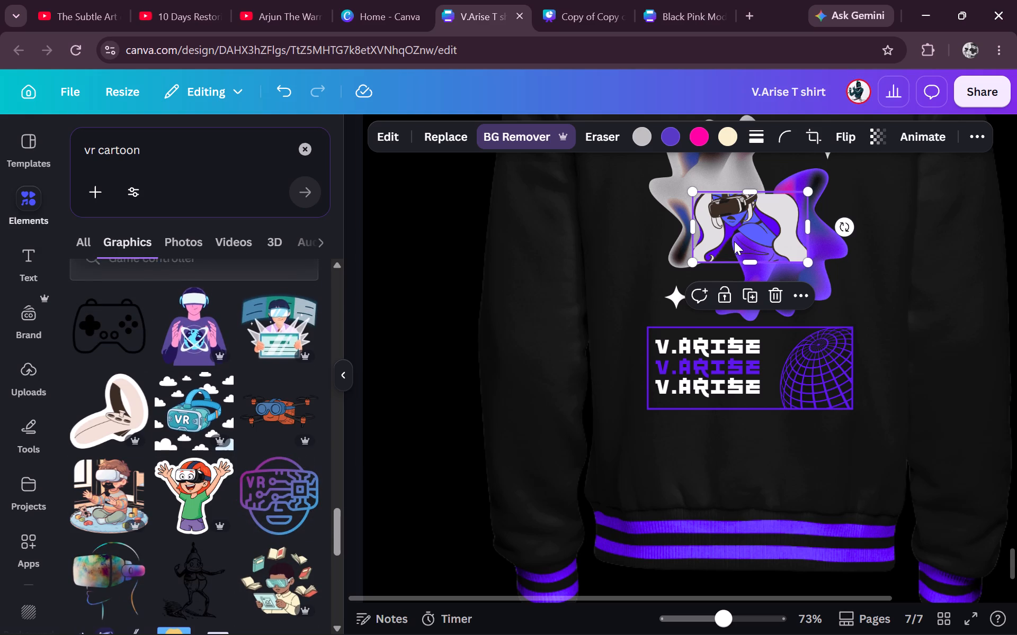
scroll(235, 464, "down", 2)
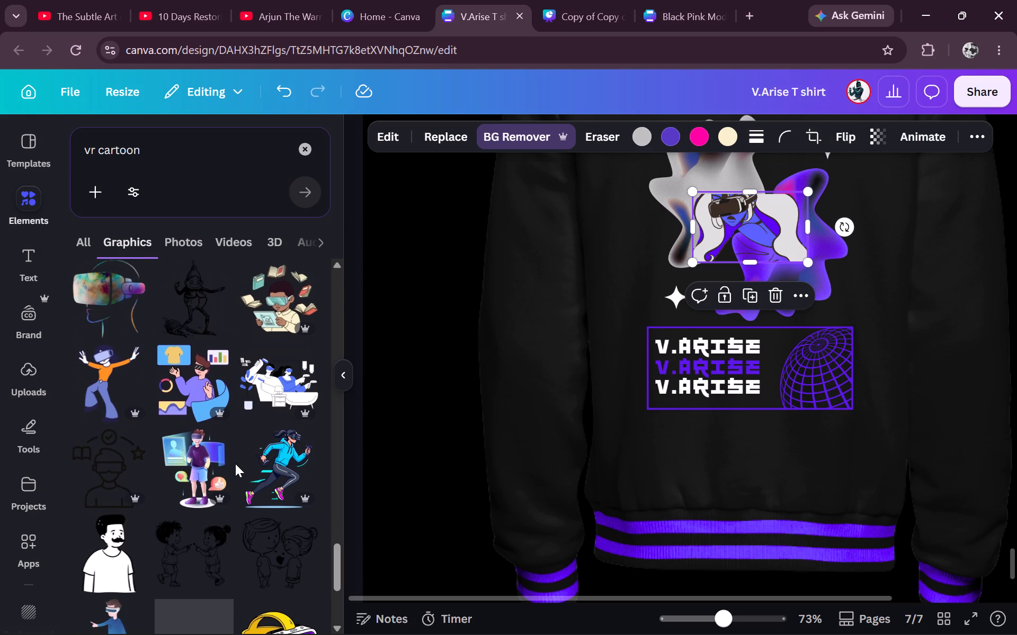
scroll(235, 464, "down", 6)
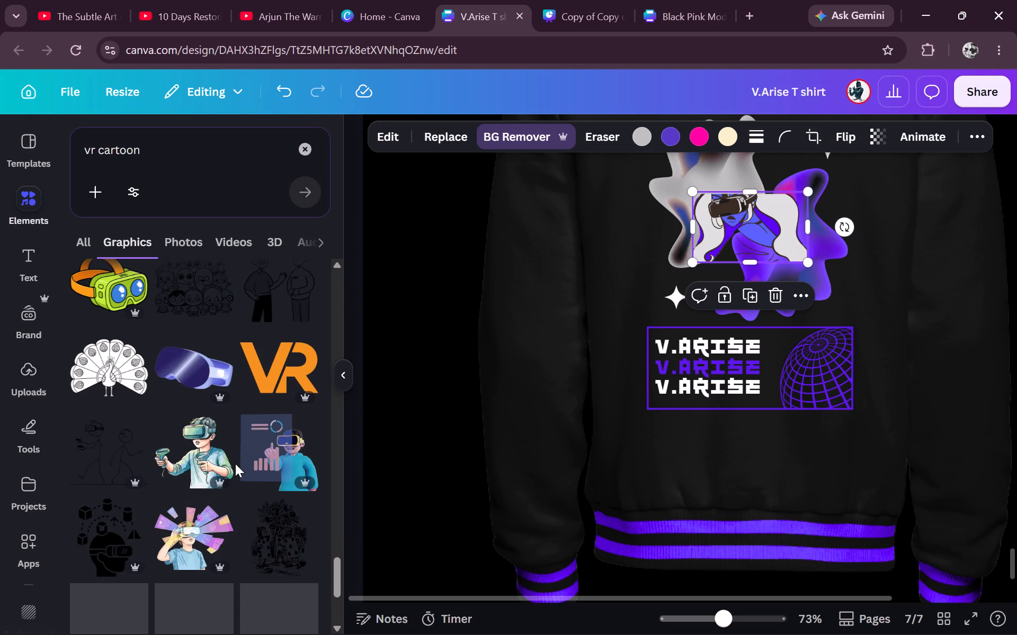
left_click(344, 375)
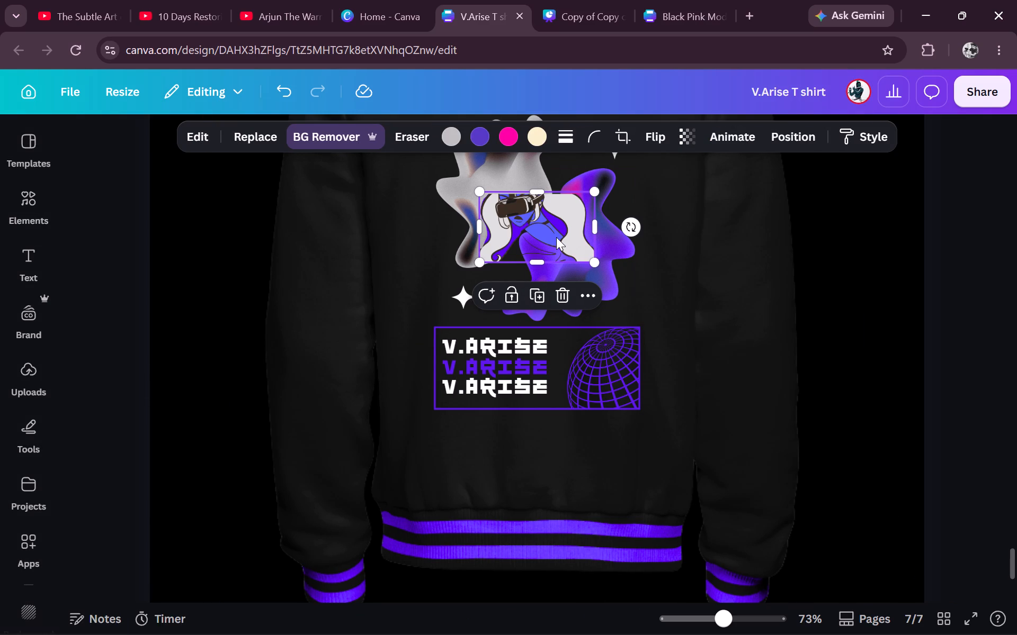
Move the VR-headset woman image onto the plain jacket area below the purple-framed V.ARISE box and capture a screenshot of it.
left_click_drag(556, 237, 546, 473)
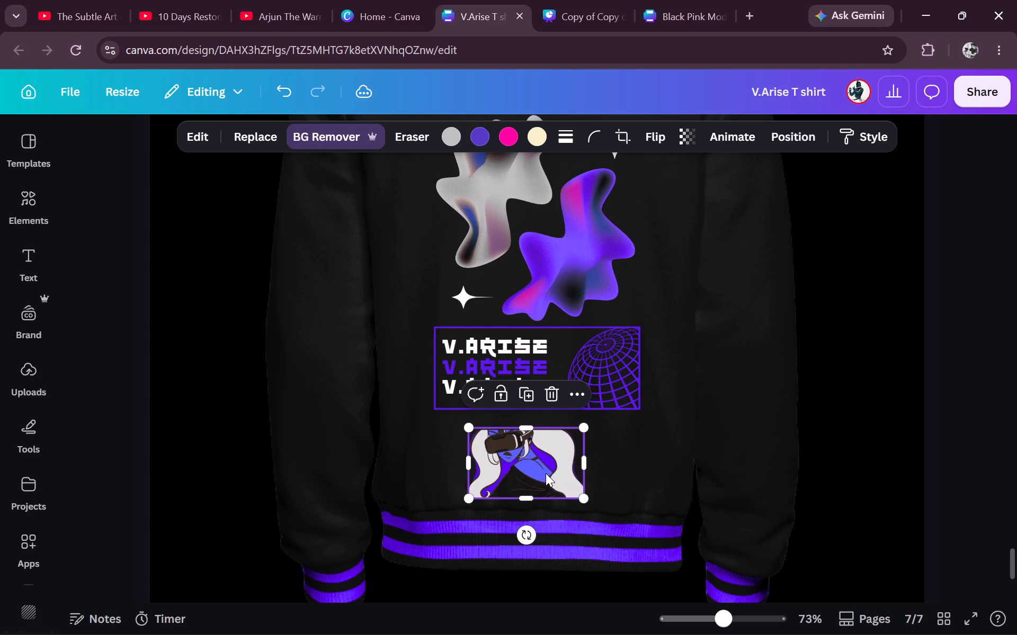
left_click(638, 445)
key("shift+super+s")
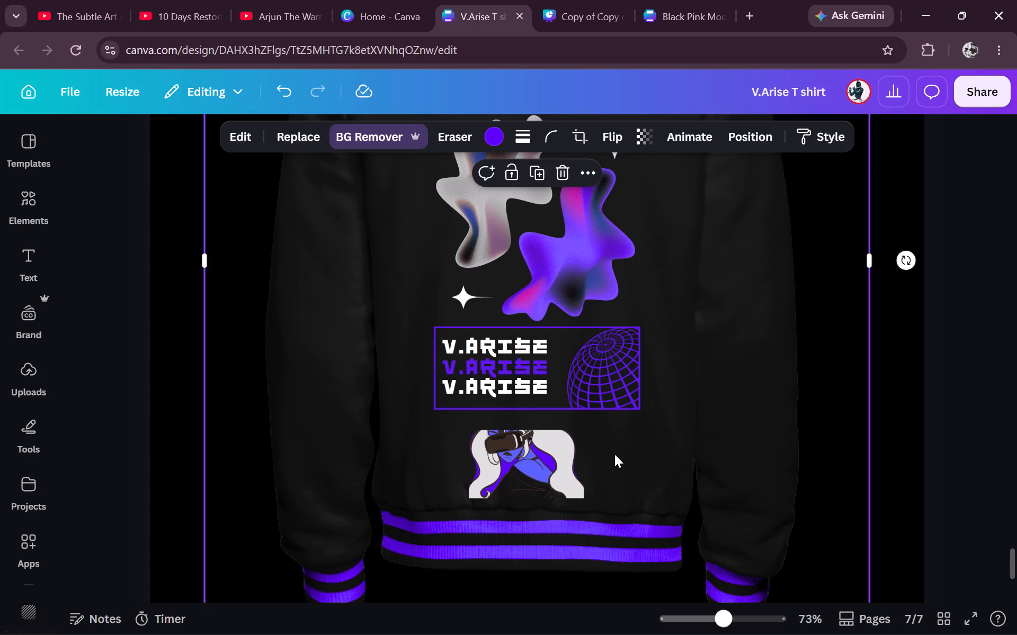
left_click_drag(462, 425, 587, 498)
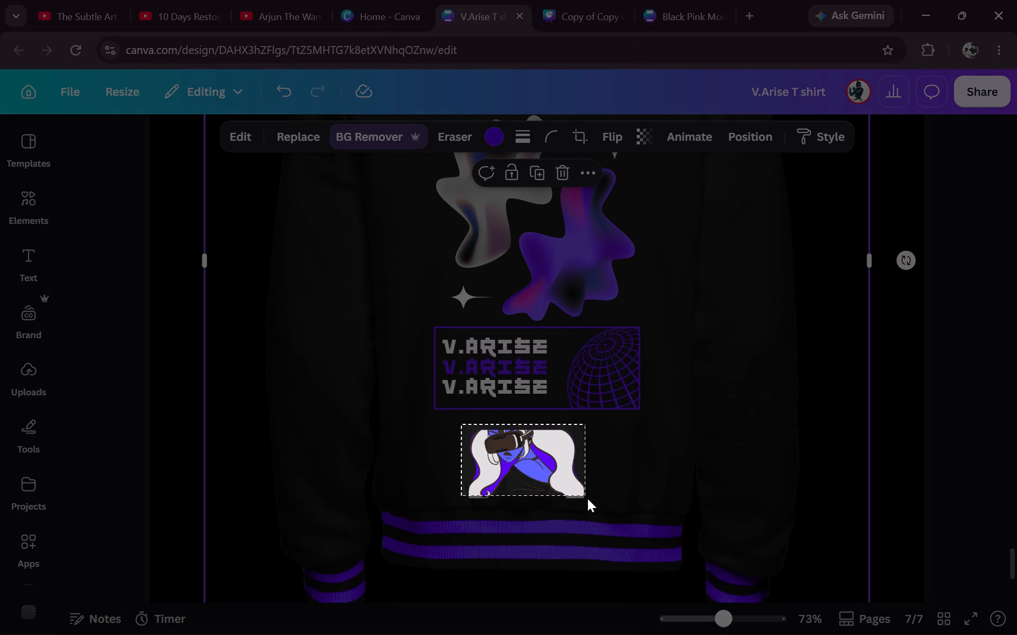
left_click_drag(587, 498, 594, 504)
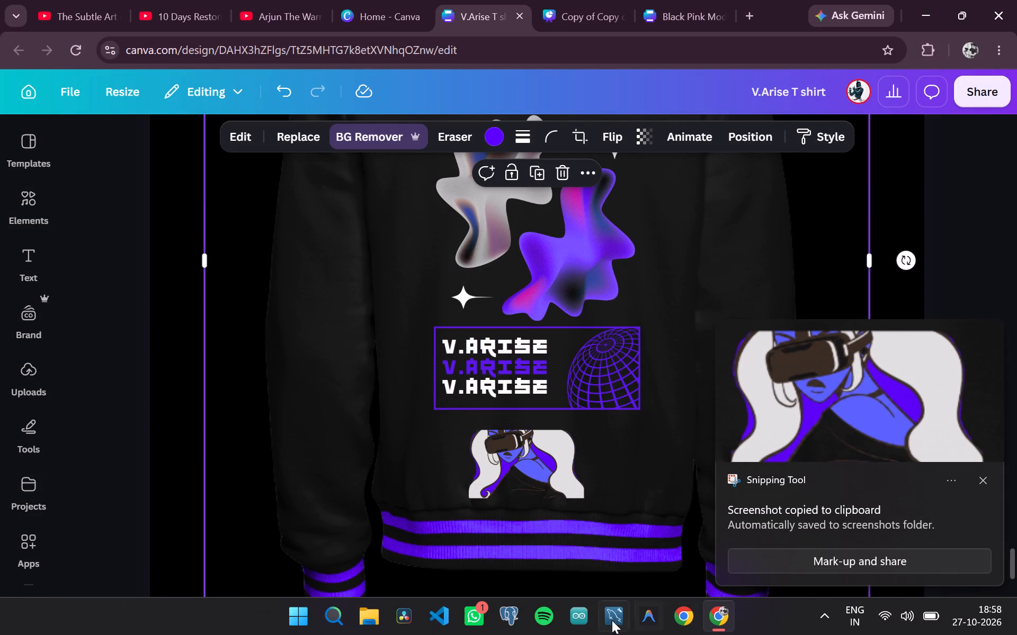
left_click(694, 615)
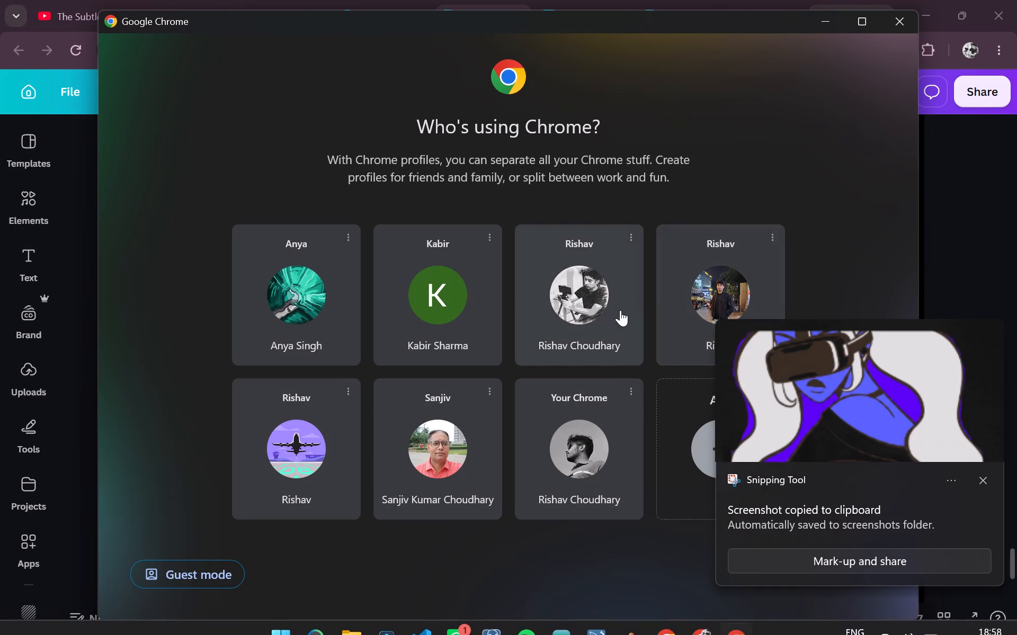
left_click(590, 460)
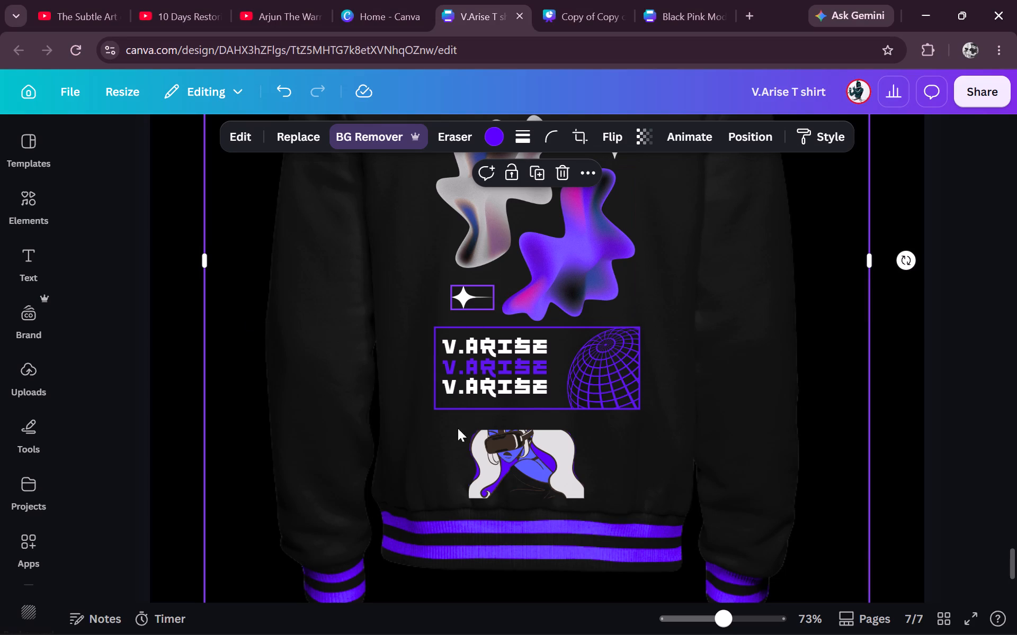
left_click(468, 438)
key("Delete")
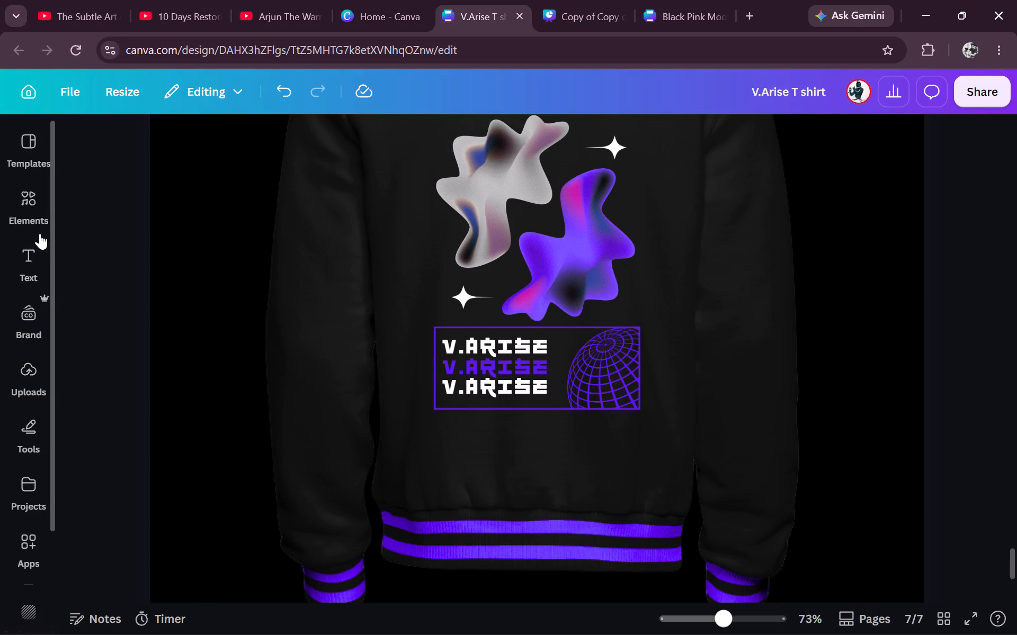
Upload the newly downloaded Gemini-generated image from the Downloads folder to the design's uploads.
left_click(28, 375)
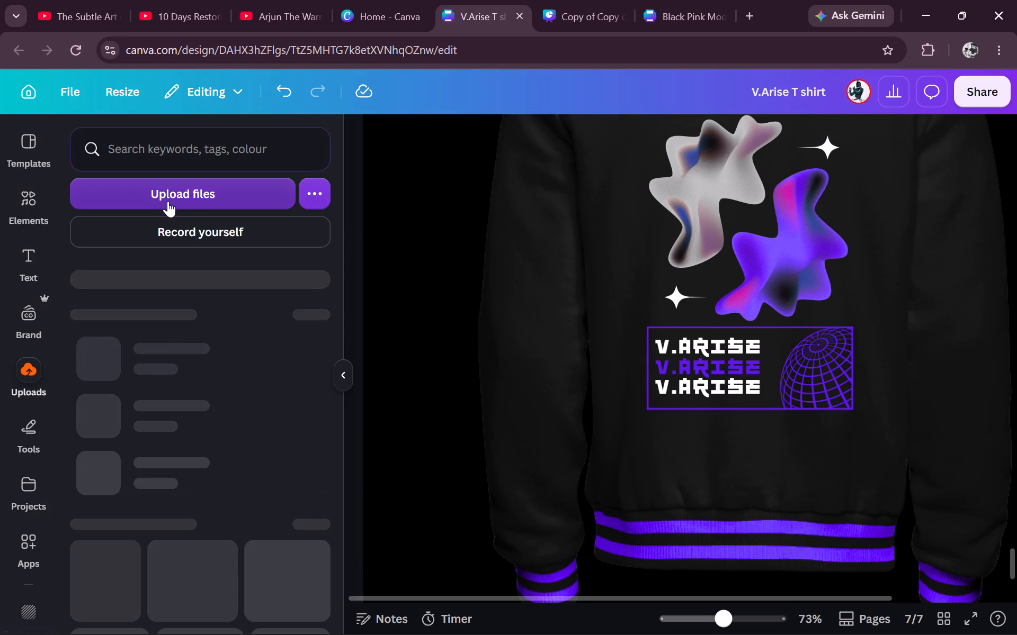
left_click(168, 201)
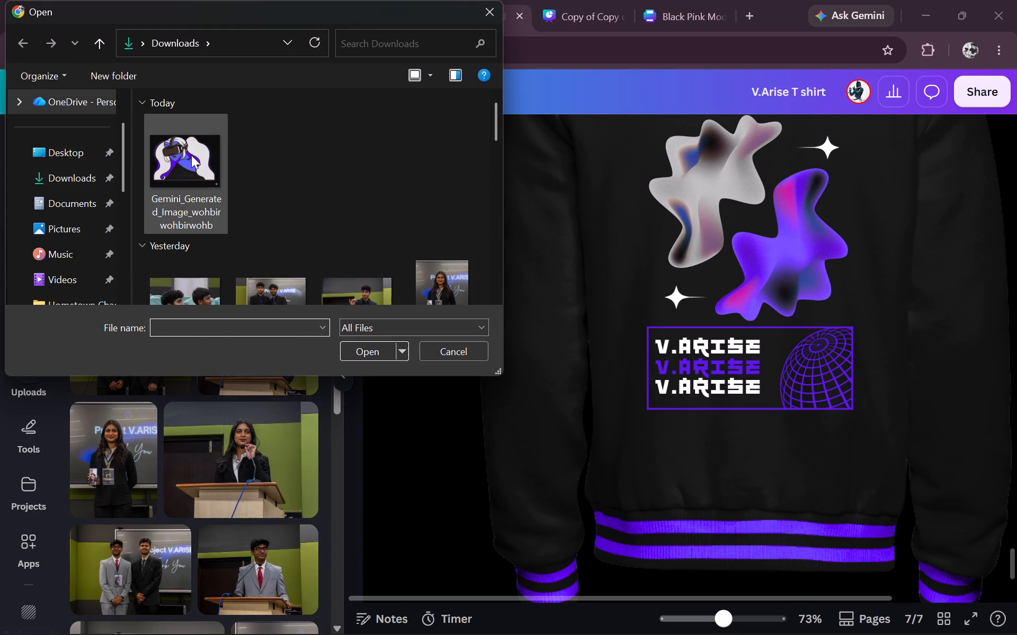
left_click(191, 155)
key("Return")
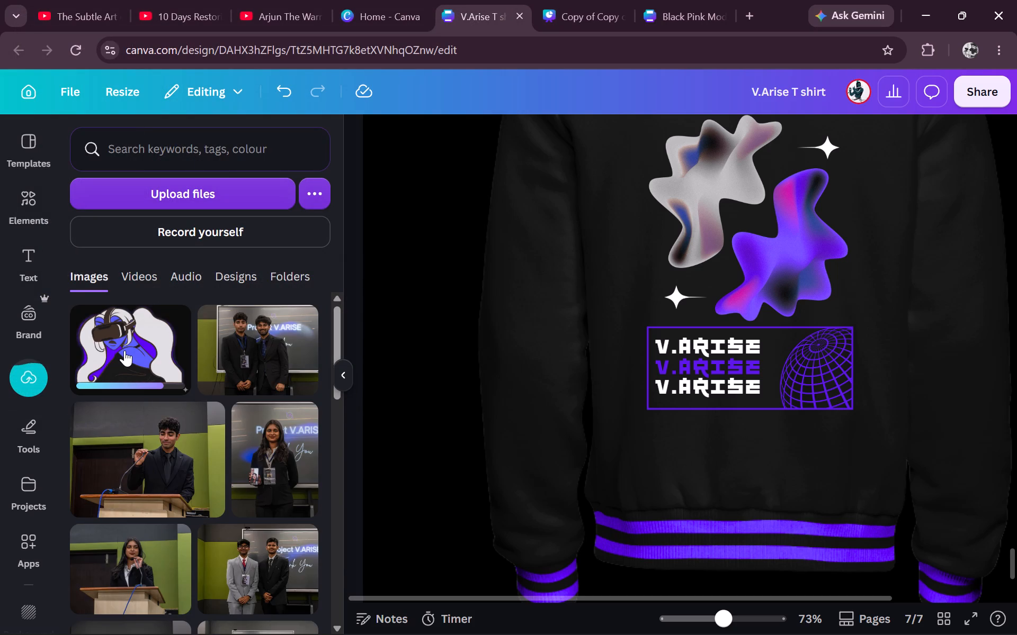
Add the uploaded VR-headset woman image to page 7's jacket back at a reduced size and remove its background.
left_click_drag(124, 350, 524, 282)
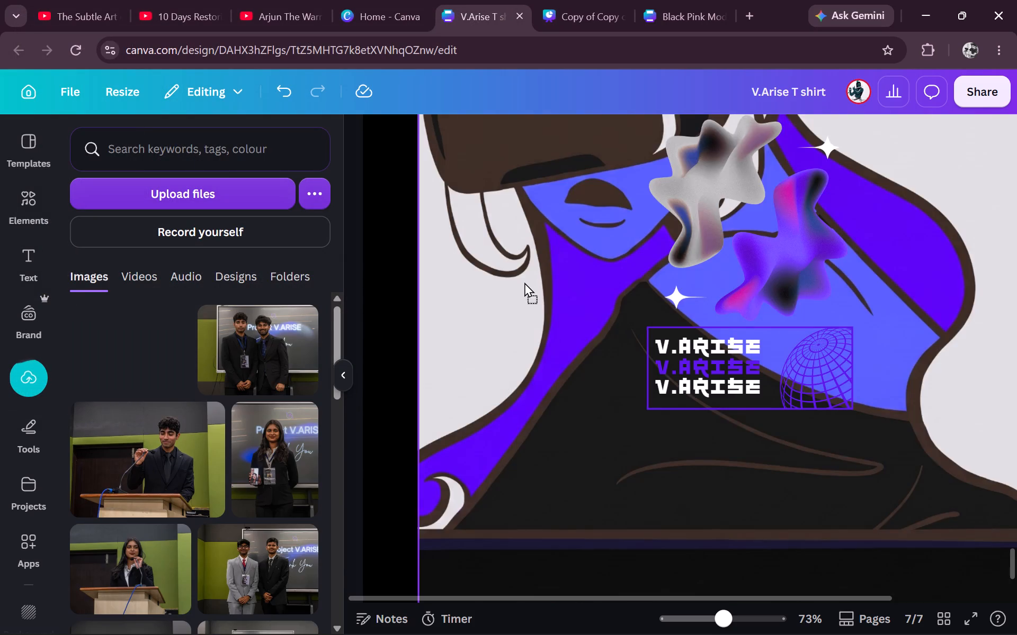
left_click_drag(524, 282, 117, 365)
left_click(117, 365)
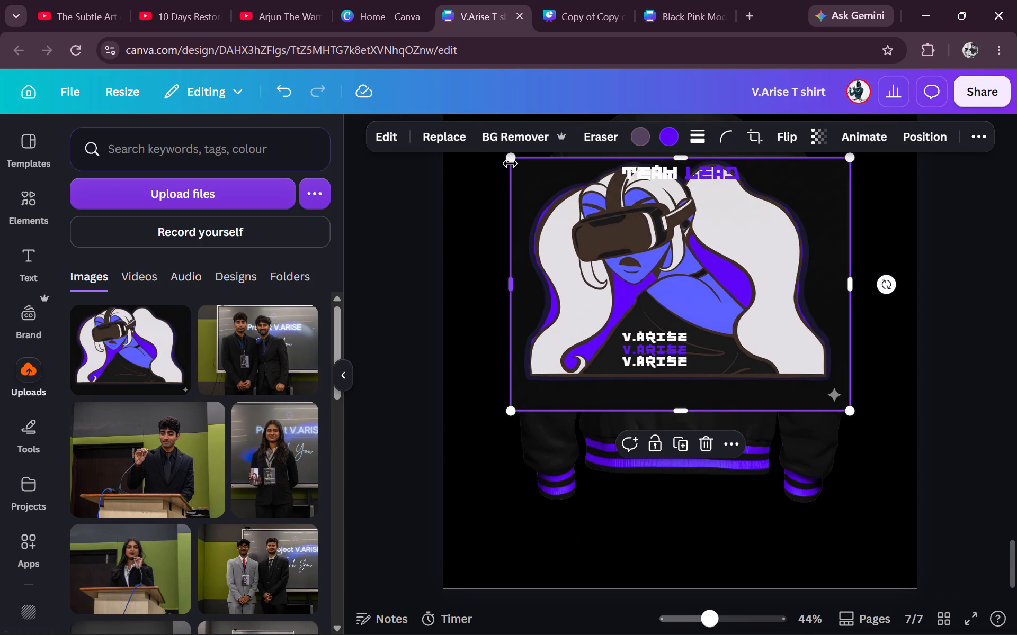
left_click_drag(510, 164, 608, 219)
left_click_drag(753, 288, 707, 285)
left_click(487, 142)
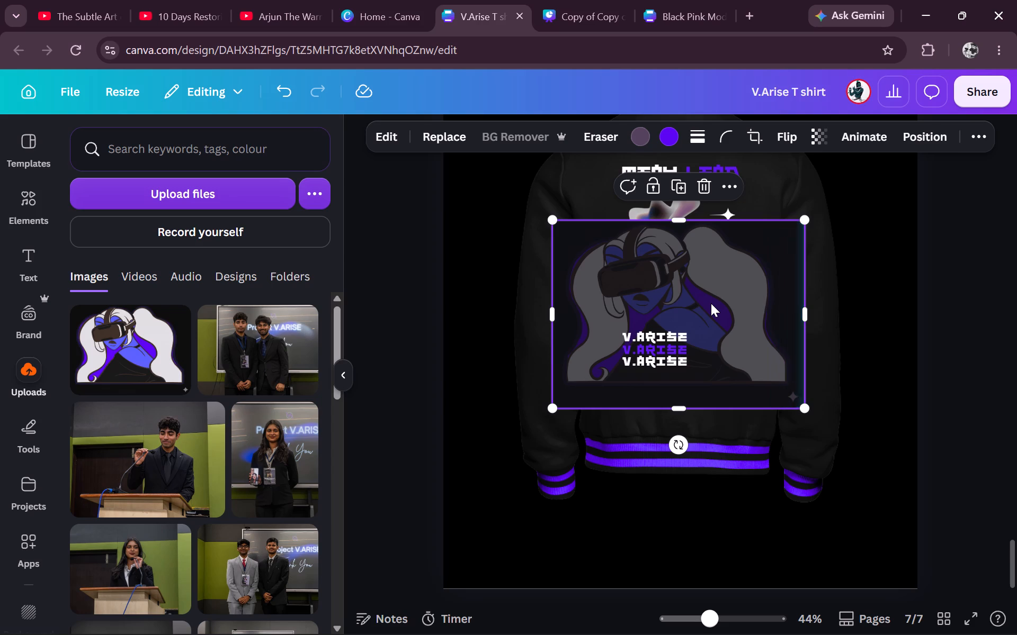
Shrink the VR-headset woman image and position it over the grey and purple abstract shapes above the V.ARISE box.
left_click_drag(549, 217, 720, 298)
left_click_drag(791, 383, 753, 317)
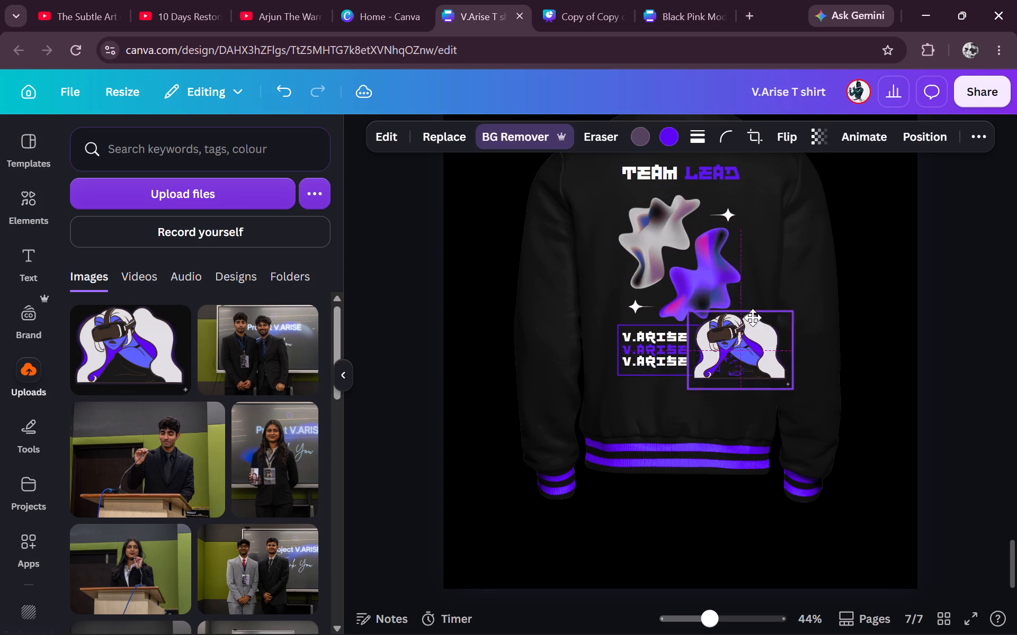
left_click_drag(753, 317, 721, 280)
left_click_drag(740, 304, 720, 285)
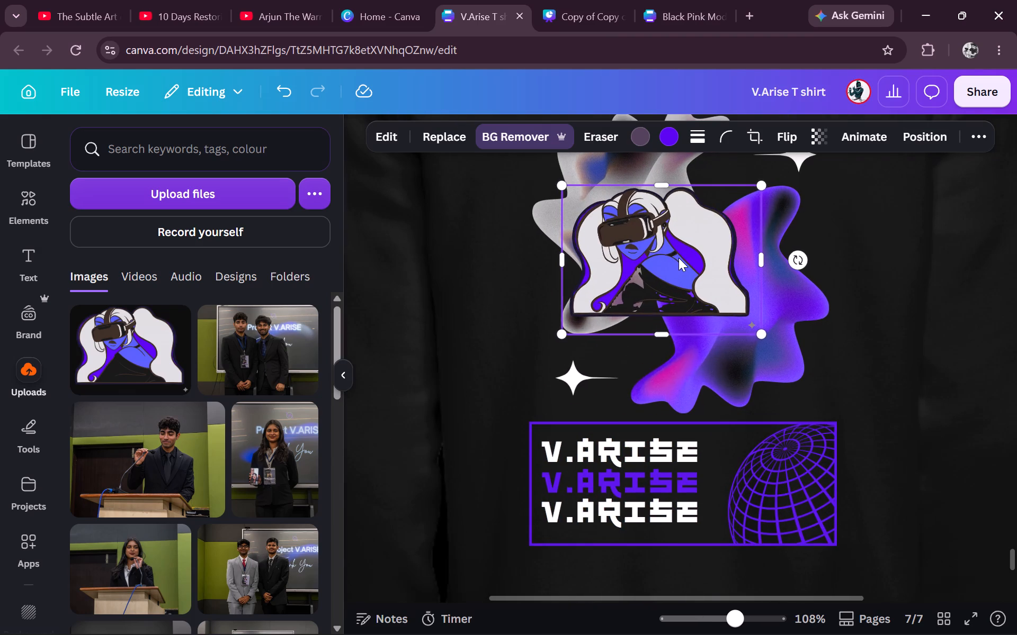
left_click_drag(679, 258, 693, 275)
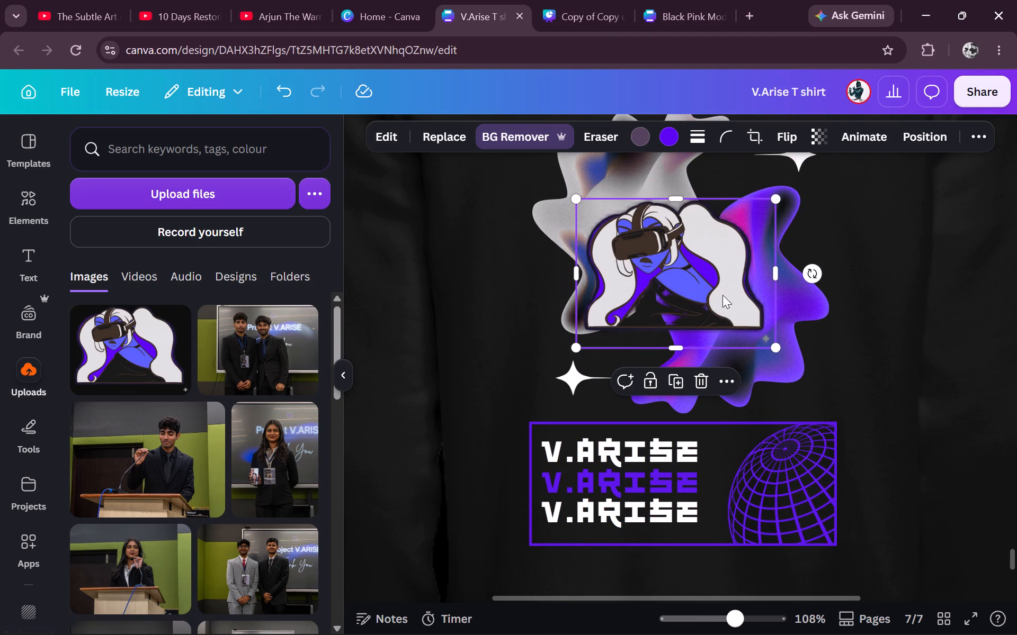
left_click_drag(774, 345, 783, 352)
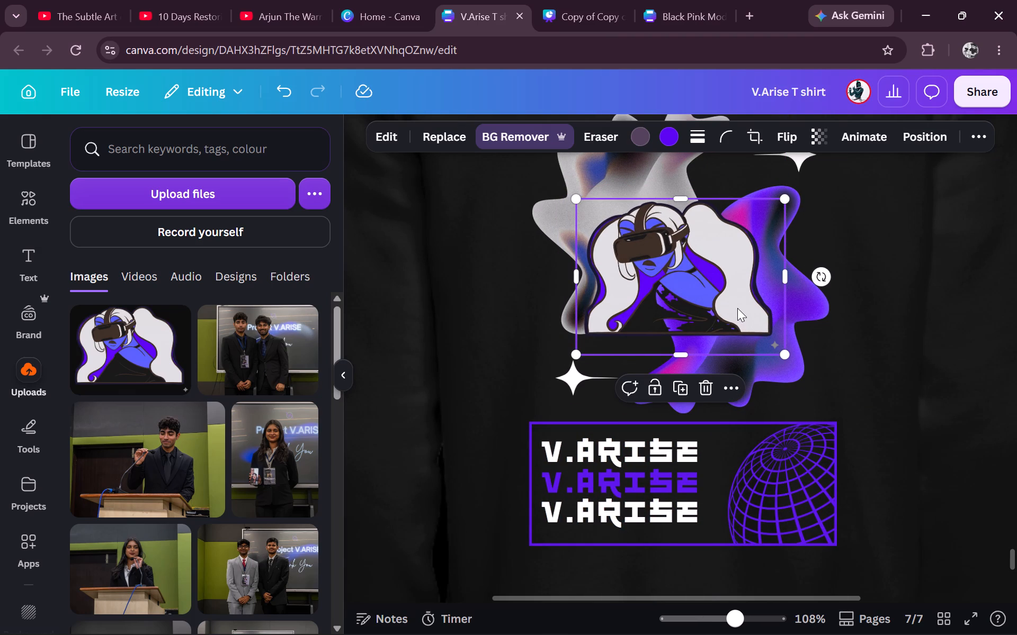
Crop the VR woman image's bottom and right edges to about 2.4 by 1.6, cutting off the Gemini sparkle mark.
left_click_drag(688, 352, 689, 340)
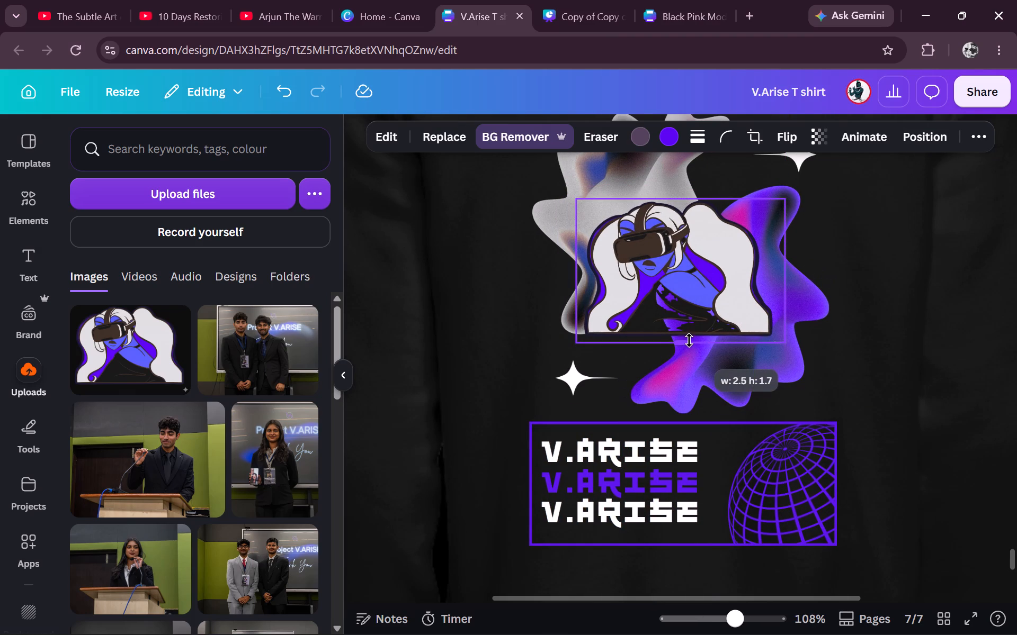
left_click_drag(689, 340, 689, 337)
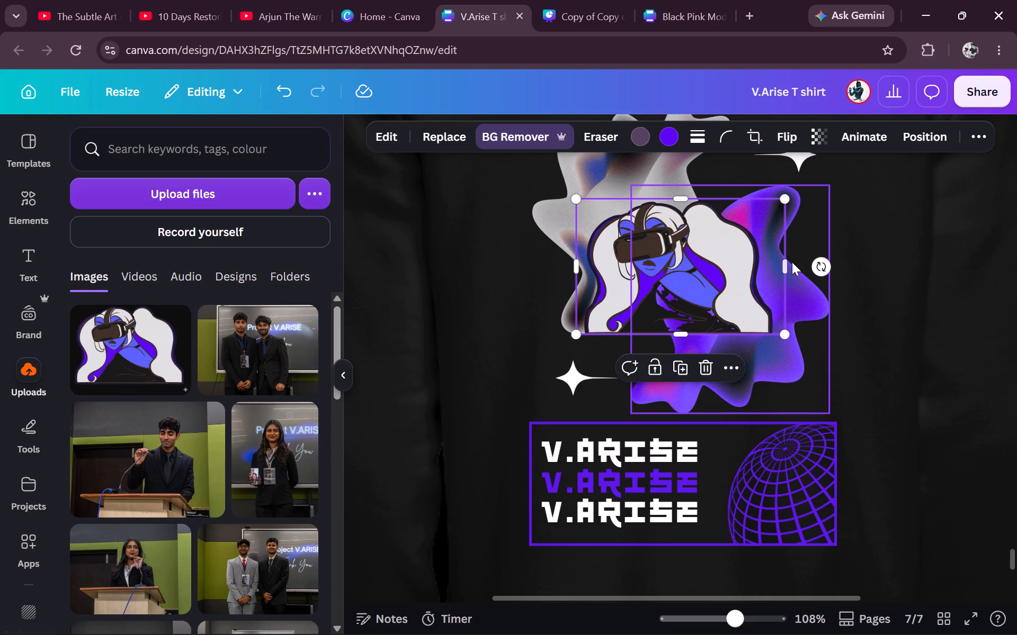
left_click_drag(788, 264, 779, 264)
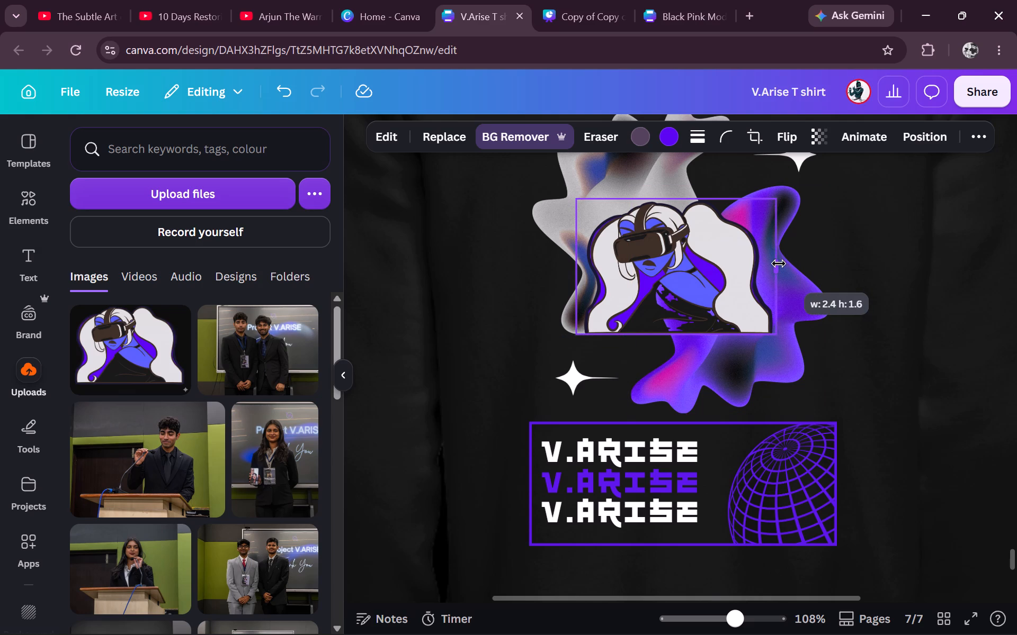
left_click_drag(779, 264, 774, 264)
left_click(863, 229)
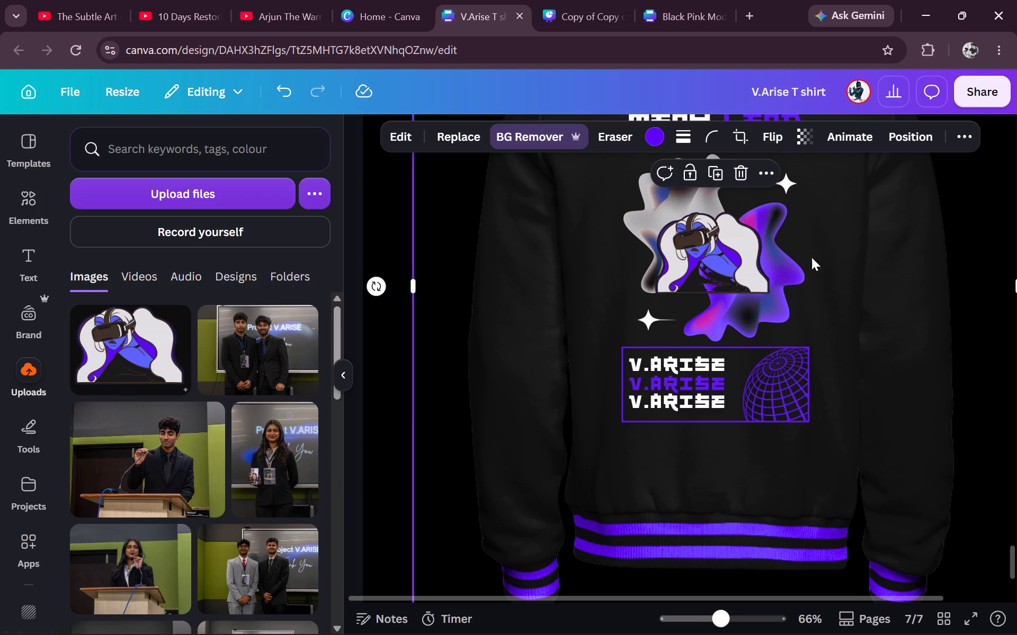
Trim a little more off the bottom edge of the VR woman image, to about 2.4 by 1.6.
left_click(716, 242)
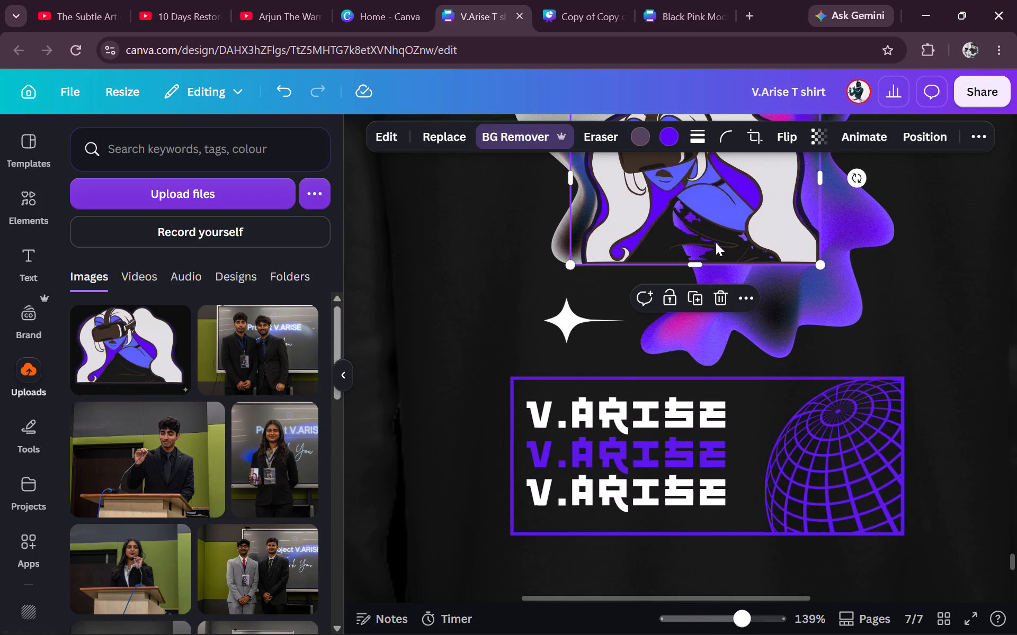
left_click_drag(686, 262, 686, 259)
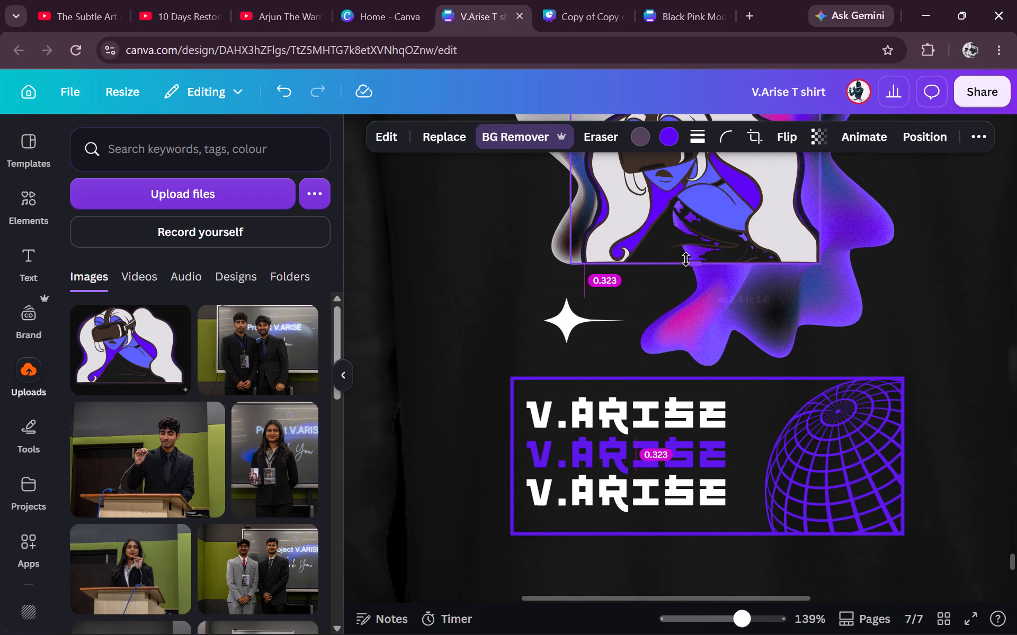
left_click_drag(686, 259, 687, 257)
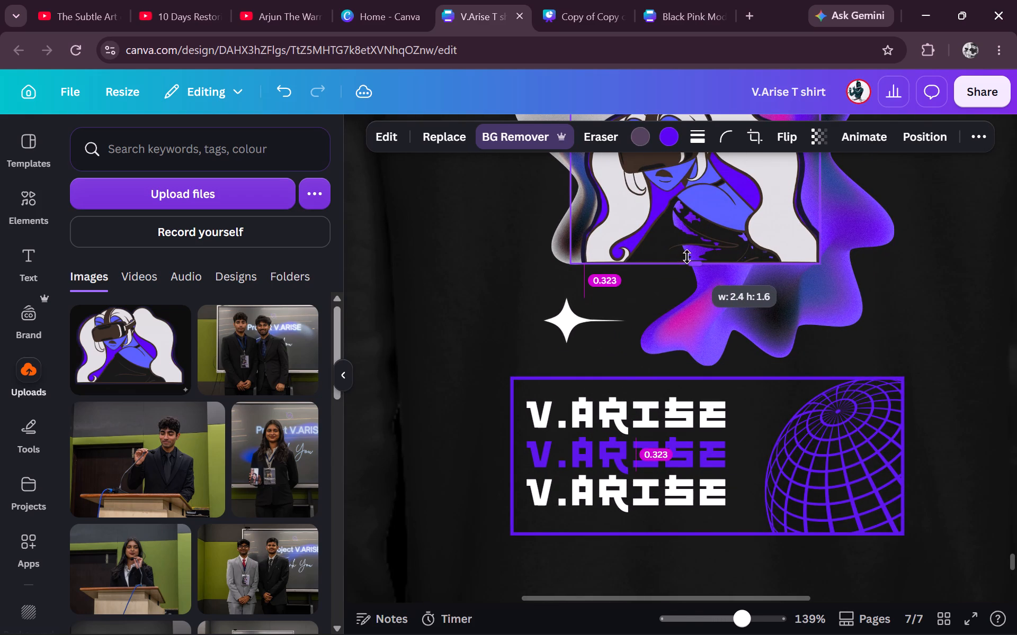
left_click_drag(687, 257, 689, 256)
left_click(843, 216)
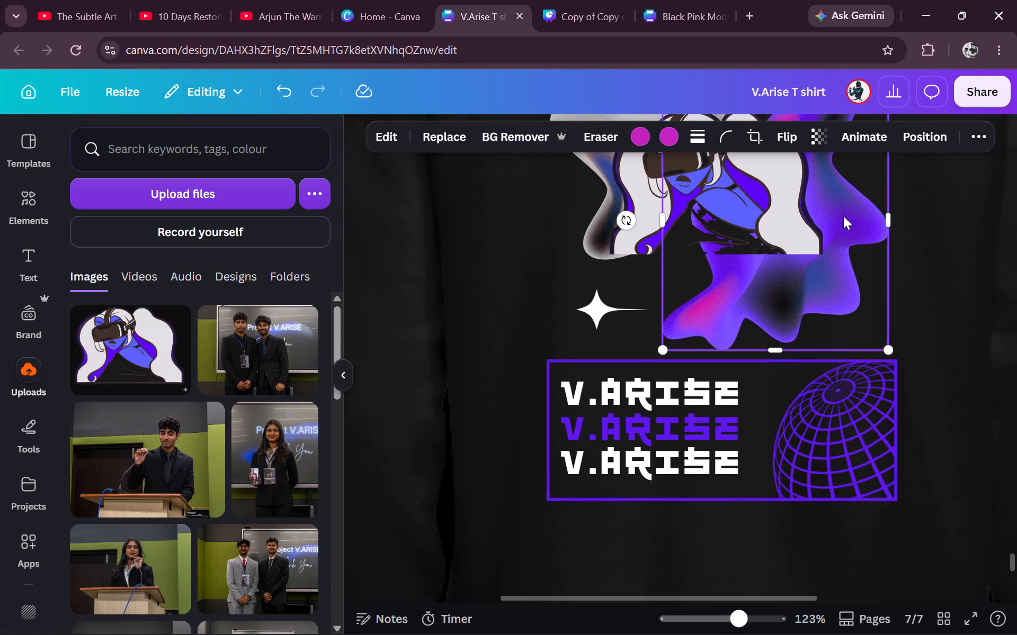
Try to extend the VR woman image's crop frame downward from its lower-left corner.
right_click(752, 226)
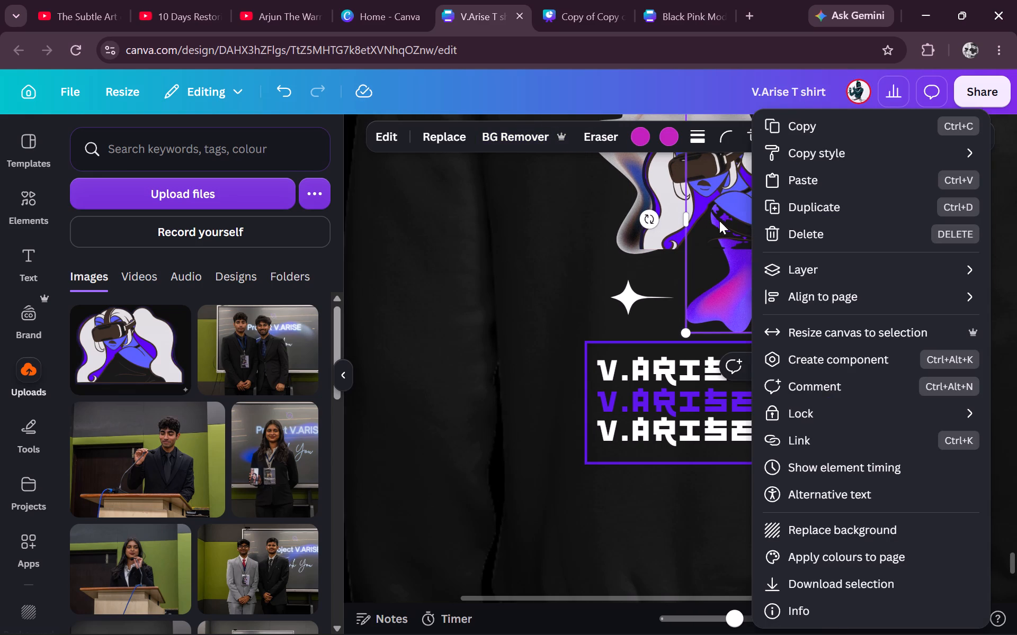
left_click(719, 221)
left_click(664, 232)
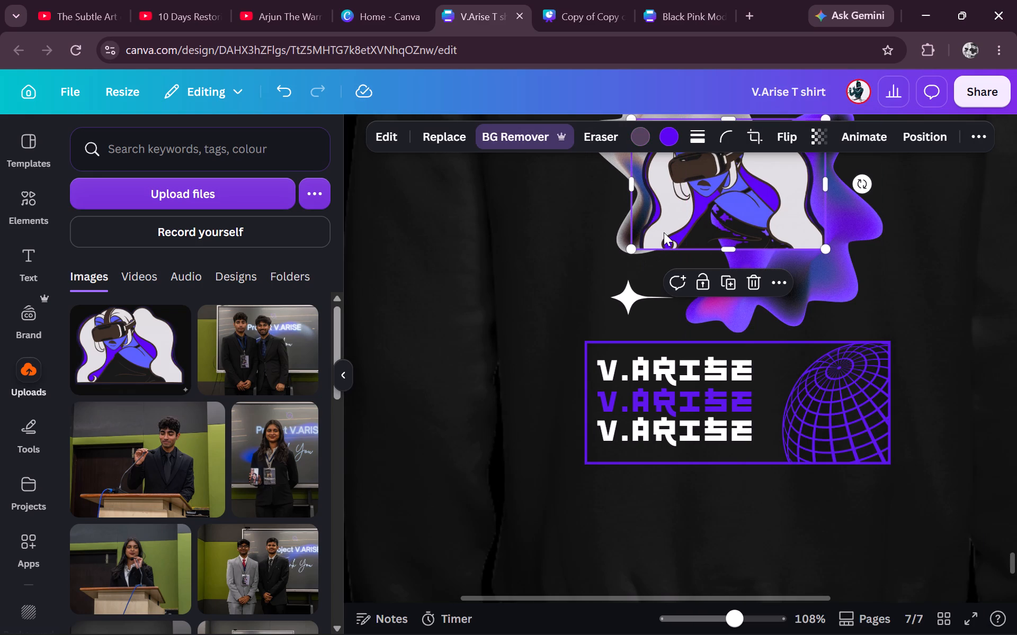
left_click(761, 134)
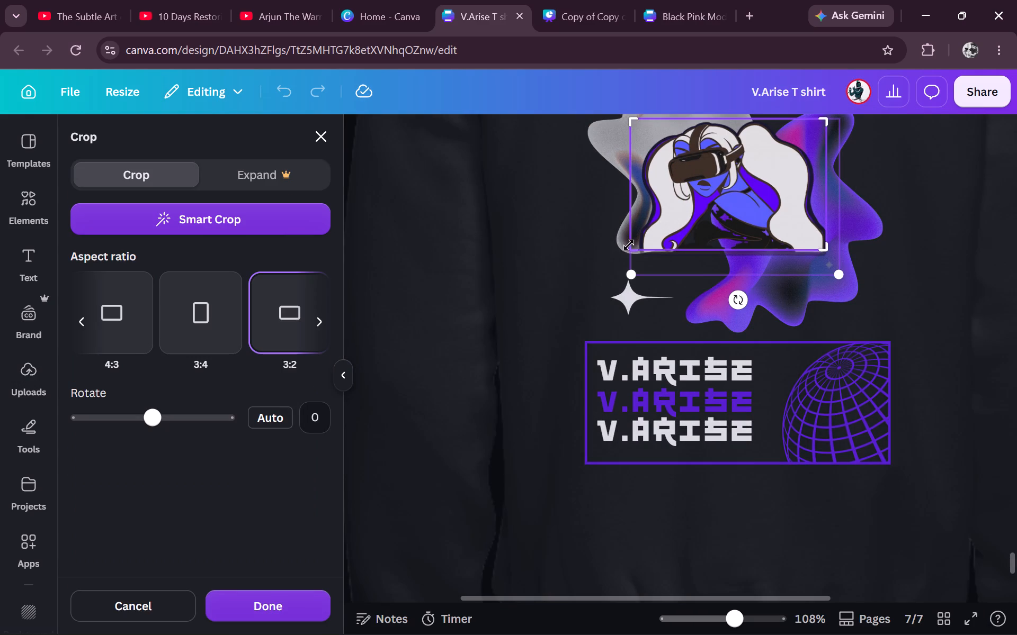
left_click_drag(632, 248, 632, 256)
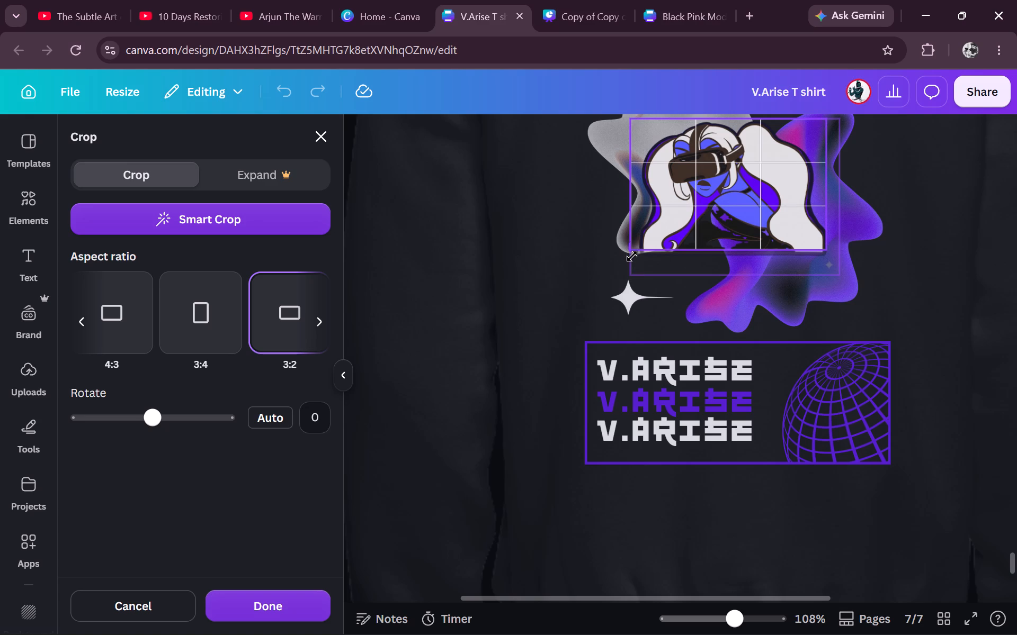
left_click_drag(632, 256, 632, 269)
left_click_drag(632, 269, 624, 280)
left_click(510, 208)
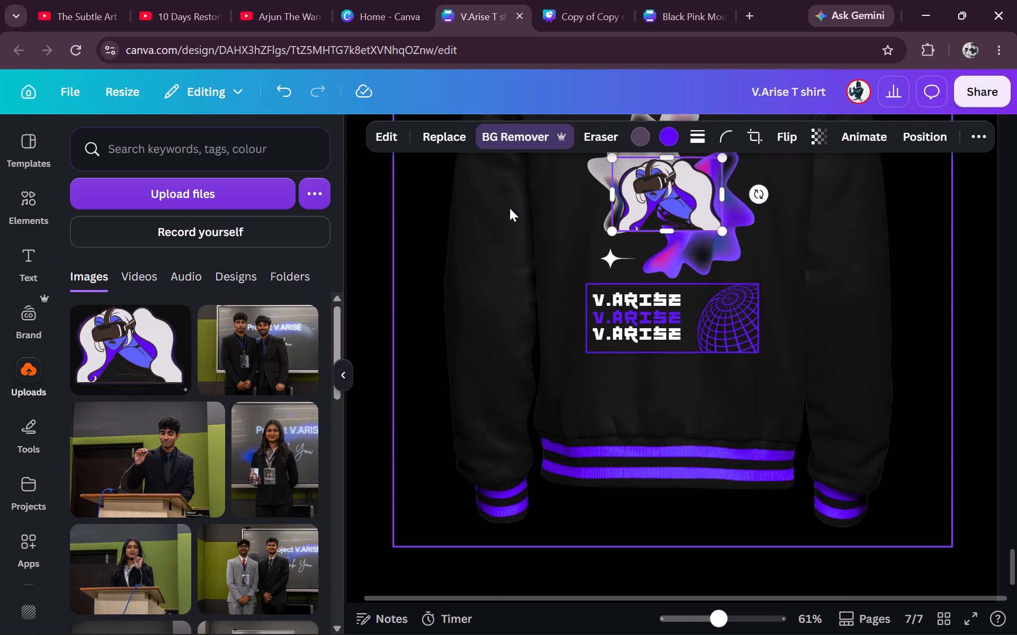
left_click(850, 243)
Make the VR woman image on page 7's jacket slightly transparent so the abstract shapes show through.
scroll(850, 243, "up", 1)
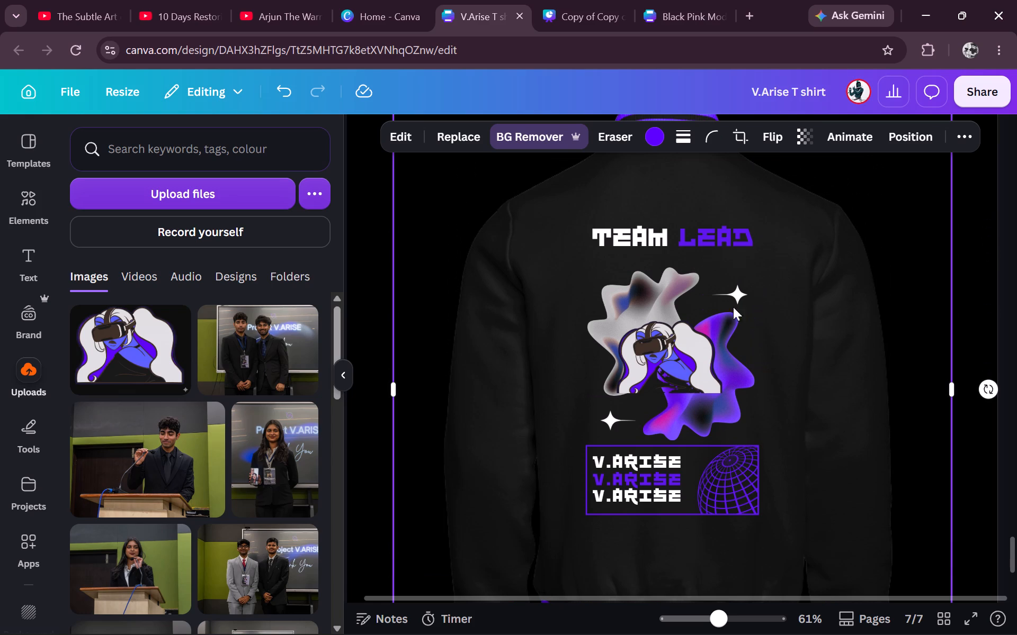
left_click(699, 343)
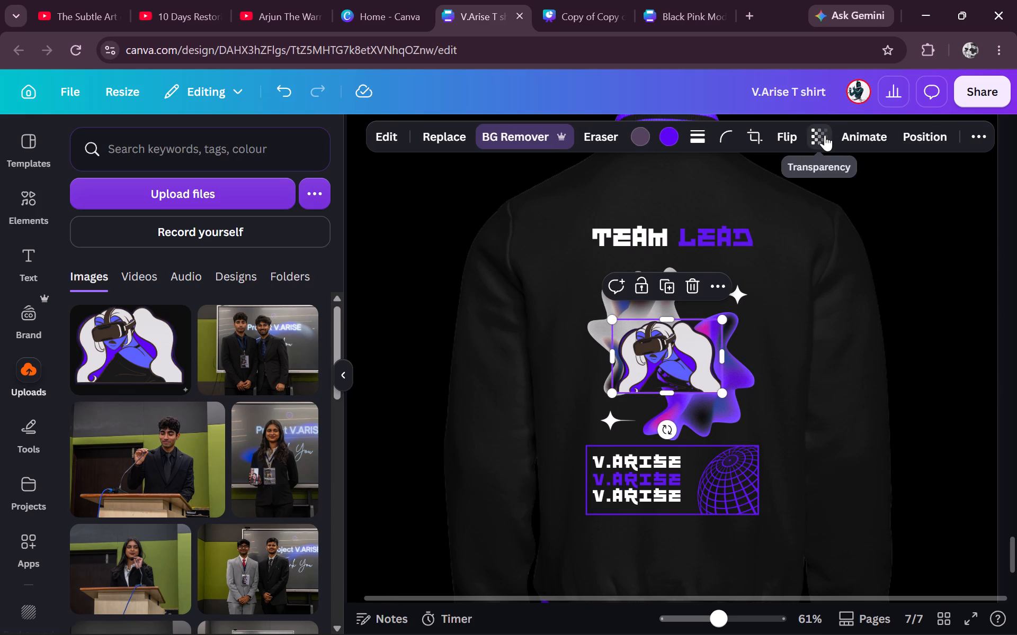
left_click(825, 135)
left_click_drag(853, 203, 829, 207)
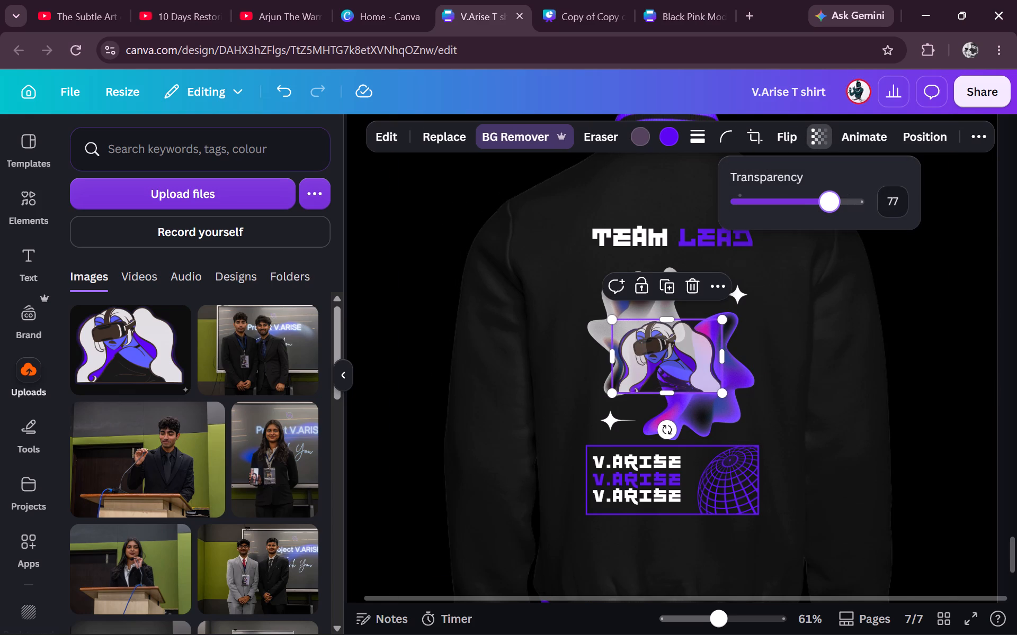
left_click_drag(829, 207, 840, 205)
left_click(824, 376)
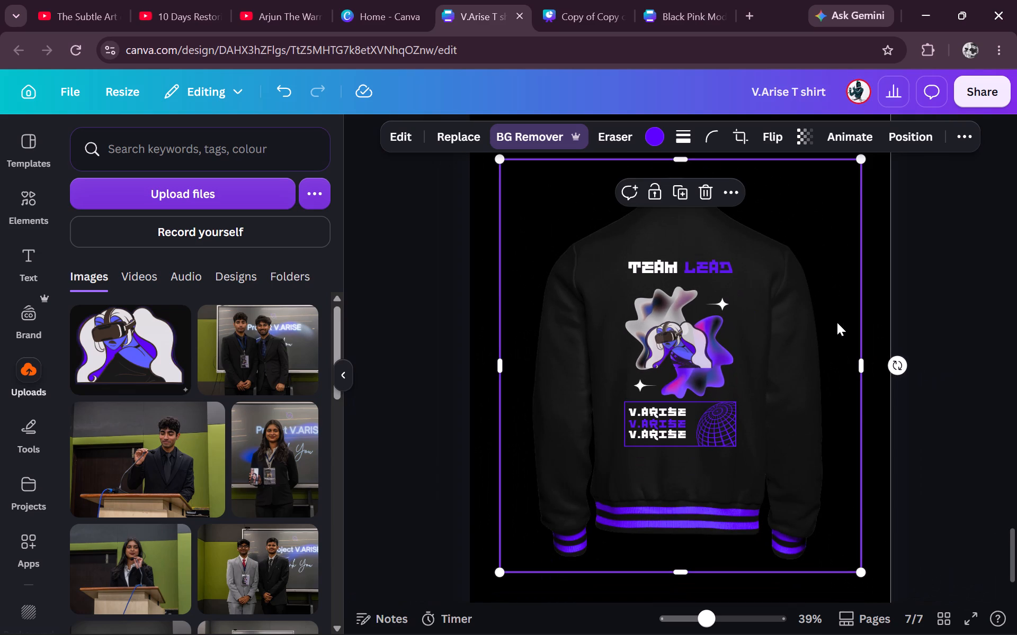
Copy the white line-with-sparkles graphic from page 2's T-shirt back and paste it onto page 7's jacket back.
scroll(837, 322, "up", 3)
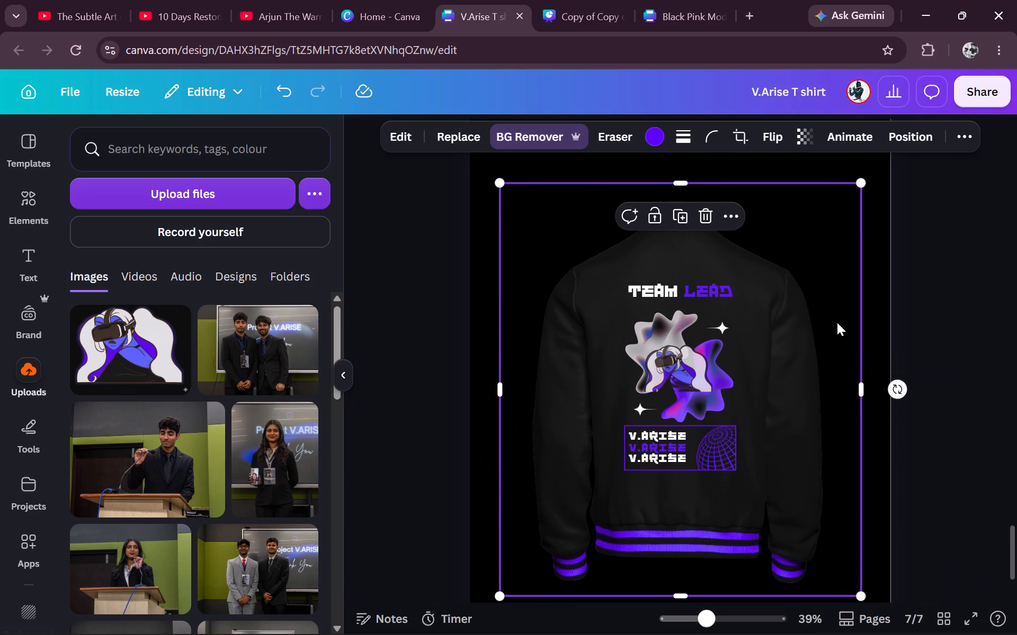
scroll(789, 288, "up", 3)
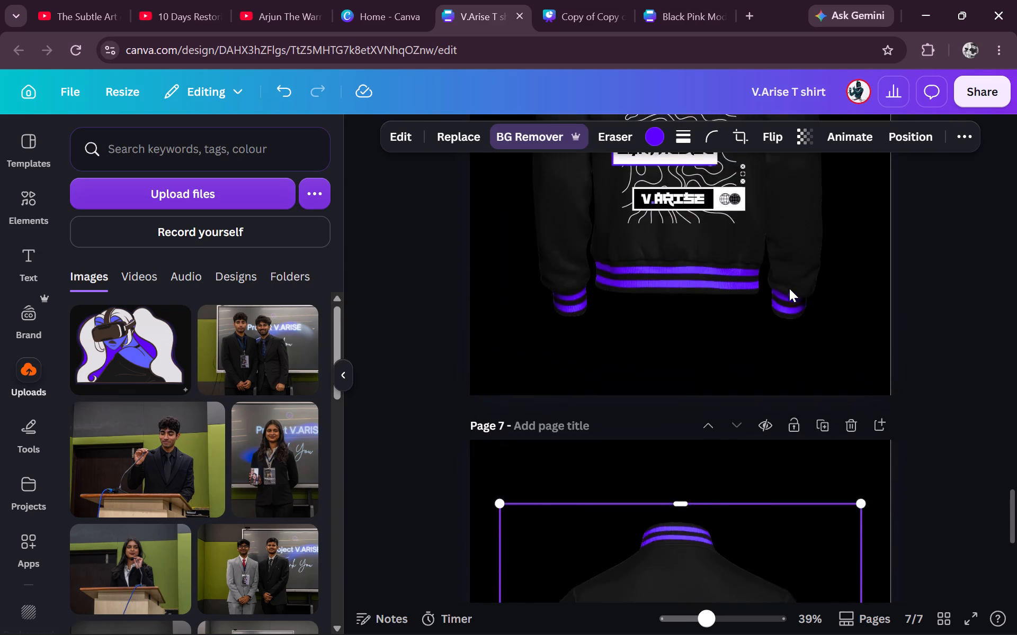
scroll(789, 288, "up", 4)
scroll(692, 237, "up", 2)
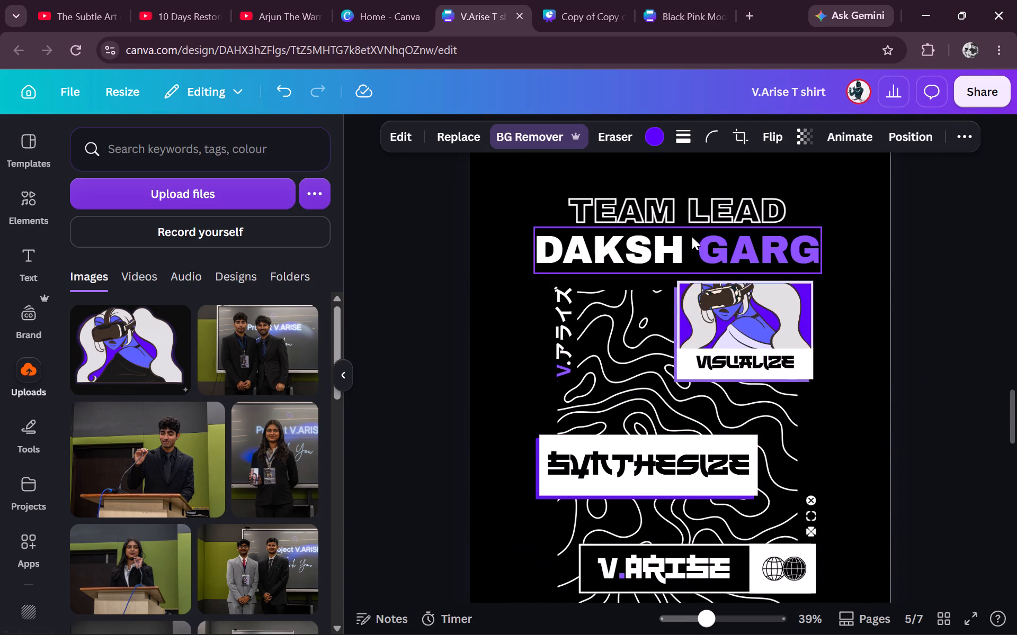
scroll(640, 303, "up", 10)
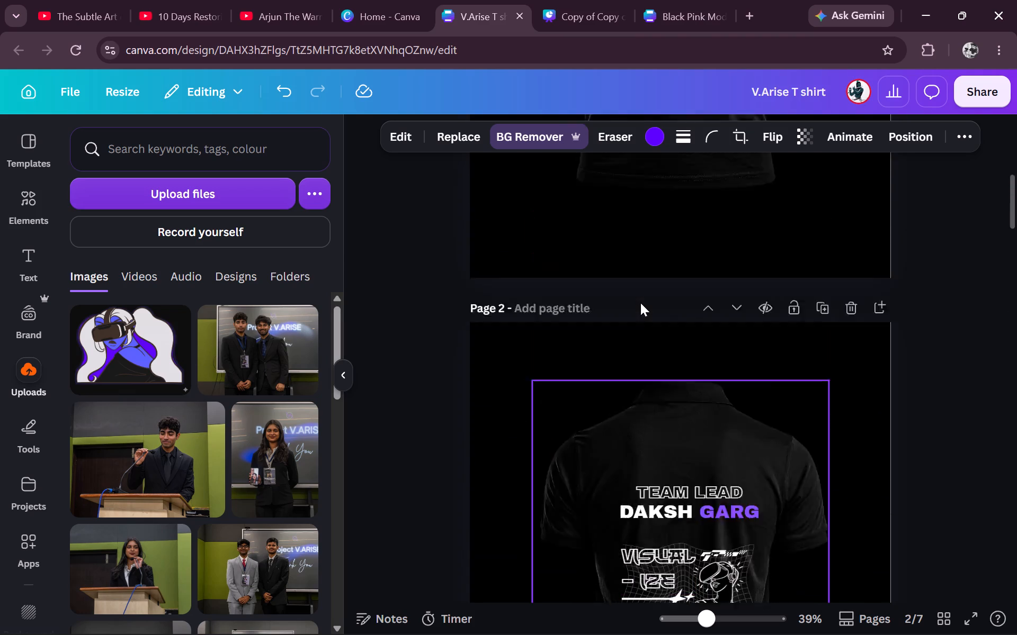
scroll(640, 303, "up", 2)
scroll(640, 303, "down", 5)
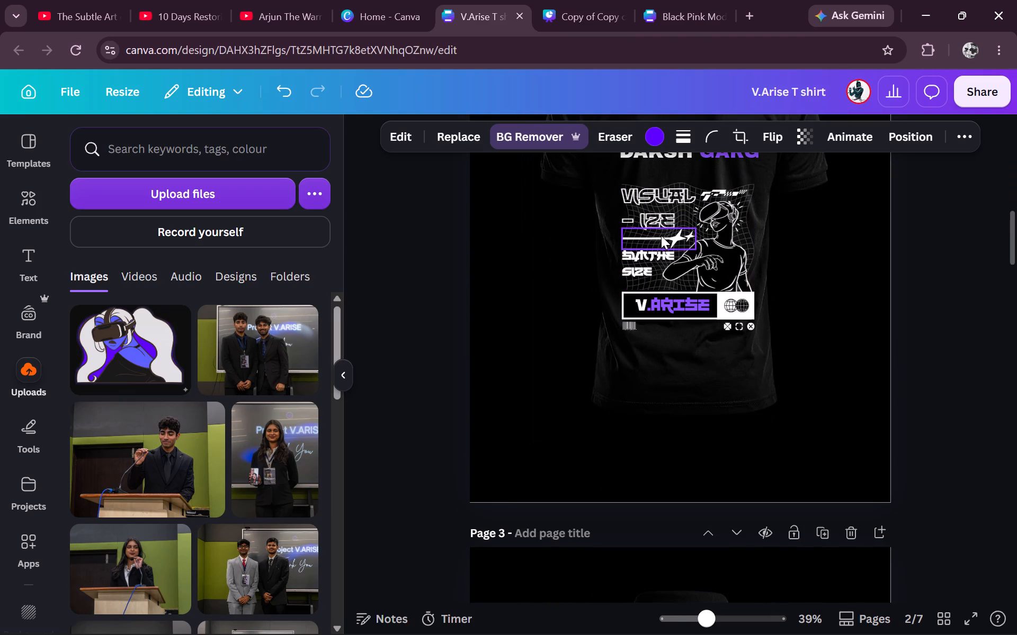
left_click(661, 235)
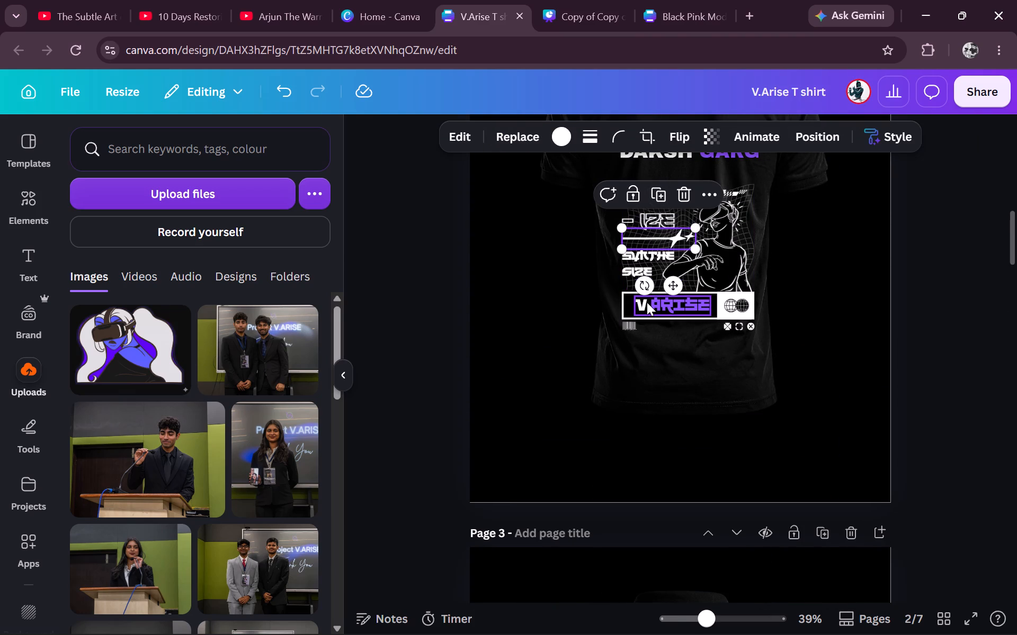
key("ctrl+c")
scroll(940, 345, "down", 20)
scroll(940, 345, "down", 1)
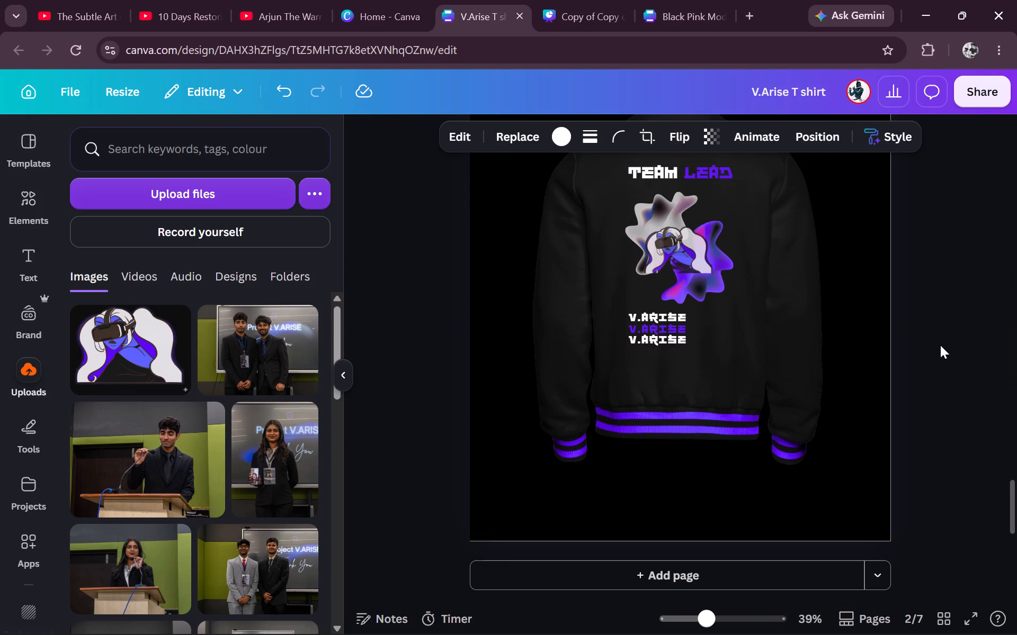
scroll(885, 252, "up", 1)
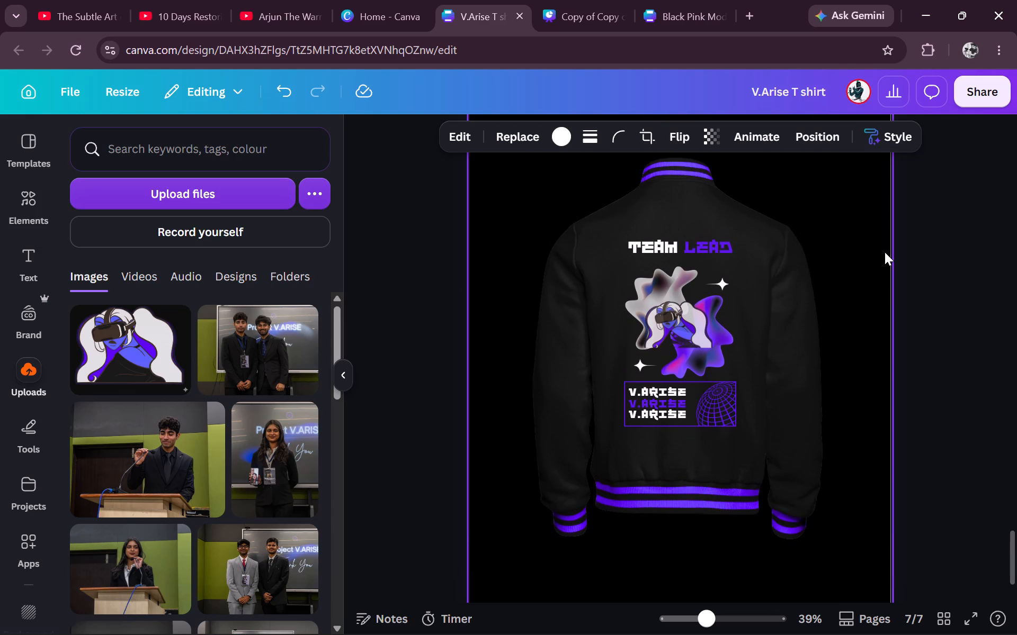
key("ctrl+v")
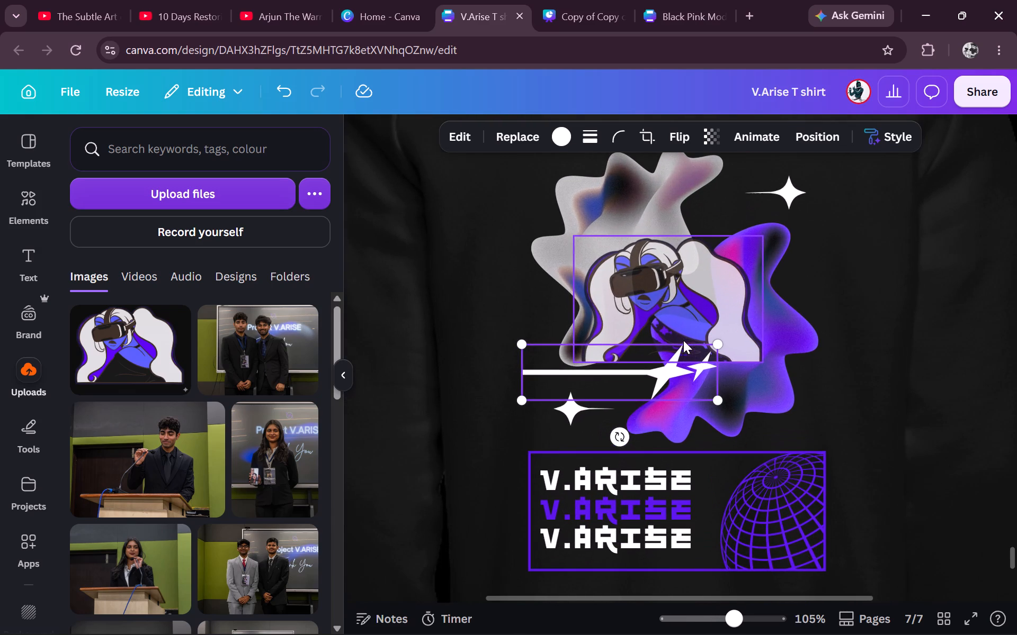
Resize the pasted sparkle-line graphic to about 1.4 by 0.4 and place it across the VR woman's lower-right edge.
left_click_drag(523, 344, 610, 378)
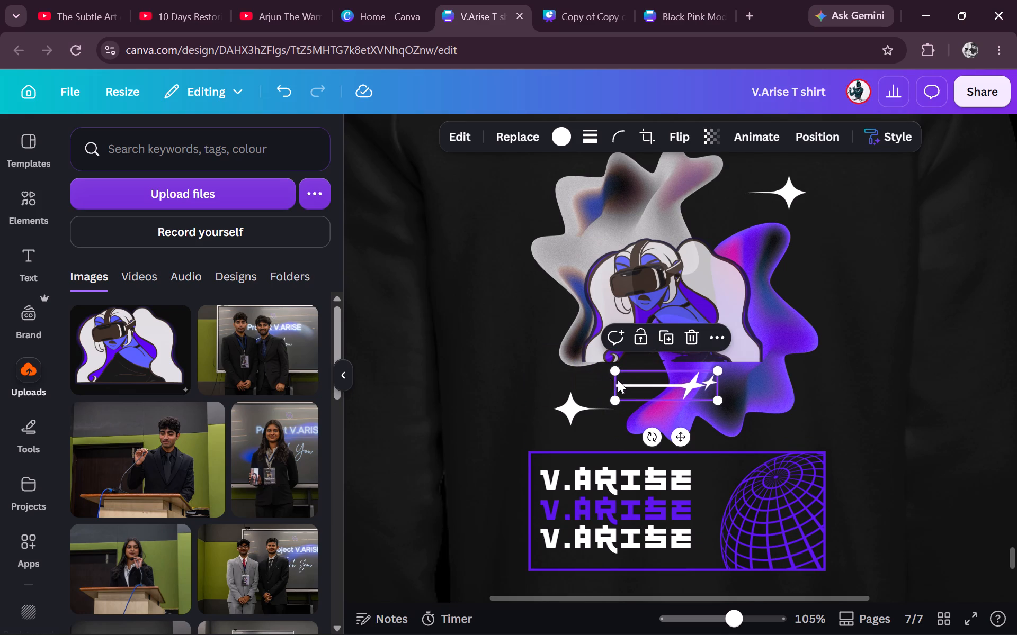
left_click_drag(655, 387, 712, 361)
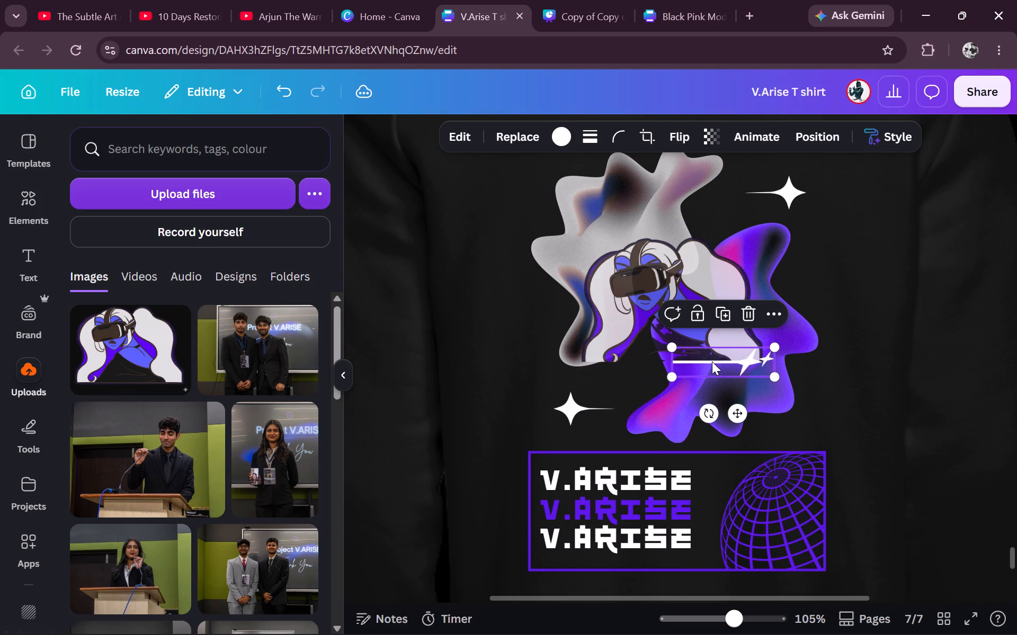
left_click_drag(773, 374, 784, 376)
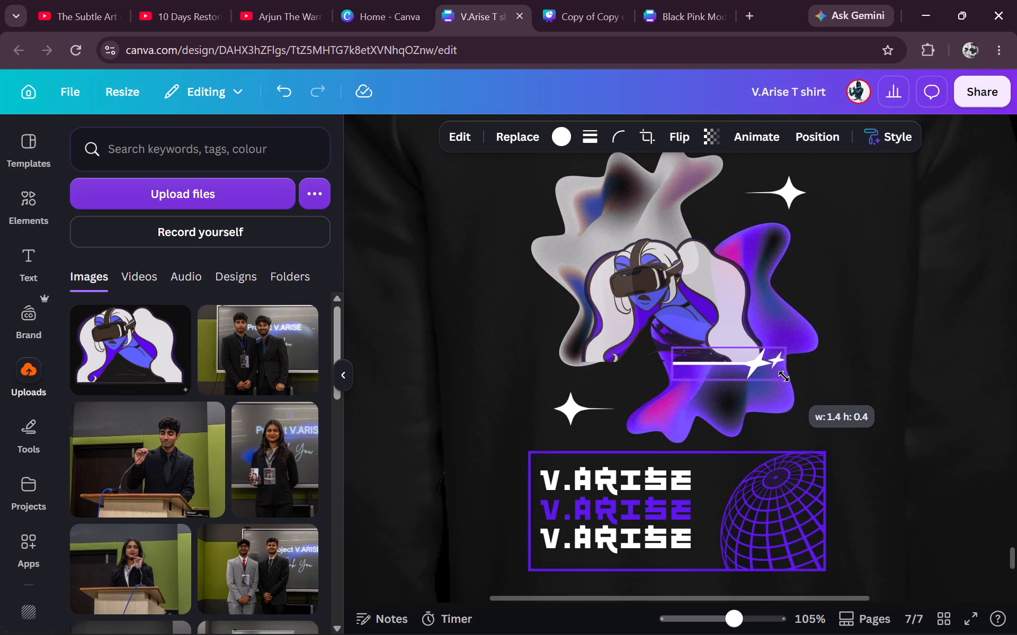
left_click(870, 365)
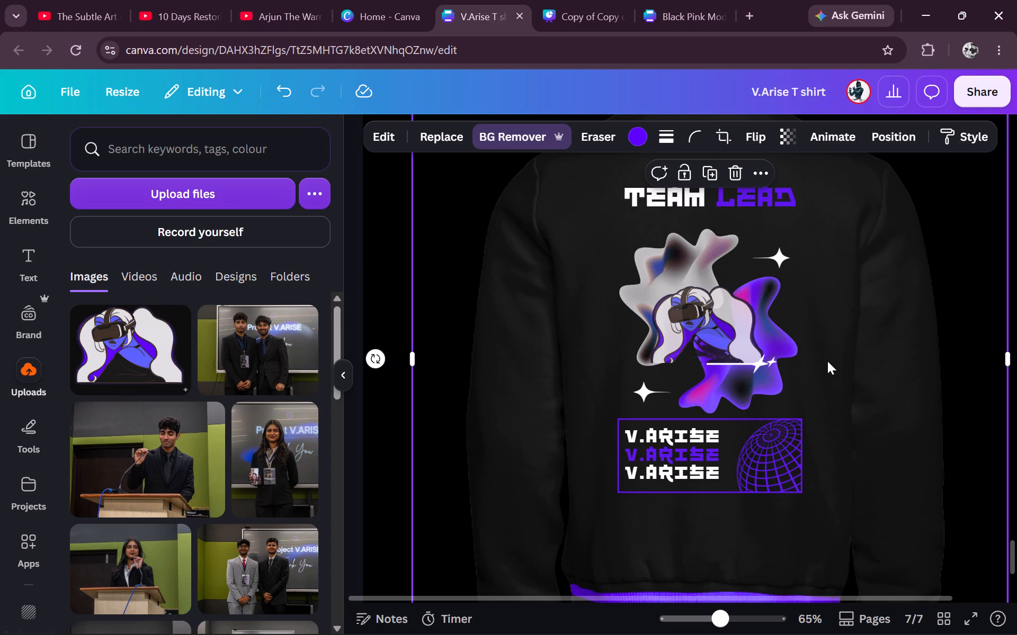
Slightly enlarge the grey abstract shape from its lower-right corner.
left_click(674, 249)
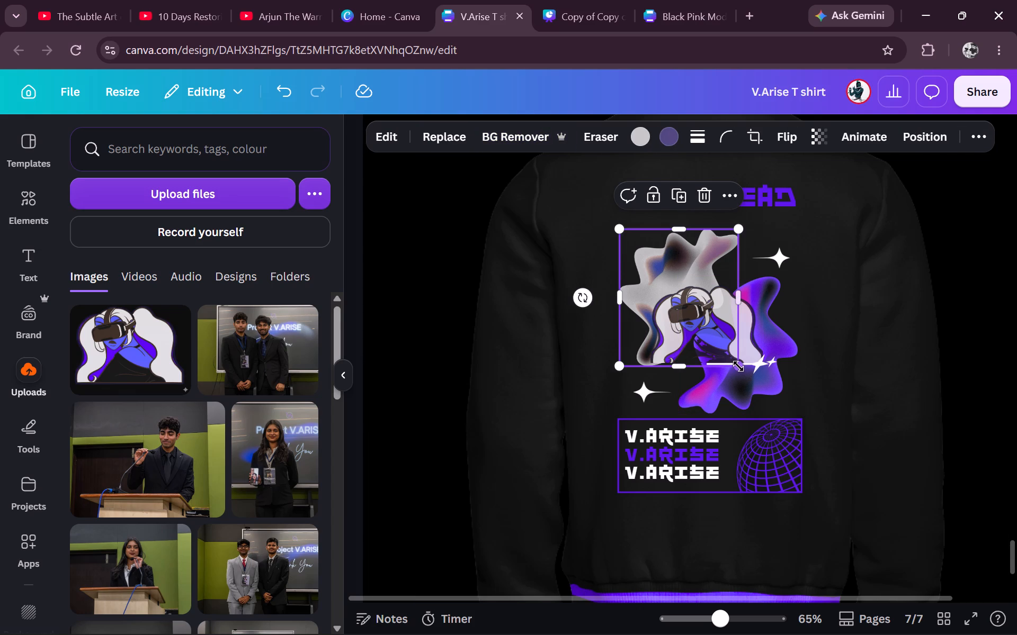
left_click(739, 367)
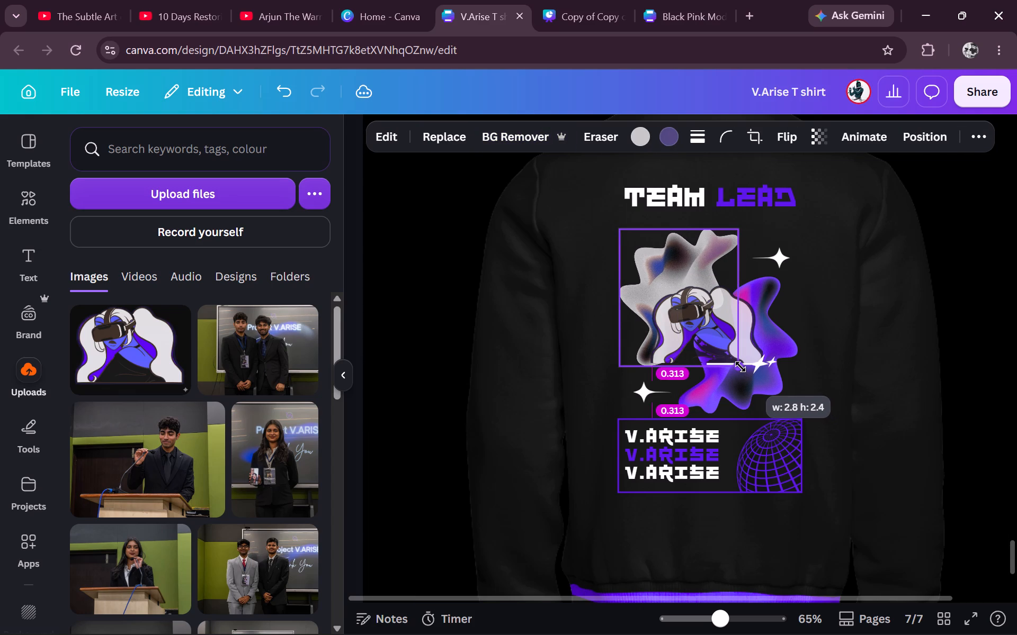
left_click(914, 292)
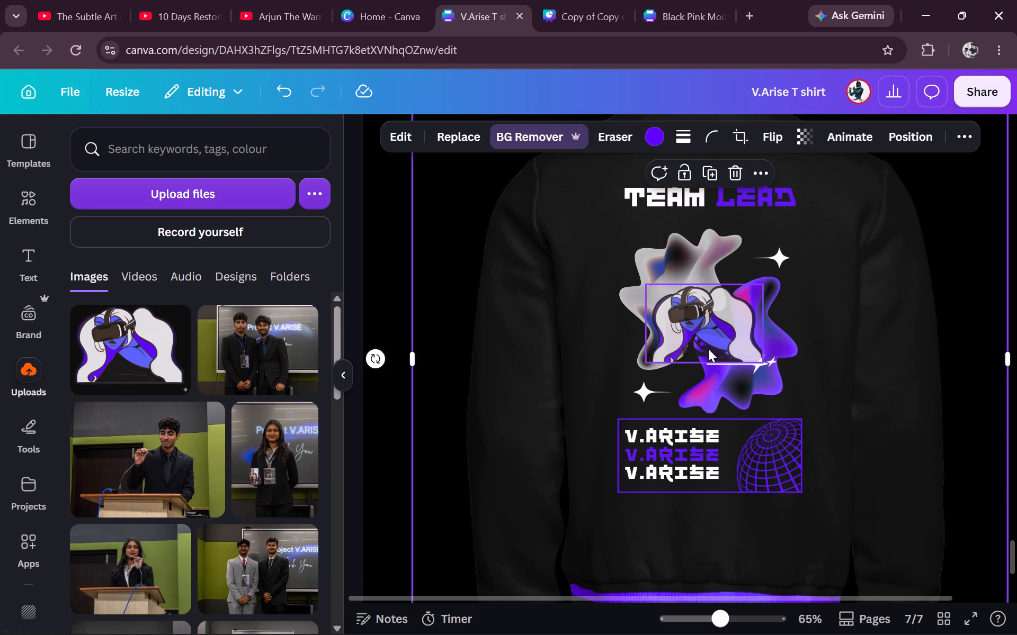
Duplicate the grey abstract shape, align the copy over the original, and crop it from the top to a thin bottom strip.
left_click(639, 360)
left_click(682, 193)
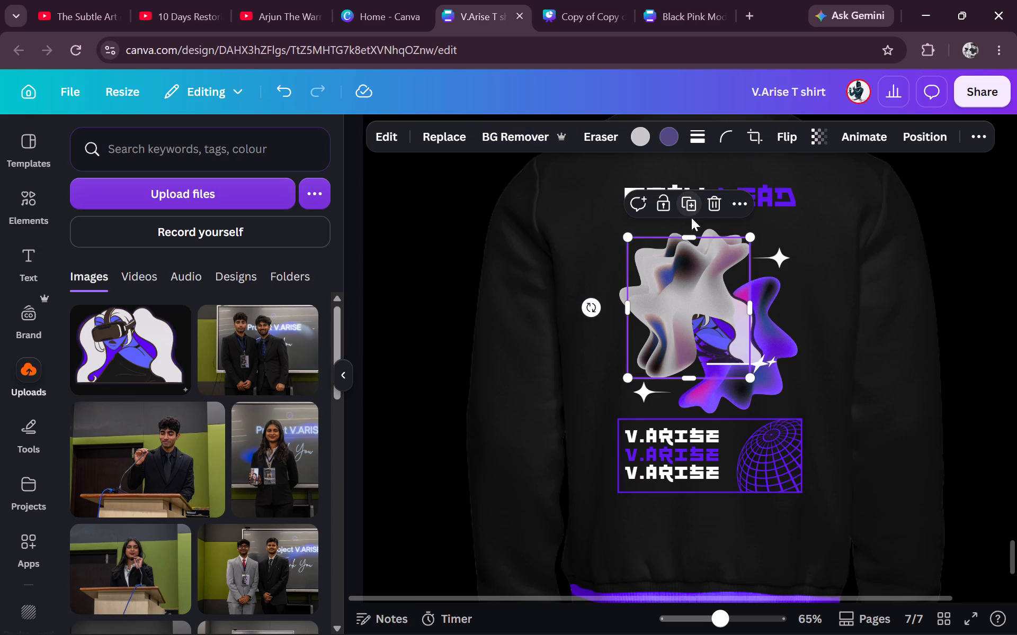
left_click_drag(697, 254, 689, 250)
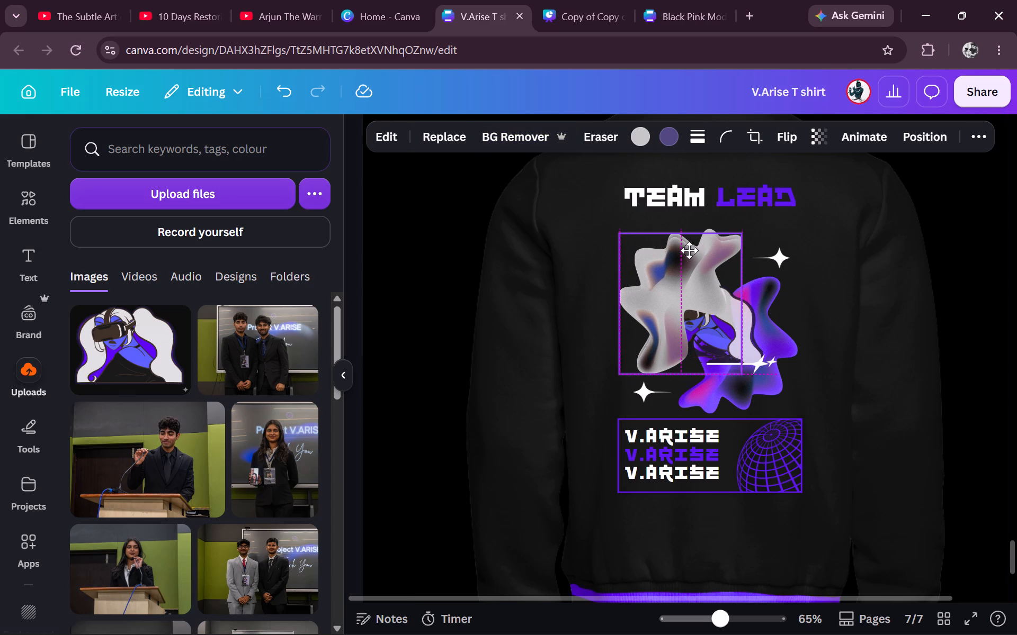
left_click_drag(689, 250, 689, 247)
left_click_drag(684, 234, 691, 365)
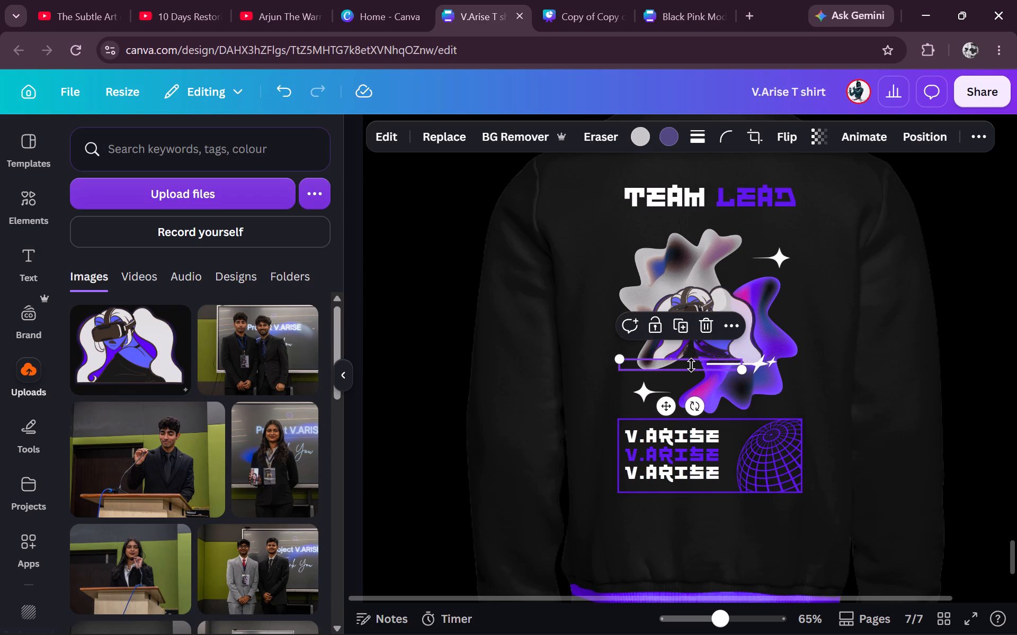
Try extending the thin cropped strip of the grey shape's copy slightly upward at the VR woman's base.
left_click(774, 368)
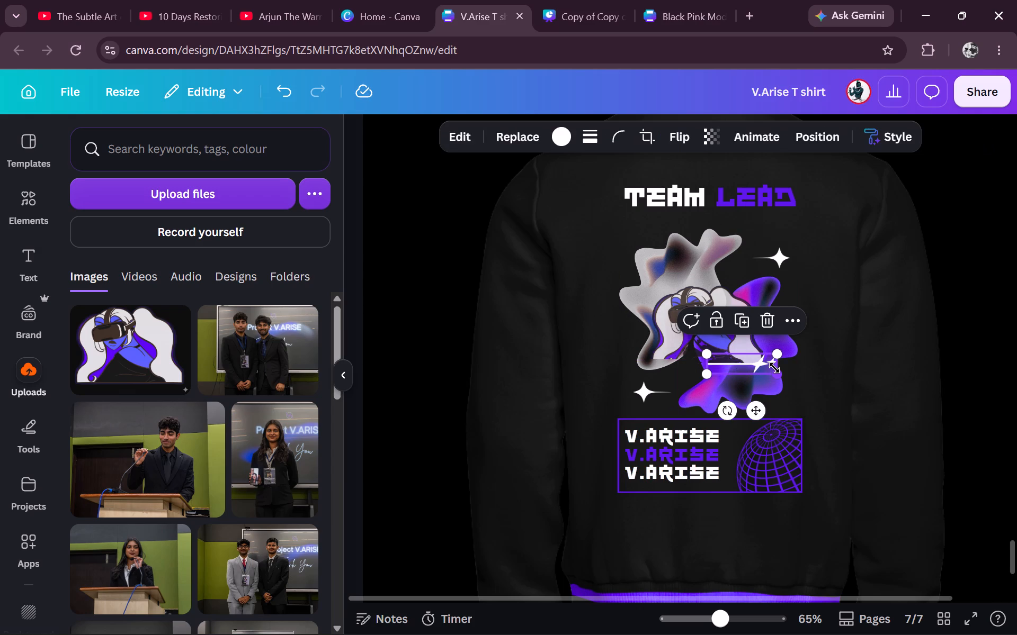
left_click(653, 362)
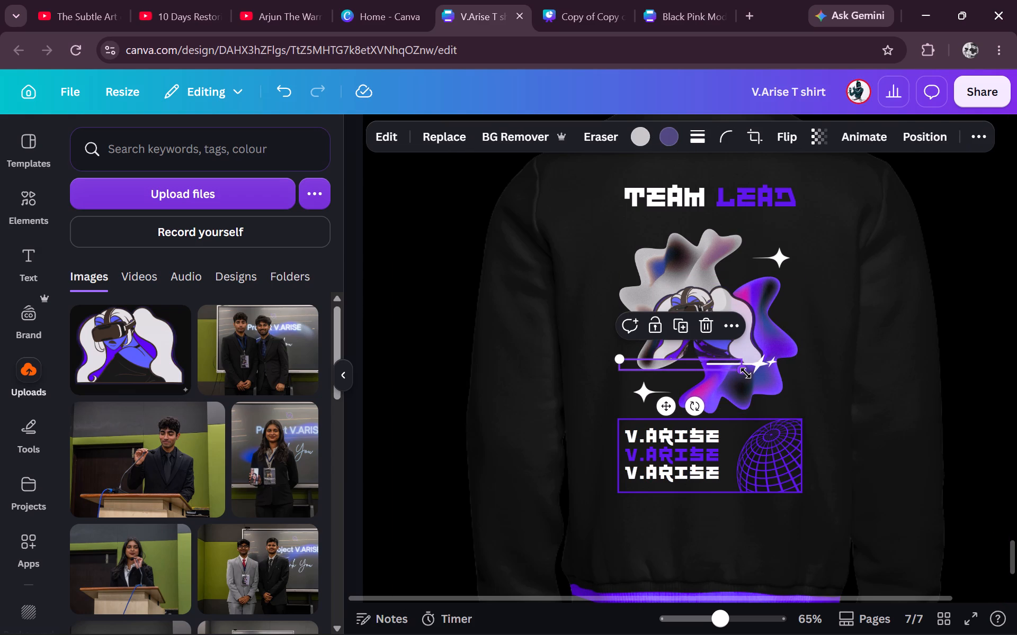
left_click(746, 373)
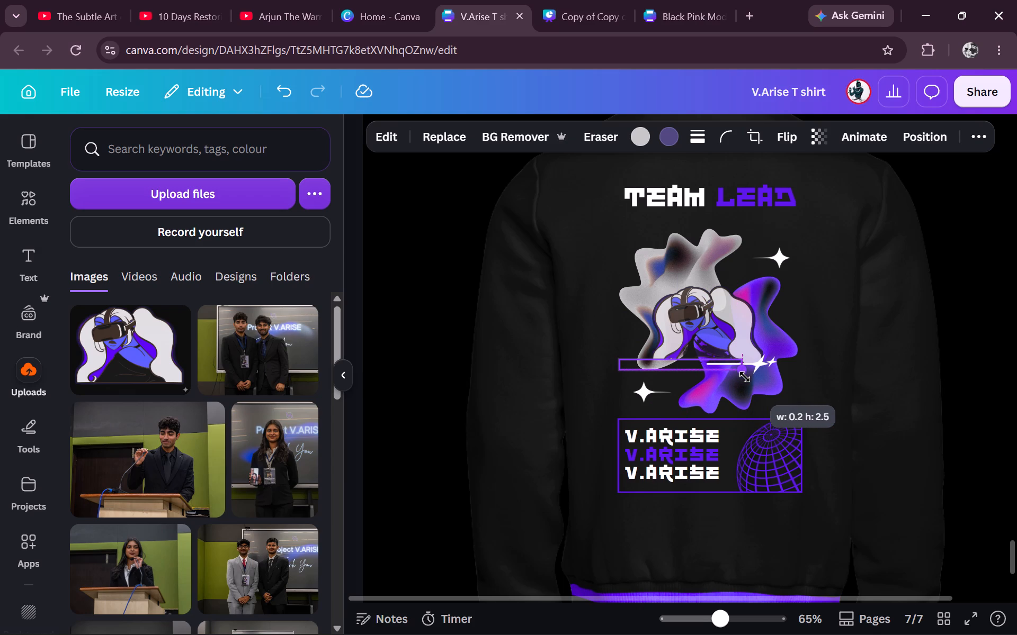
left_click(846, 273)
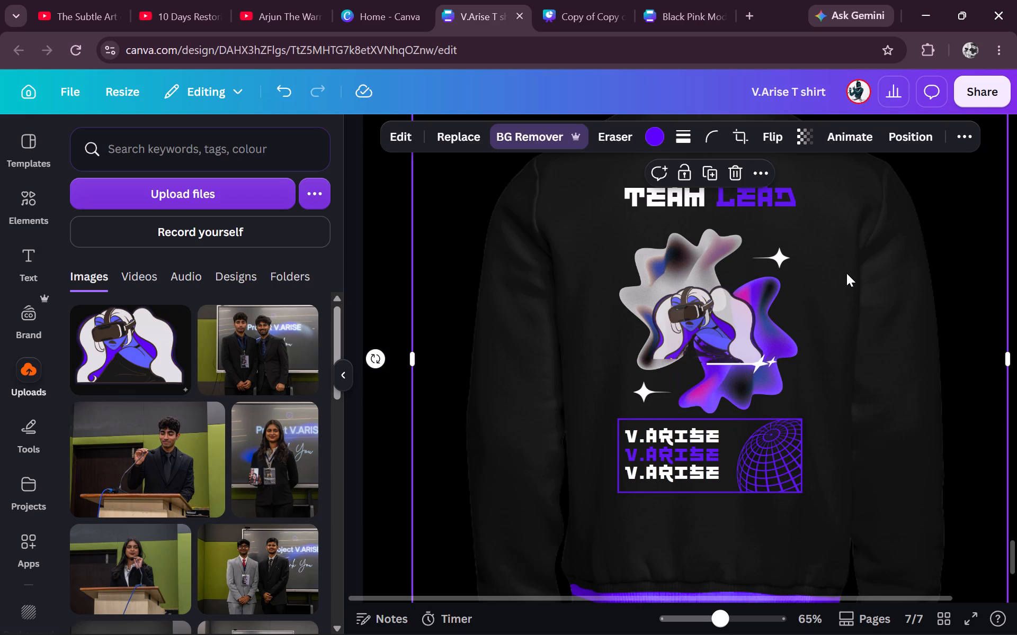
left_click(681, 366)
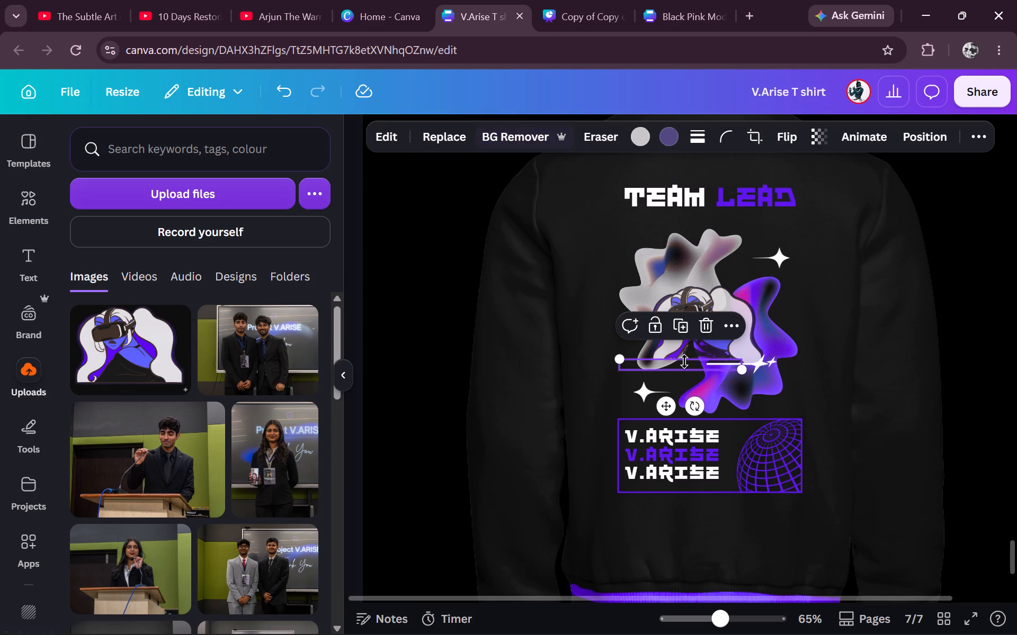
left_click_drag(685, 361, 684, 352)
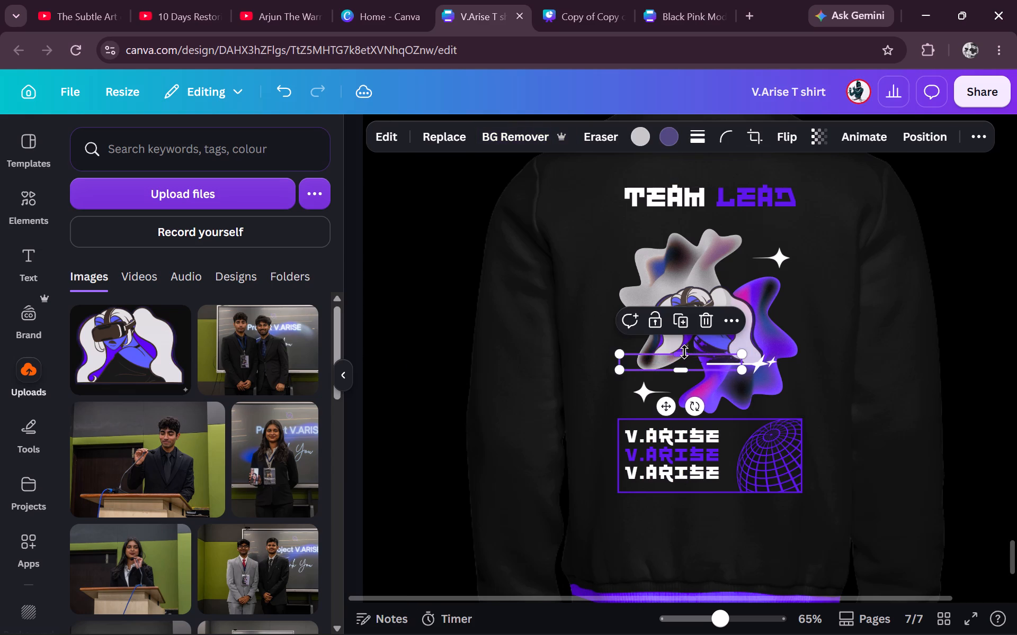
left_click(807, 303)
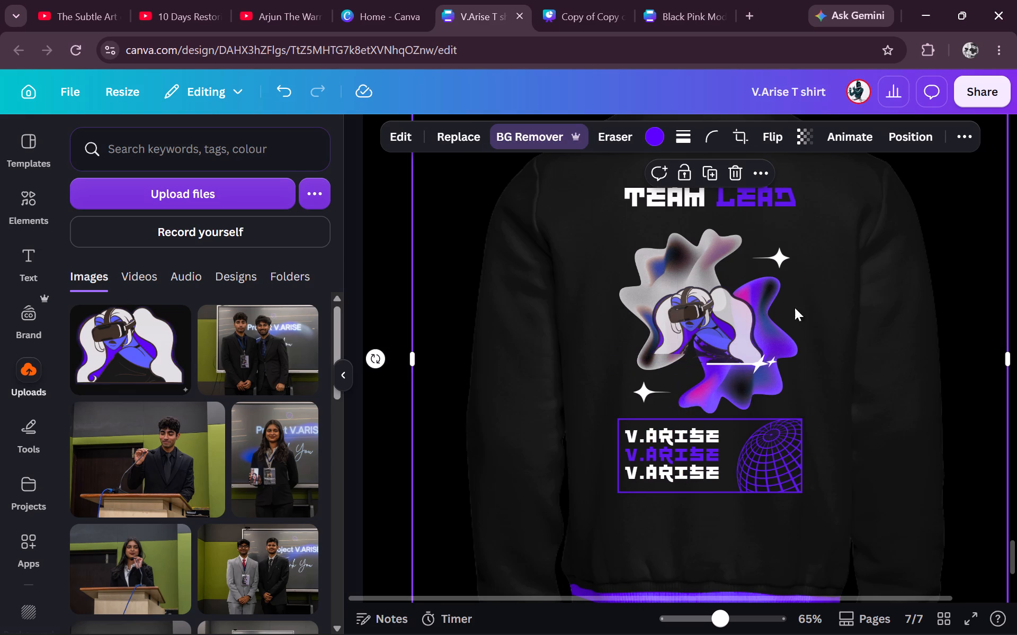
Delete the thin cropped strip copy of the grey abstract shape.
left_click(679, 363)
key("Delete")
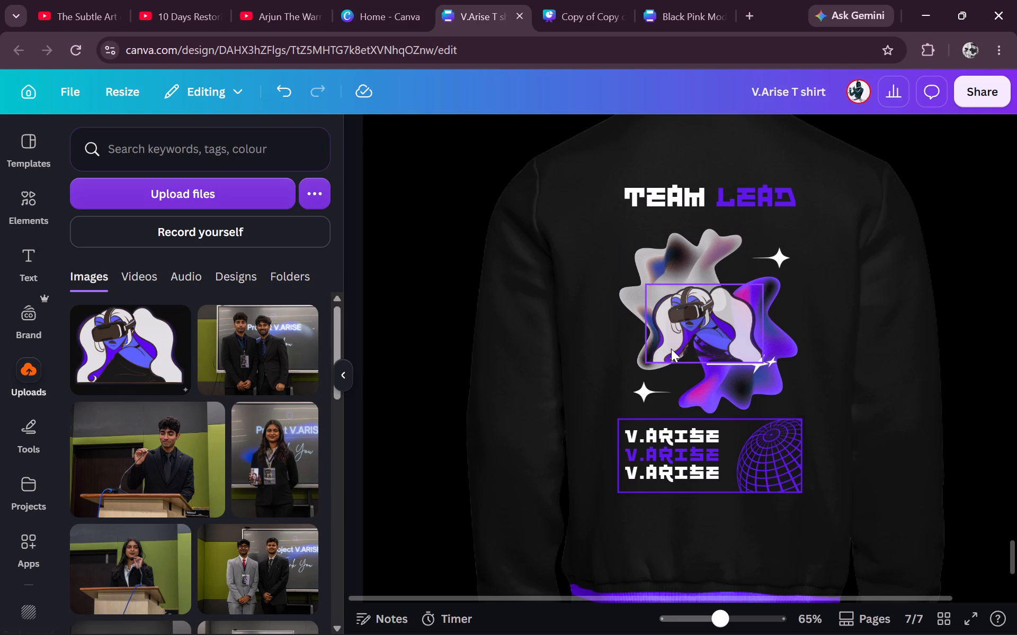
Extend the VR woman graphic's bottom edge to about 2.4 by 1.6 and shift it slightly down and left.
left_click(671, 349)
left_click(698, 364)
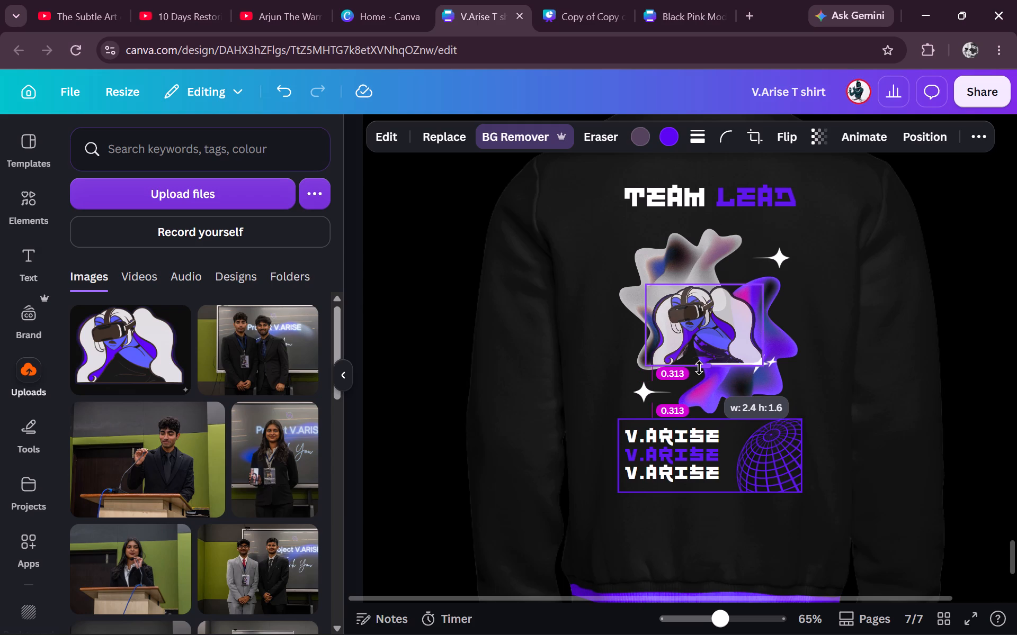
left_click(893, 324)
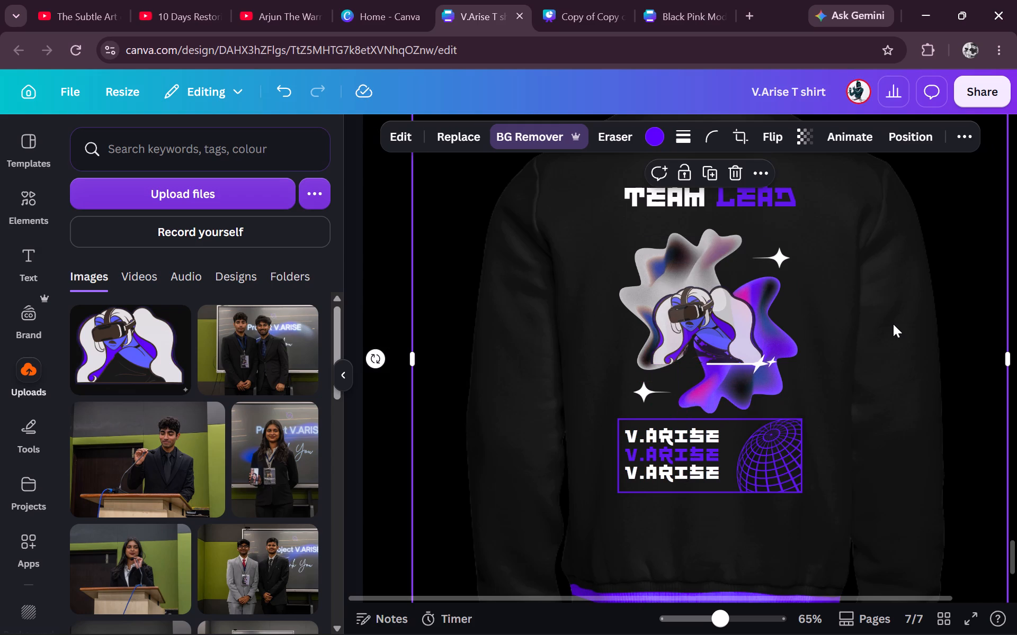
left_click_drag(721, 315, 718, 320)
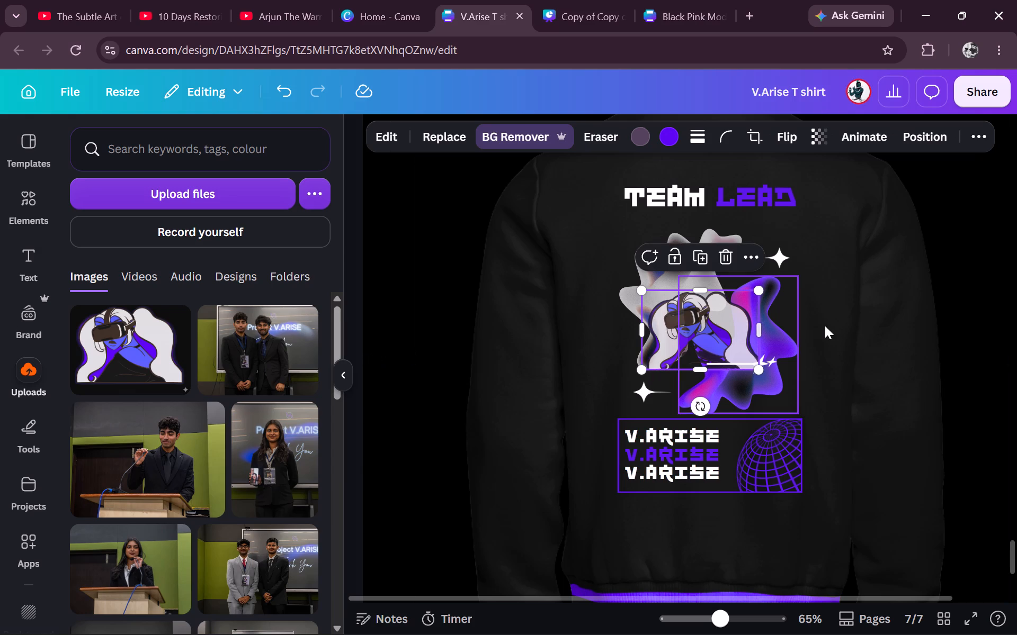
left_click(825, 325)
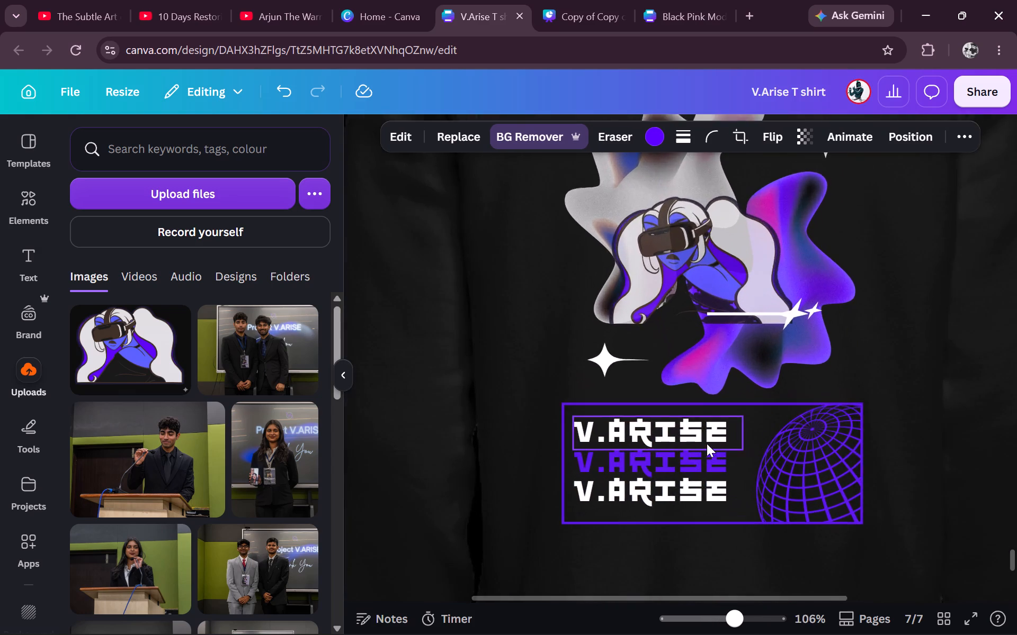
Scale the VR woman graphic down slightly and move it right so it overlaps both abstract shapes, its base on the white line.
scroll(706, 315, "up", 2)
scroll(682, 419, "down", 1)
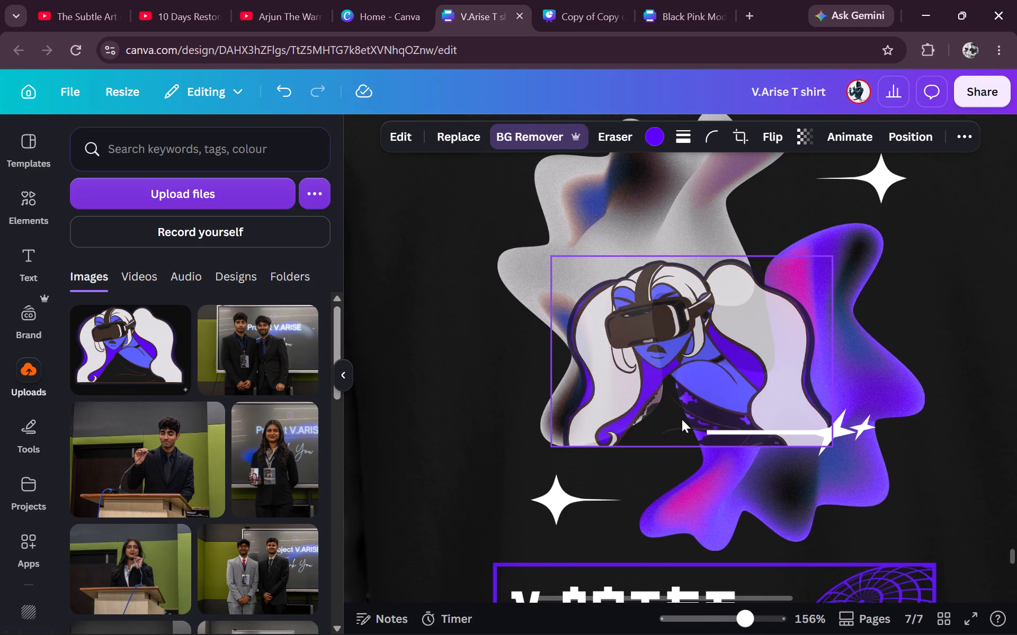
scroll(682, 419, "down", 1)
left_click(639, 349)
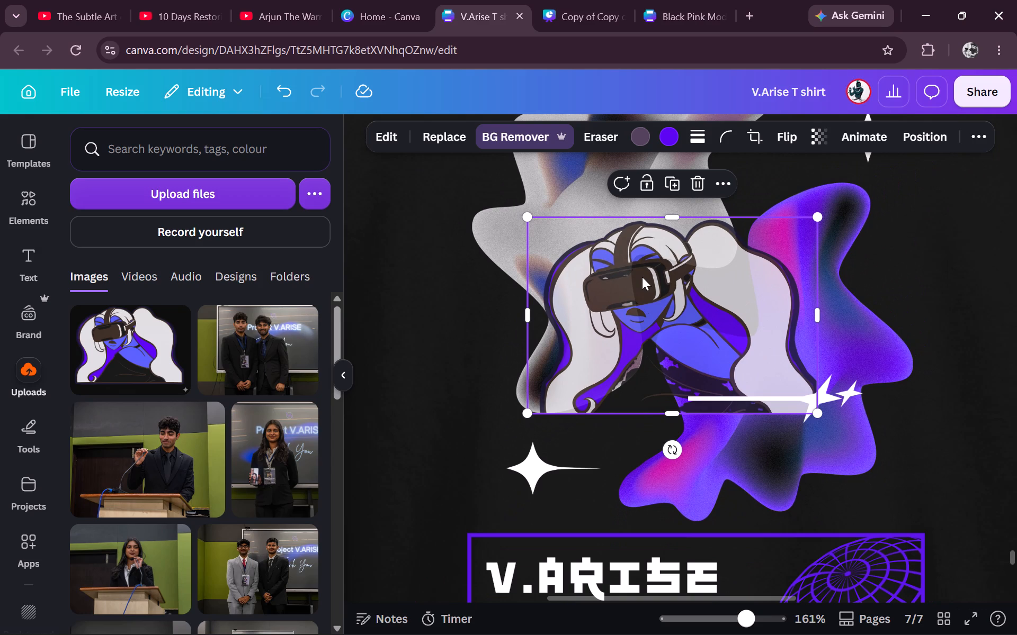
left_click_drag(816, 218, 843, 201)
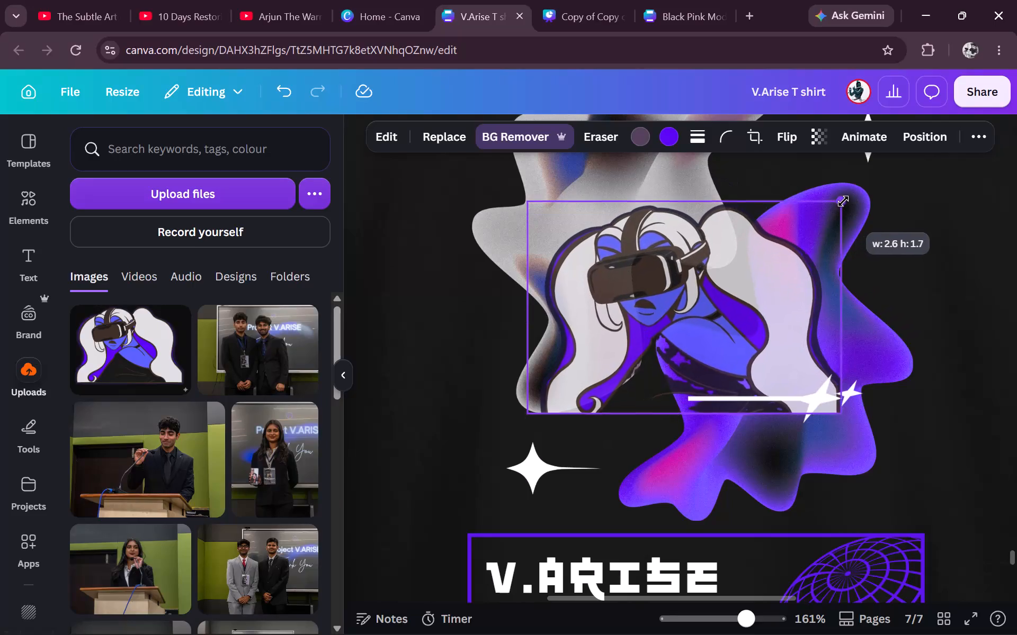
left_click_drag(843, 201, 845, 200)
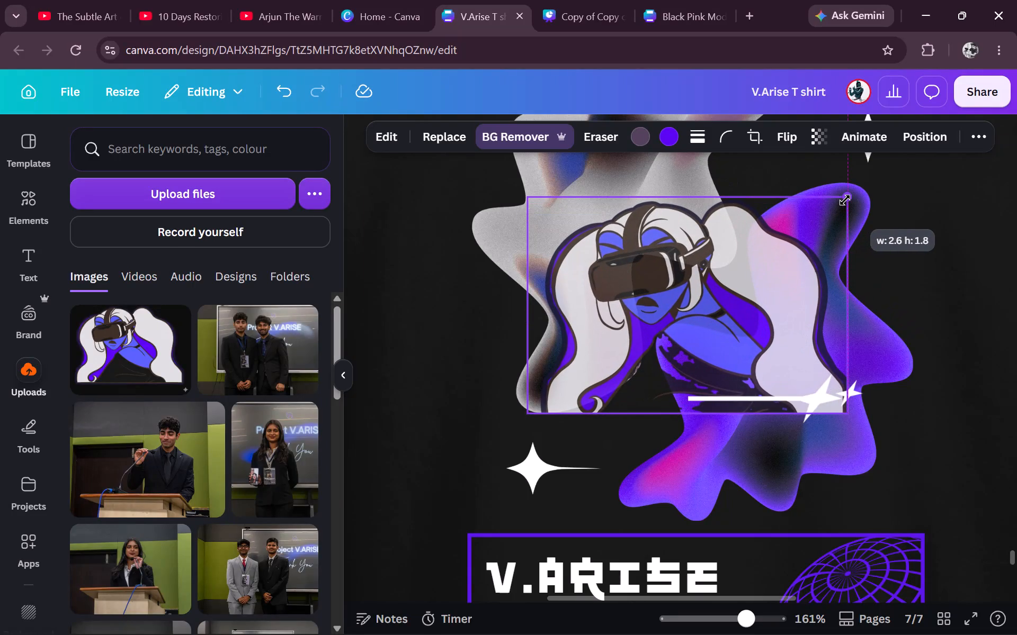
left_click_drag(845, 200, 785, 241)
left_click_drag(711, 312, 720, 301)
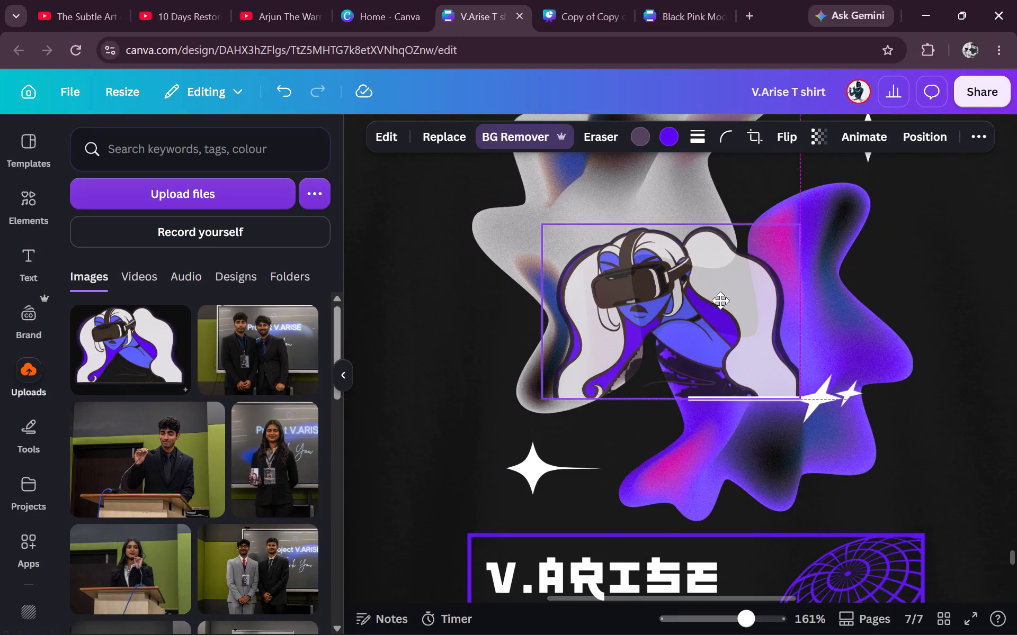
left_click_drag(720, 301, 729, 307)
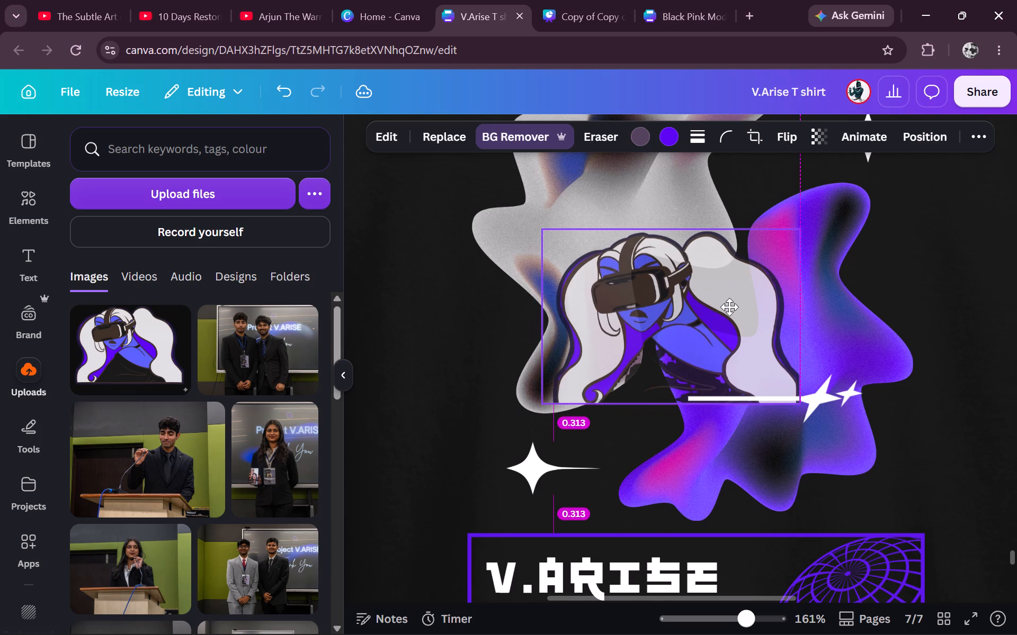
left_click_drag(729, 307, 743, 307)
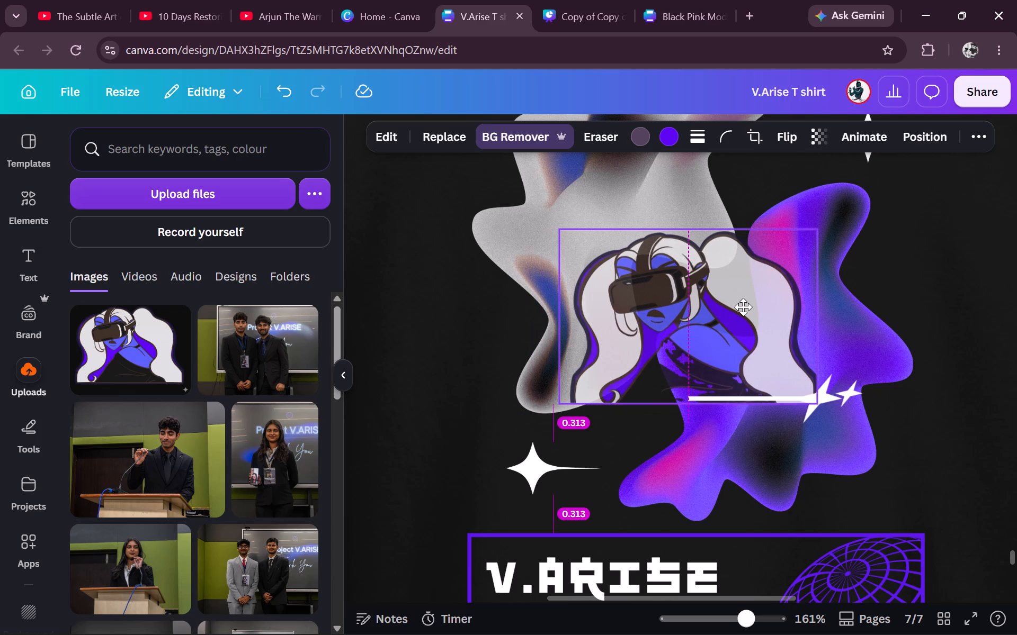
left_click_drag(743, 307, 752, 307)
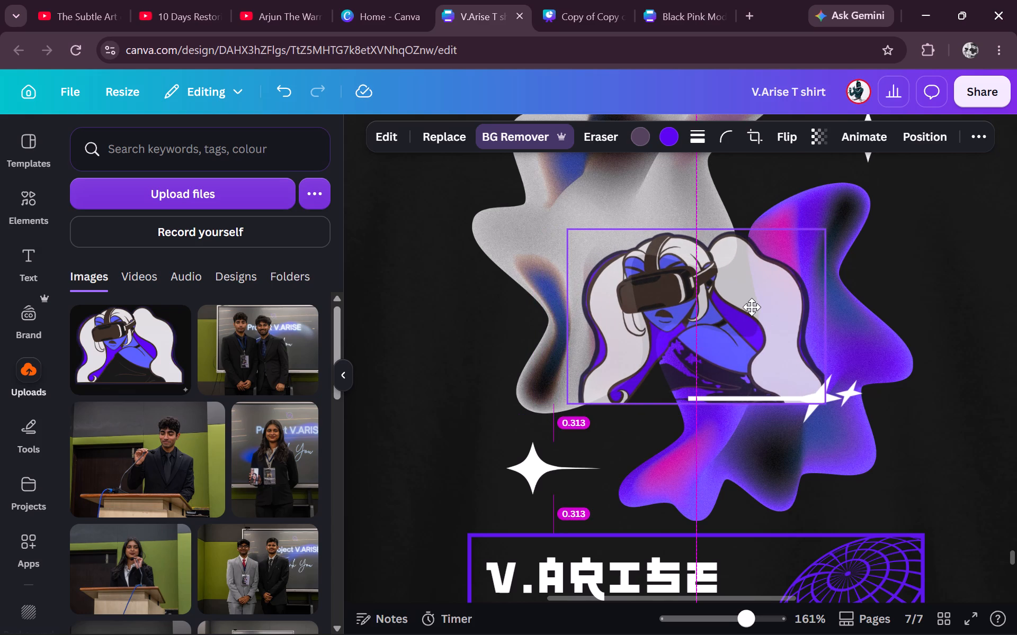
left_click_drag(752, 307, 758, 306)
left_click(904, 436)
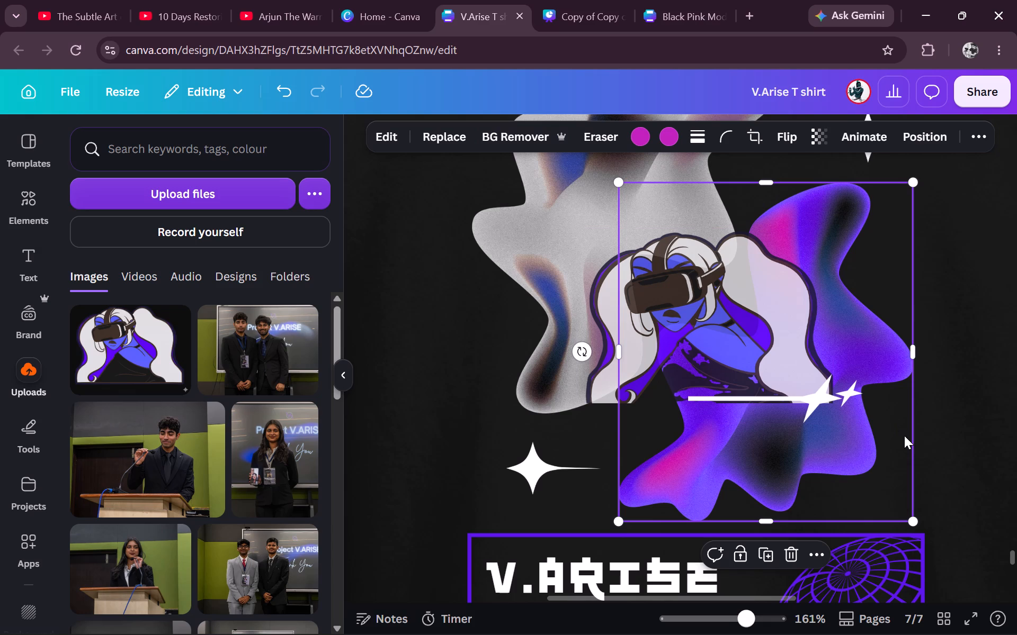
Enlarge the white sparkle-line graphic and place it so the line runs along the full base of the VR woman.
left_click_drag(827, 401, 728, 408)
left_click_drag(766, 377, 860, 371)
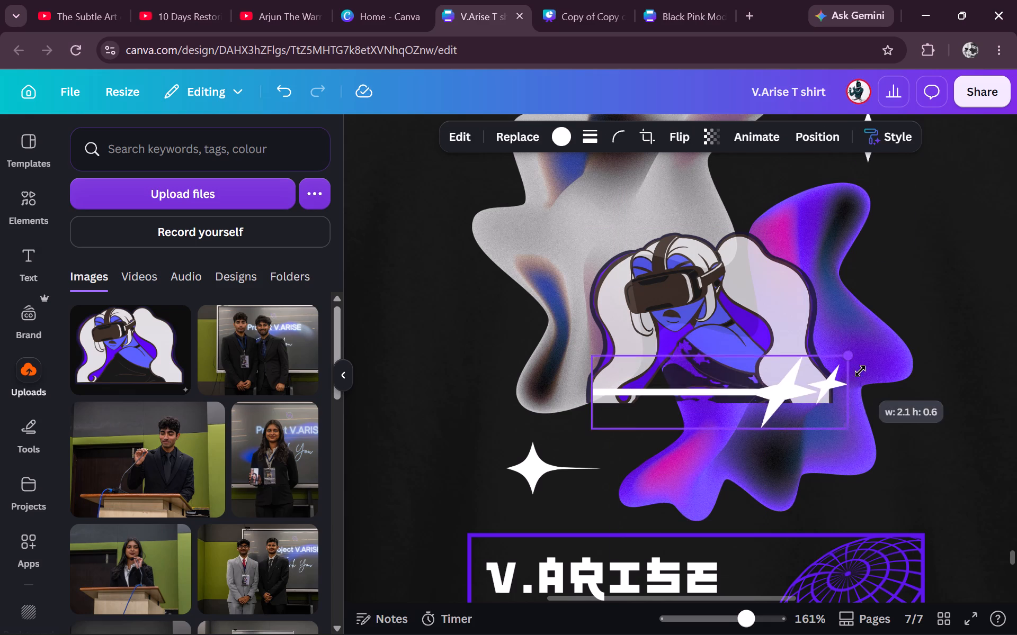
left_click_drag(860, 371, 882, 365)
left_click_drag(814, 384, 811, 402)
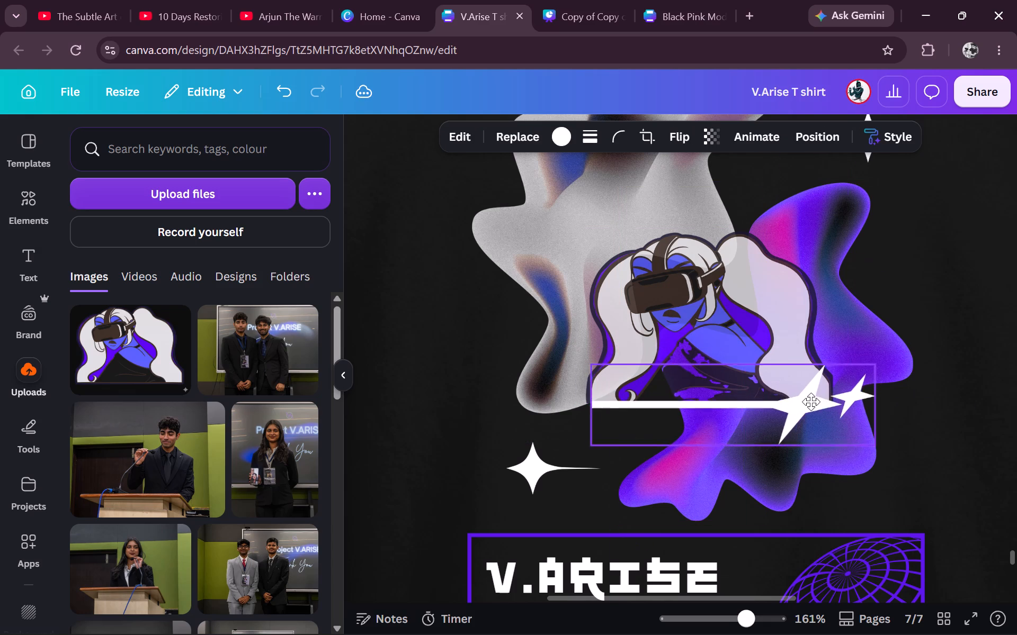
left_click_drag(811, 402, 808, 402)
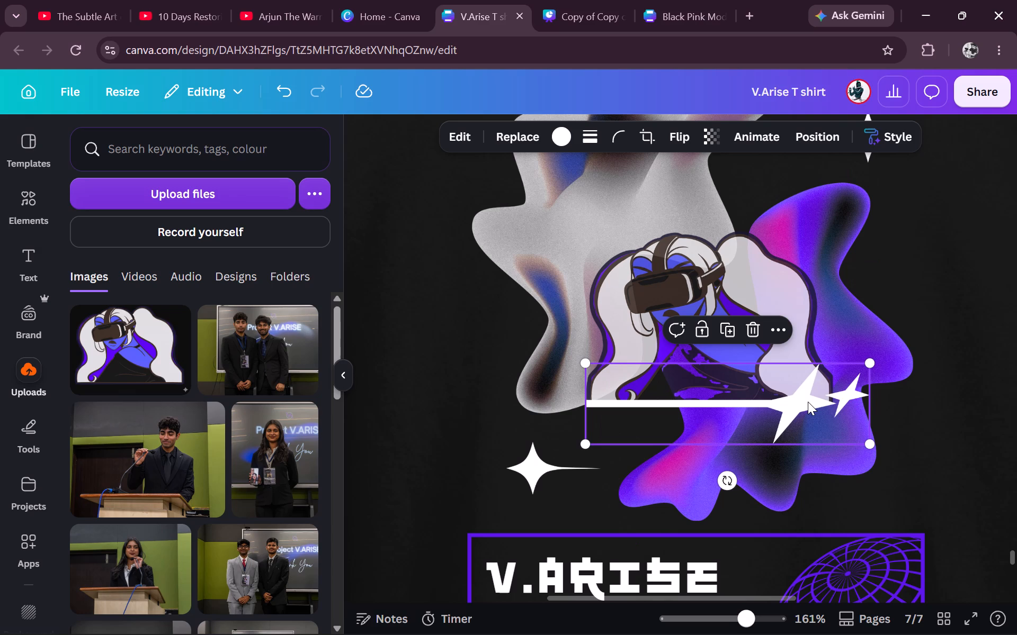
Group the VR woman graphic with the white sparkle-line graphic.
left_click(784, 295, "ctrl")
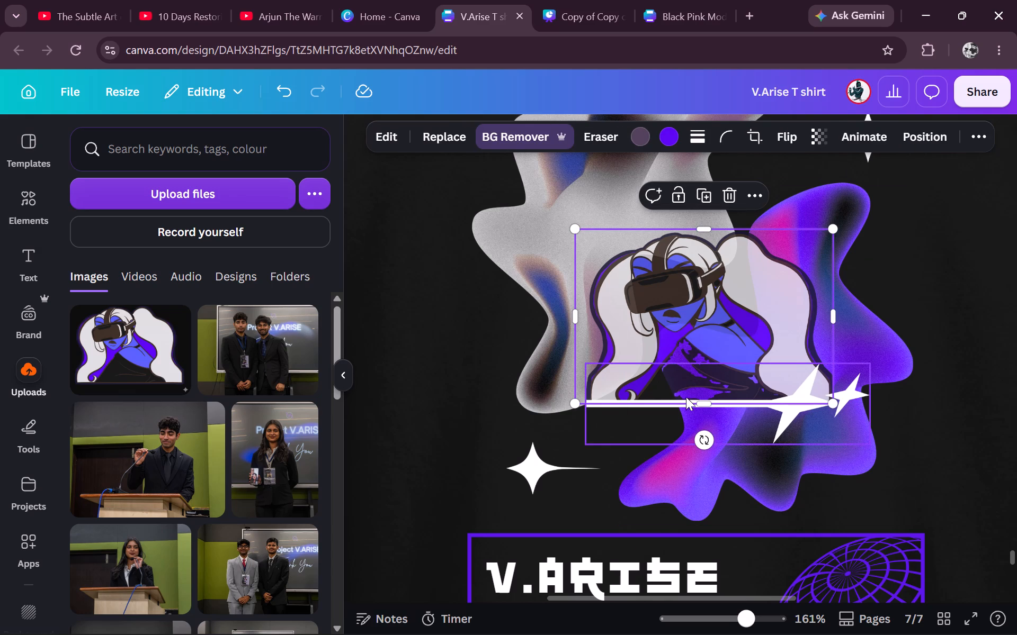
left_click(685, 421, "ctrl")
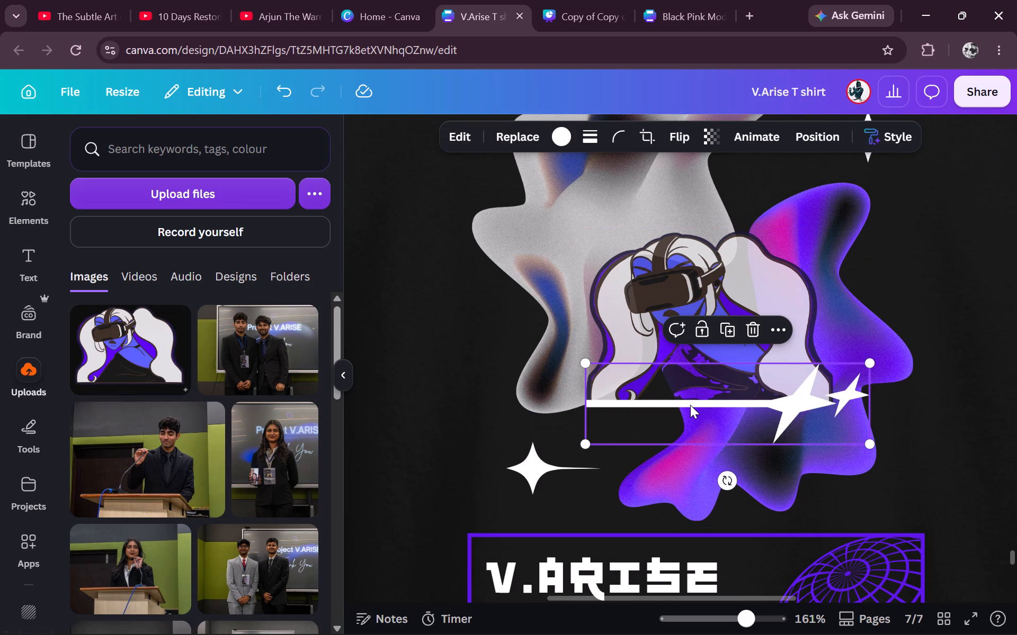
left_click(647, 331, "shift")
left_click(672, 194)
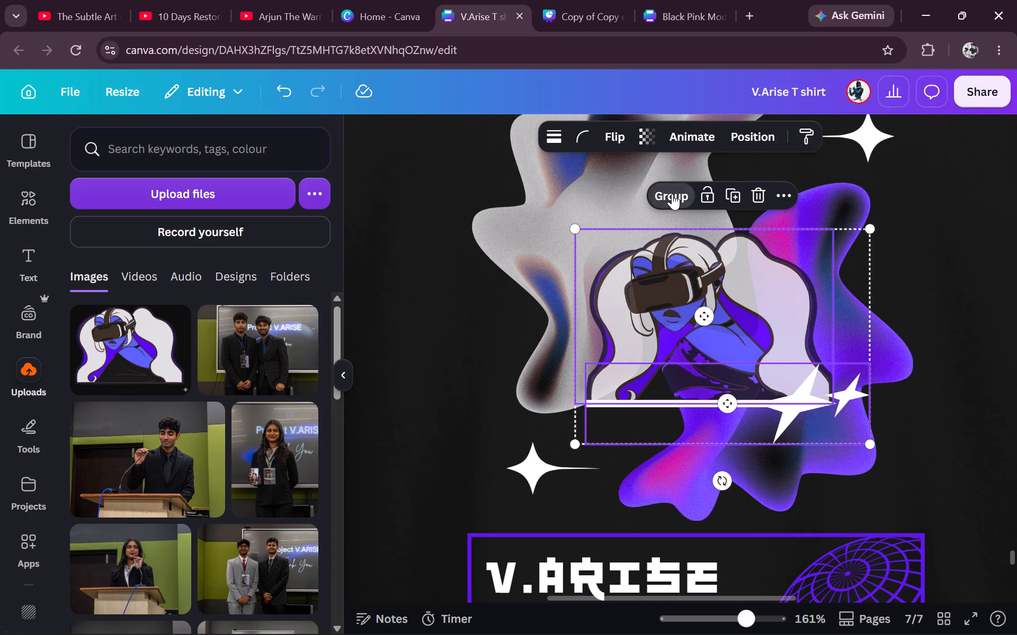
Fine-tune the grouped VR woman and sparkle-line's size from its upper-left corner and nudge it slightly left over the abstract shapes.
left_click_drag(577, 231, 537, 211)
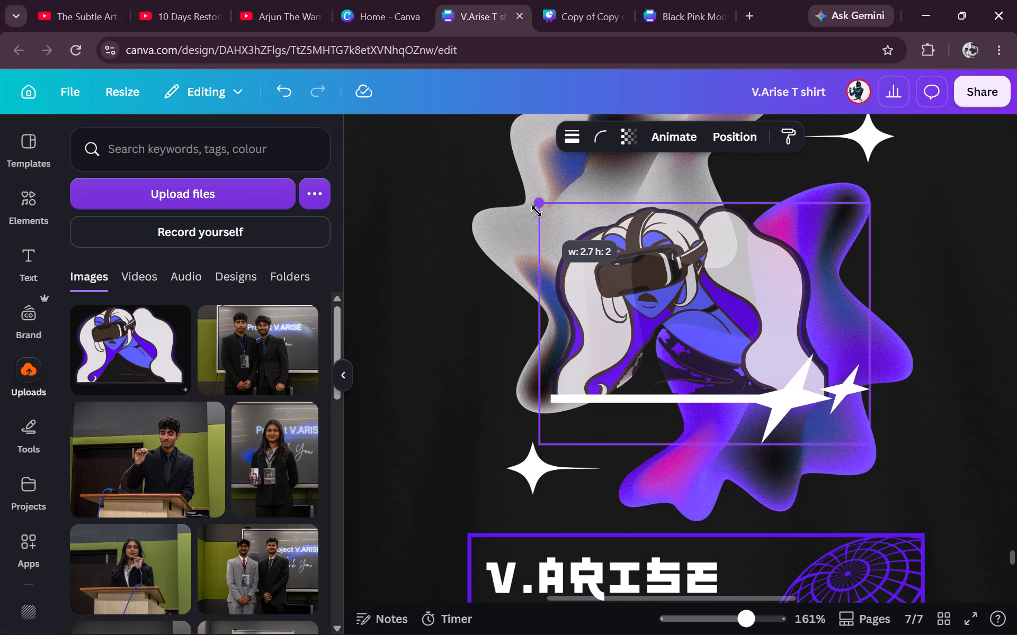
left_click_drag(537, 211, 543, 214)
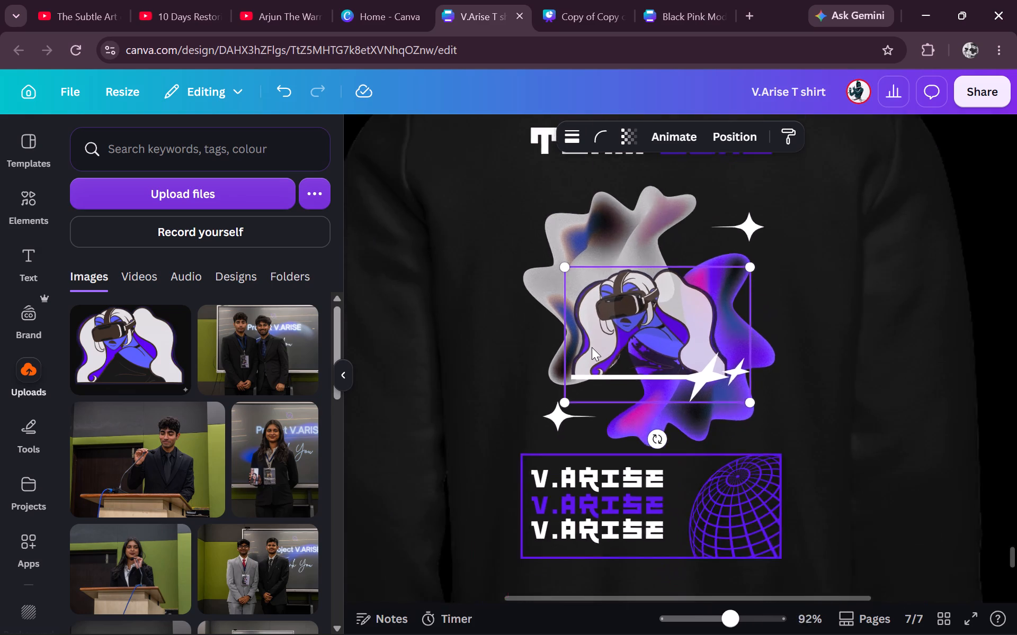
left_click_drag(597, 291, 606, 294)
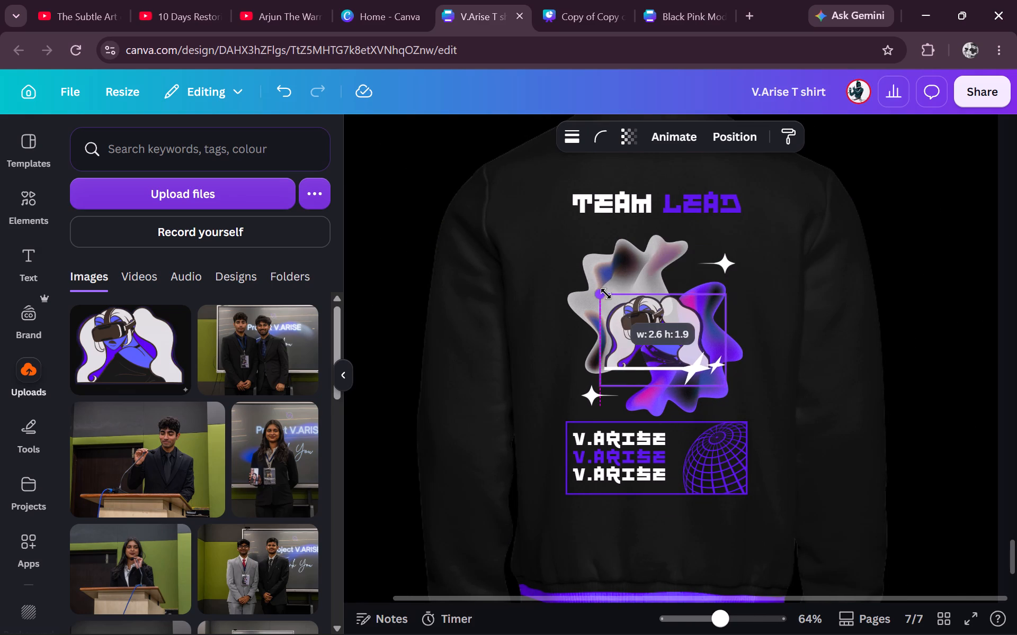
left_click_drag(606, 294, 611, 297)
left_click(826, 303)
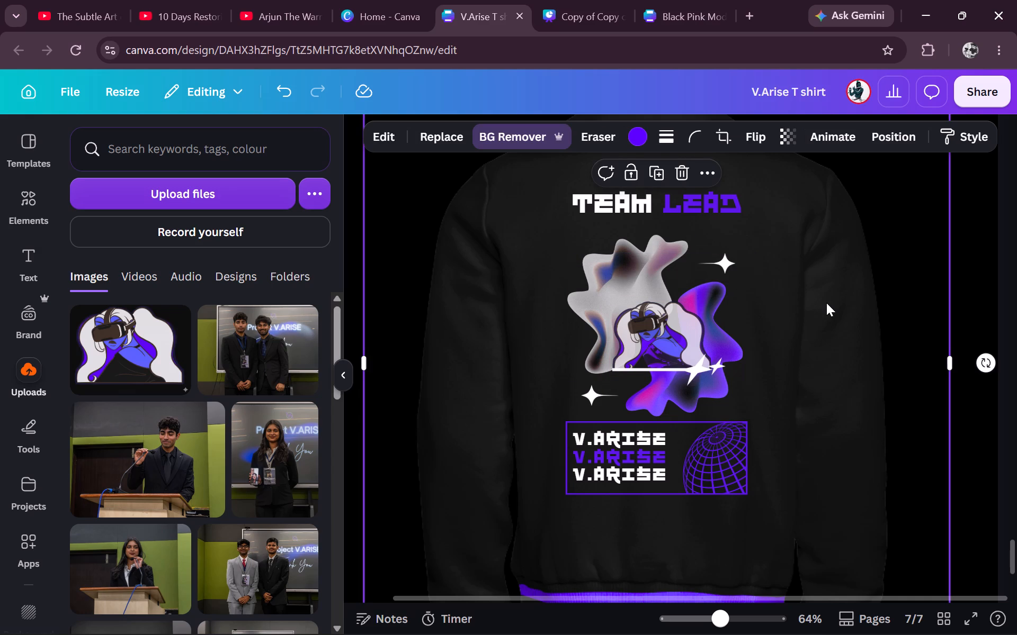
left_click(662, 325)
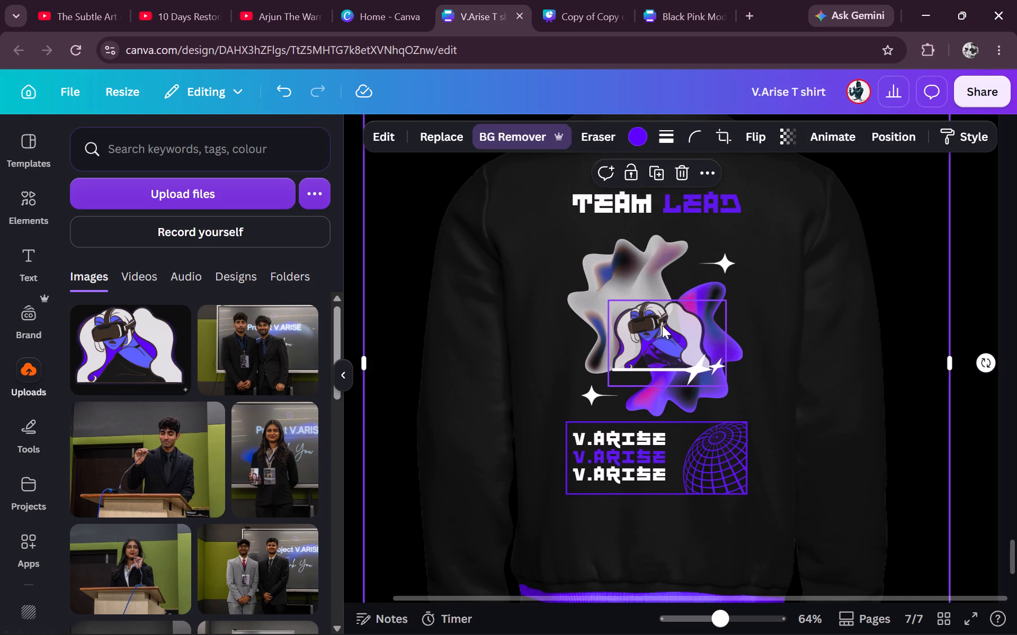
left_click(655, 331)
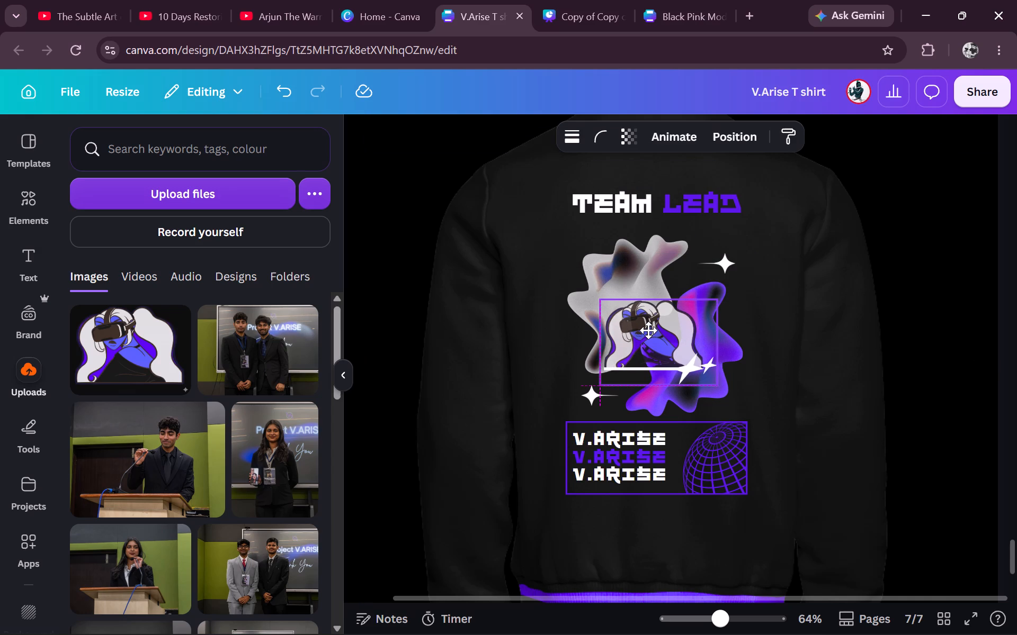
left_click(825, 338)
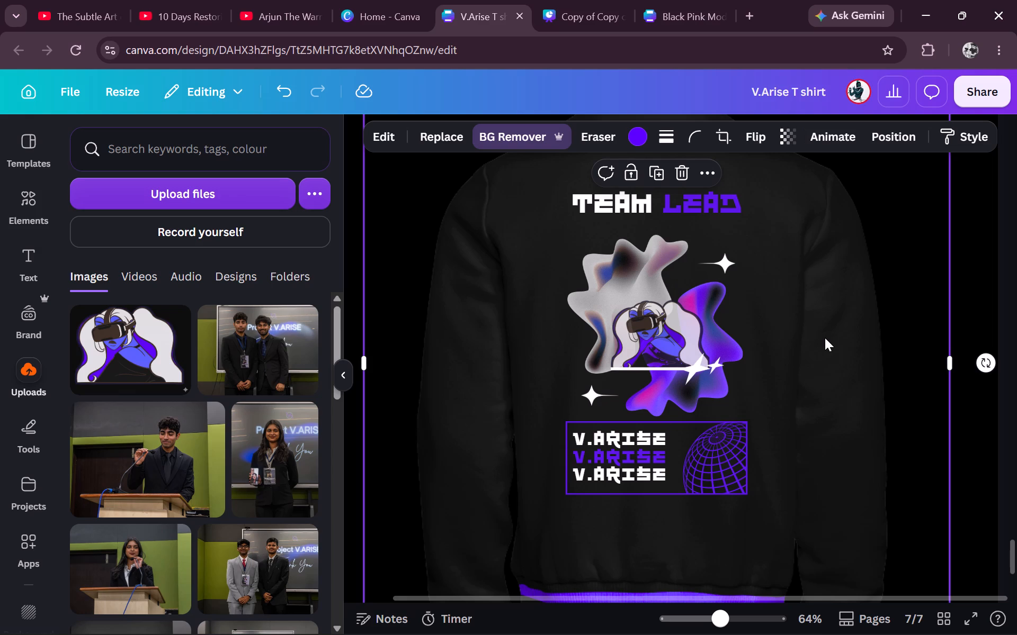
scroll(825, 338, "up", 1)
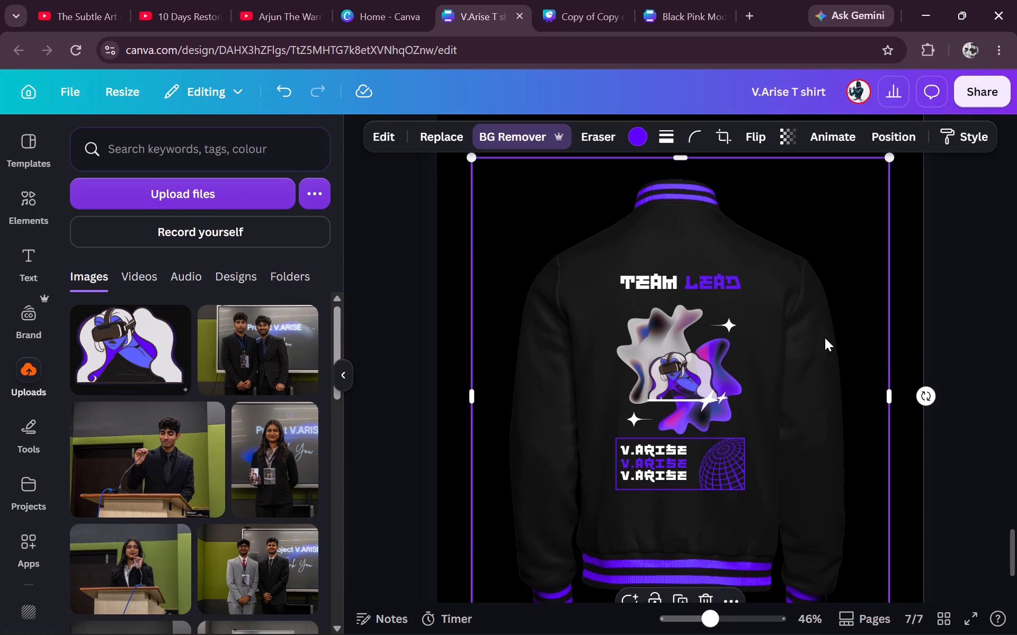
Check the Copy of Copy of Merch_final and Black Pink Modern Edgy Streetwear T-Shirt designs, returning to the merch design.
left_click(587, 0)
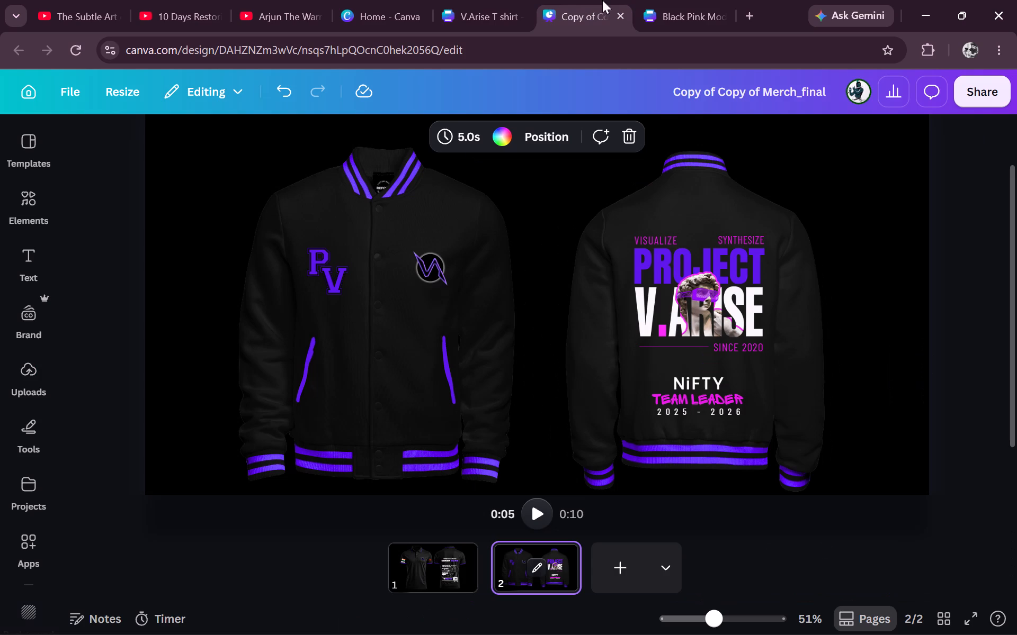
left_click(670, 0)
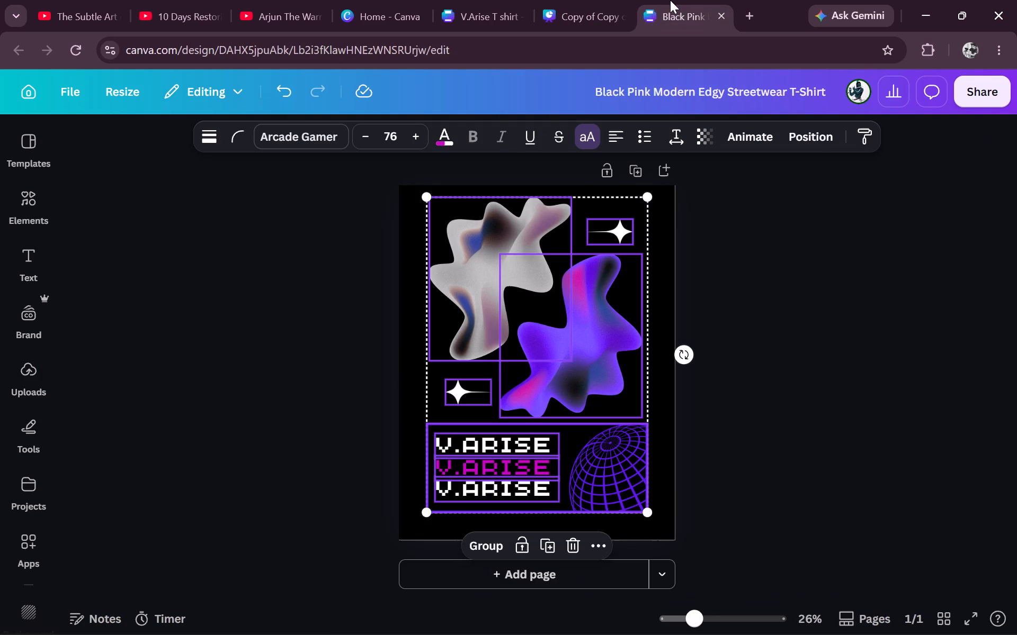
left_click(587, 0)
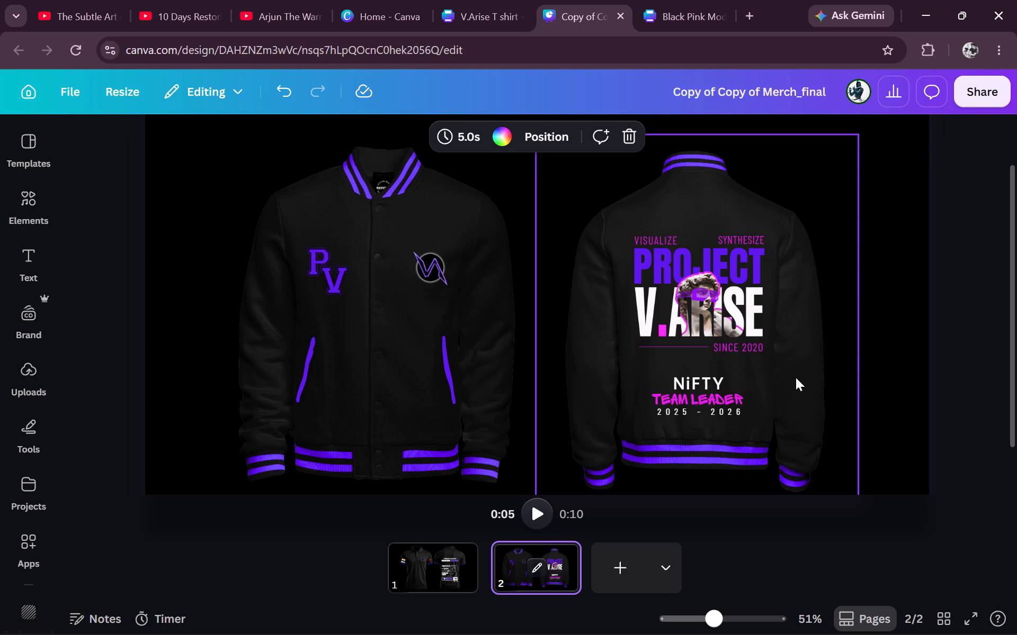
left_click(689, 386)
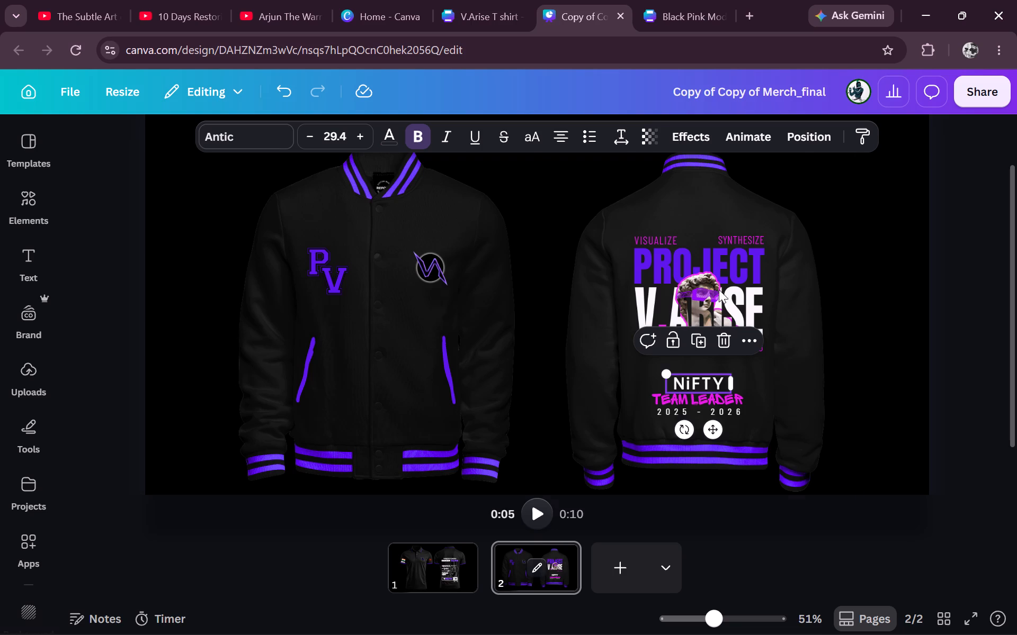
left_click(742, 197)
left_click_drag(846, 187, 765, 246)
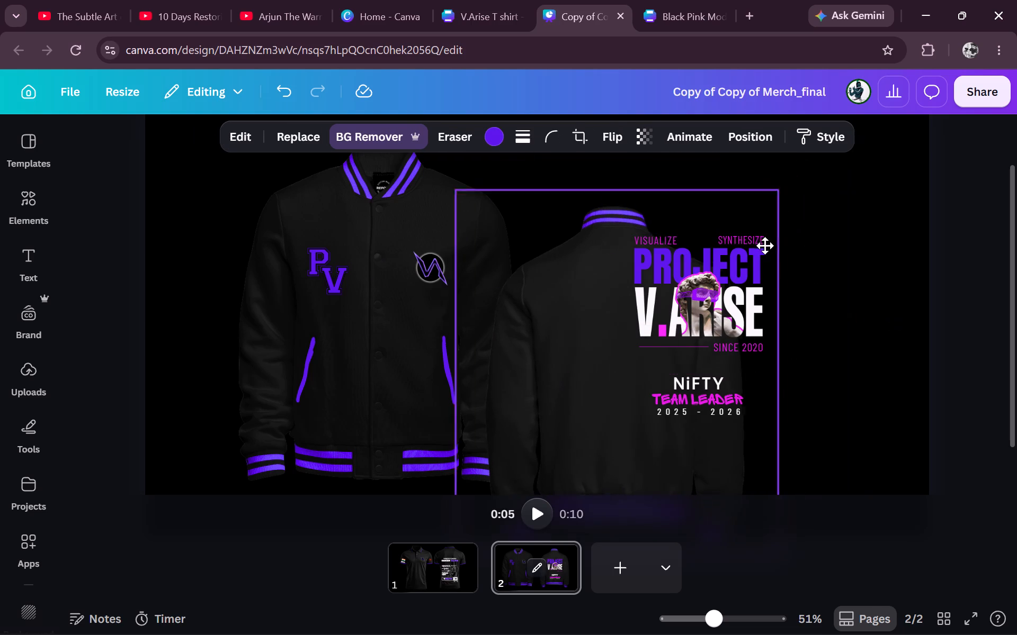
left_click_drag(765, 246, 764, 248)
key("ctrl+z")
Delete the PROJECT V.ARISE statue artwork and its surrounding text from the jacket back, keeping the NiFTY, TEAM LEADER and 2025 - 2026 lines.
left_click(889, 190)
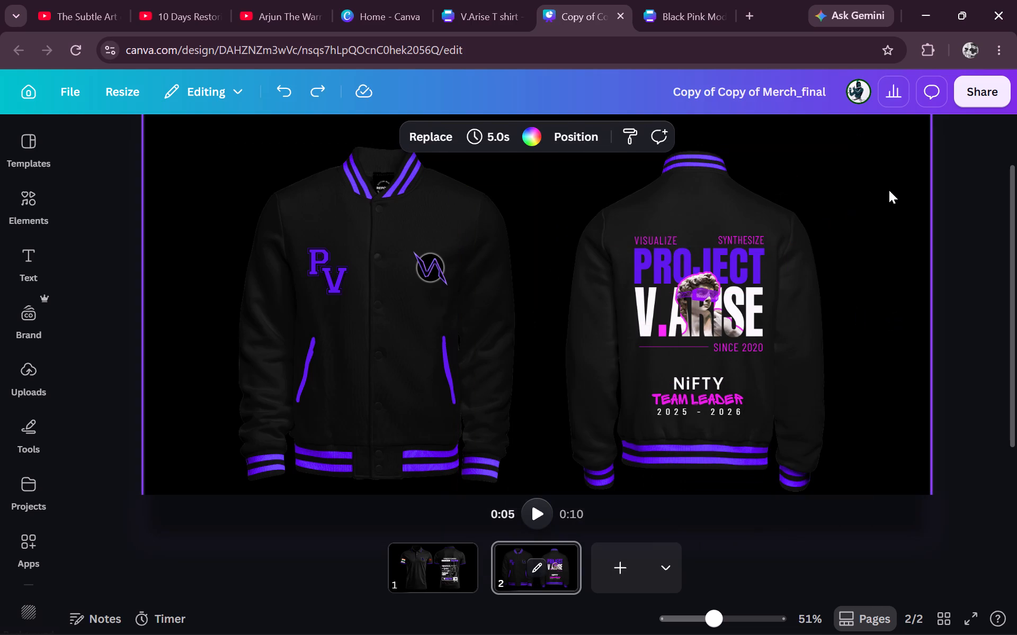
left_click_drag(889, 190, 677, 447)
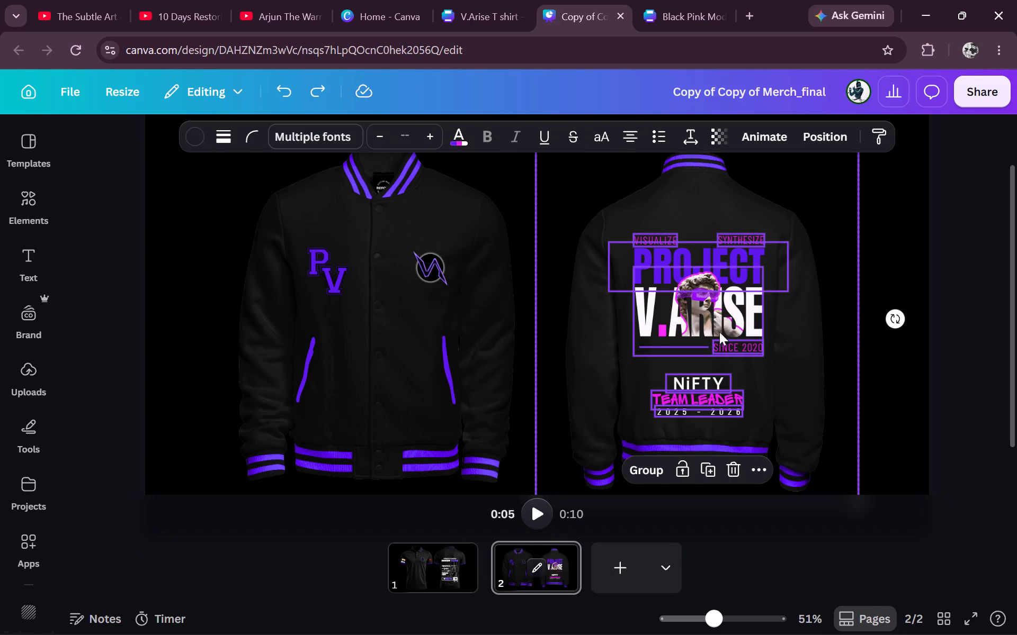
left_click(782, 189, "shift")
left_click(716, 381, "shift")
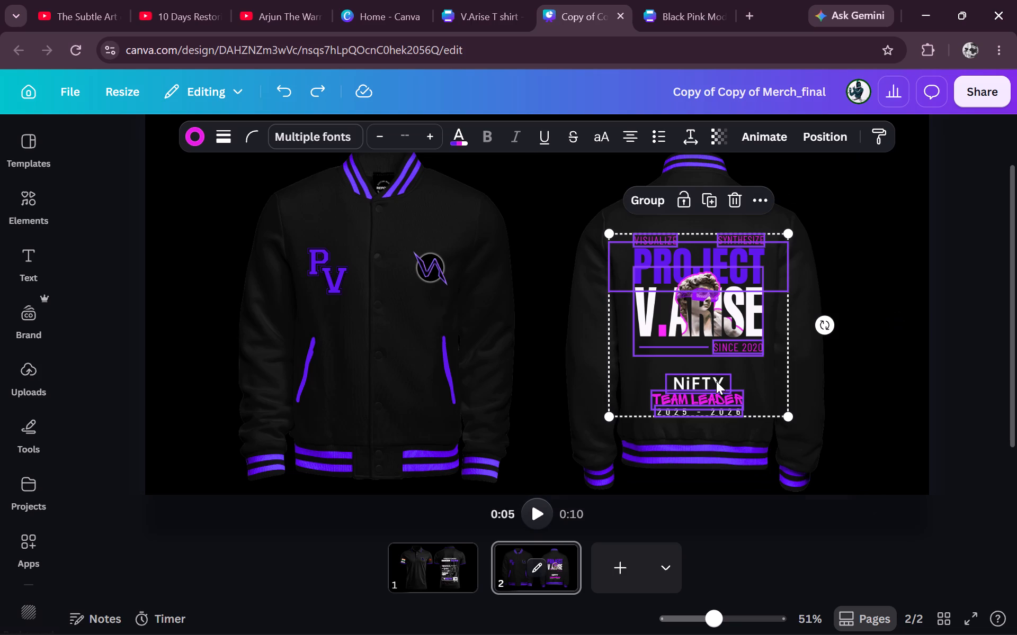
left_click(710, 401, "shift")
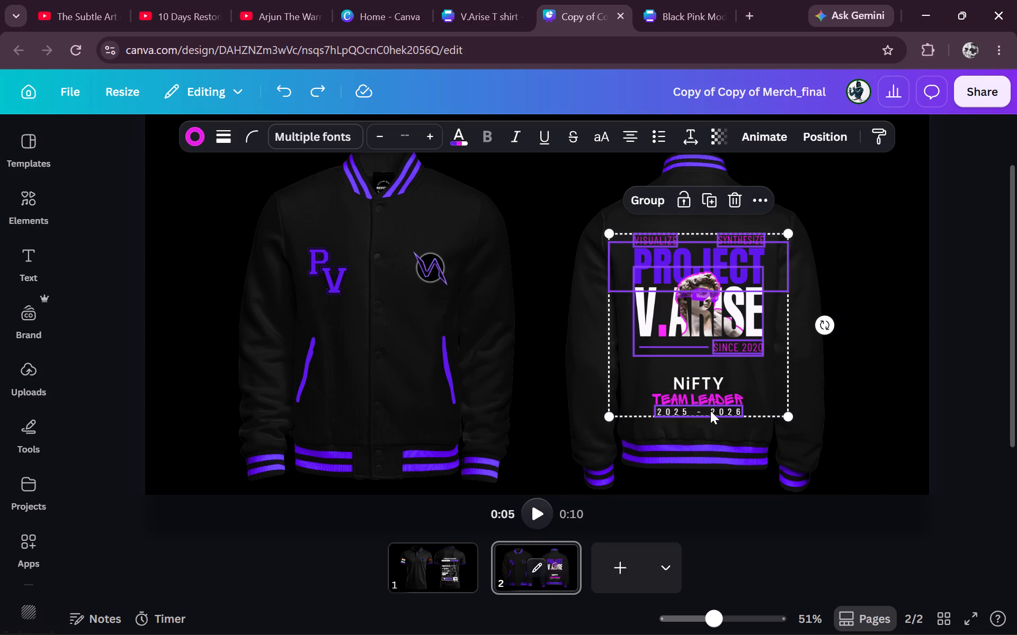
left_click(710, 411, "shift")
key("Delete")
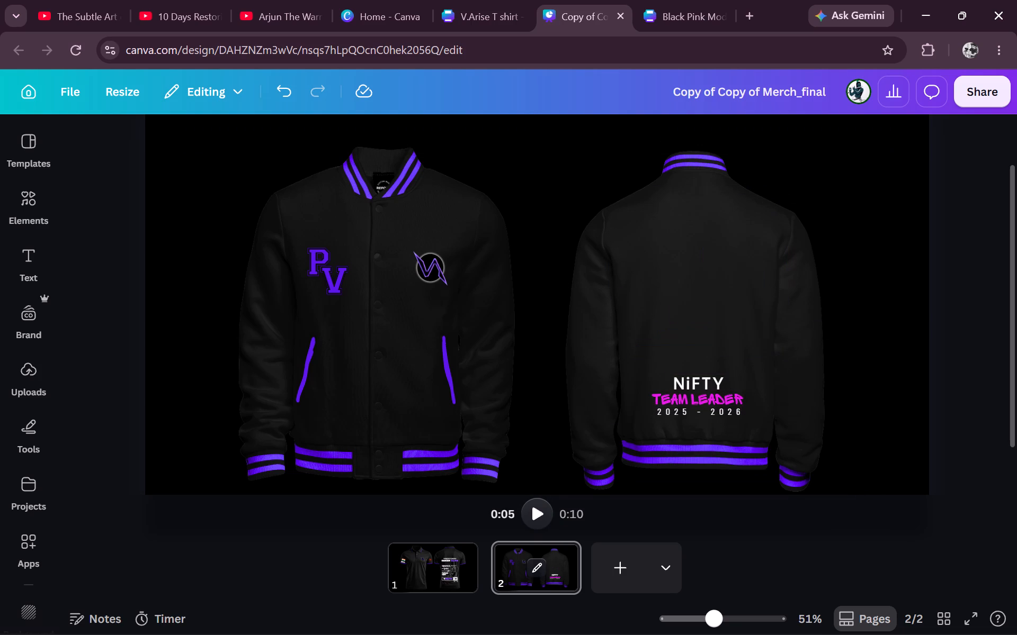
Return to the V.Arise T shirt design after a glance at the Black Pink Modern Edgy Streetwear T-Shirt design.
left_click(707, 0)
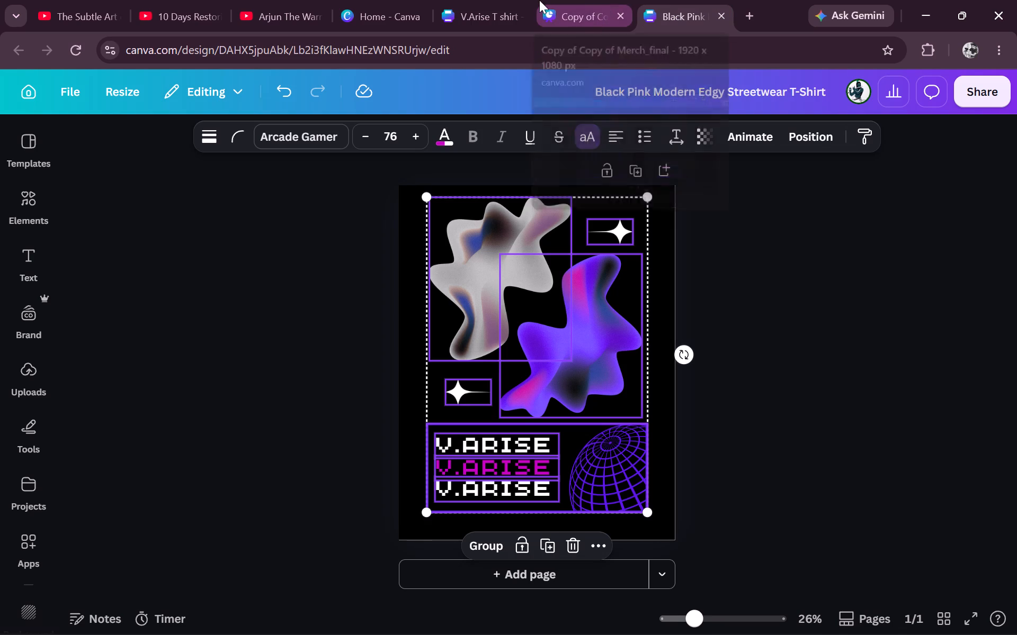
left_click(489, 0)
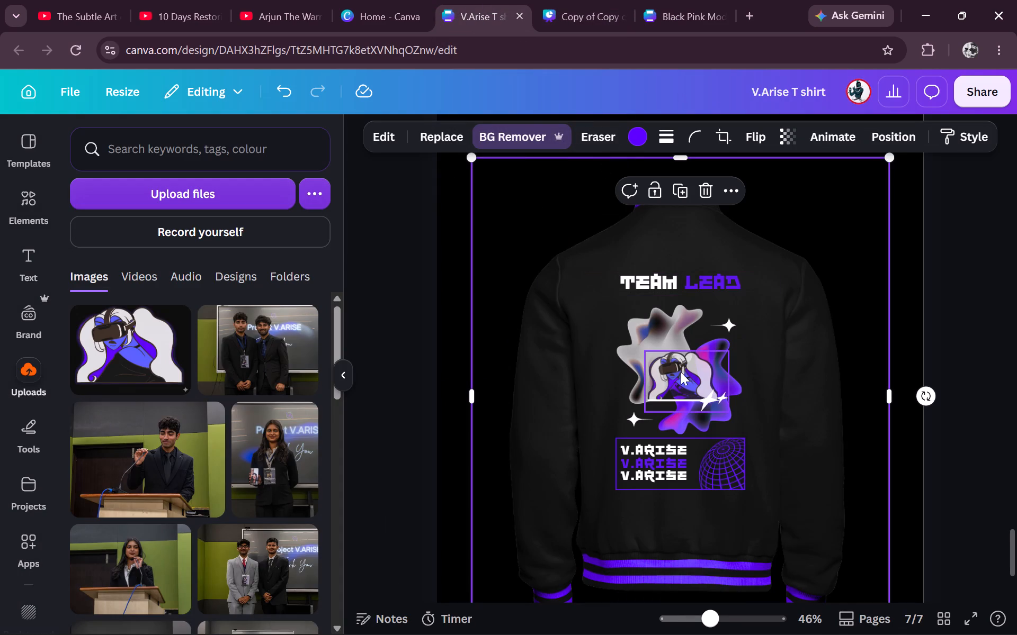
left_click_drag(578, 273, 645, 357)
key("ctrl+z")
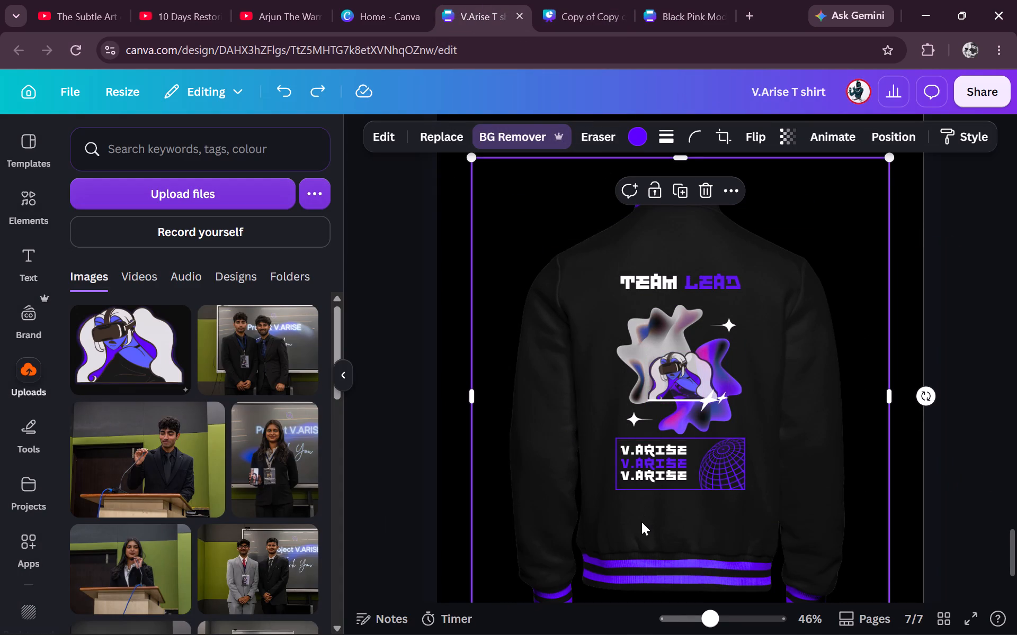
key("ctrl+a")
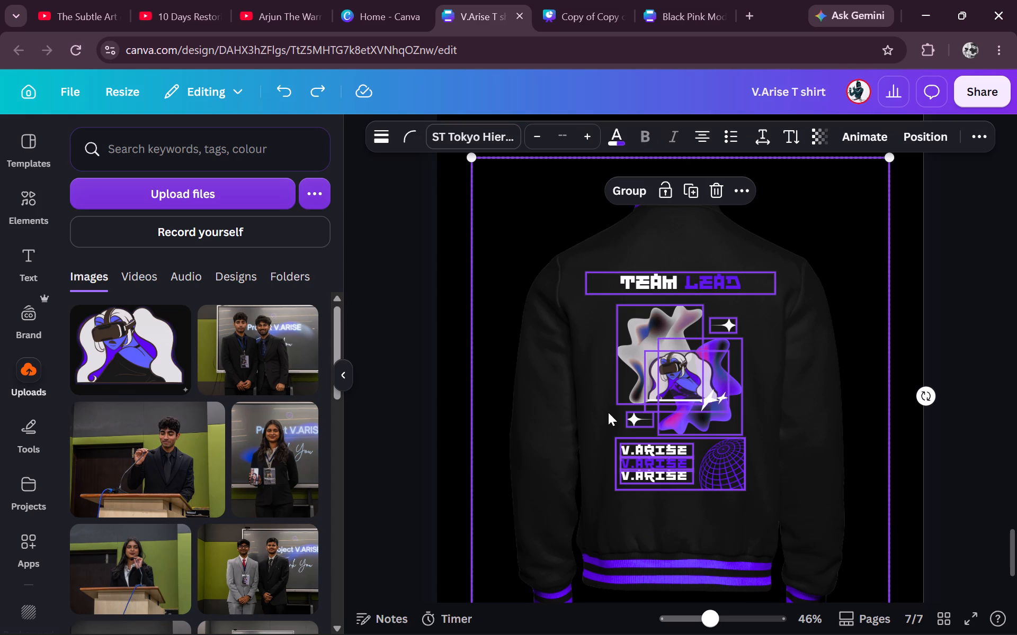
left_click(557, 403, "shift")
On page 6's jacket back, delete the vertical Japanese text and the black strip behind it beside the contour-line pattern.
scroll(557, 403, "up", 3)
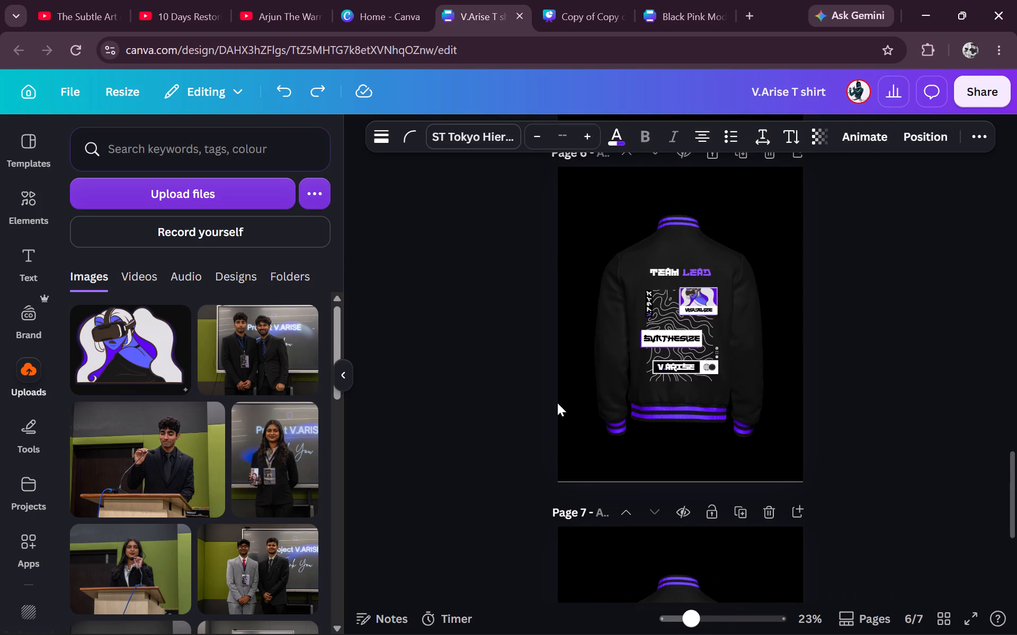
left_click(646, 306)
key("Delete")
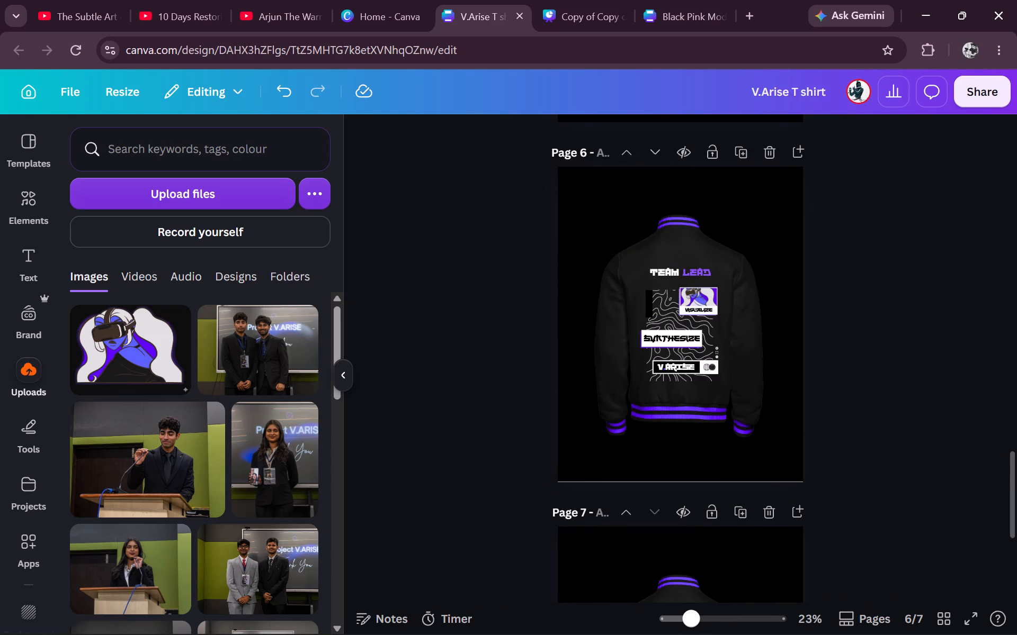
left_click(649, 298)
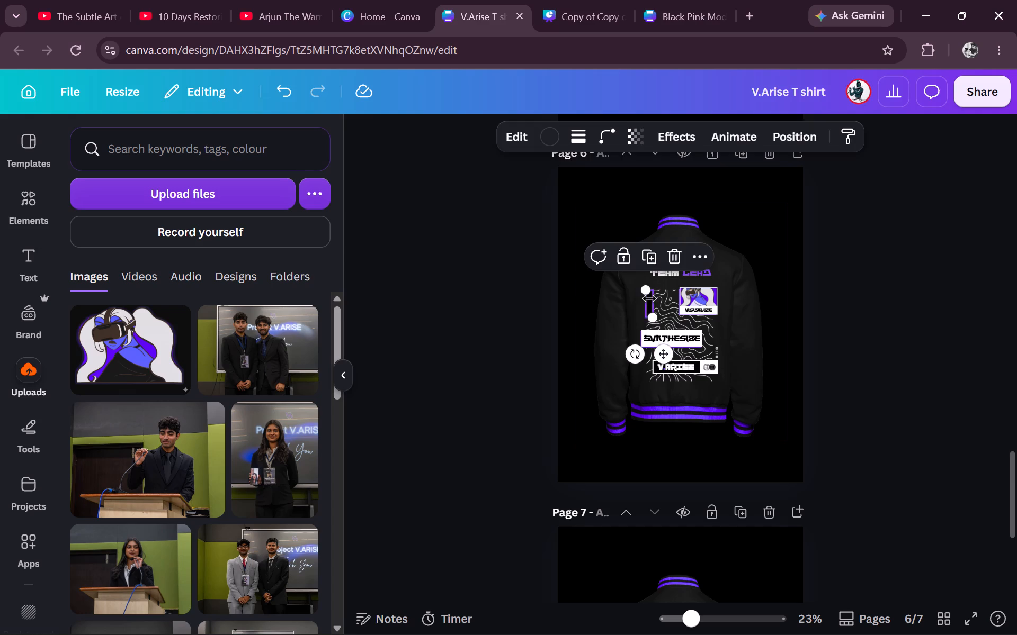
key("Delete")
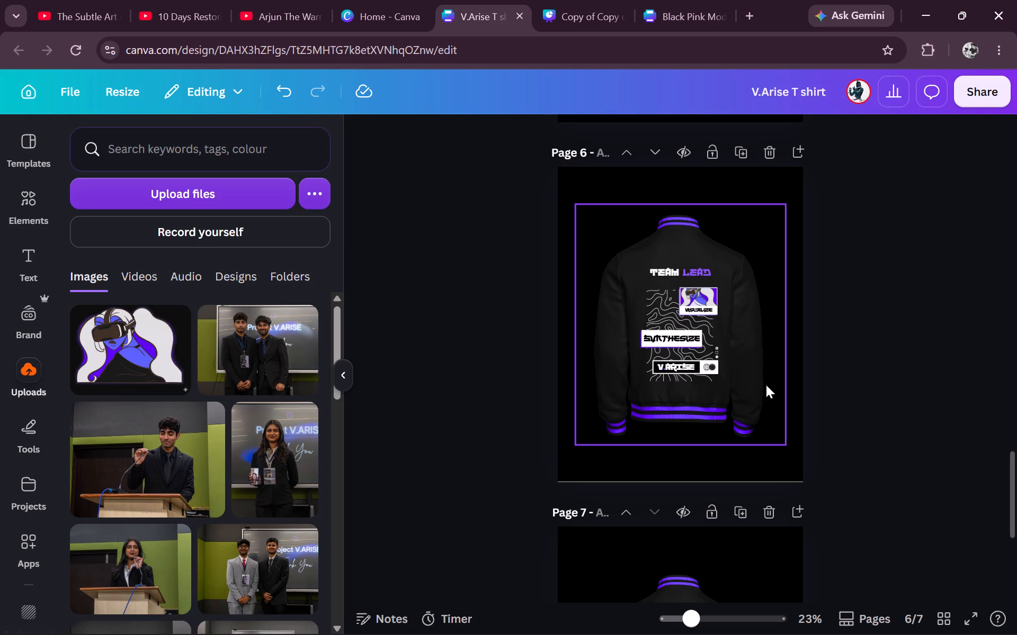
Copy the white contour-line pattern from page 6 to page 7 and position it over the abstract shapes and V.ARISE box.
scroll(766, 385, "right", 2)
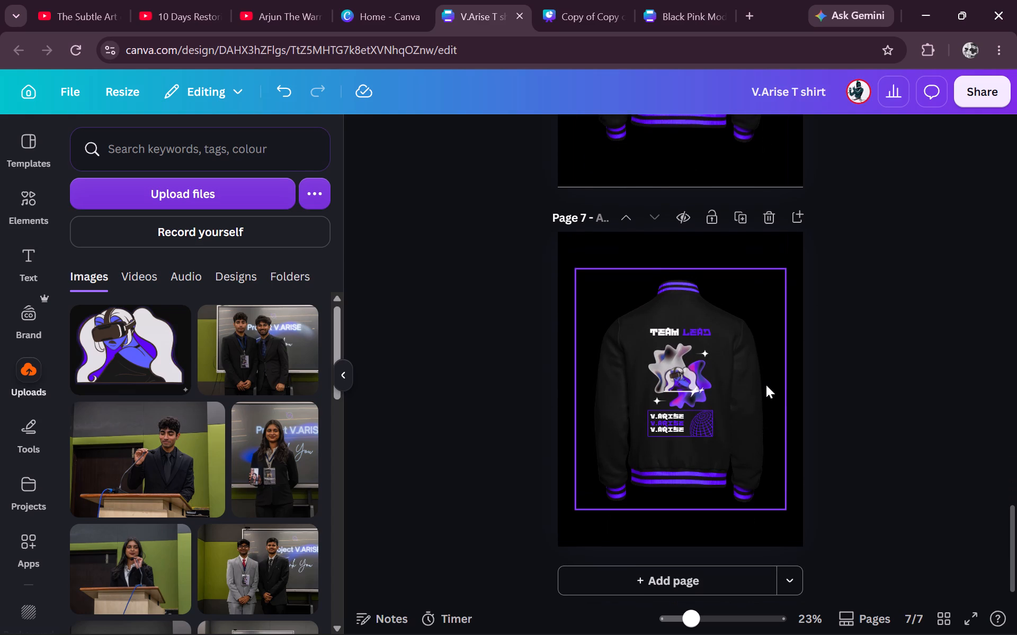
scroll(766, 385, "right", 2)
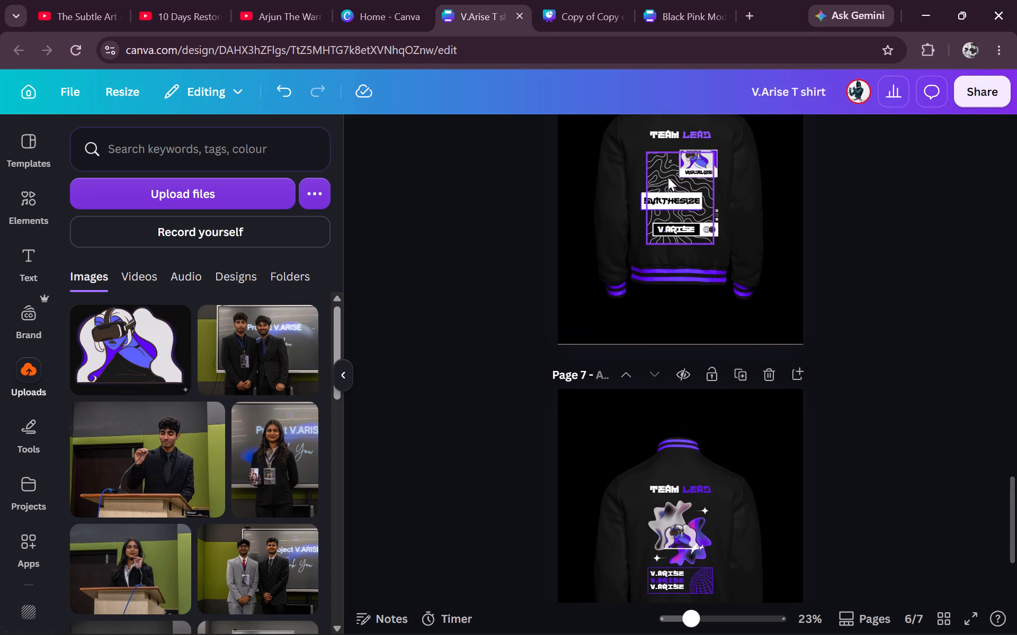
left_click(666, 174)
key("ctrl+c")
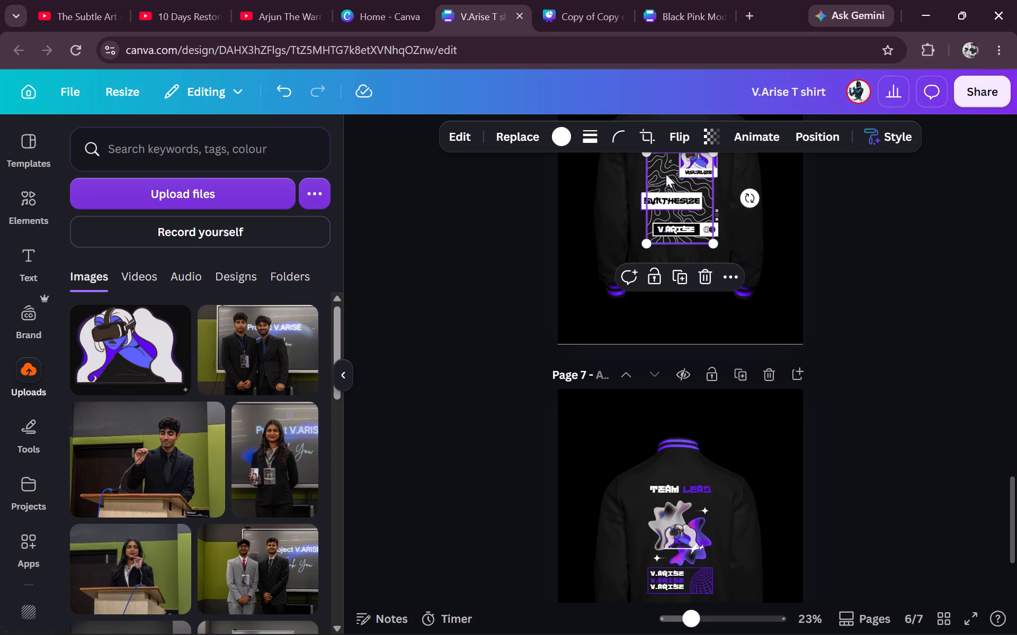
scroll(666, 174, "down", 1)
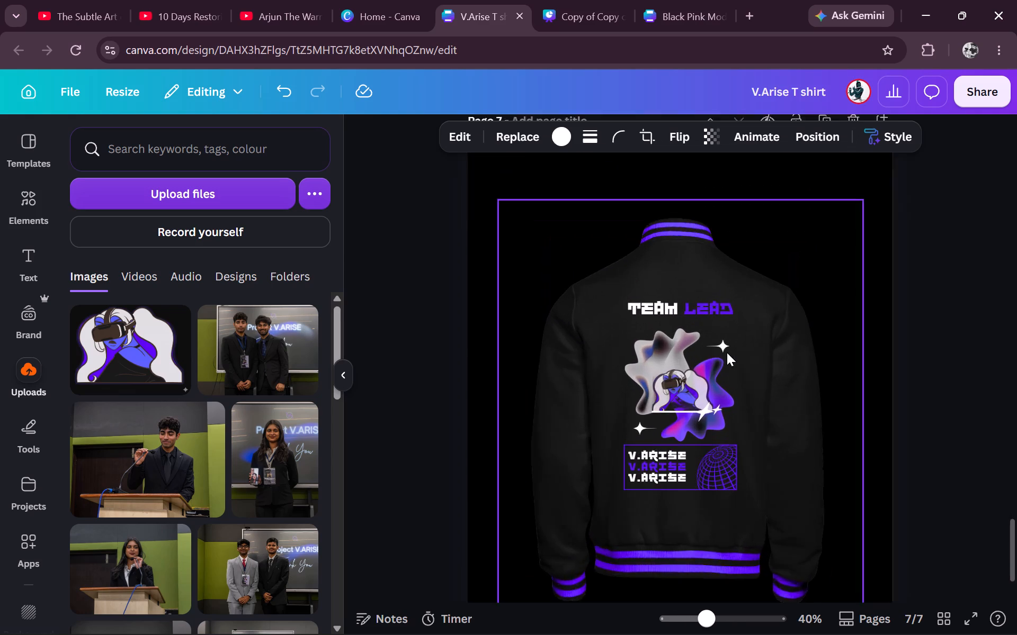
left_click(760, 339)
key("ctrl+v")
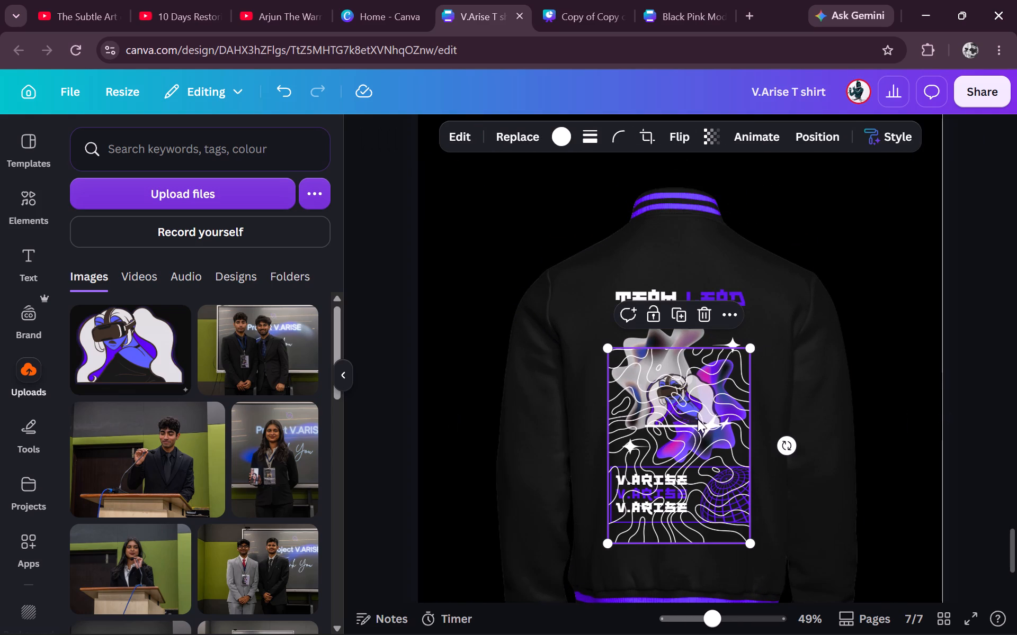
left_click_drag(698, 420, 701, 397)
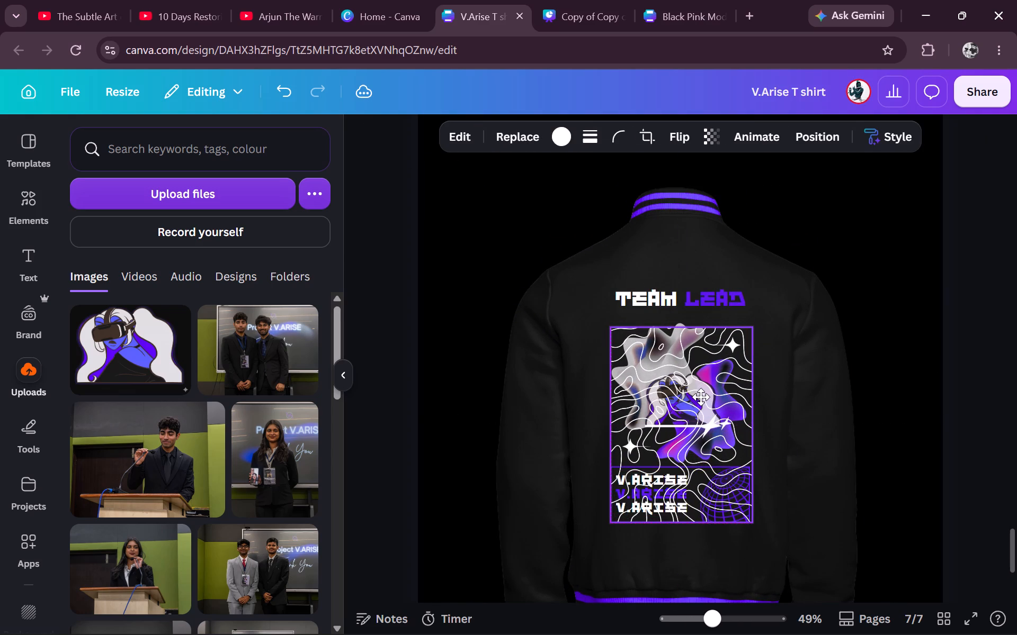
left_click_drag(701, 397, 699, 397)
Layer page 7's contour-line pattern directly above the jacket image and behind all the other artwork, checking the layer order.
right_click(699, 397)
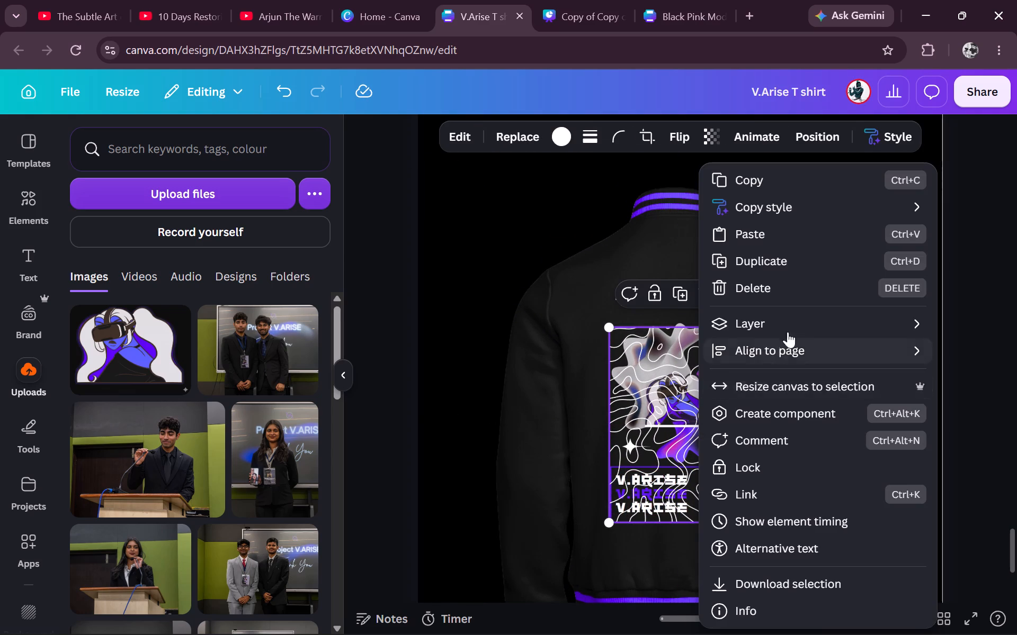
left_click(645, 405)
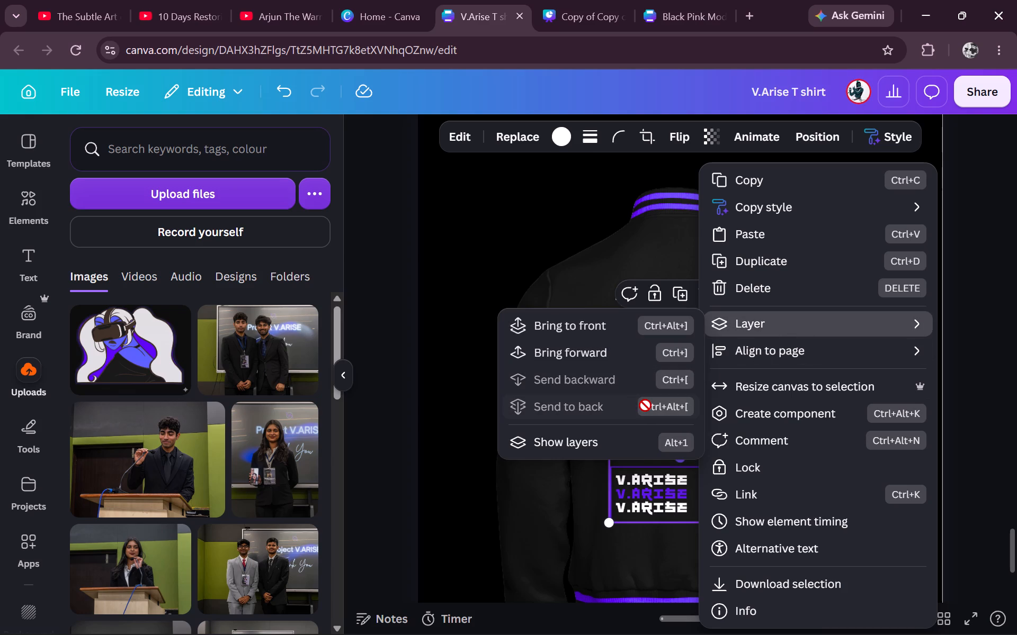
left_click(623, 362)
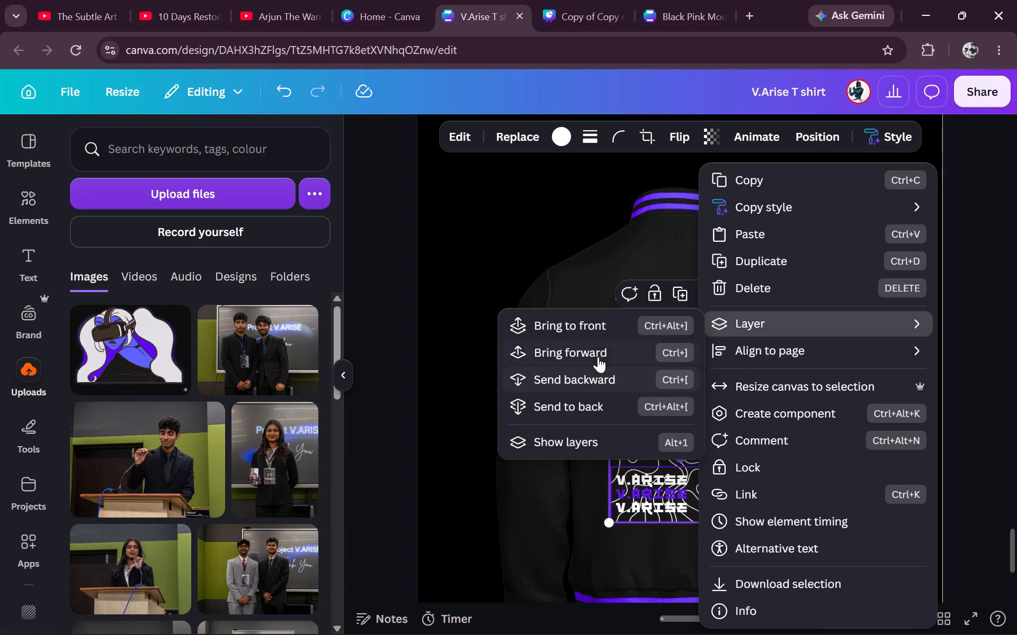
left_click(512, 499)
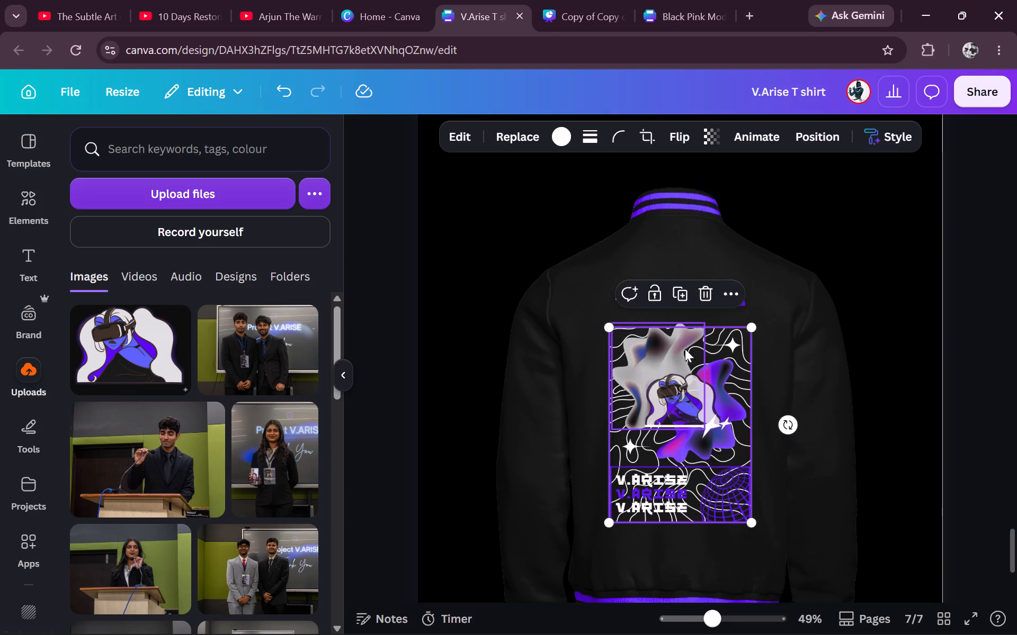
right_click(751, 341)
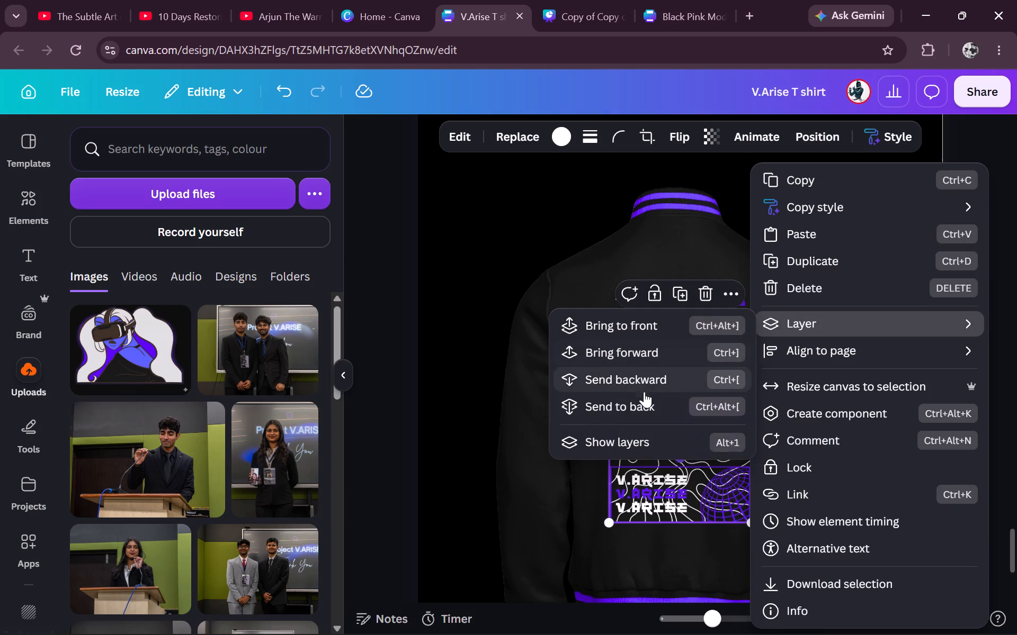
left_click(621, 436)
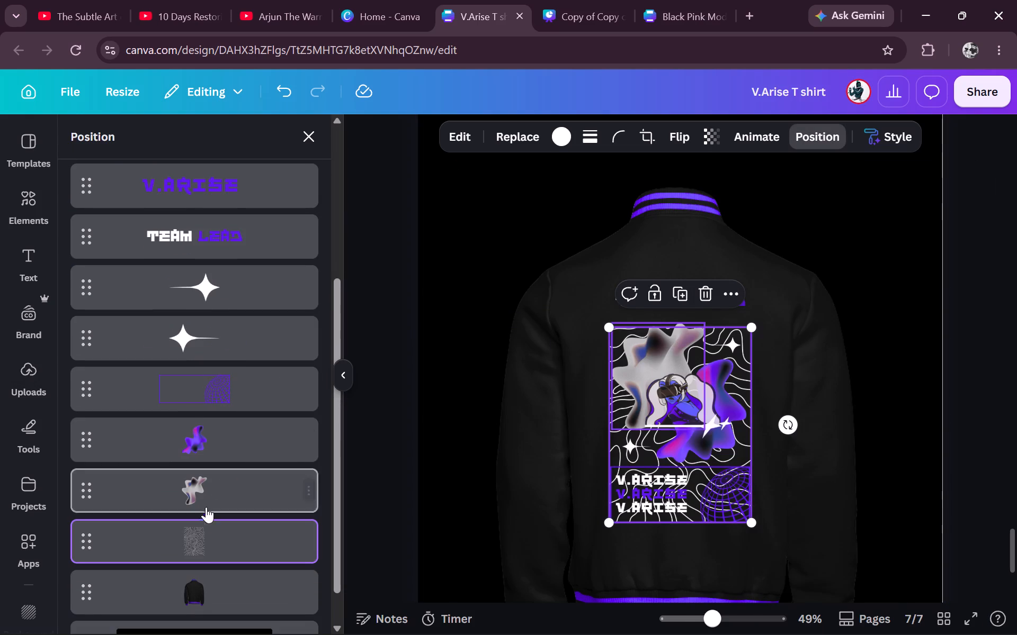
scroll(200, 537, "down", 1)
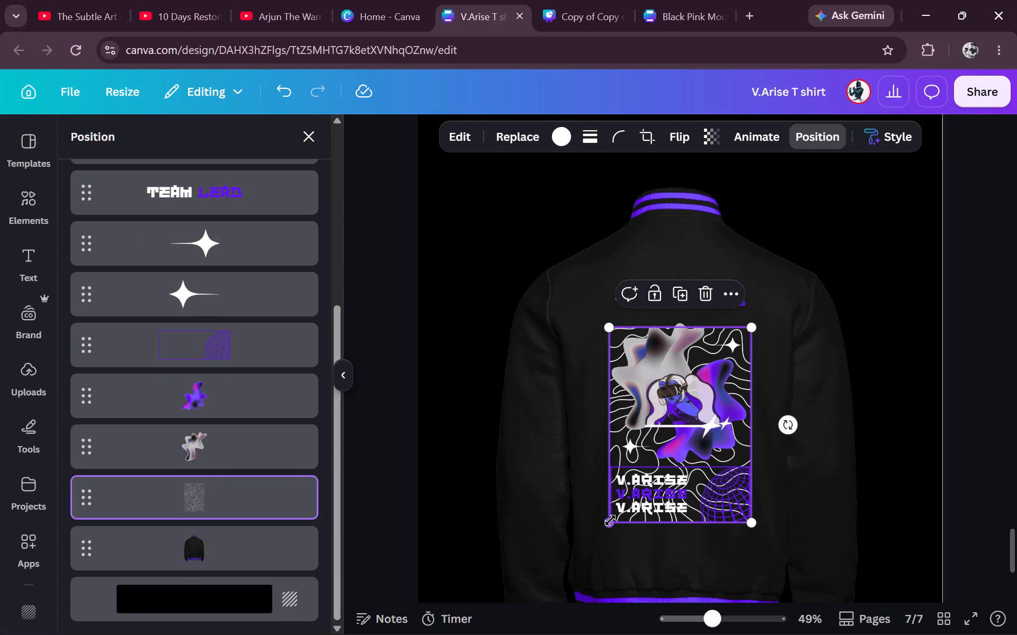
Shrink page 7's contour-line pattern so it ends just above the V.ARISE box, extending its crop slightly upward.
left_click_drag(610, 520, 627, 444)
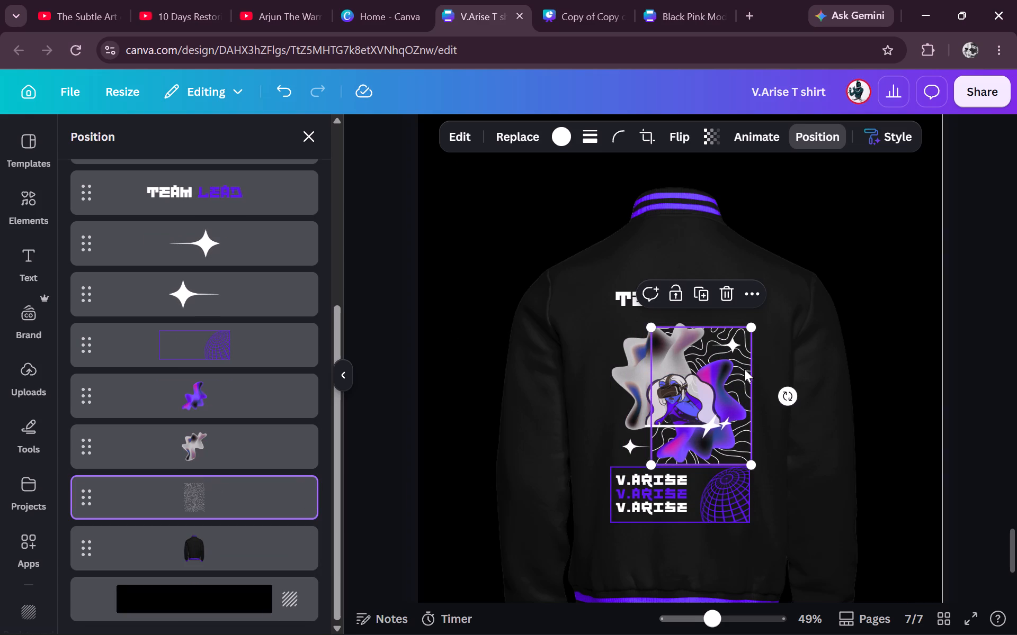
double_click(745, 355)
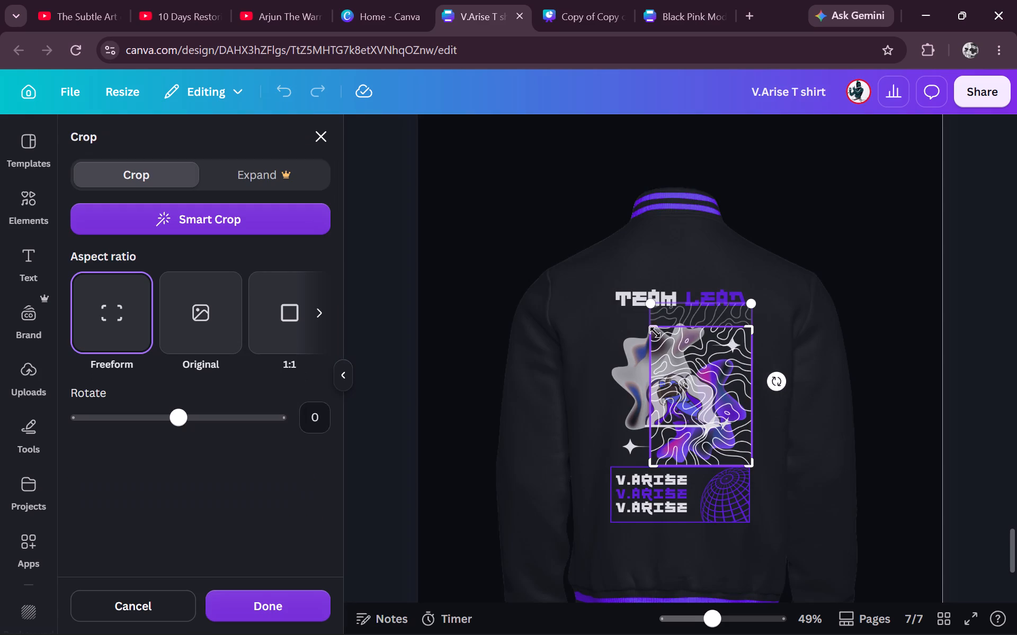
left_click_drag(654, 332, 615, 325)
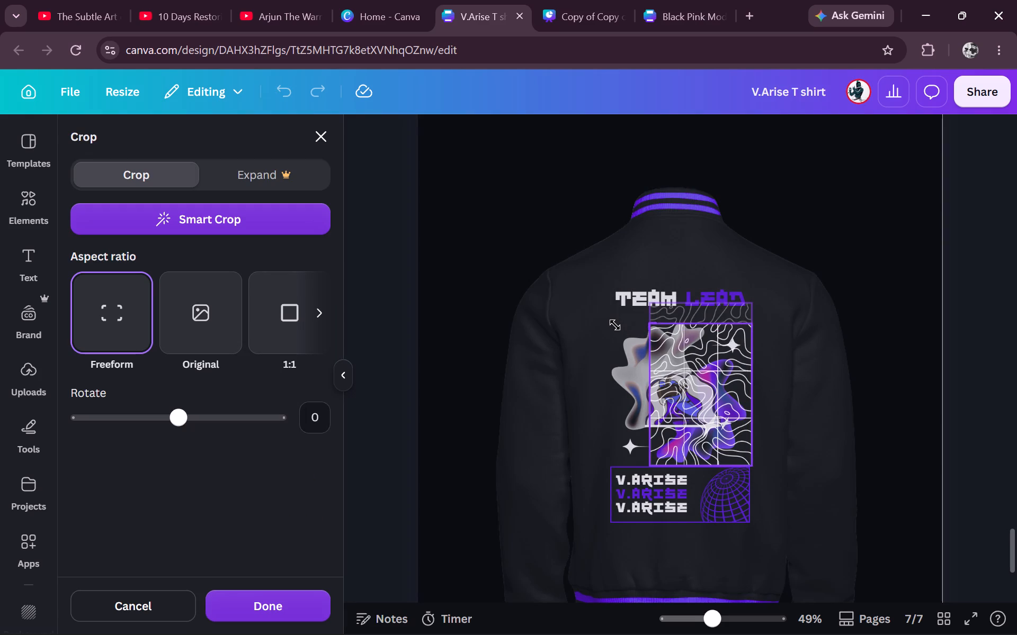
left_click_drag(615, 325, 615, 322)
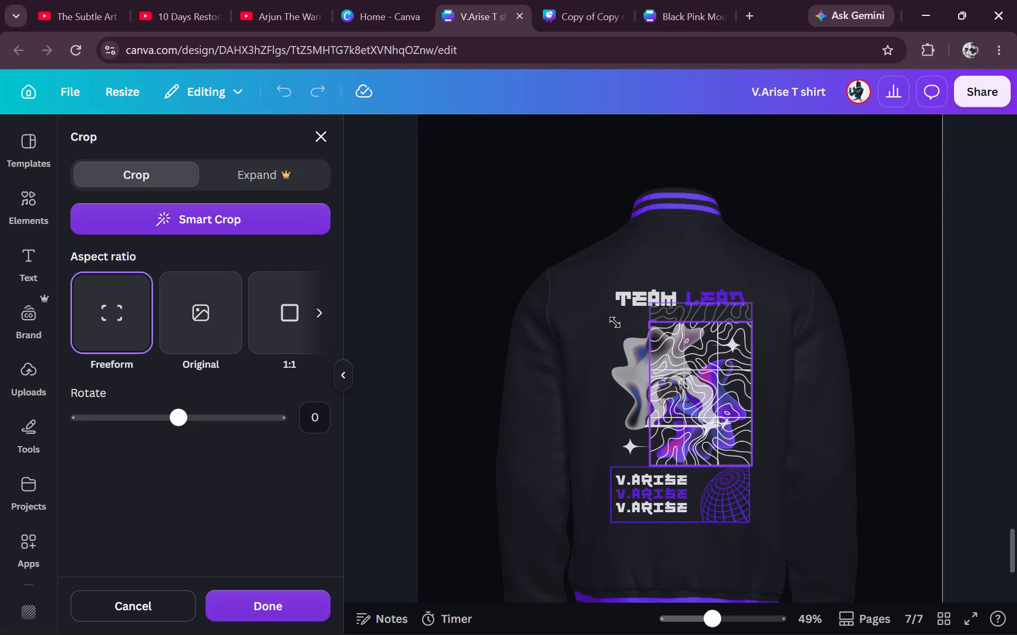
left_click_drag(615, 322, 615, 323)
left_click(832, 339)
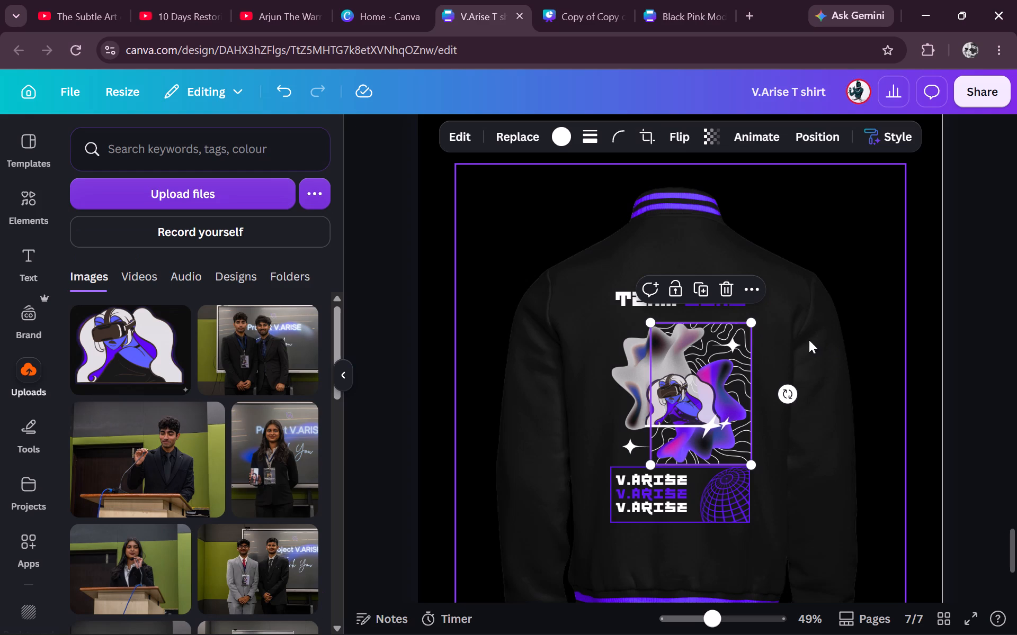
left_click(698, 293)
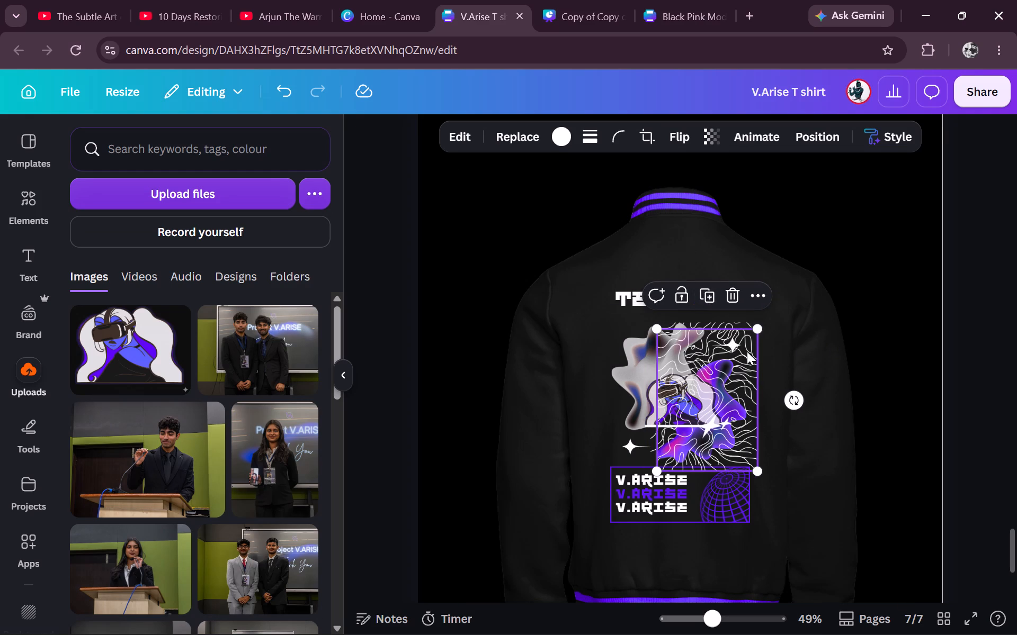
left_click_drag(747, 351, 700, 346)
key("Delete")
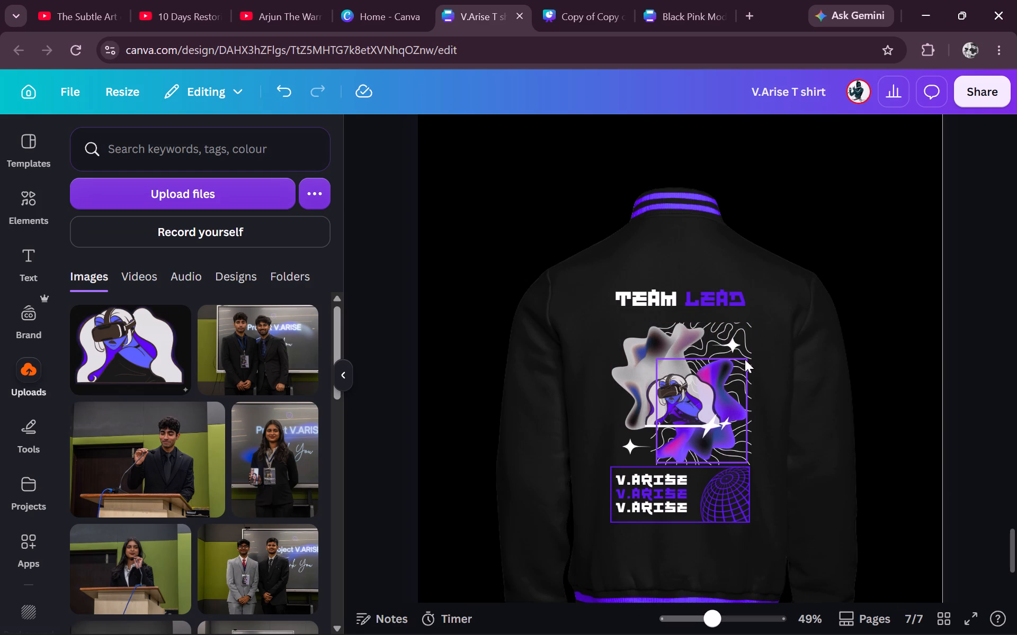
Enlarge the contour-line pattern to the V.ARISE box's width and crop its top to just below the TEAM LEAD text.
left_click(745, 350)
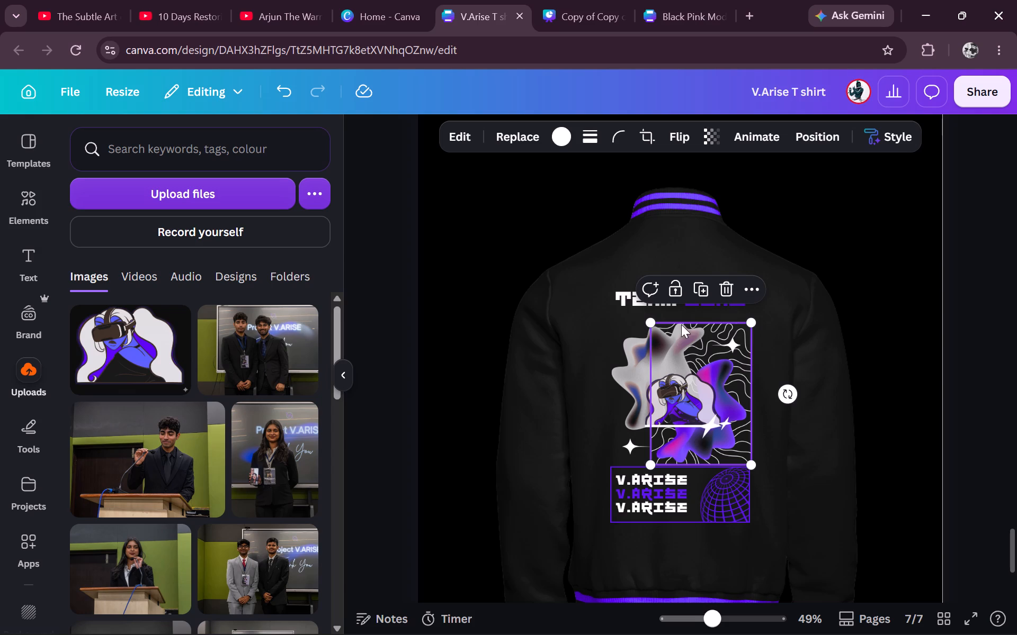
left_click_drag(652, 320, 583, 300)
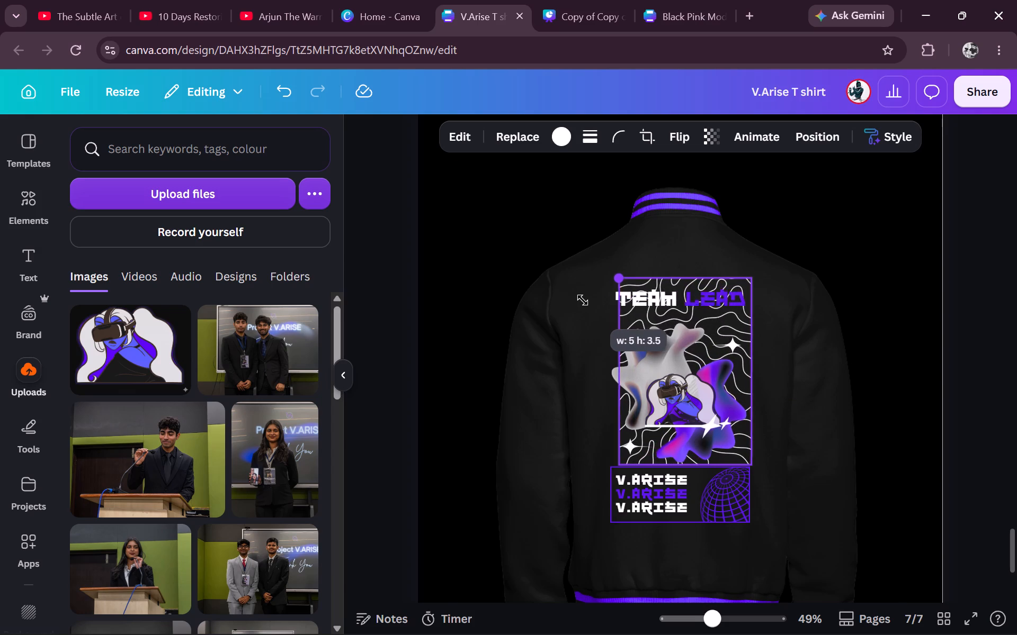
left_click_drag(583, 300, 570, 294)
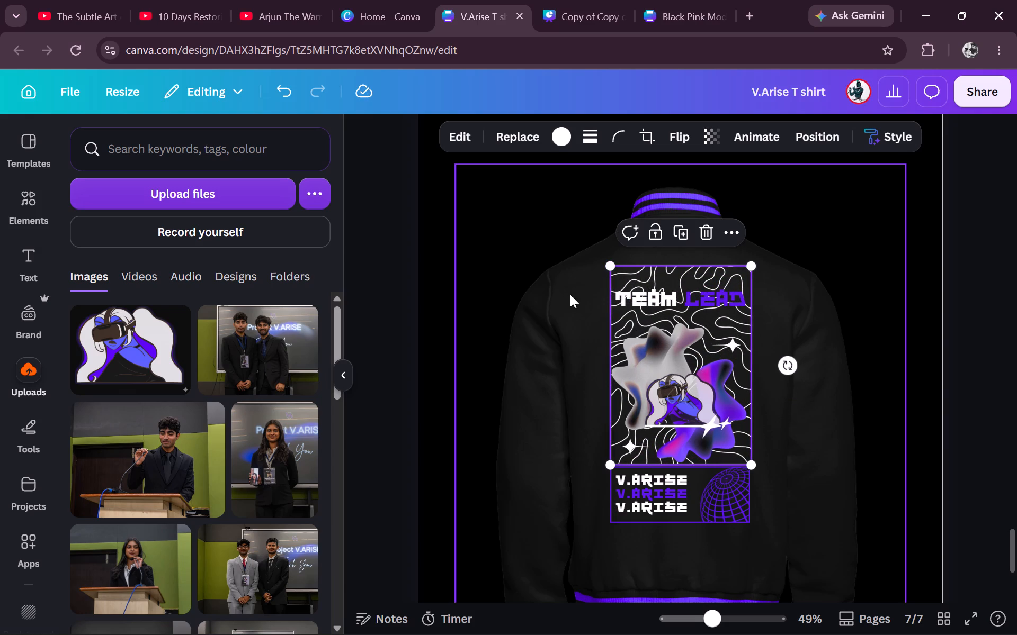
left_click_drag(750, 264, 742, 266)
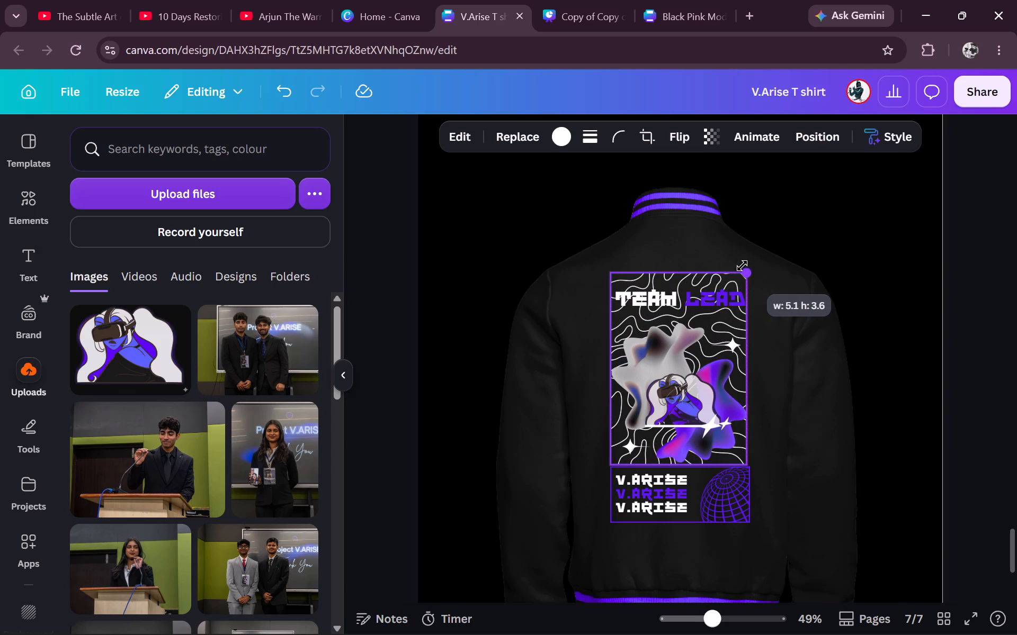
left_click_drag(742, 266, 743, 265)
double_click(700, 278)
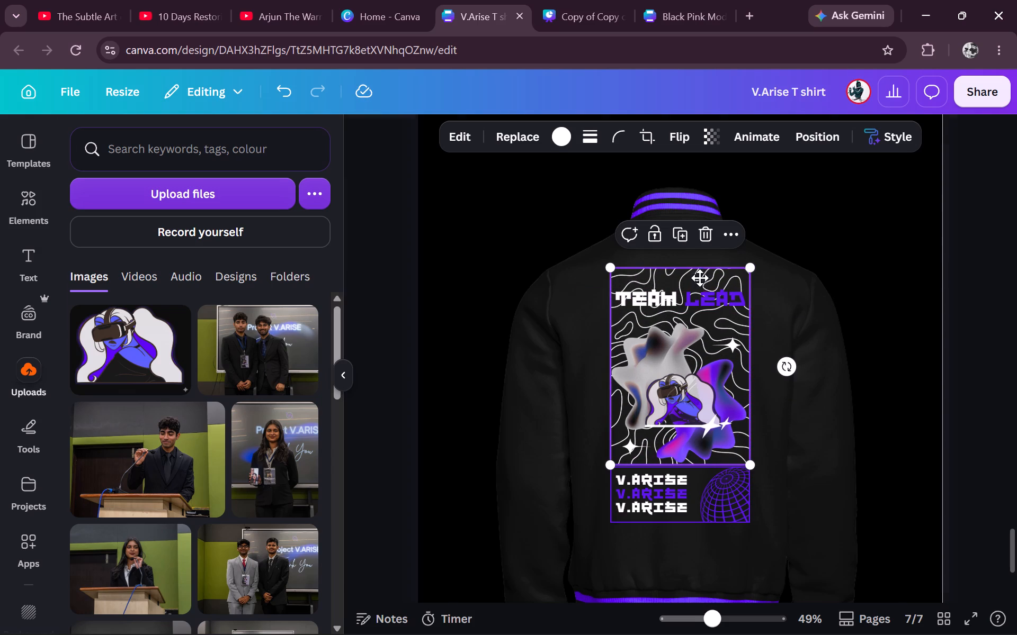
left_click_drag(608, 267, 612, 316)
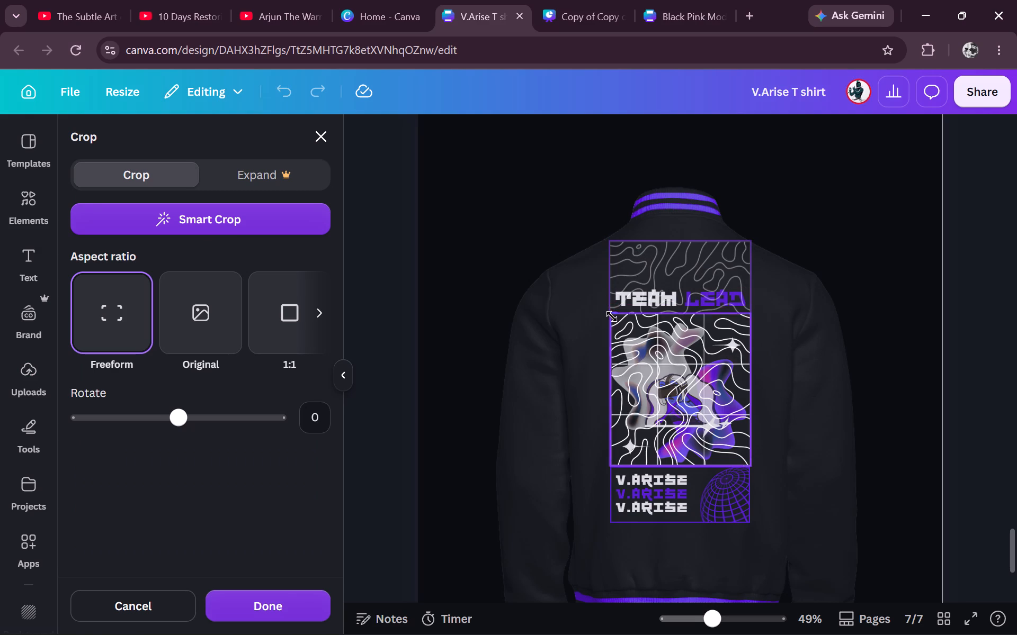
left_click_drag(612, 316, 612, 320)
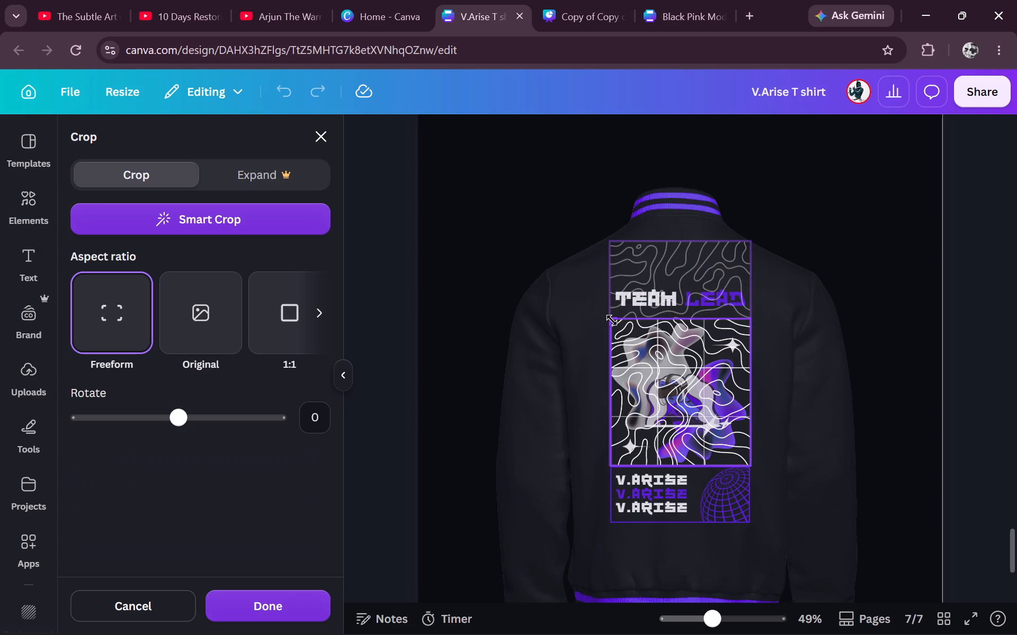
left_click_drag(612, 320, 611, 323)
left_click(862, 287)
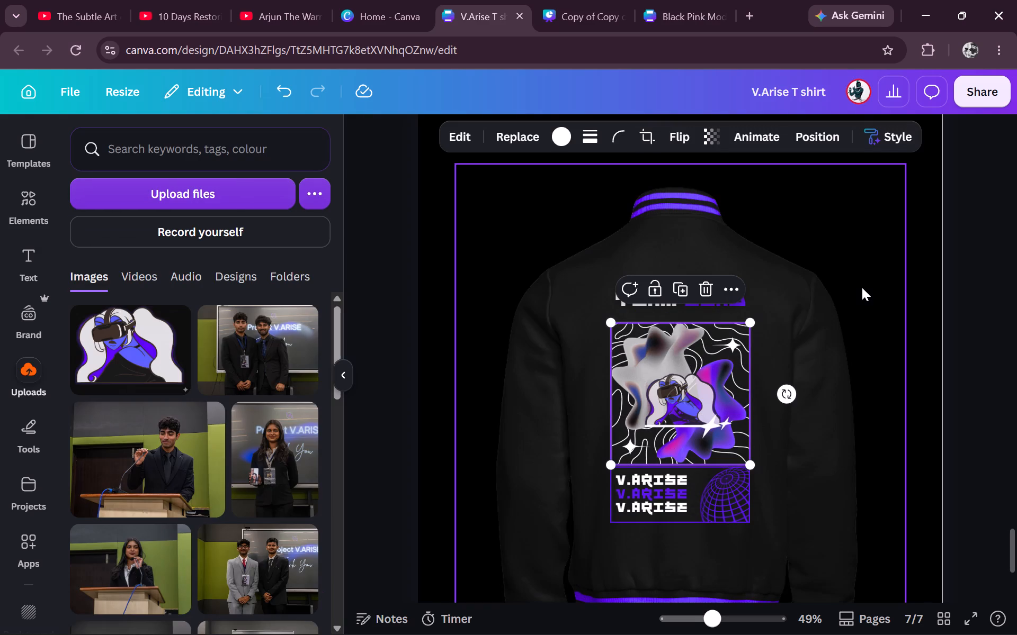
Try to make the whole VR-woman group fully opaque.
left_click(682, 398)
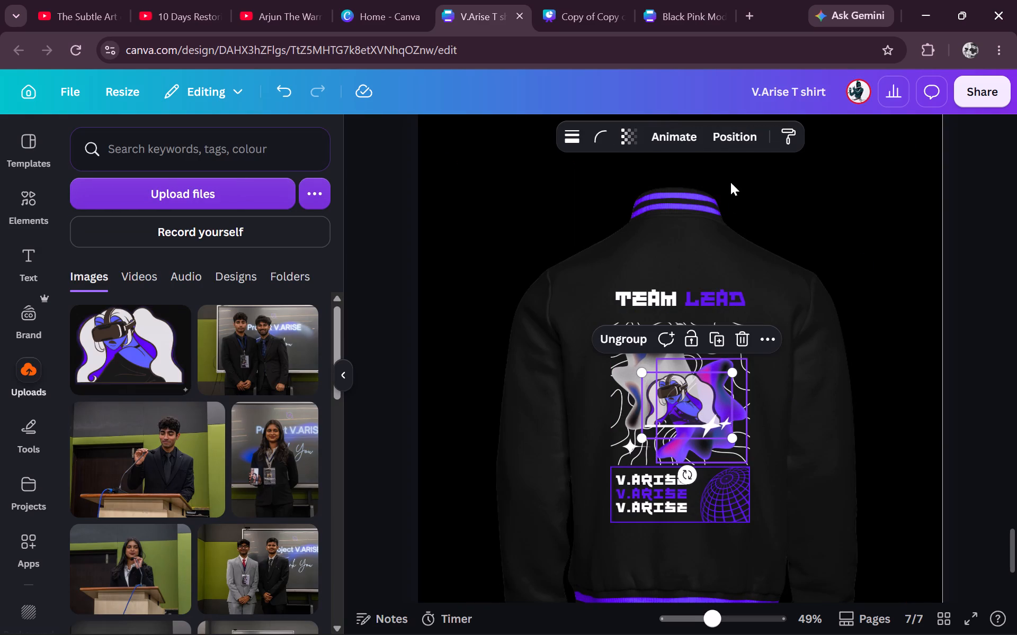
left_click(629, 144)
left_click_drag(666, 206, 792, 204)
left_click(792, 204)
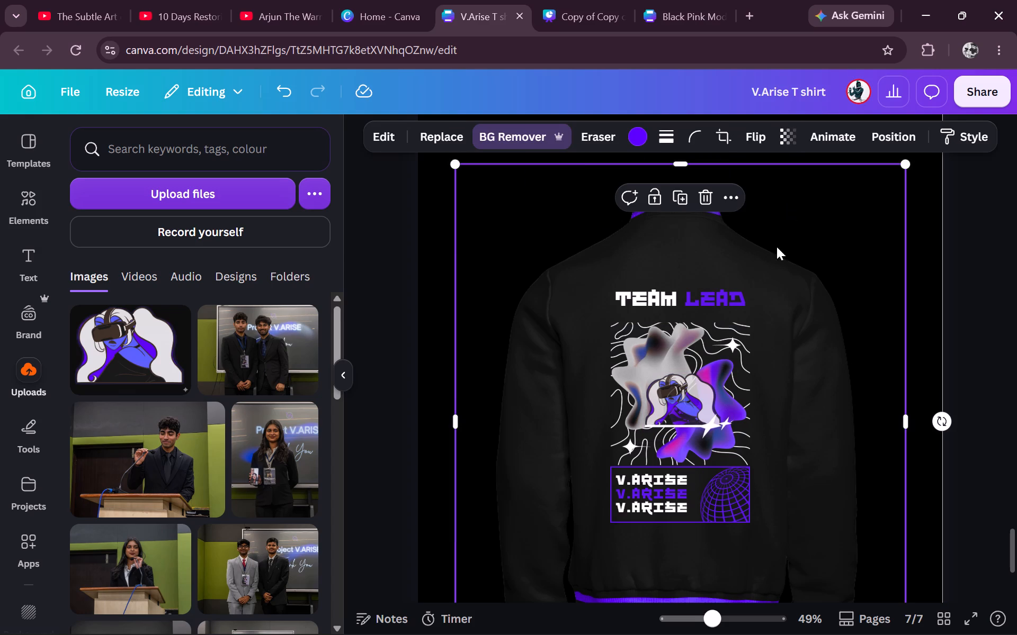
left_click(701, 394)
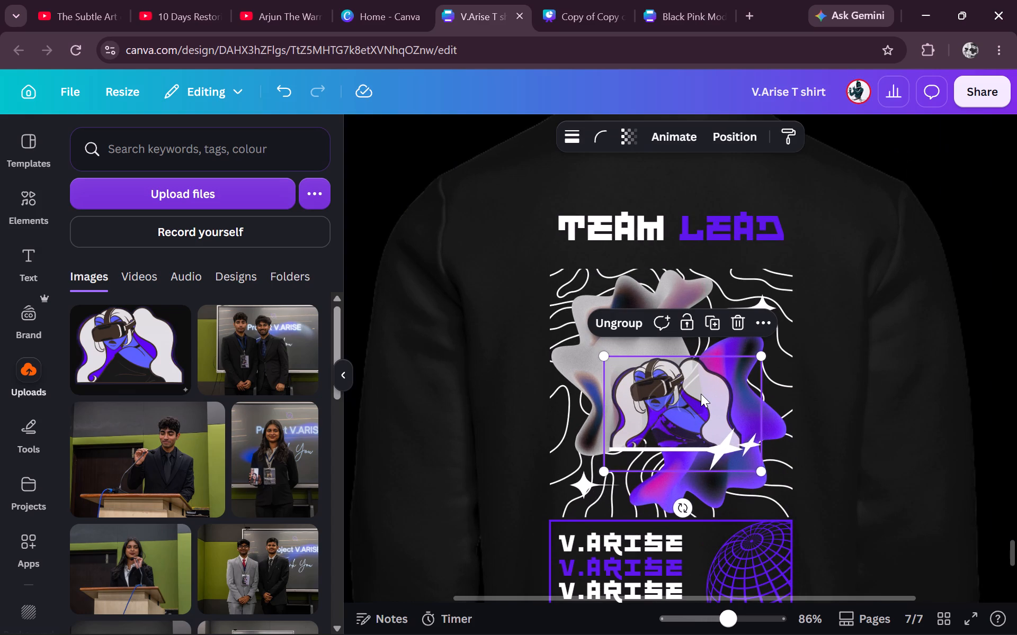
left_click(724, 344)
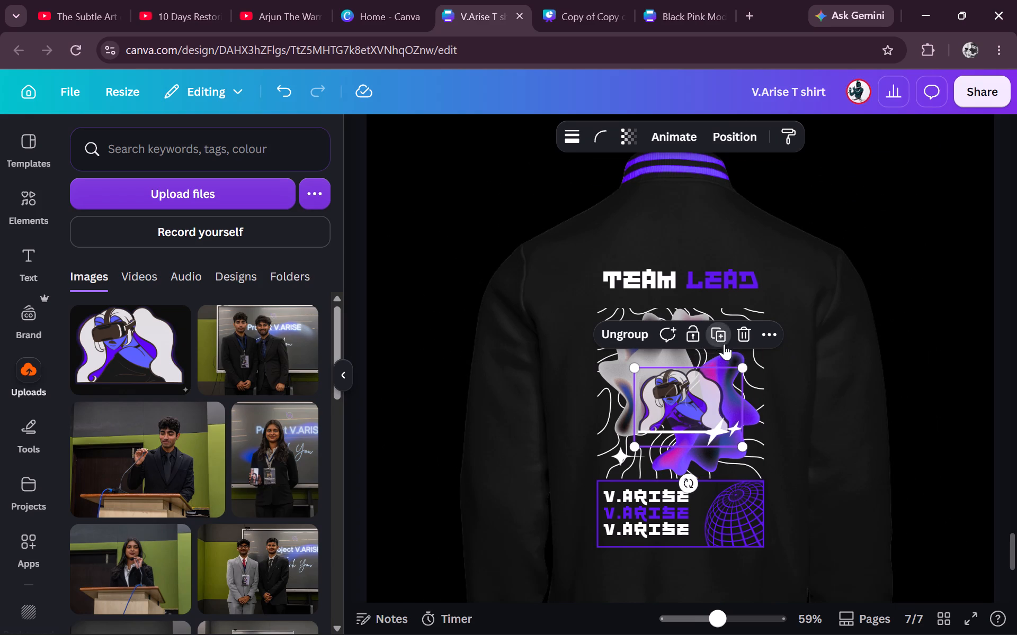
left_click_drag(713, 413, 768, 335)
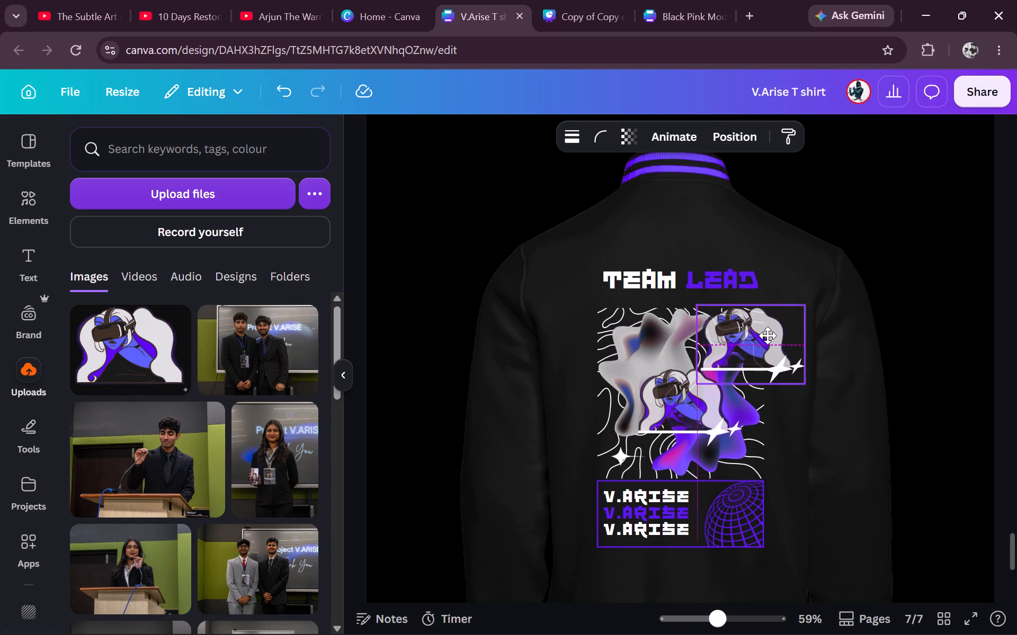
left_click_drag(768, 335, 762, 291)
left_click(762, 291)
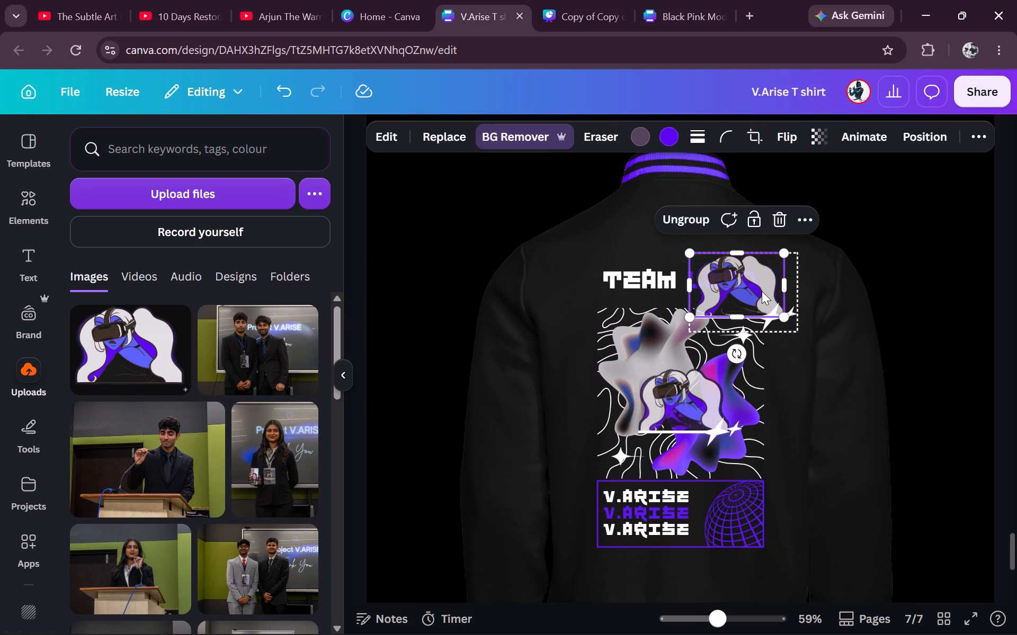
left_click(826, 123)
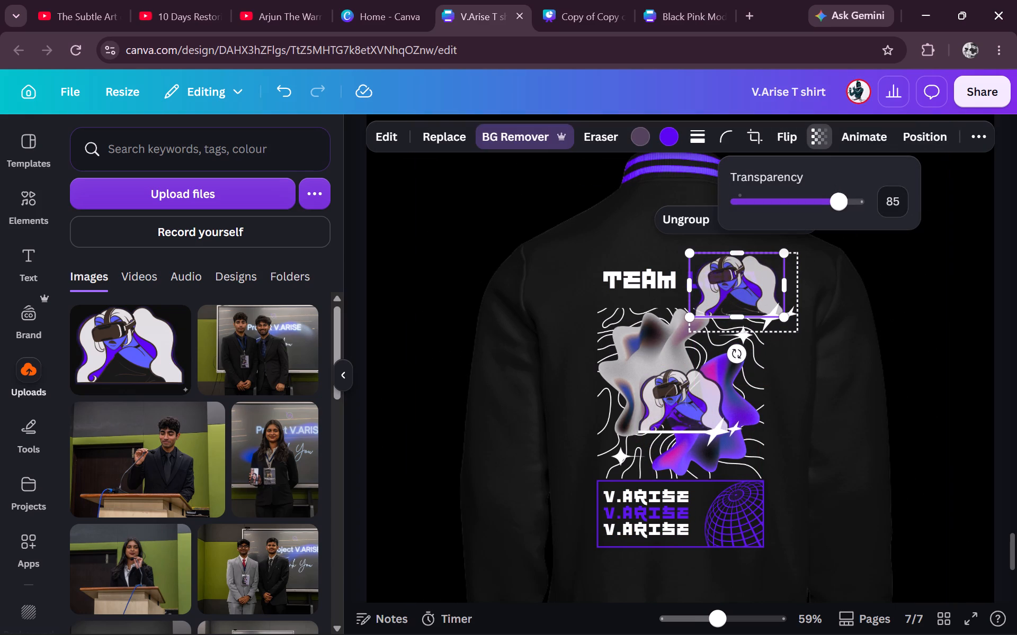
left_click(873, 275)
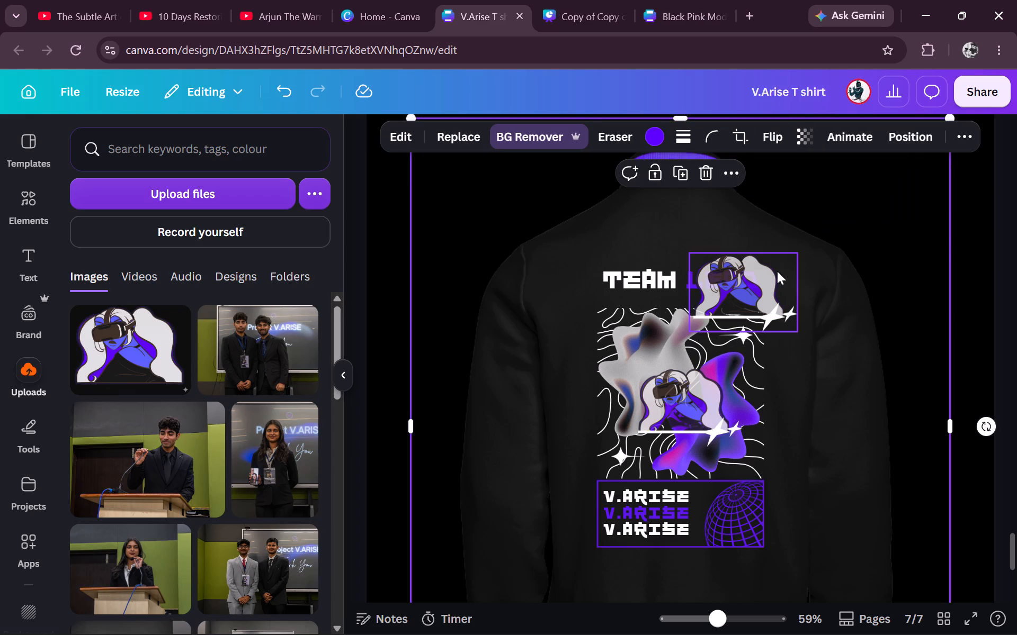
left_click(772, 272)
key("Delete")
Make the VR-woman image inside its group on page 7 fully opaque.
left_click(680, 416)
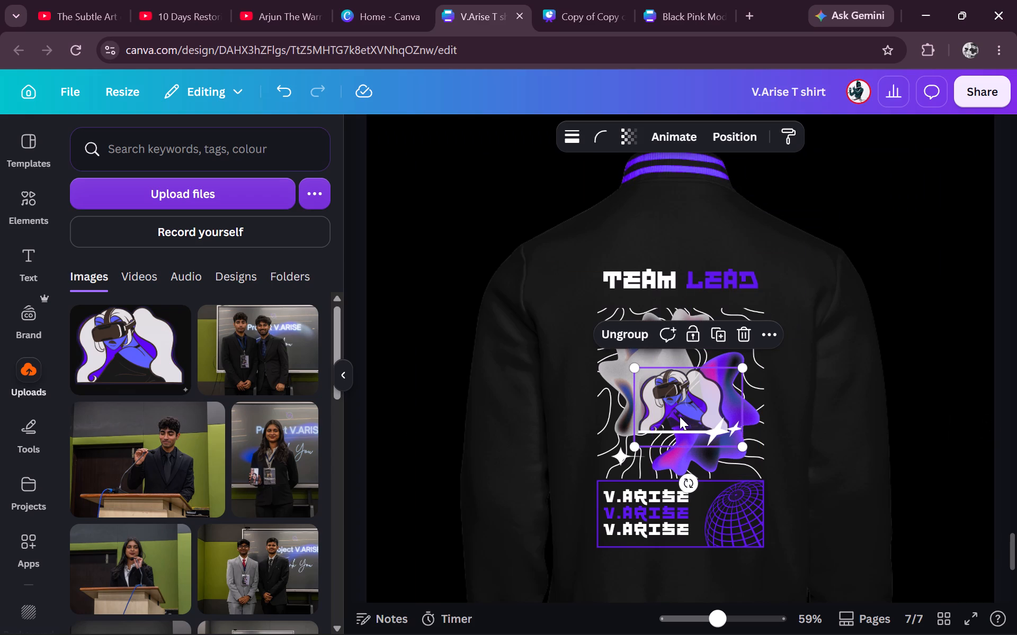
left_click(701, 396)
left_click(812, 128)
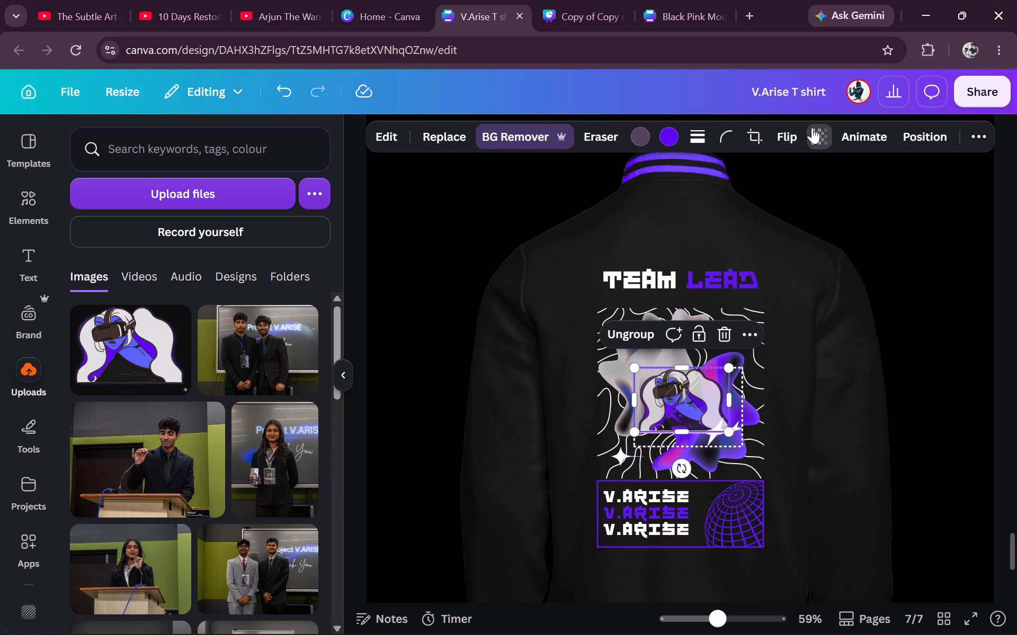
left_click_drag(841, 199, 943, 192)
left_click(951, 302)
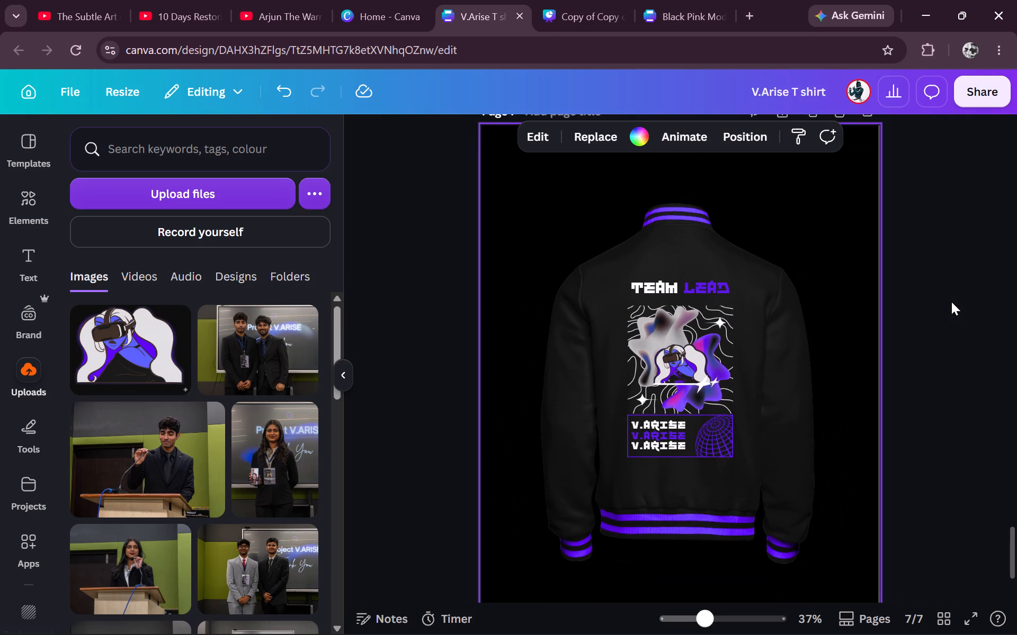
Compare page 7's design with page 6, then delete the contour-line pattern behind page 7's abstract shapes.
scroll(784, 266, "up", 5)
scroll(784, 266, "down", 1)
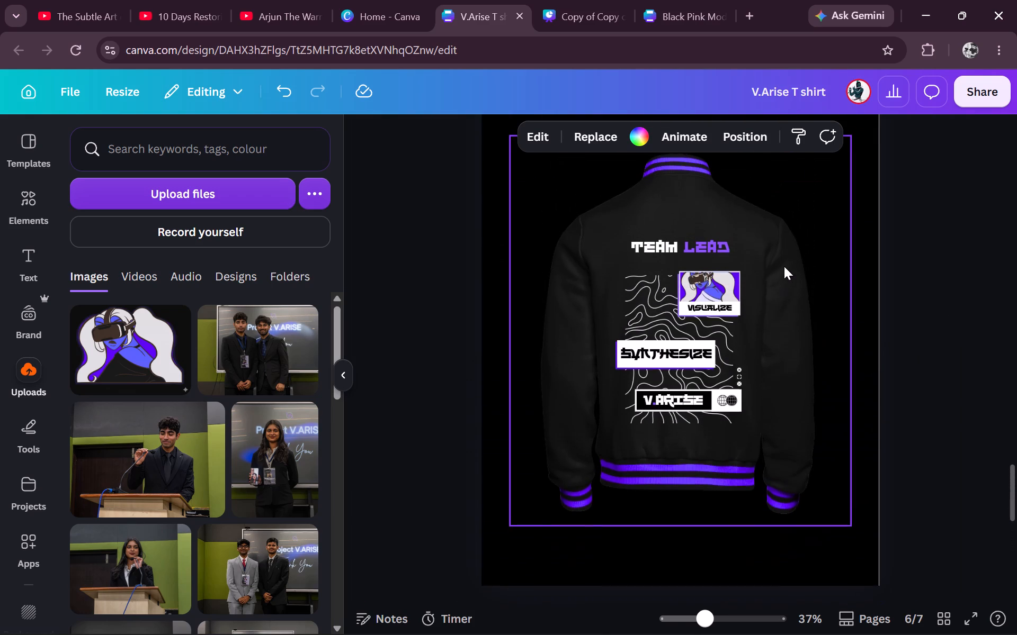
scroll(784, 266, "down", 1)
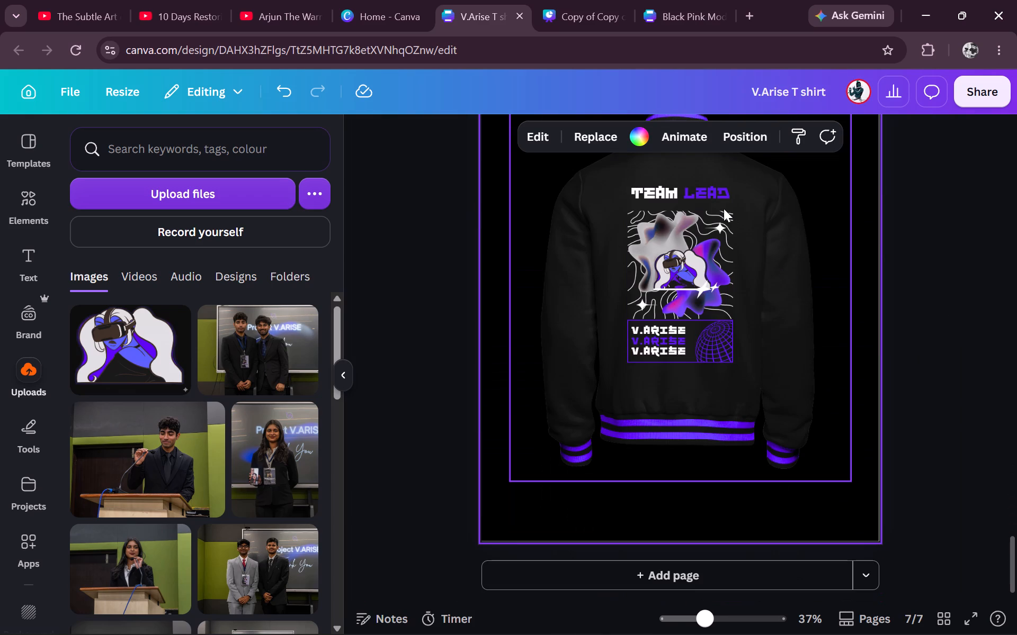
left_click(730, 212)
key("Delete")
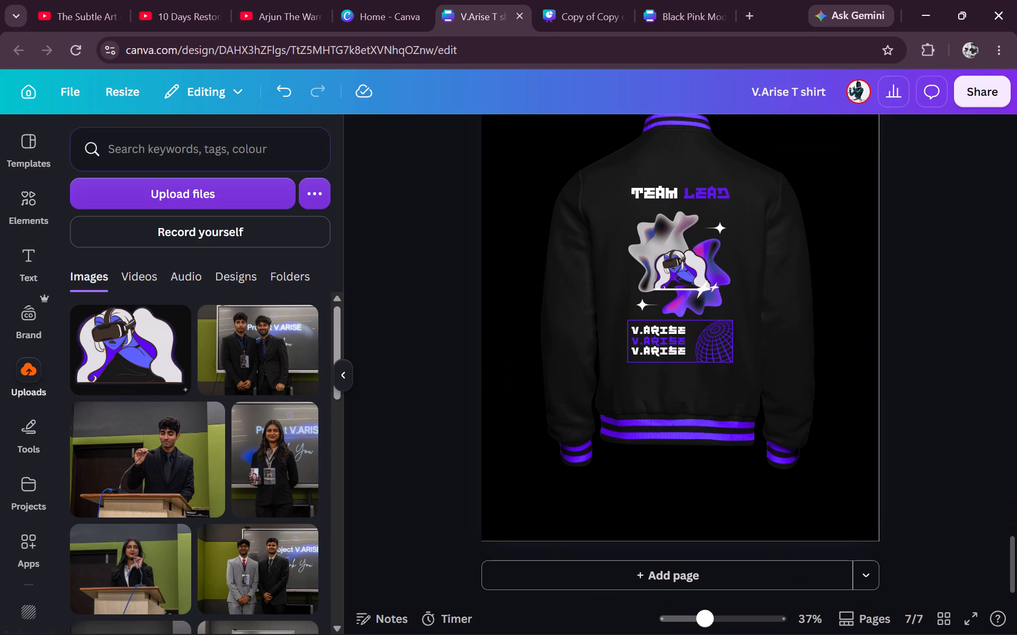
Try the Pixel art style match on the VR-woman image inside page 7's group, then switch it to Pop art.
scroll(730, 212, "up", 1)
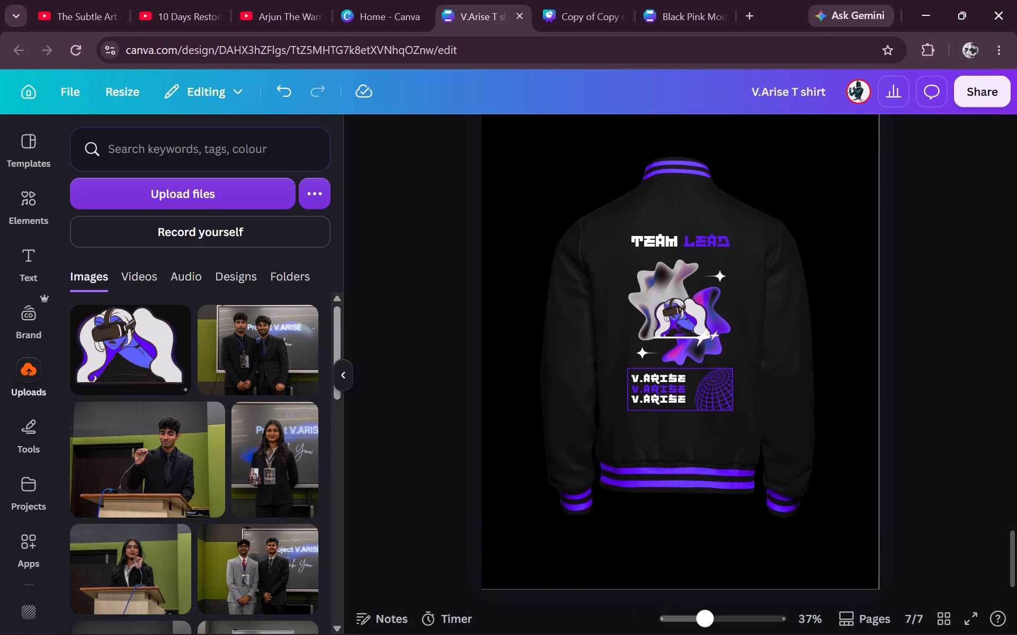
scroll(730, 212, "up", 1)
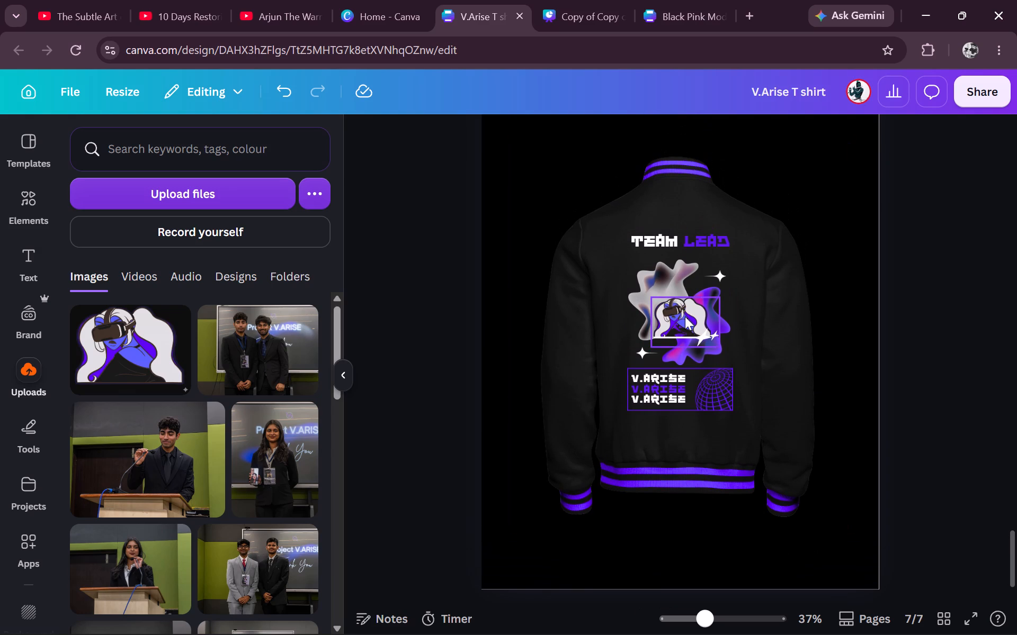
left_click(685, 316)
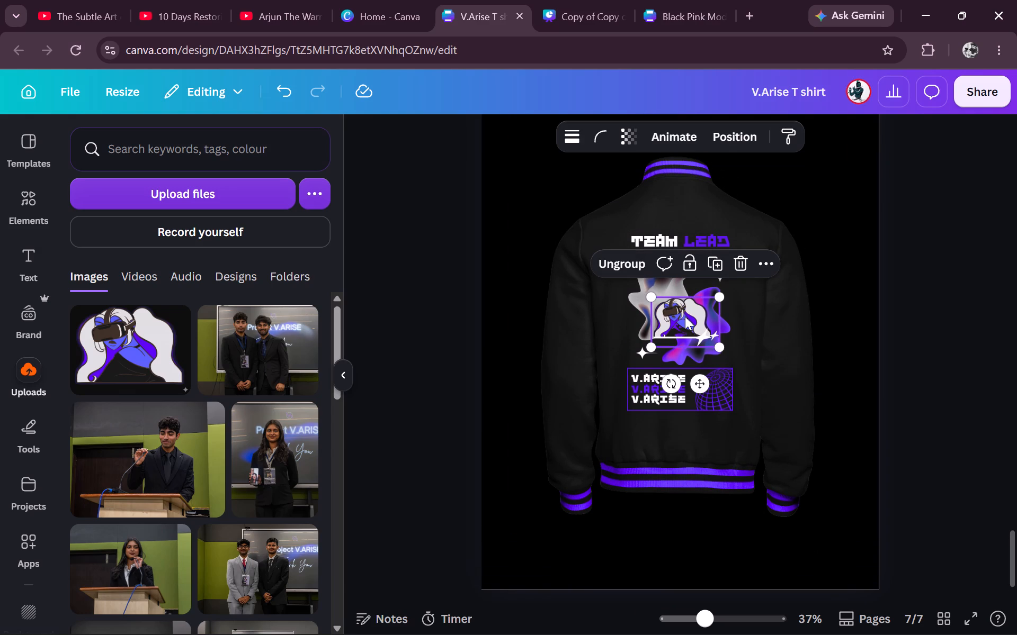
left_click(670, 312)
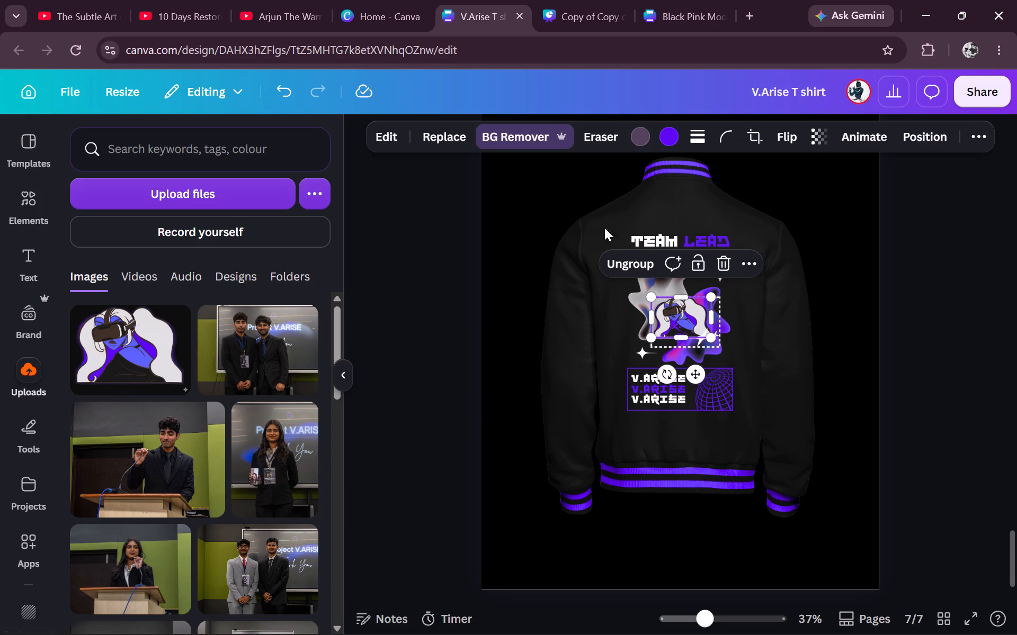
left_click(389, 128)
scroll(237, 484, "down", 1)
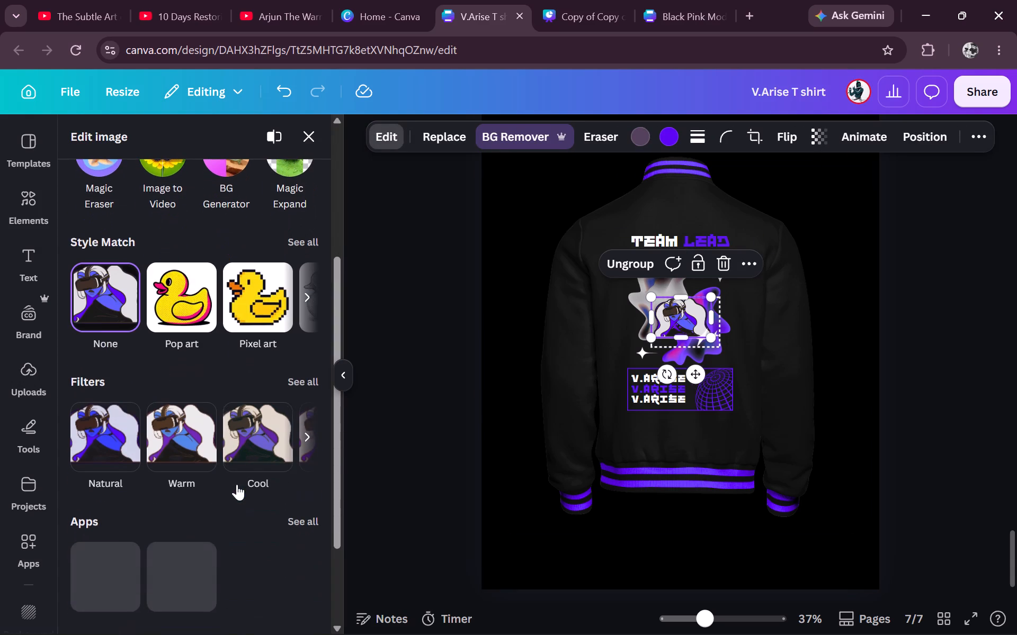
scroll(237, 484, "down", 1)
scroll(275, 301, "left", 1)
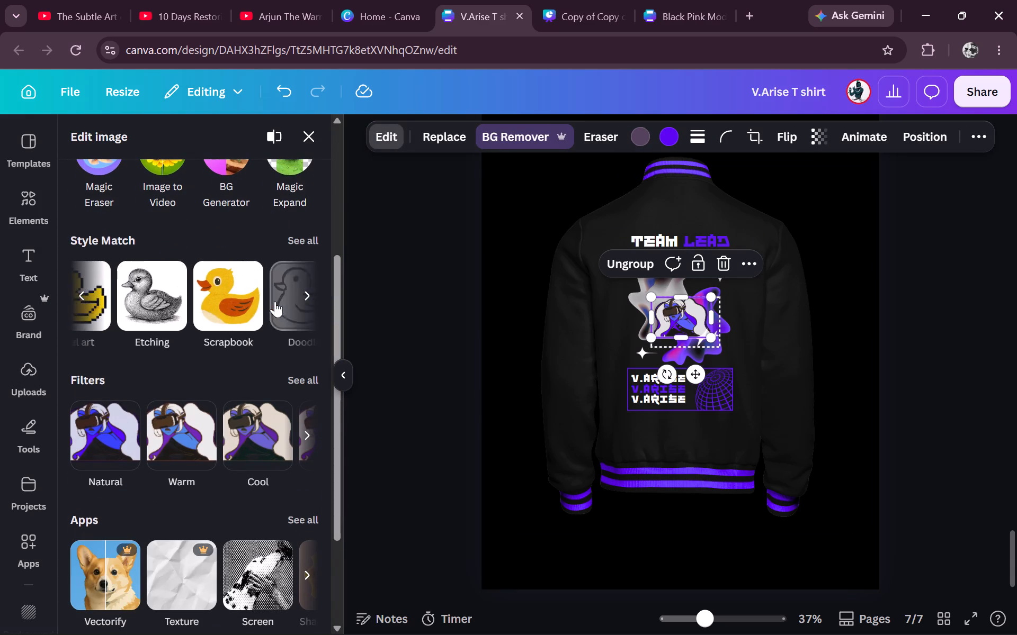
scroll(275, 301, "left", 7)
scroll(275, 301, "right", 7)
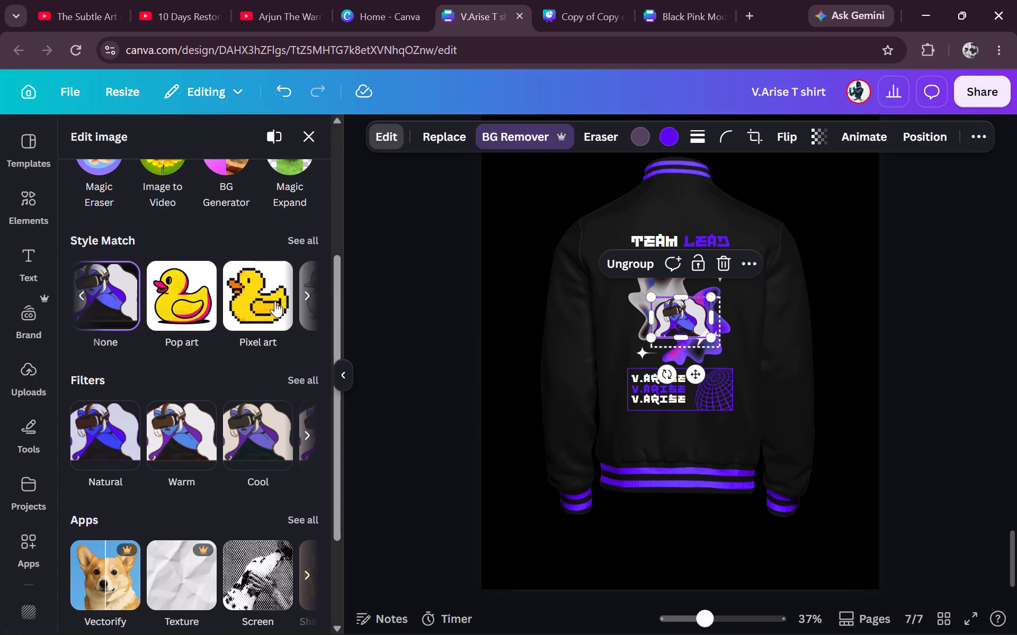
left_click(258, 301)
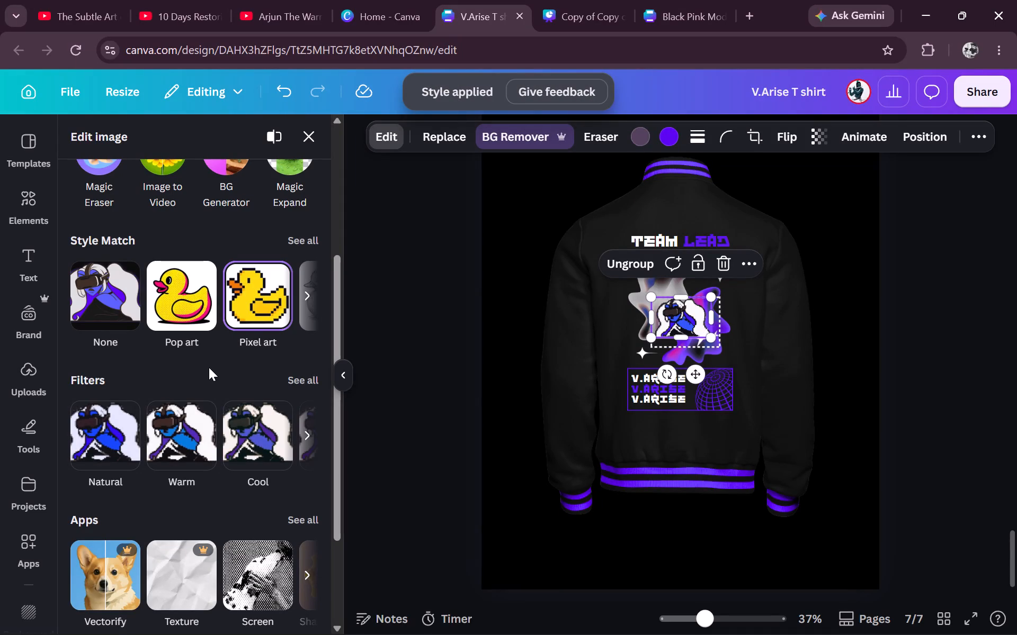
left_click(188, 296)
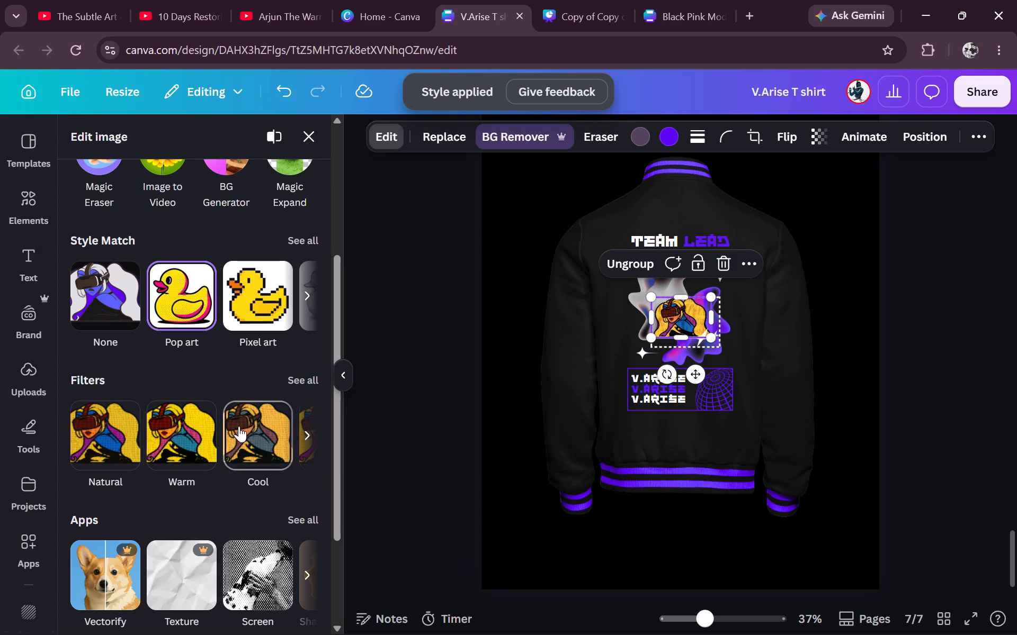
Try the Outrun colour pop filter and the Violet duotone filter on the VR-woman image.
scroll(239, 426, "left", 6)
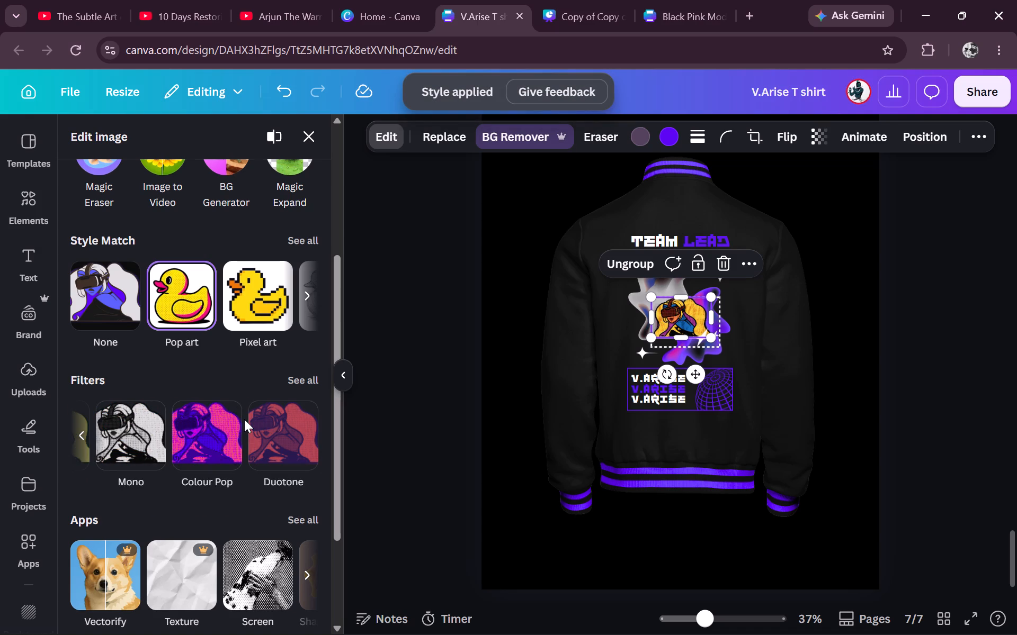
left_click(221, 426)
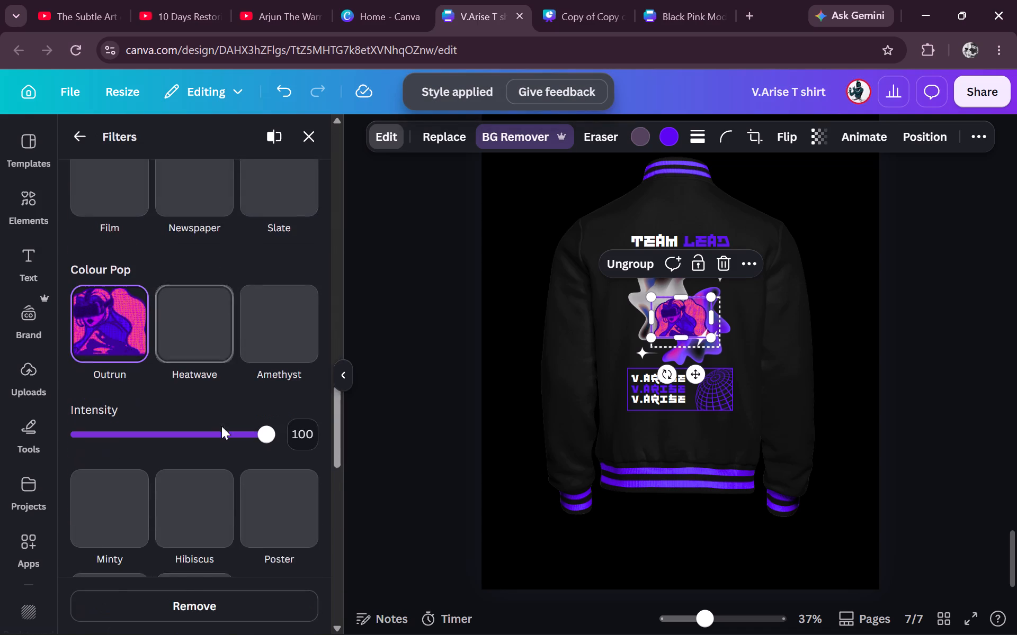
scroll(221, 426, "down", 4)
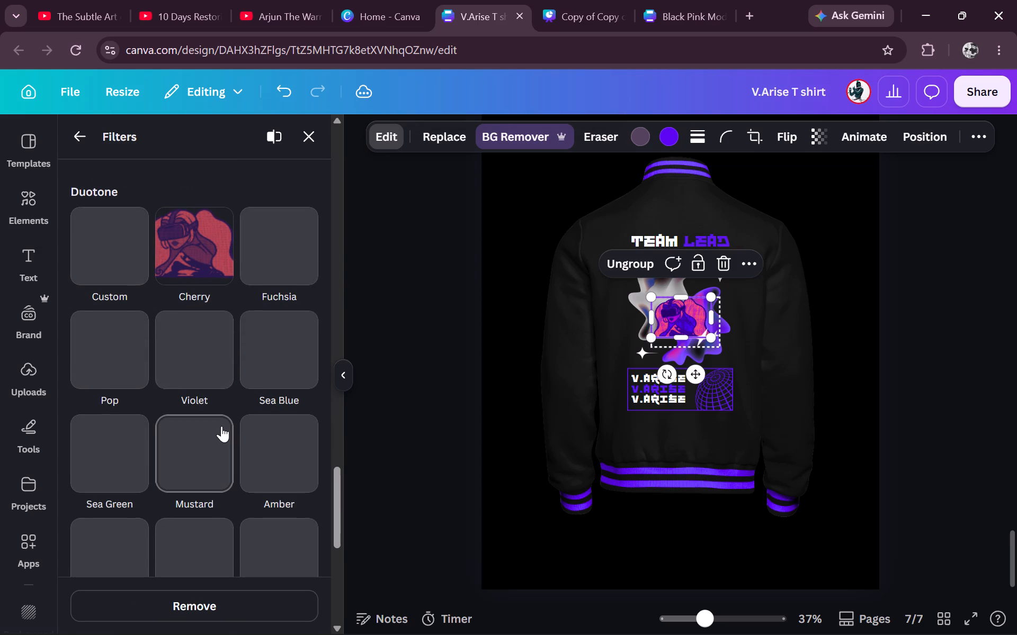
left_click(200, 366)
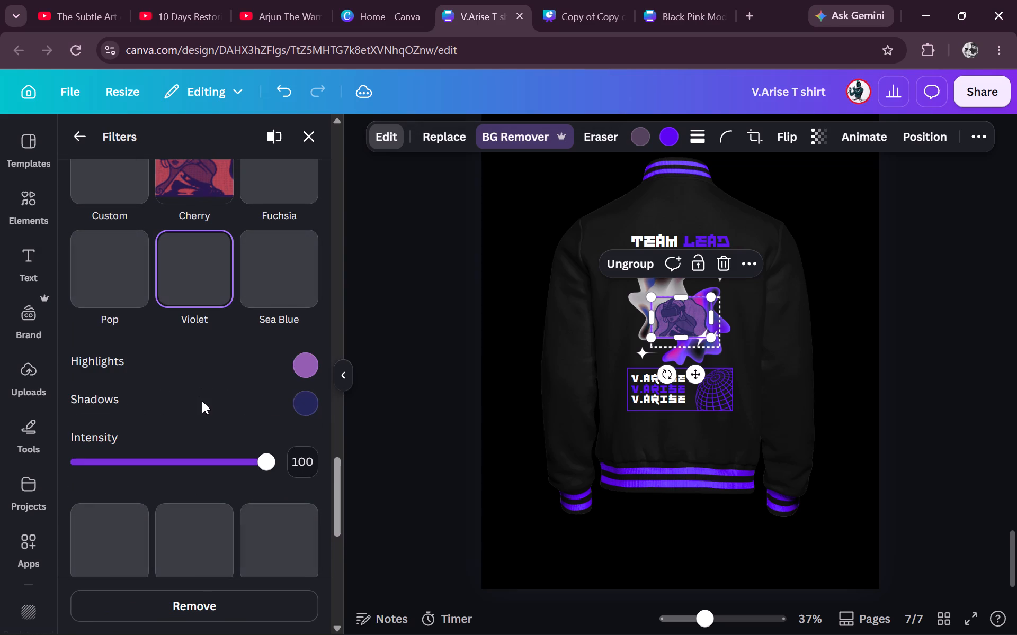
Apply the Amethyst colour pop filter to the VR-woman image and check the result on page 7's jacket.
scroll(202, 401, "down", 1)
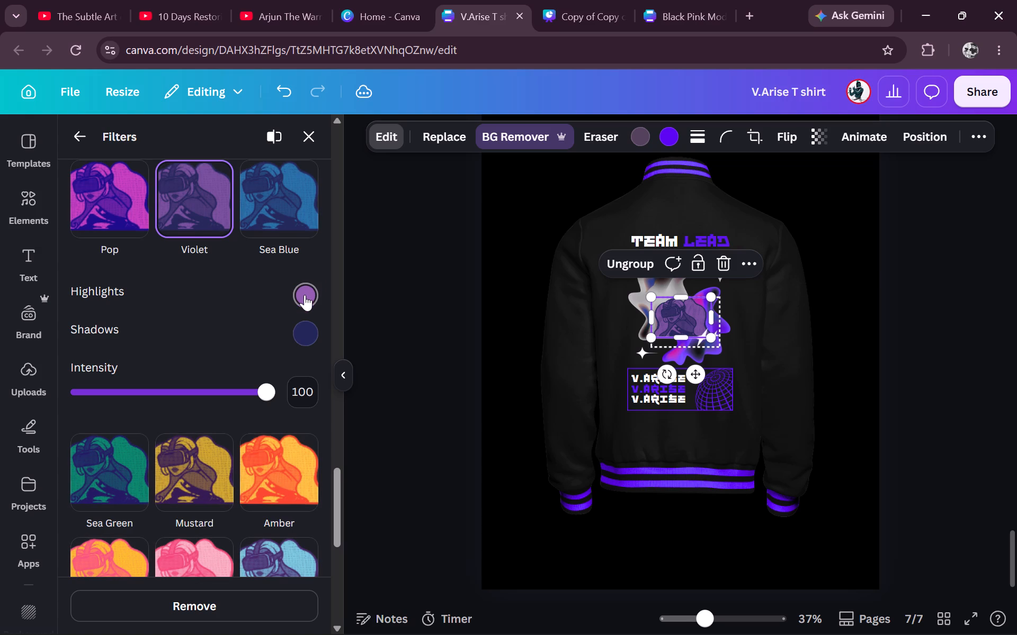
scroll(215, 339, "down", 3)
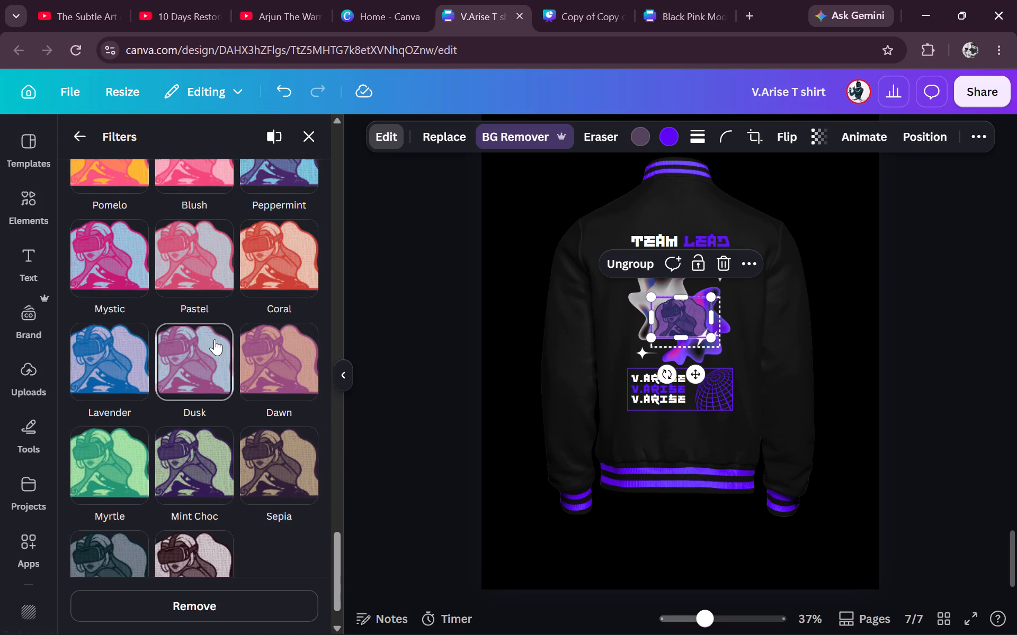
scroll(215, 339, "down", 2)
scroll(215, 339, "up", 8)
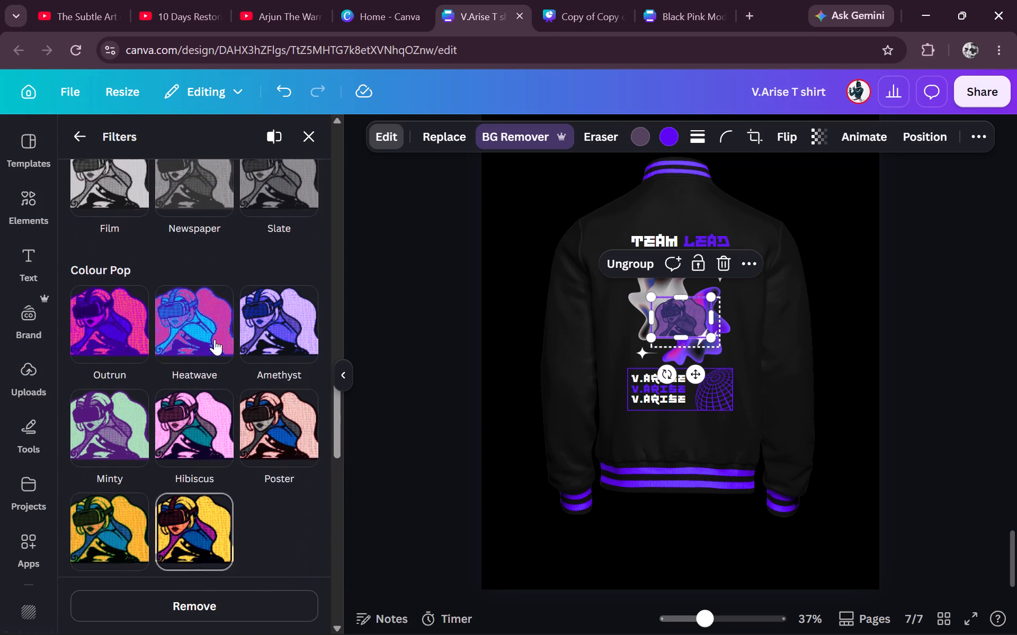
left_click(299, 314)
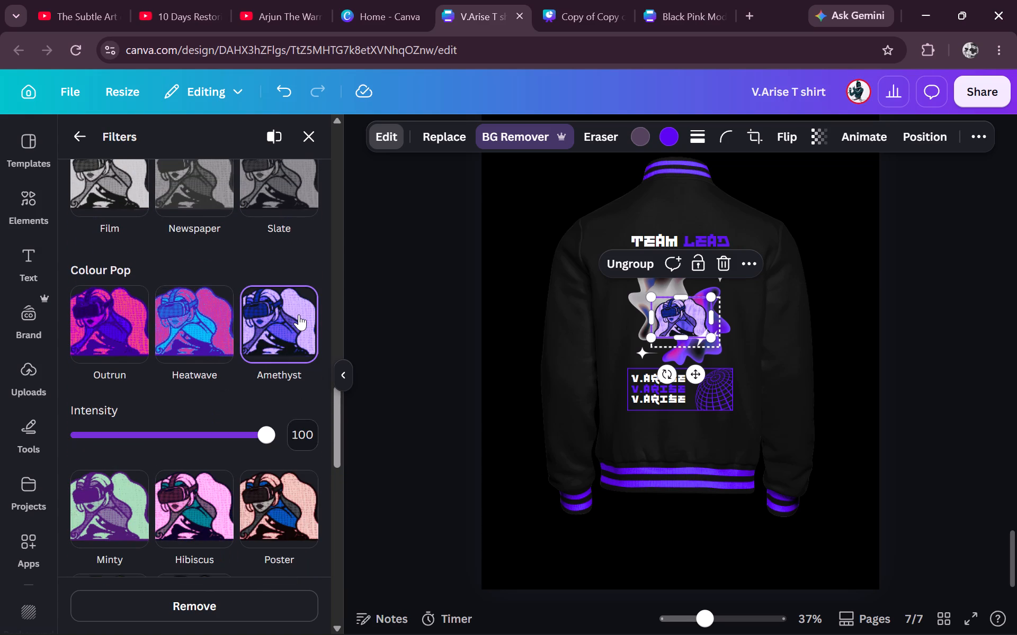
double_click(439, 331)
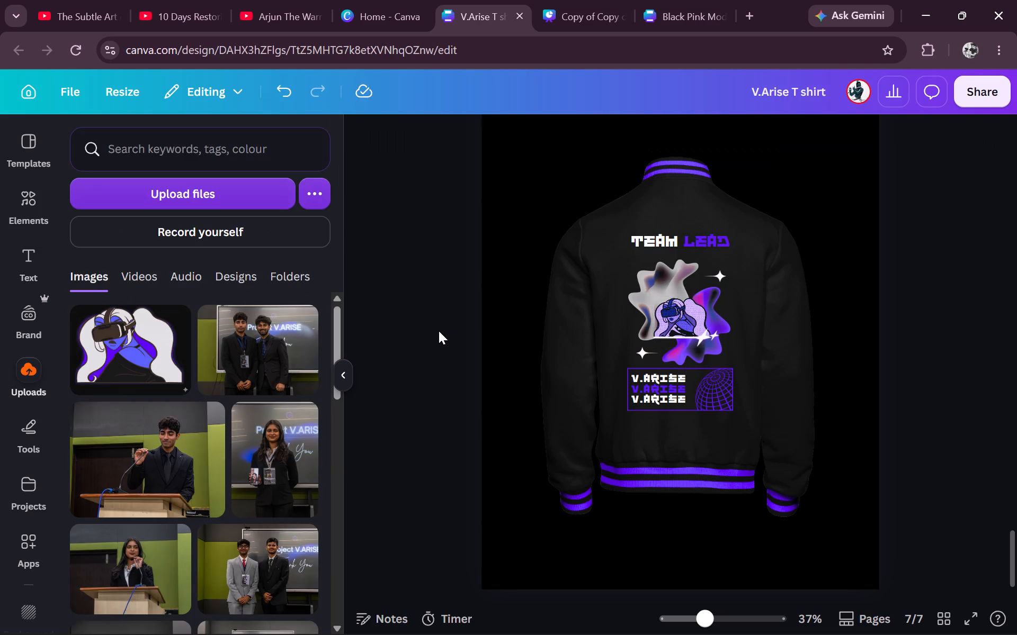
scroll(536, 323, "up", 4)
scroll(536, 323, "down", 2)
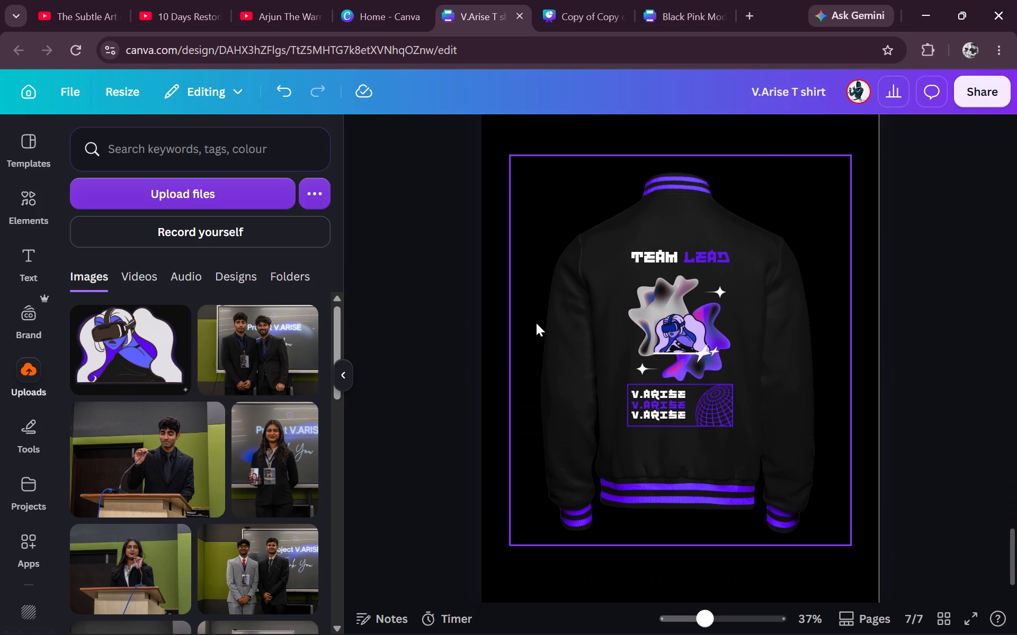
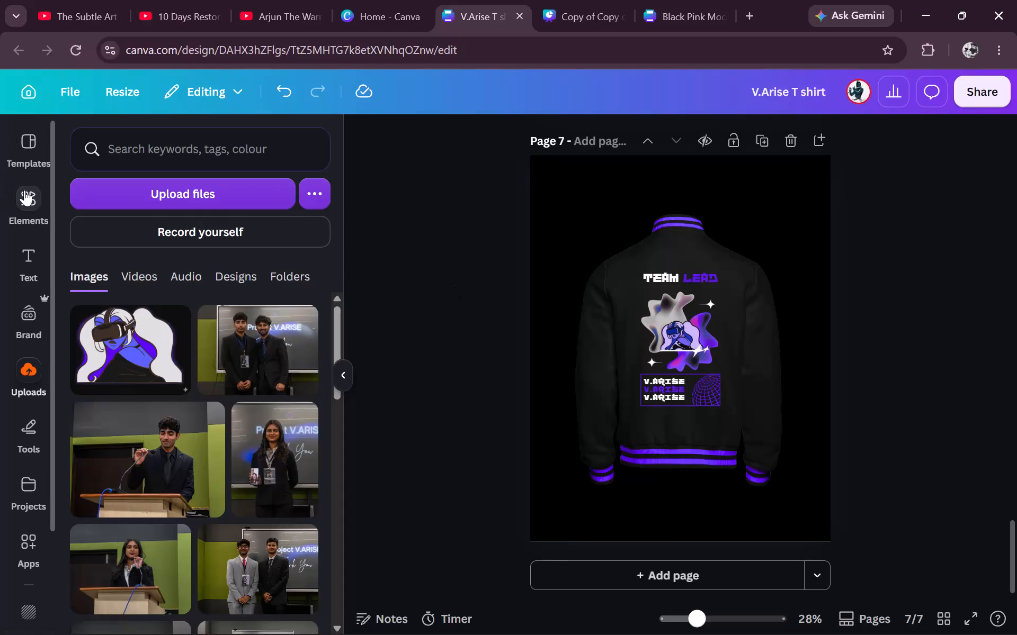
Browse the VR cartoon graphics and the recommended elements for further artwork to add to page 7's jacket.
left_click(34, 195)
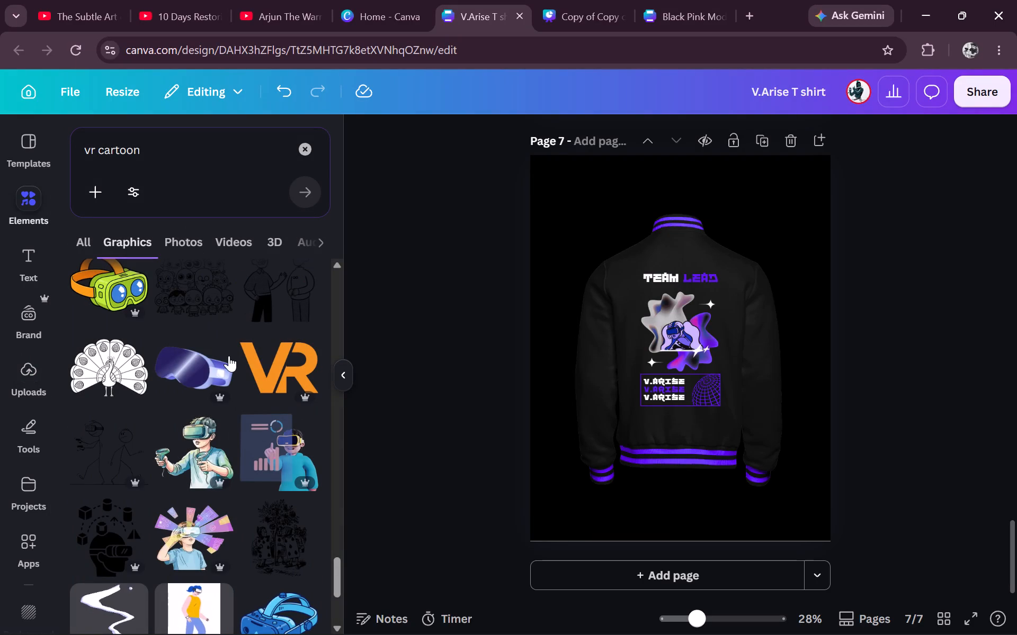
scroll(229, 356, "up", 12)
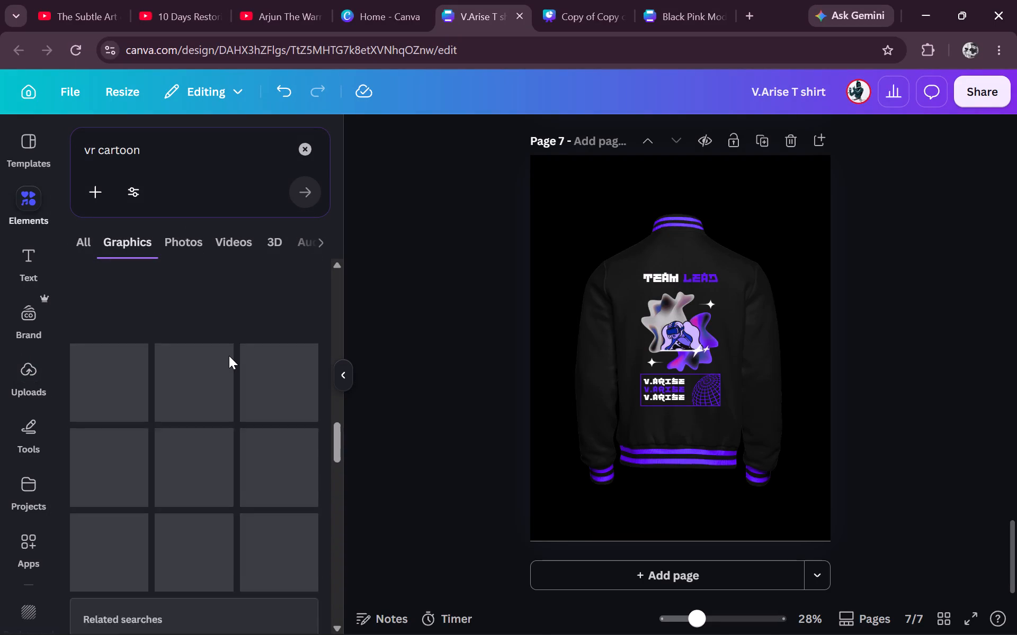
scroll(229, 356, "up", 6)
scroll(229, 356, "down", 1)
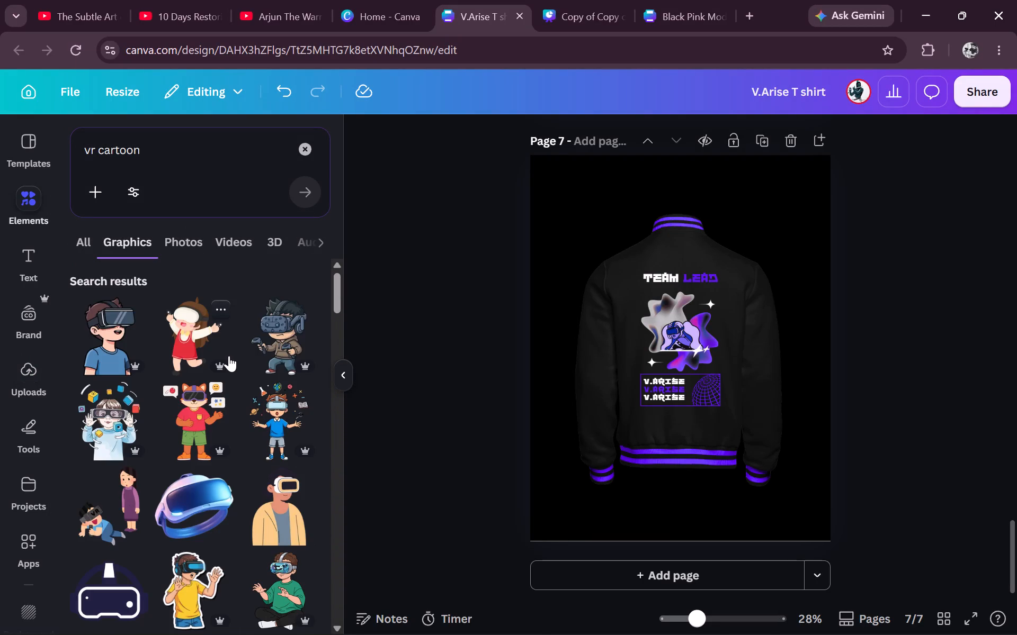
scroll(229, 356, "down", 2)
left_click(313, 146)
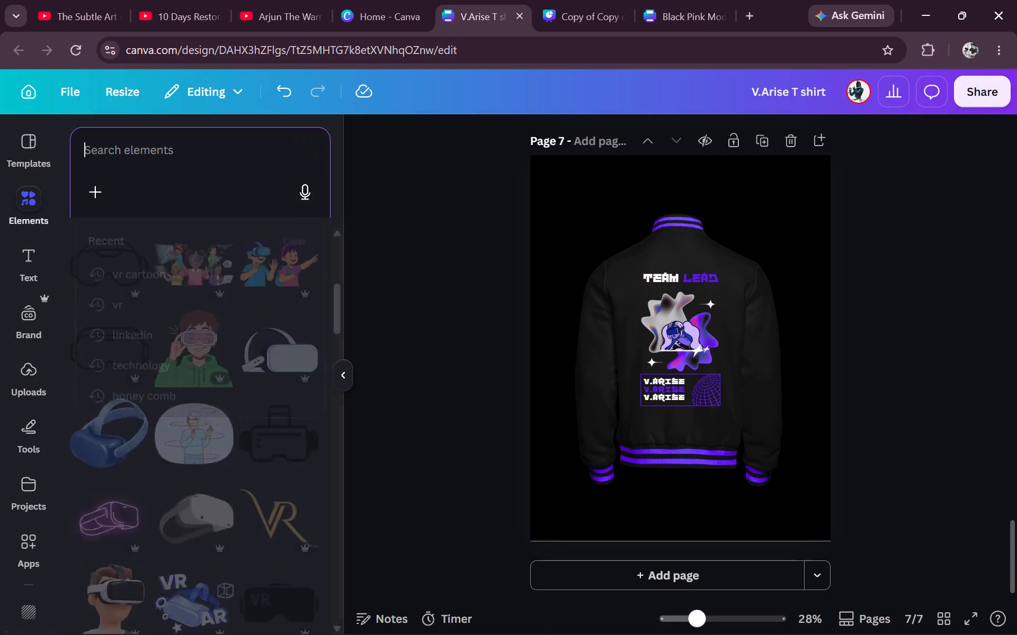
left_click(436, 264)
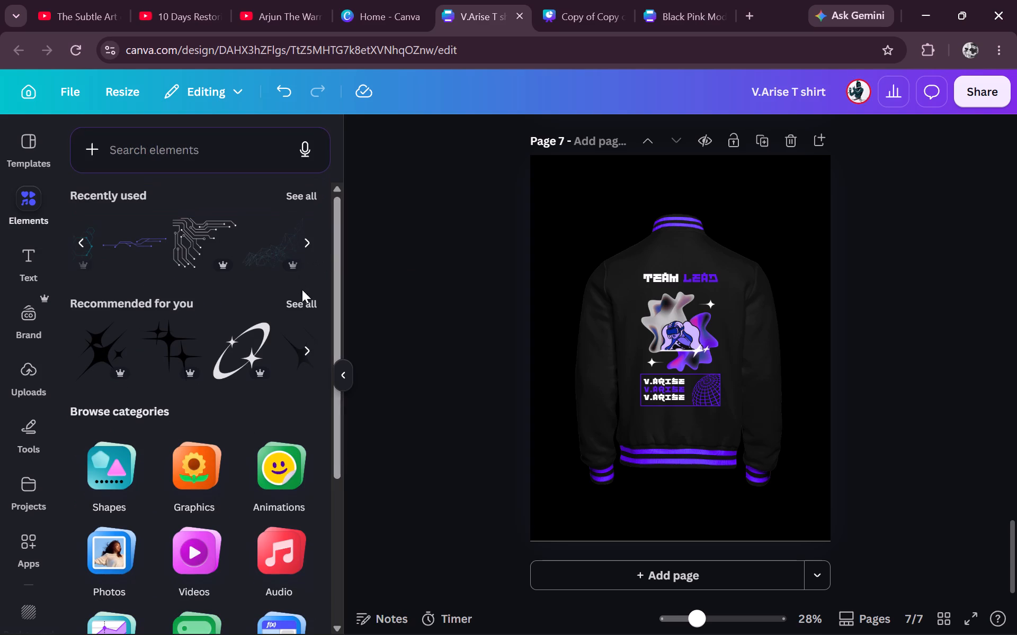
left_click(307, 300)
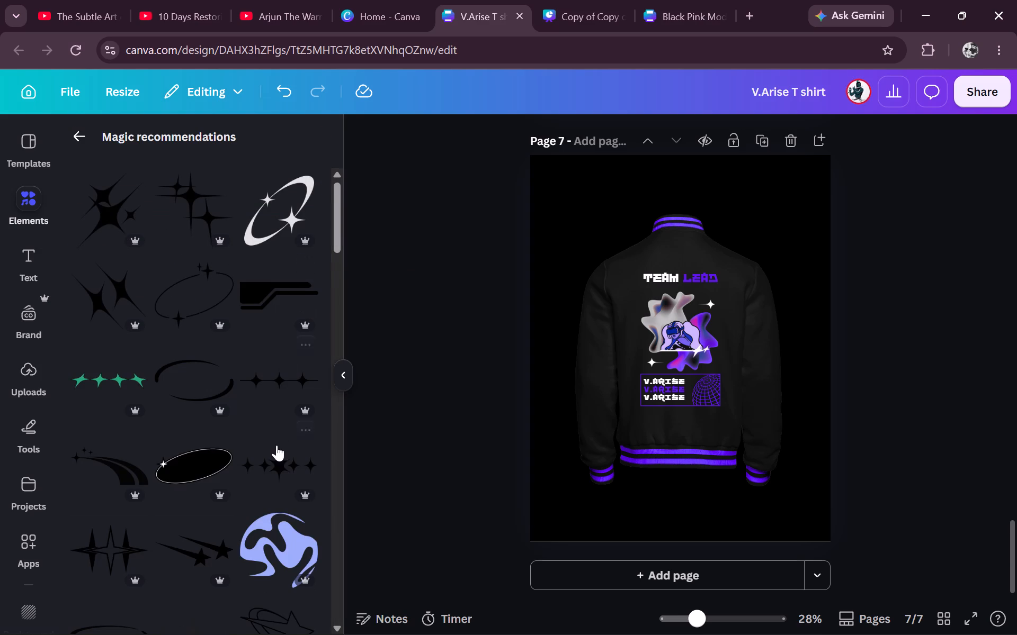
scroll(276, 445, "down", 3)
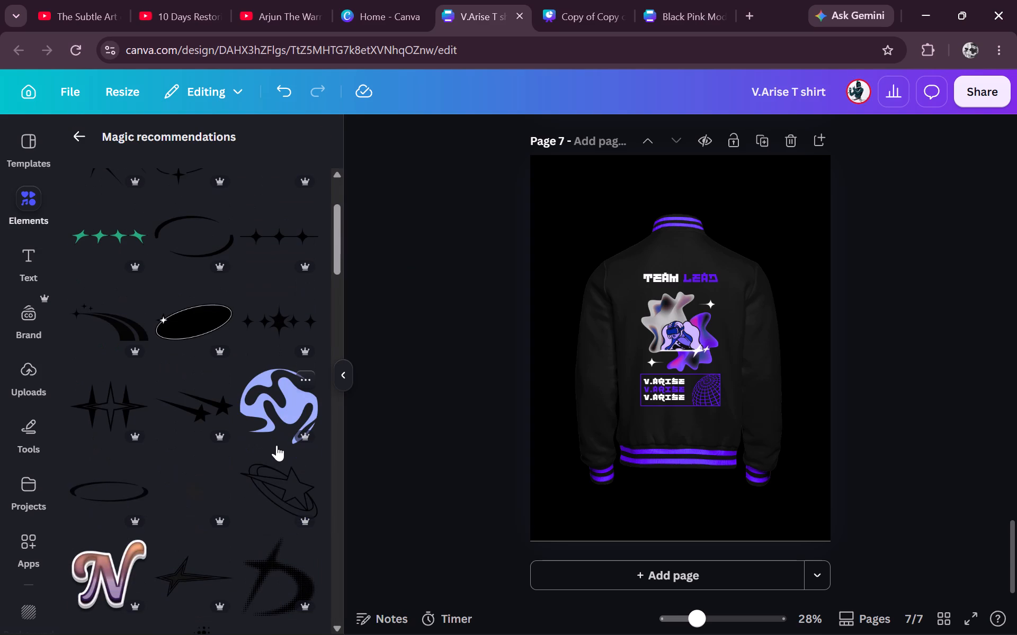
scroll(276, 445, "down", 1)
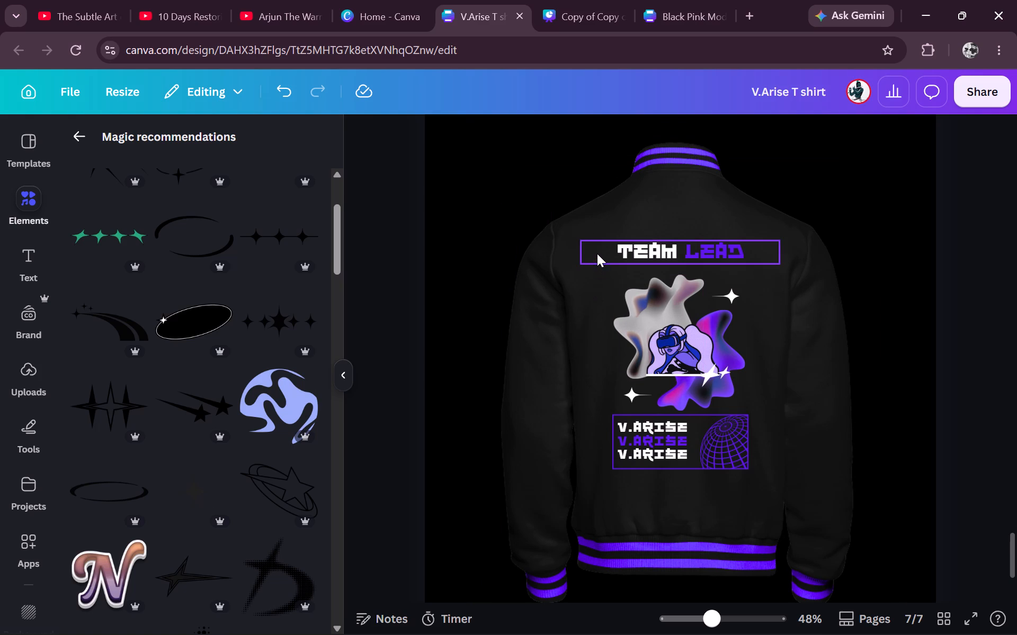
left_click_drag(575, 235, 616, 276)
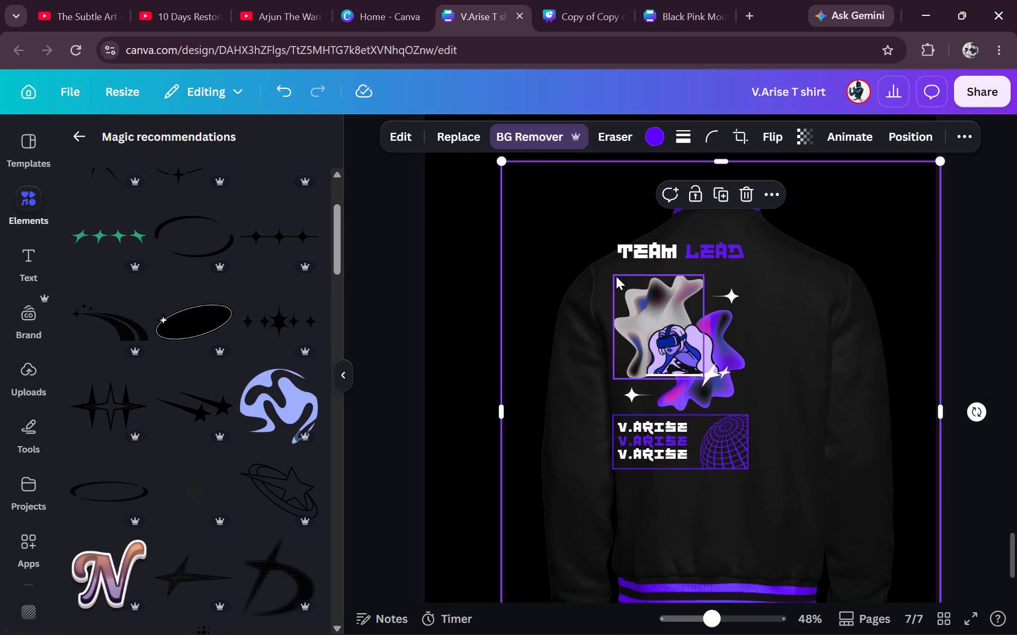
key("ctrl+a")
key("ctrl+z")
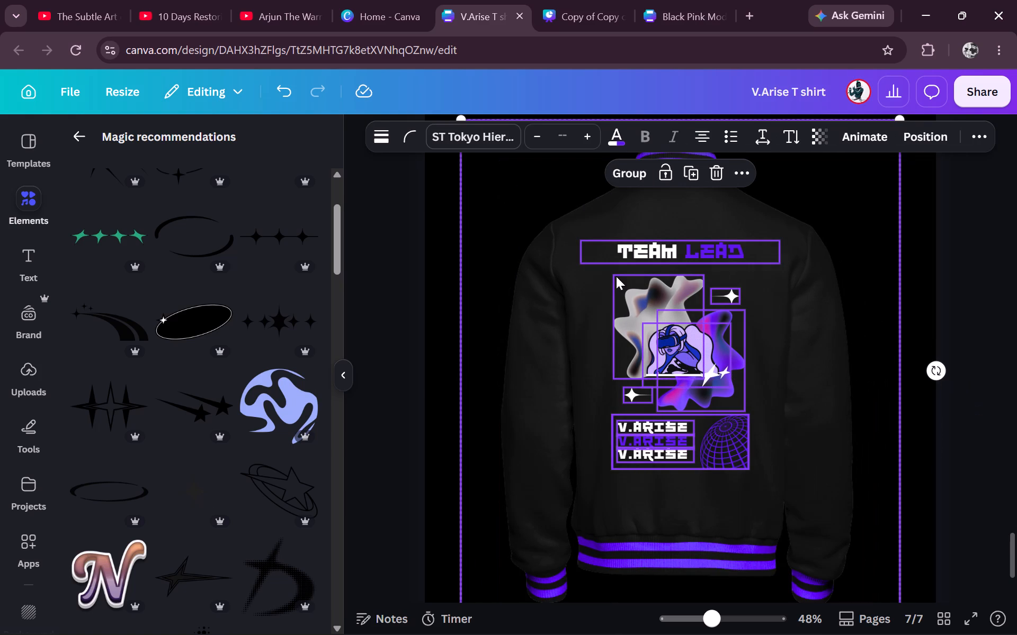
Move the whole back artwork, from the TEAM LEAD heading to the V.ARISE box, lower on page 7's jacket, keeping it horizontally centred.
left_click(580, 392, "shift")
left_click_drag(690, 258, 690, 277)
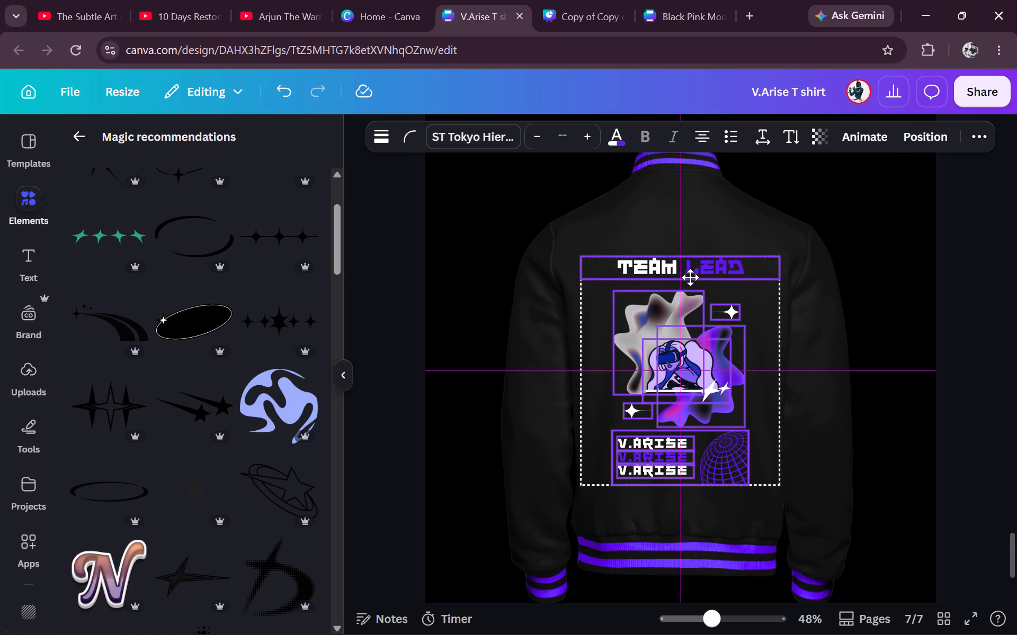
left_click_drag(690, 277, 692, 286)
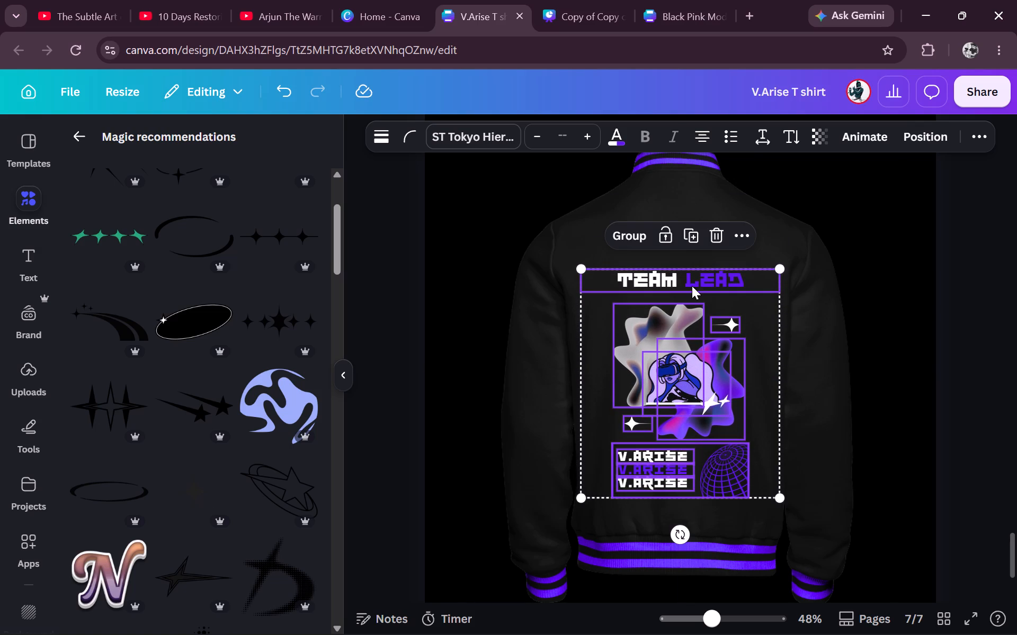
left_click(780, 222)
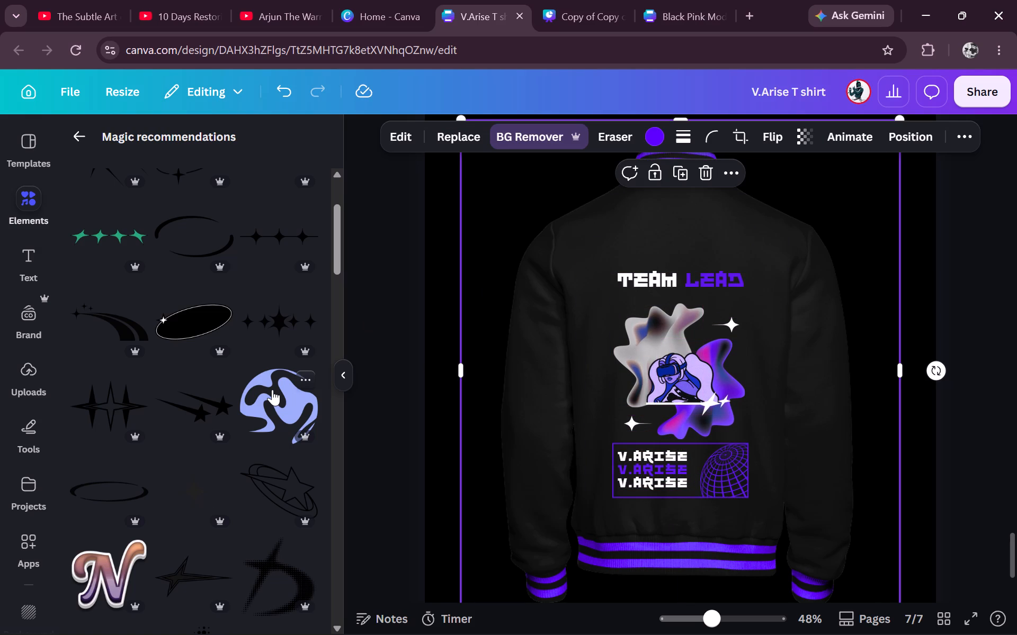
Apply the Pop art style match to both the grey and the purple abstract shapes behind the VR woman.
scroll(272, 389, "up", 2)
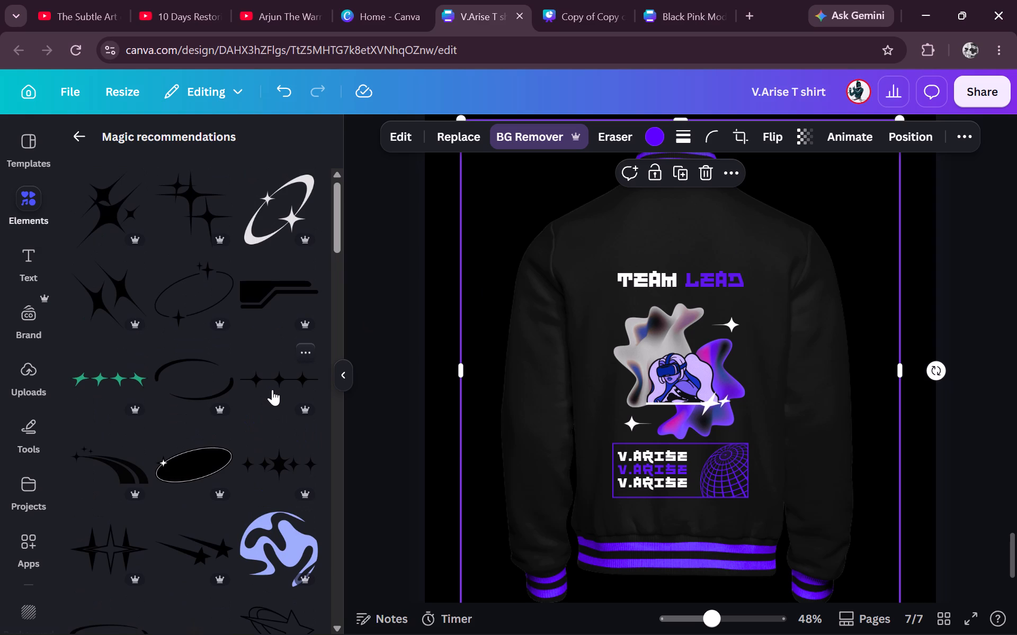
left_click(694, 389)
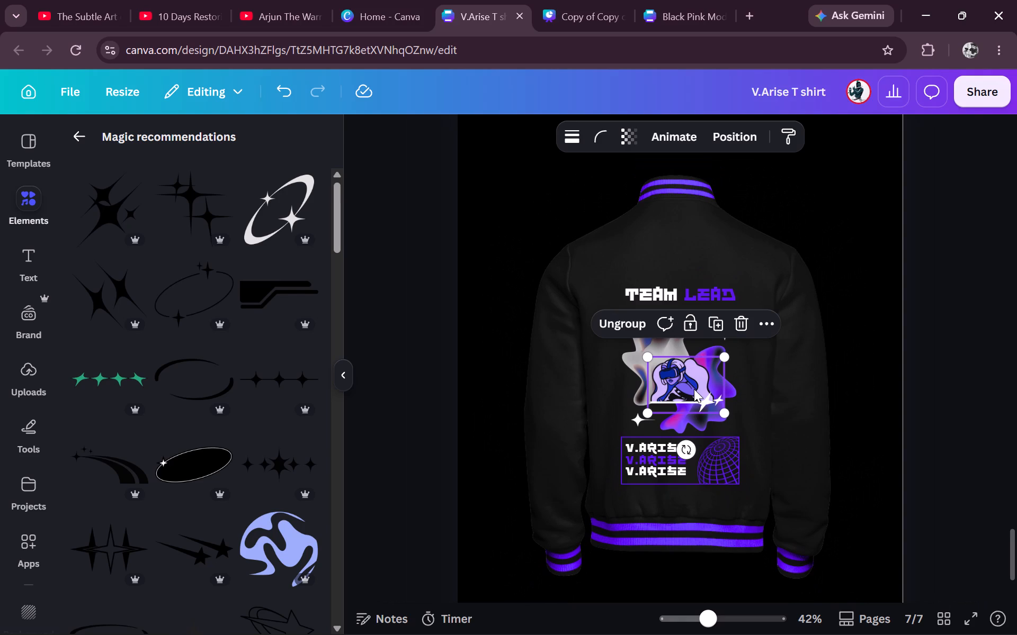
left_click(621, 351)
left_click(639, 344)
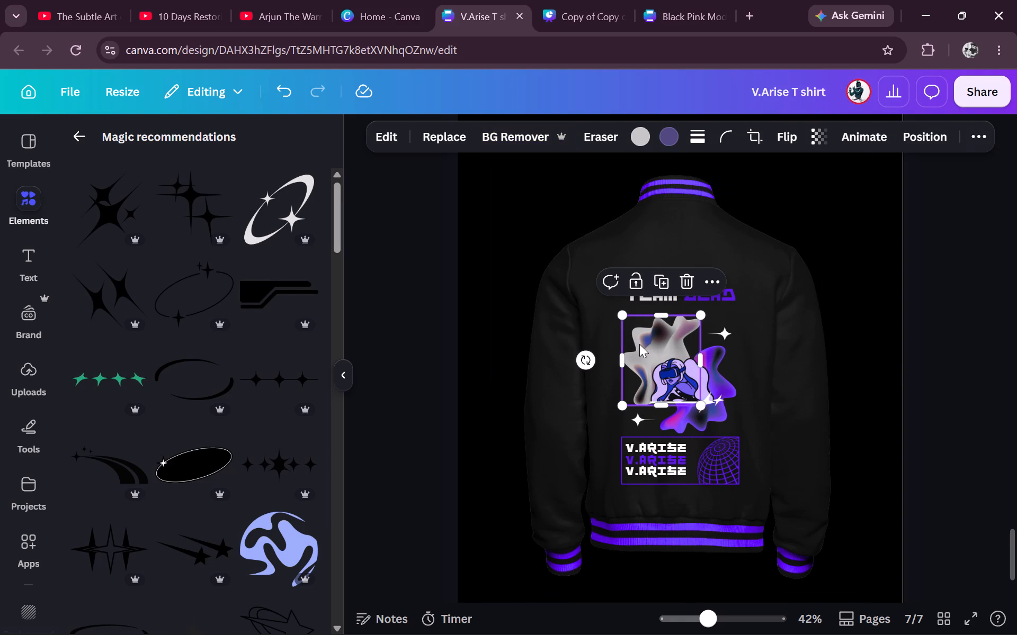
left_click(386, 139)
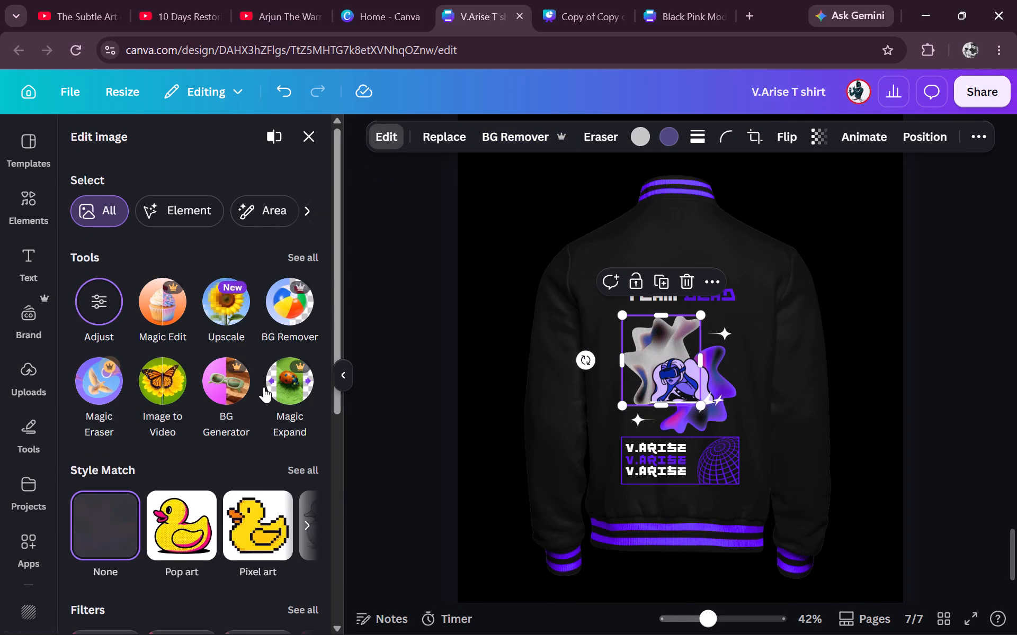
scroll(212, 514, "down", 1)
left_click(185, 453)
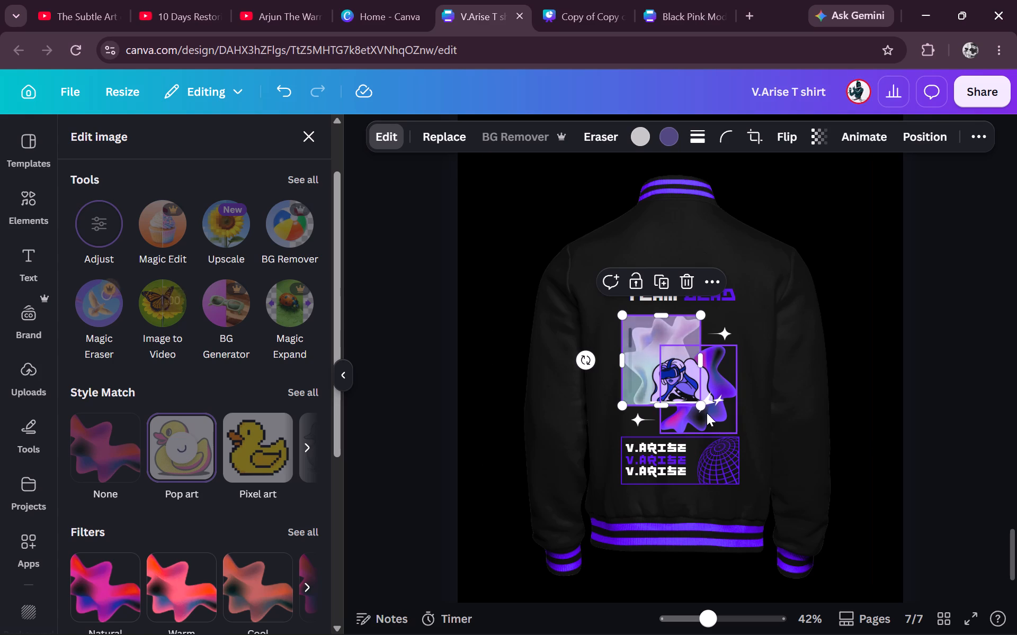
left_click(707, 413)
left_click(182, 451)
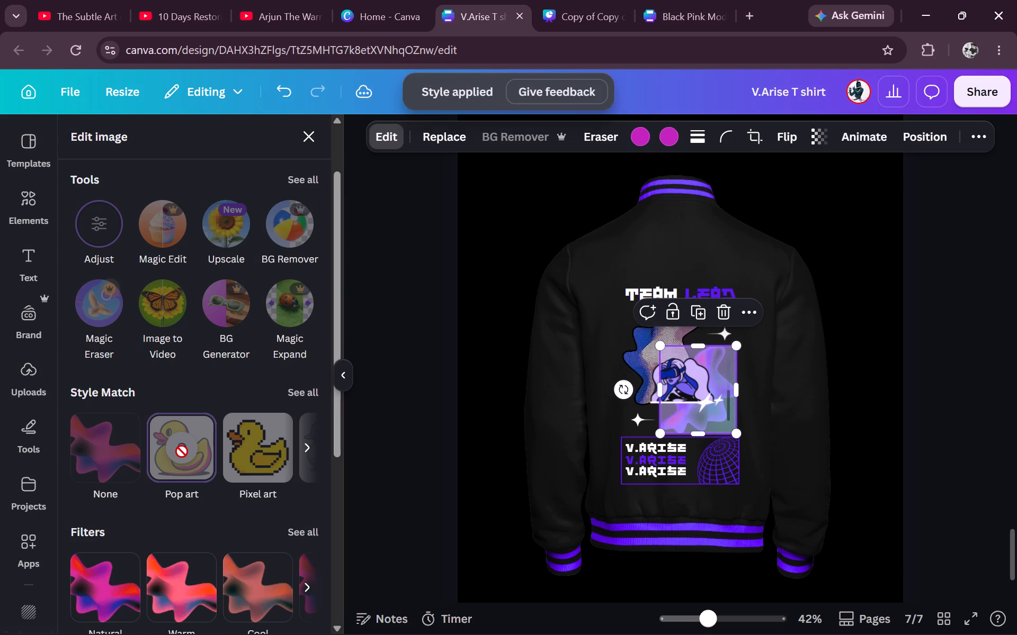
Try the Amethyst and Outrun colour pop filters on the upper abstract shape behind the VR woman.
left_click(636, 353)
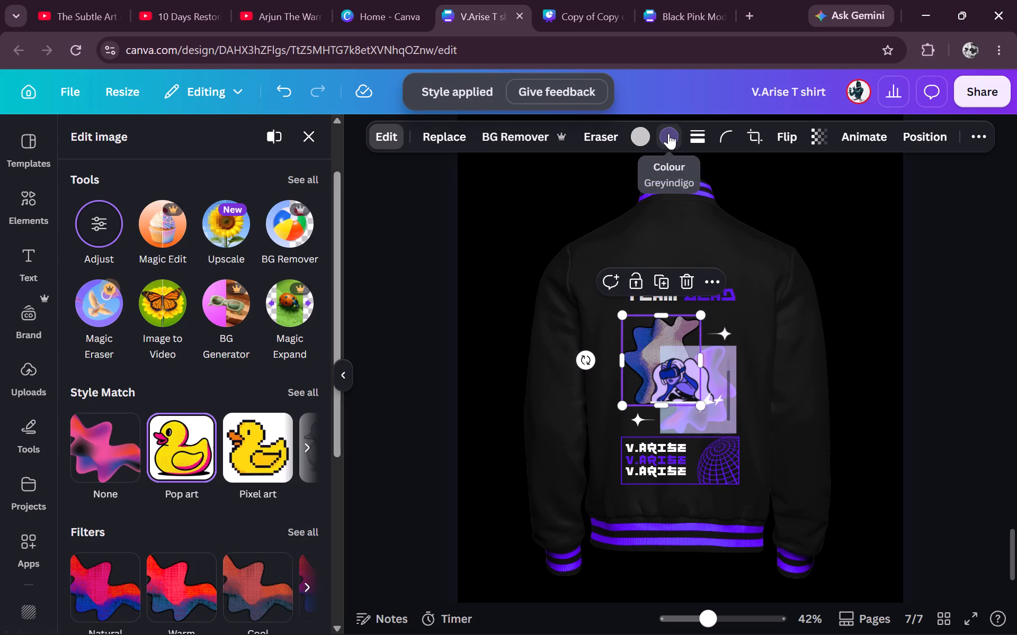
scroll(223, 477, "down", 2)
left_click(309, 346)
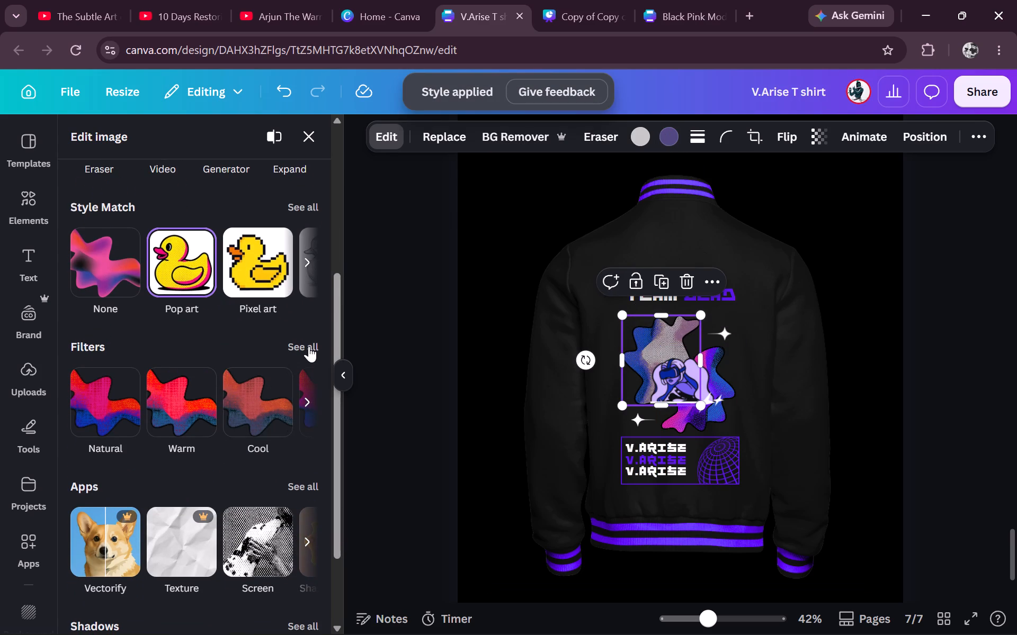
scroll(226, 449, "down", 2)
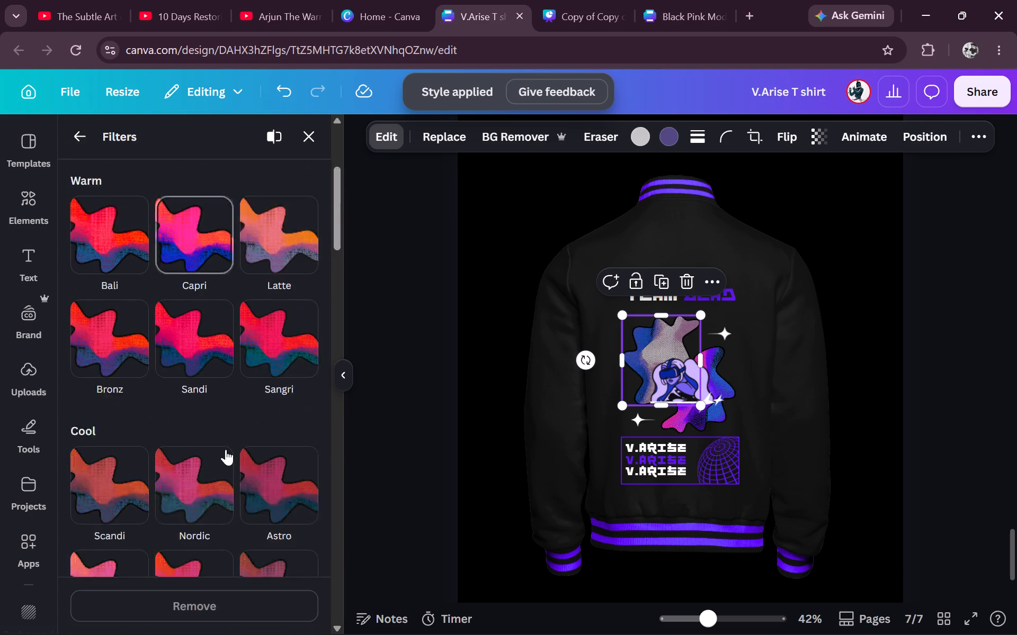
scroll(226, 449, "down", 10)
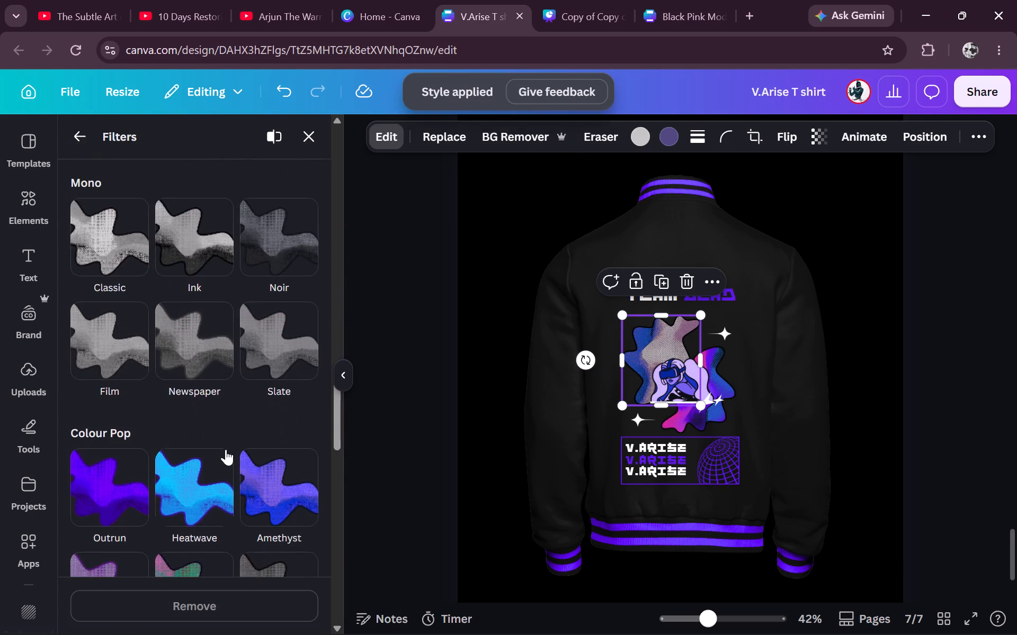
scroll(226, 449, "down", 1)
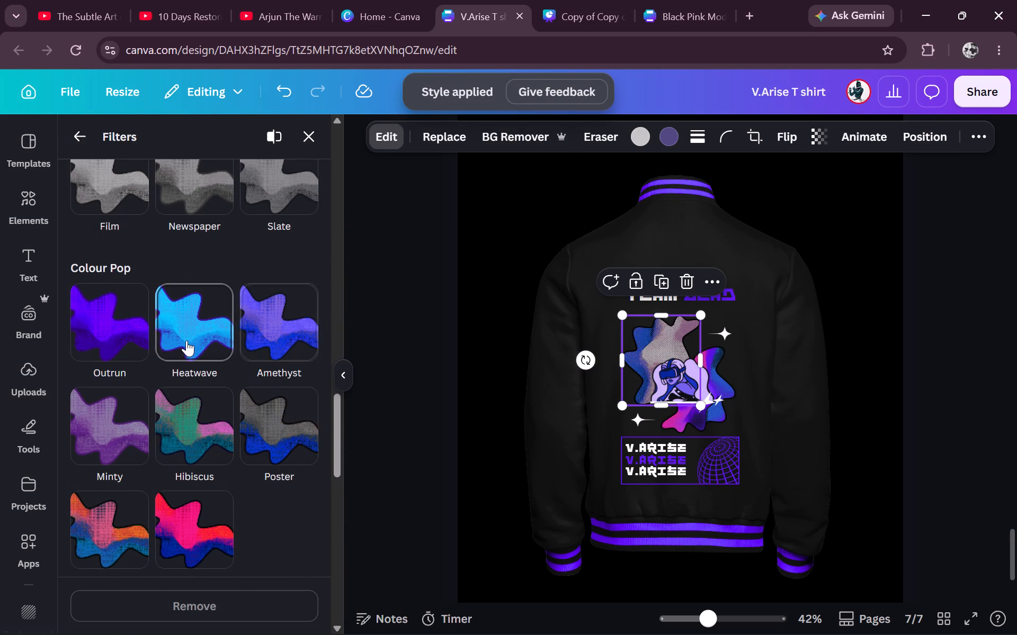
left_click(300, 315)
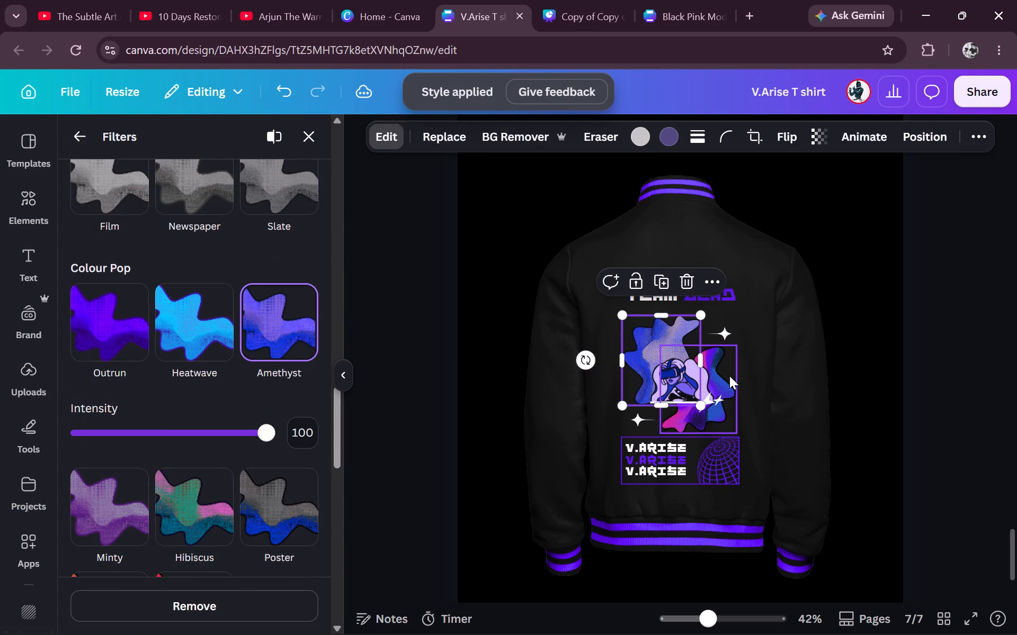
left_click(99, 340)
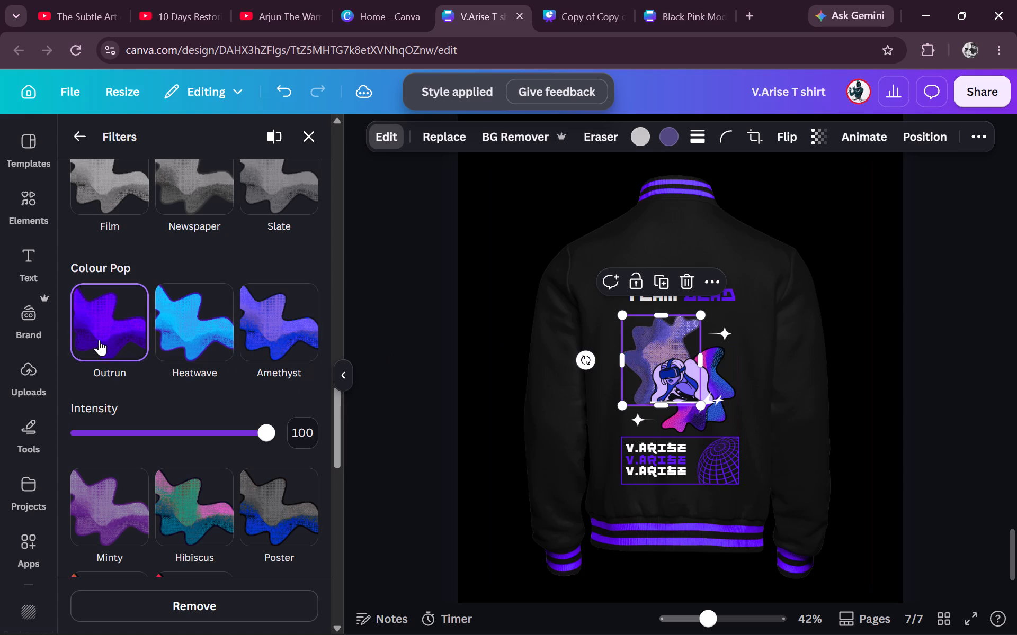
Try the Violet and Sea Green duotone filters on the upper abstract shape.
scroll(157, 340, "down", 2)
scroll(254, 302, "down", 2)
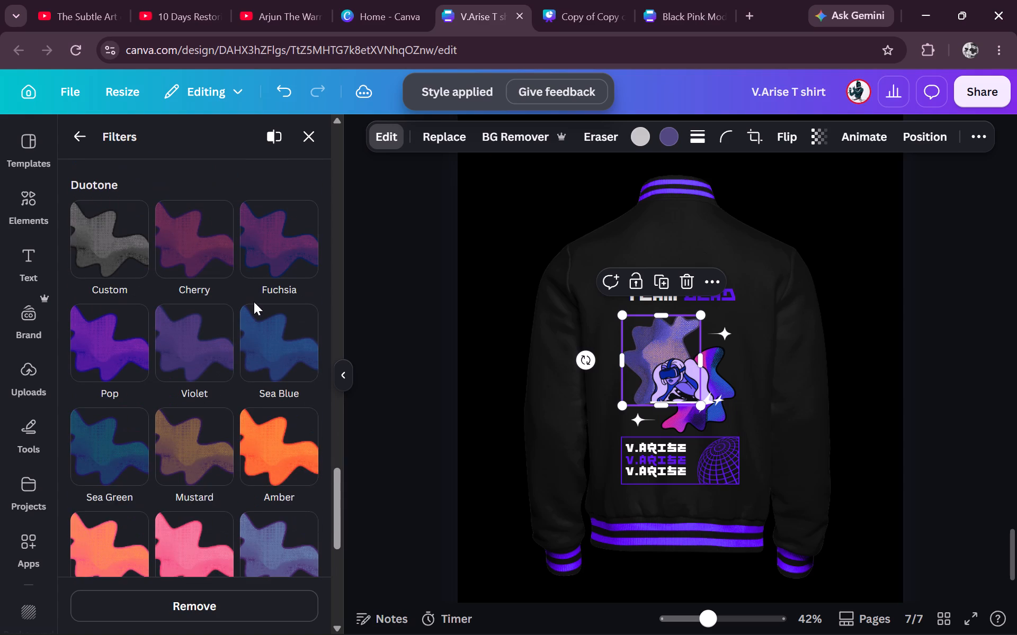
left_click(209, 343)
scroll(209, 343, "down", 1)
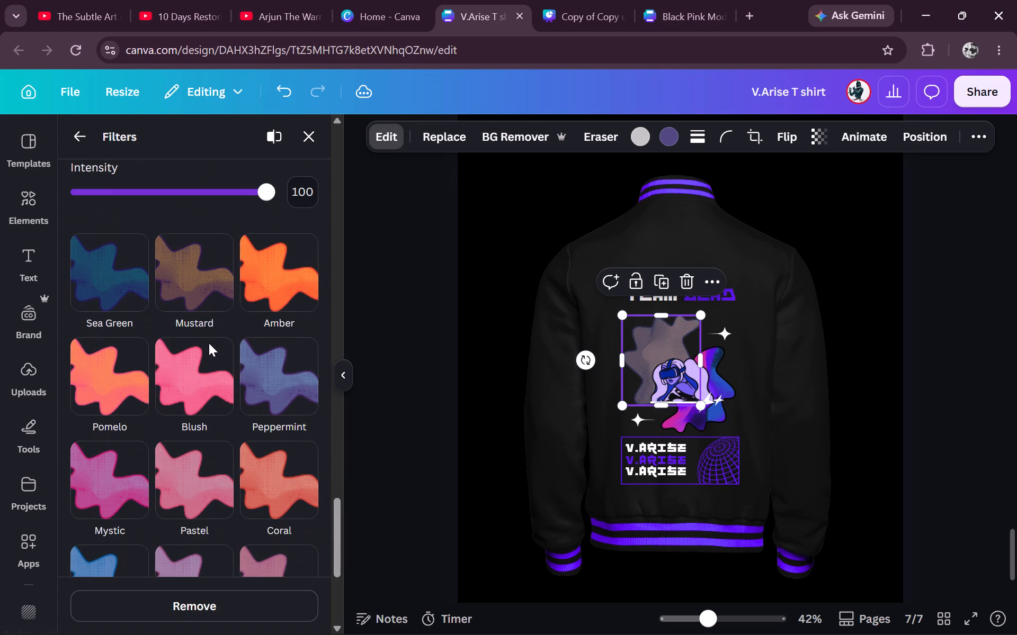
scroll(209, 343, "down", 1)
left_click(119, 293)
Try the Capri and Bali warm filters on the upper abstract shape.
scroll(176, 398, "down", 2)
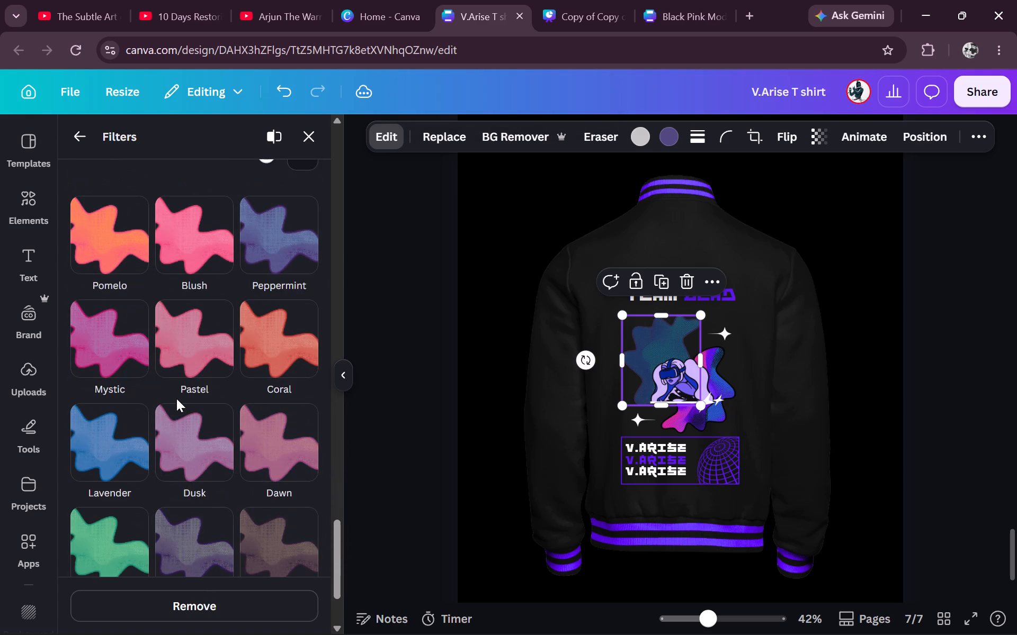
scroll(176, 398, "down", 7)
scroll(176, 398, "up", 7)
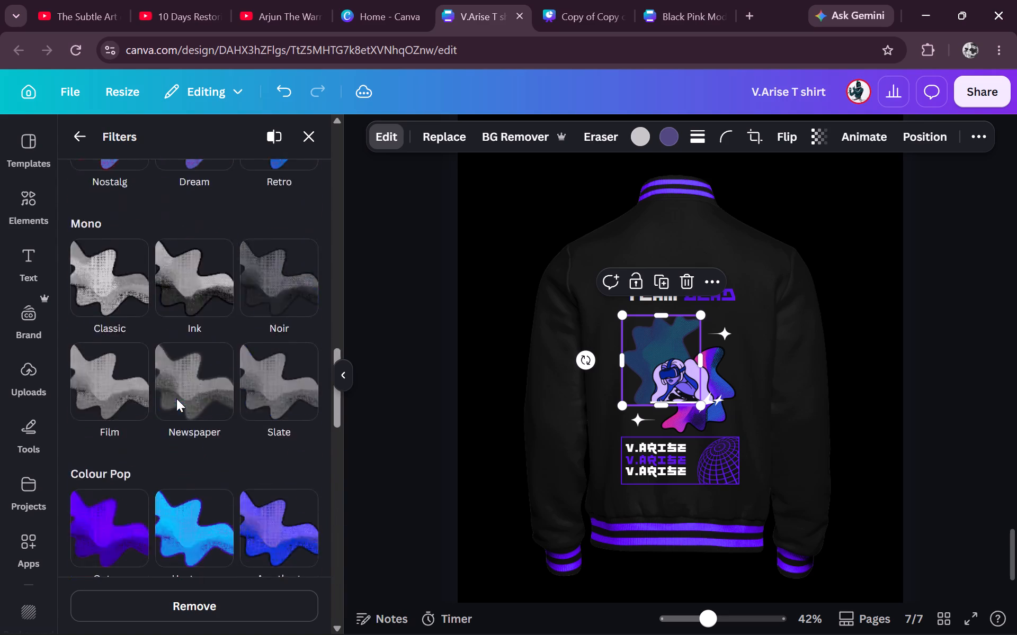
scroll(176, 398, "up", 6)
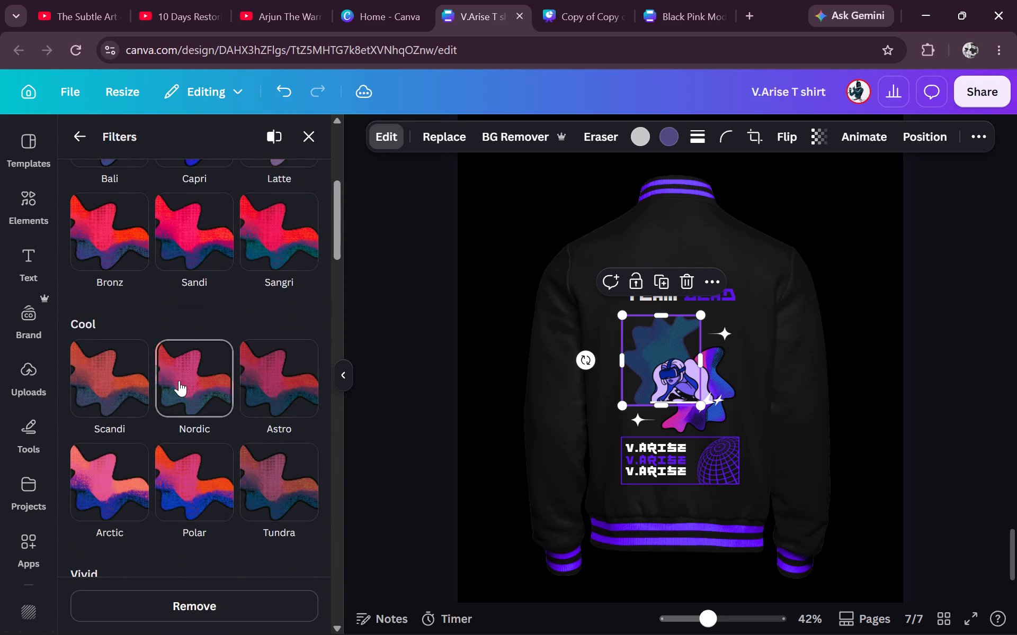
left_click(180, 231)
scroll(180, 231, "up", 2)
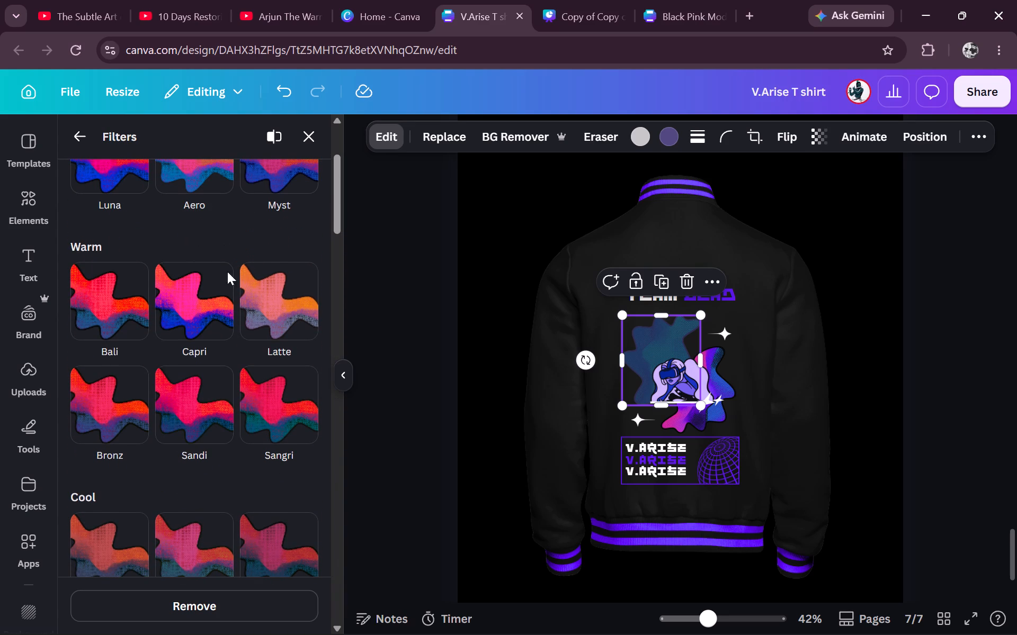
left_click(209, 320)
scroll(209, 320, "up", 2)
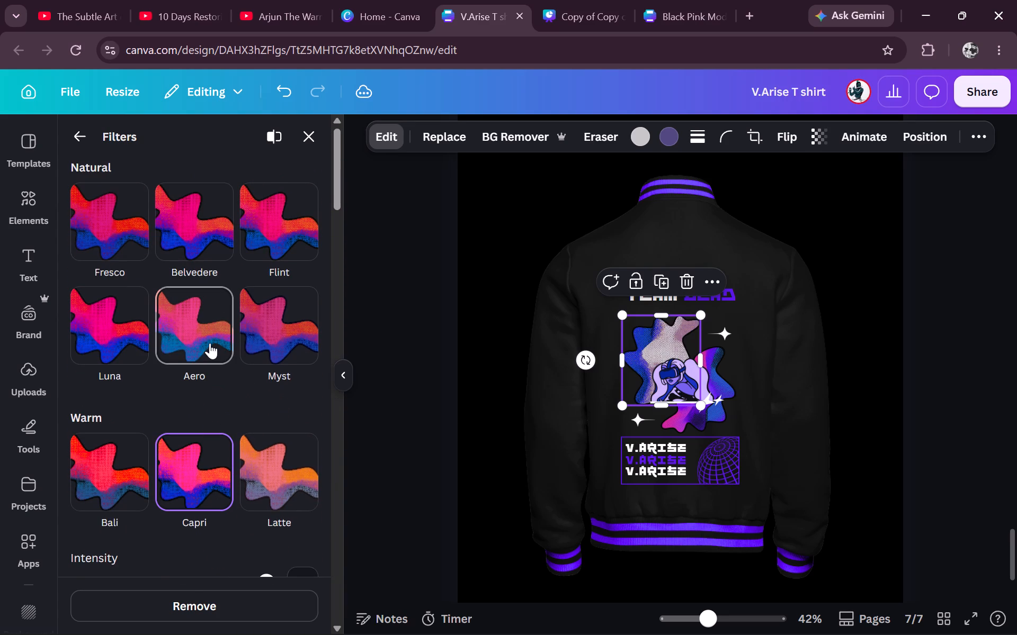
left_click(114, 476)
Apply the Myst natural filter to the upper abstract shape.
left_click(273, 332)
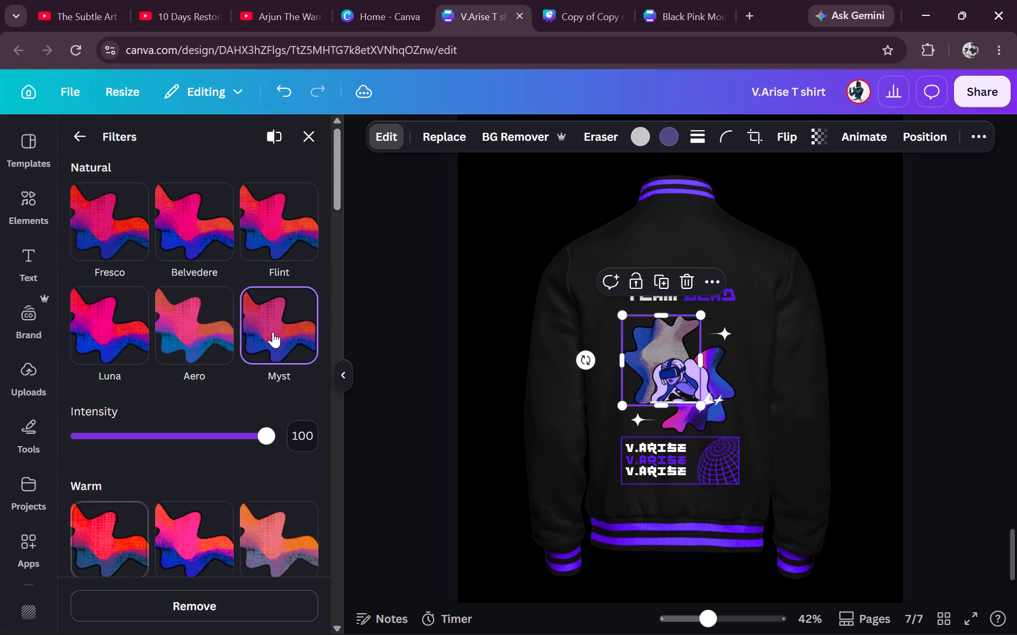
Try the Flint filter on the upper abstract shape, settling on the Capri warm filter.
left_click(295, 225)
scroll(202, 427, "down", 1)
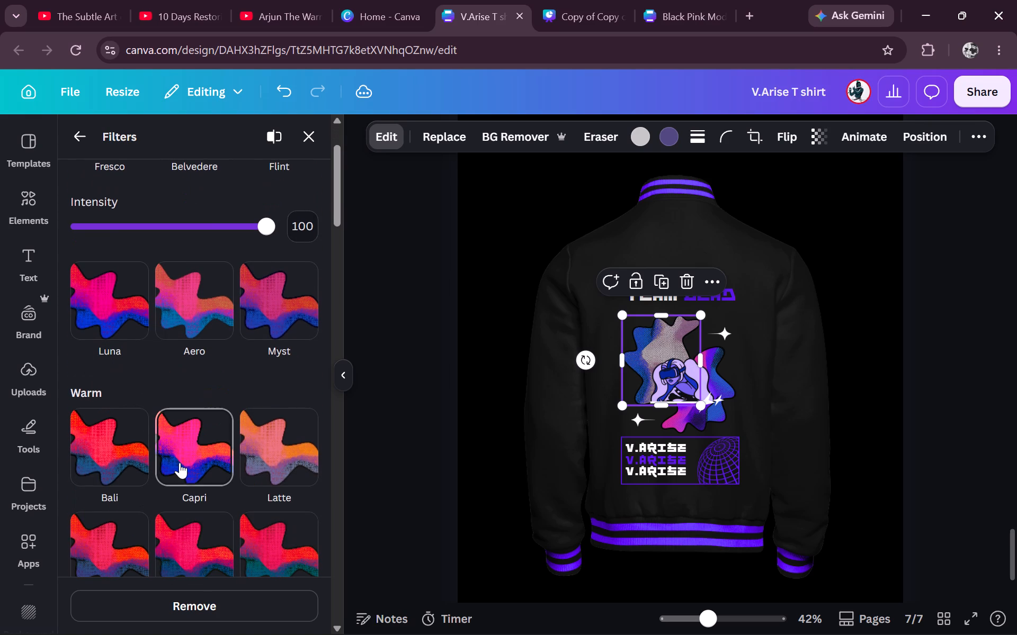
left_click(179, 463)
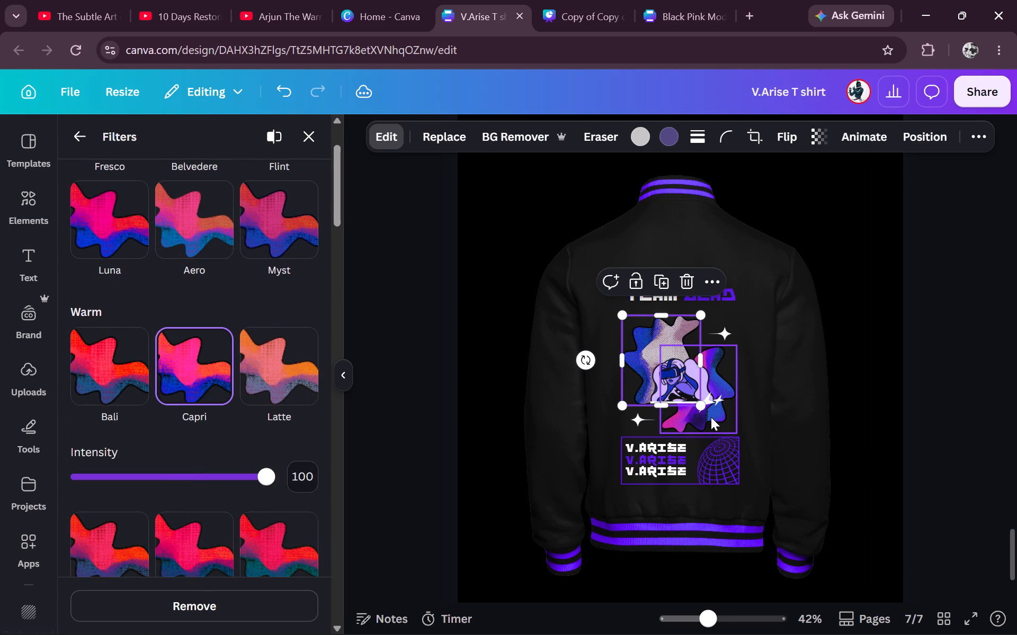
Try the Sandi and Stark filters on the lower abstract shape, settling on the Rustiq vivid filter.
left_click(711, 417)
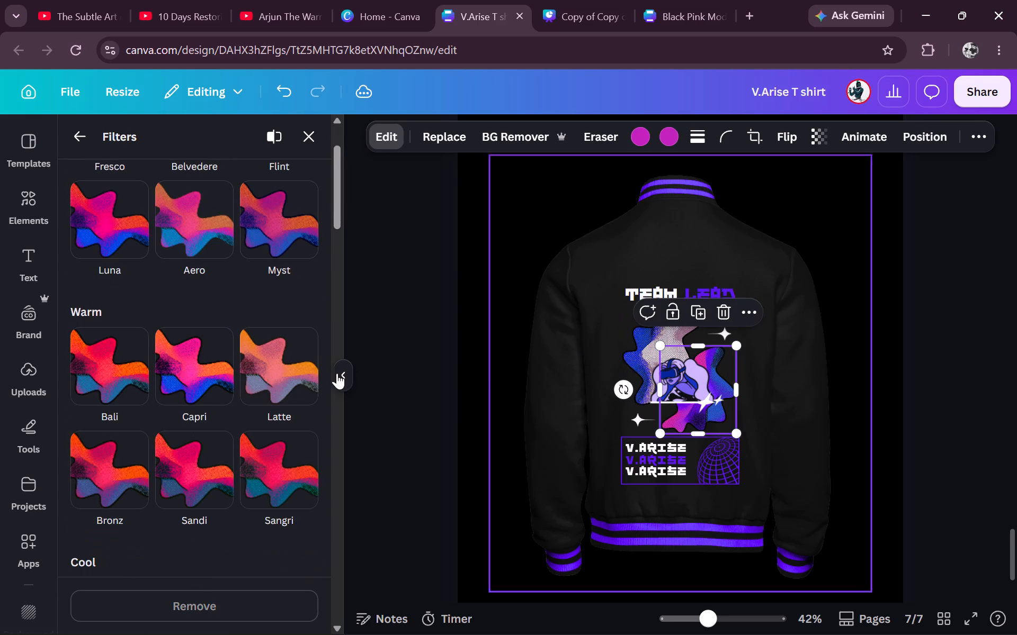
left_click(191, 478)
scroll(191, 478, "down", 2)
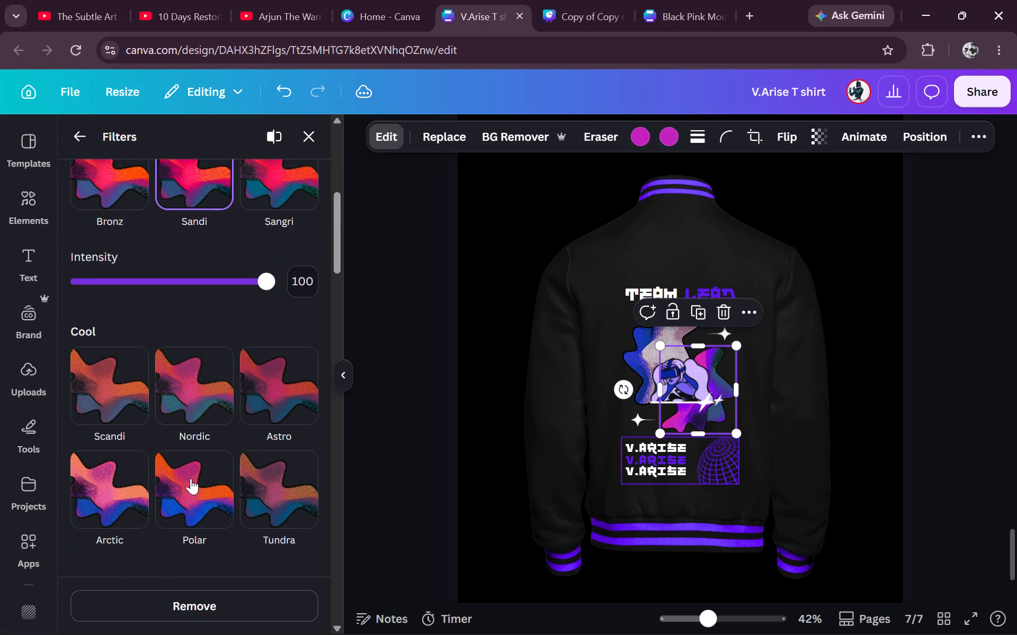
scroll(191, 478, "down", 1)
scroll(194, 544, "down", 1)
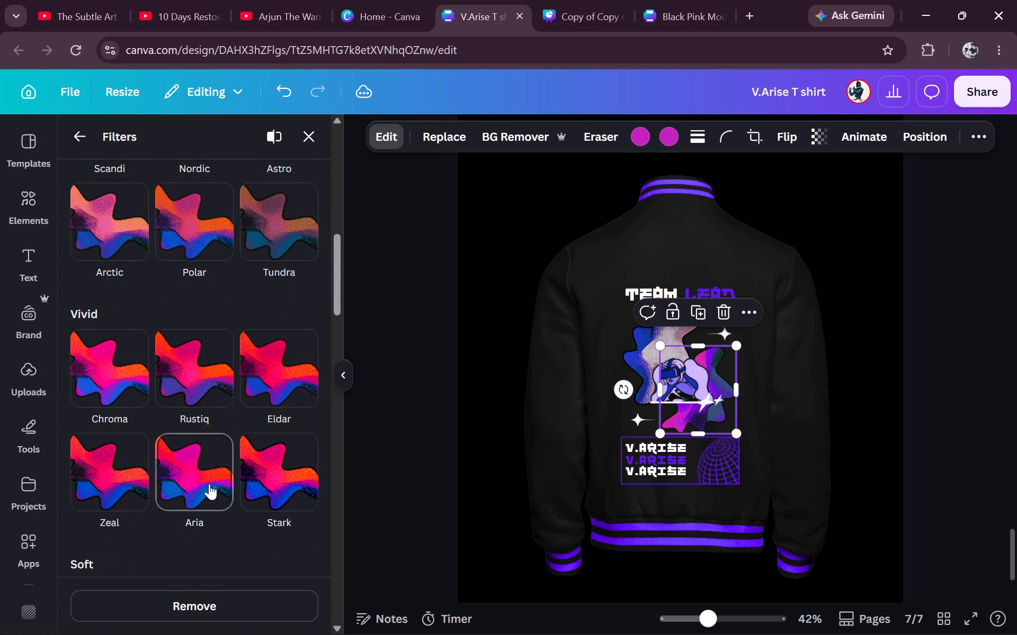
left_click(271, 465)
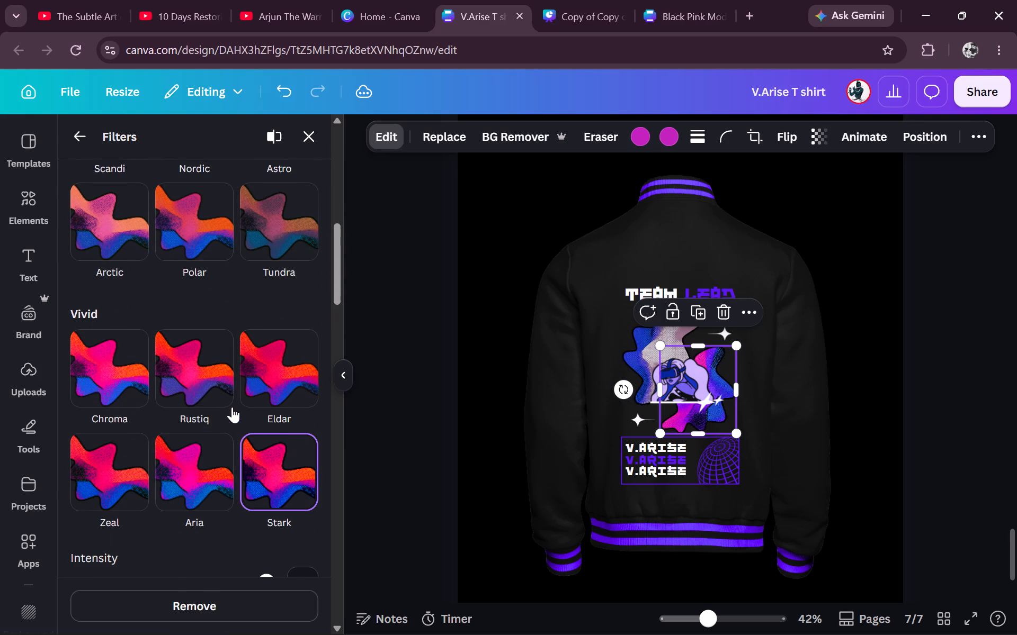
left_click(206, 388)
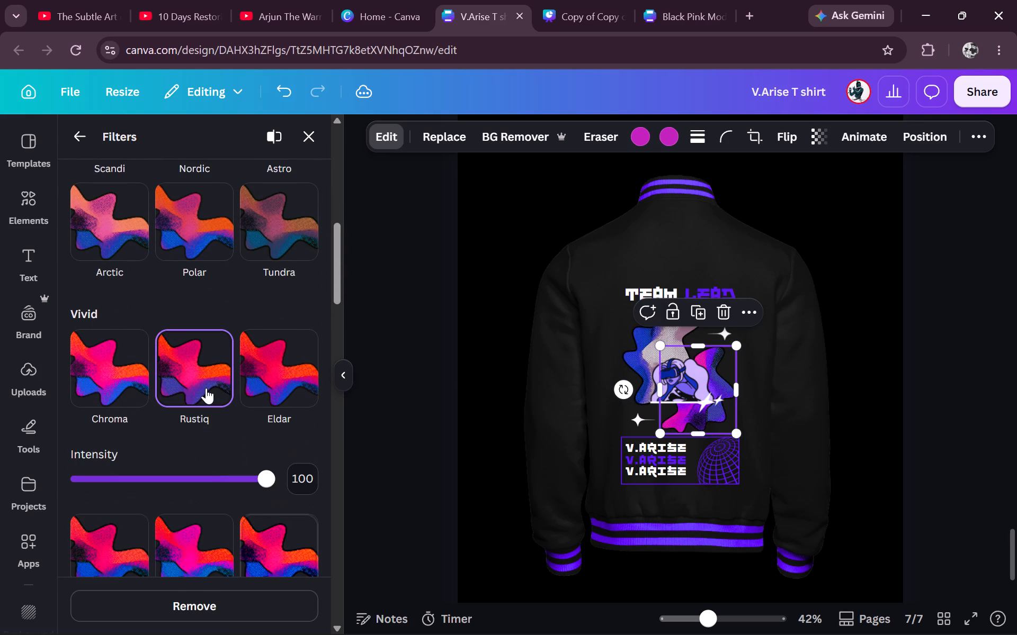
double_click(444, 371)
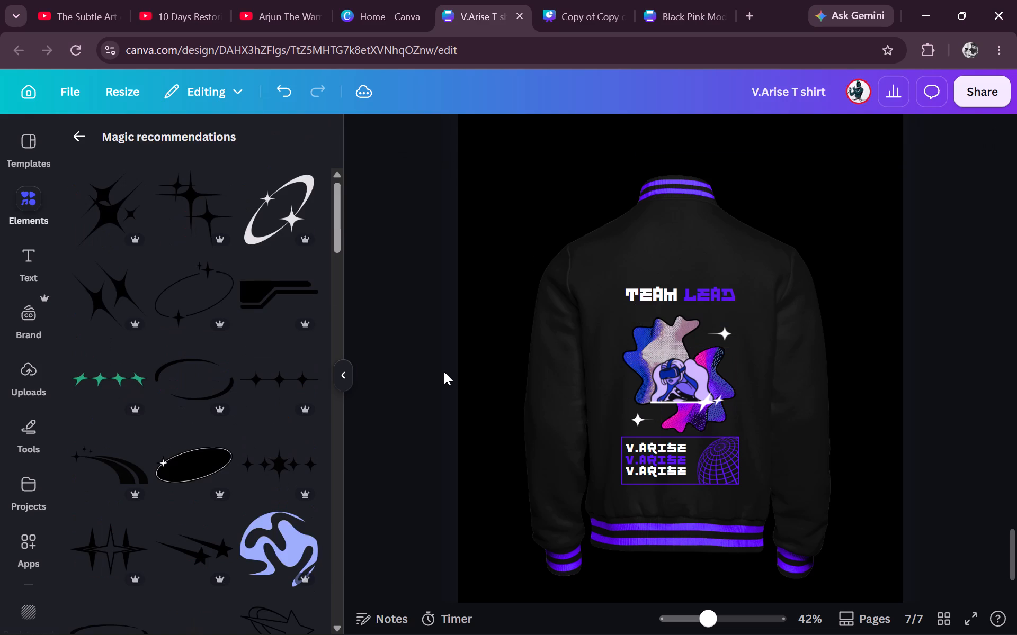
Switch to the Black Pink Modern Edgy Streetwear T-Shirt design and open its T-shirt template library.
left_click(562, 0)
left_click(672, 0)
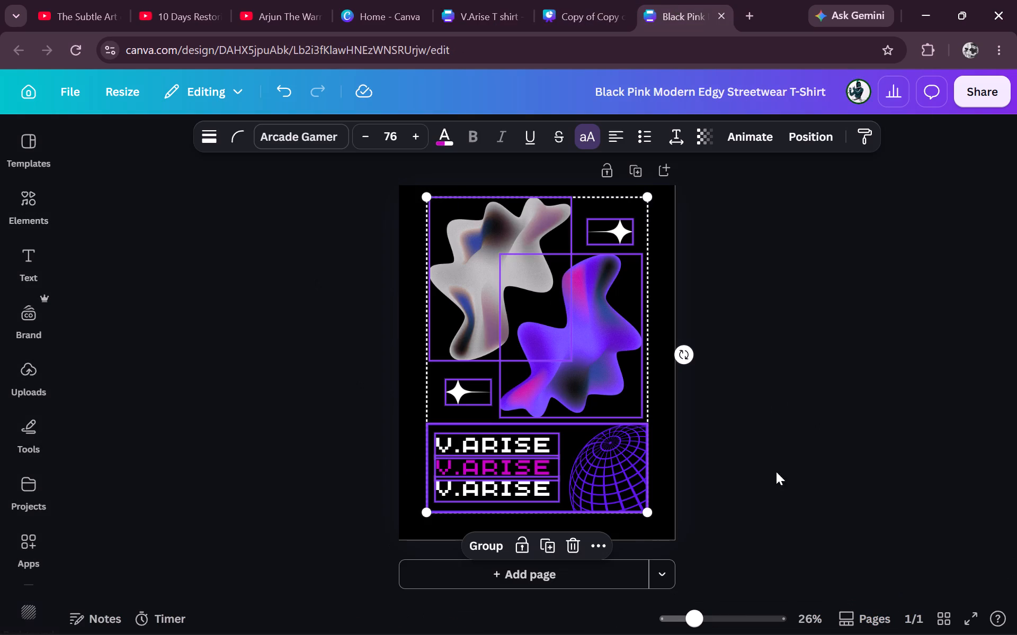
left_click(775, 501)
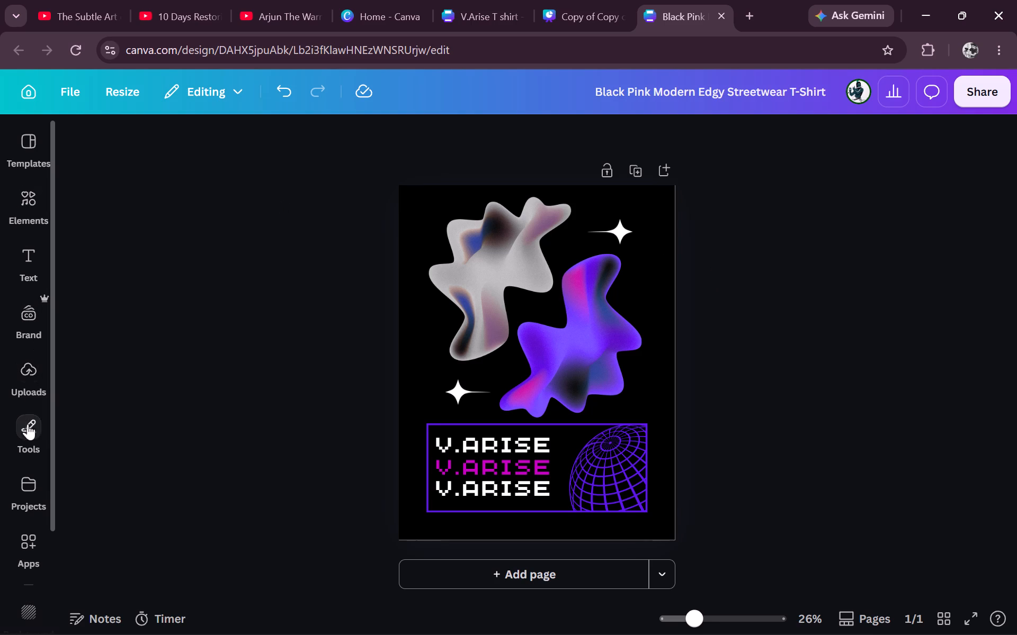
left_click(32, 153)
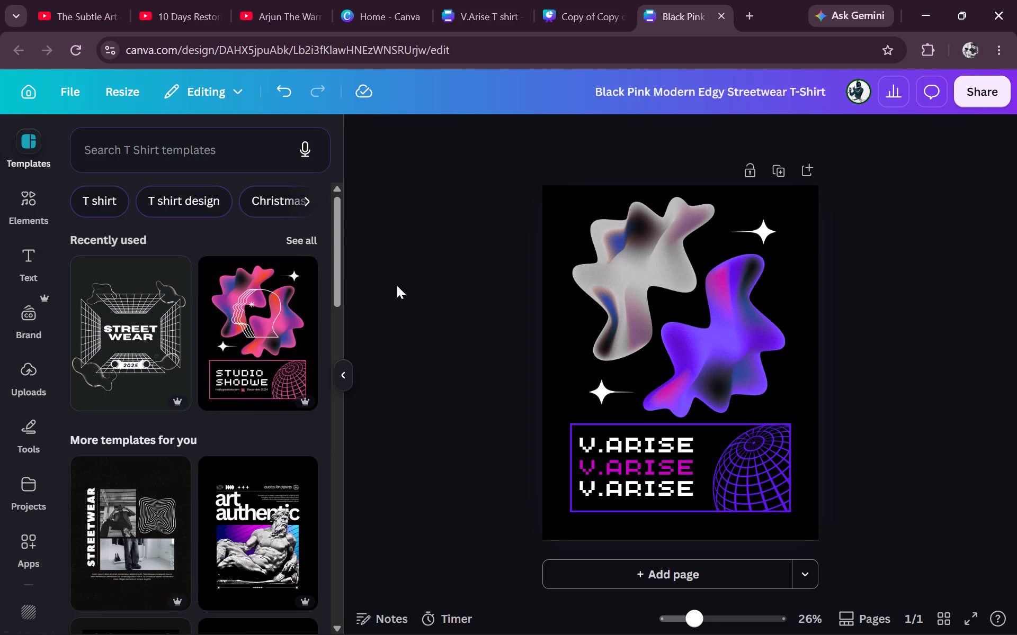
Browse the T-shirt templates and replace the current page with the Black and Green Modern Streetwear T Shirt template.
scroll(209, 382, "down", 1)
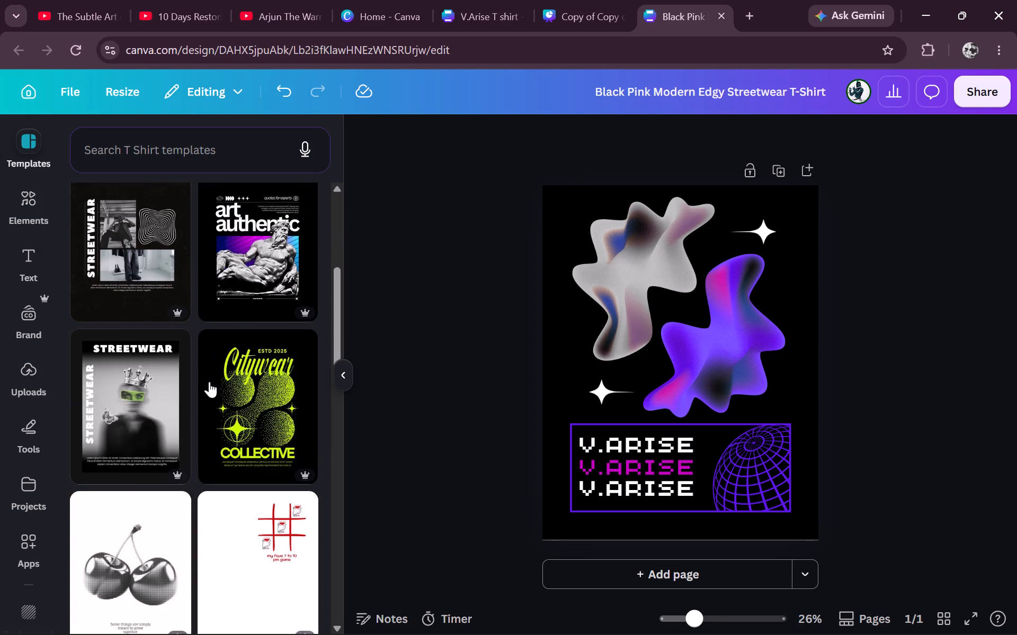
scroll(209, 382, "down", 4)
scroll(209, 382, "up", 1)
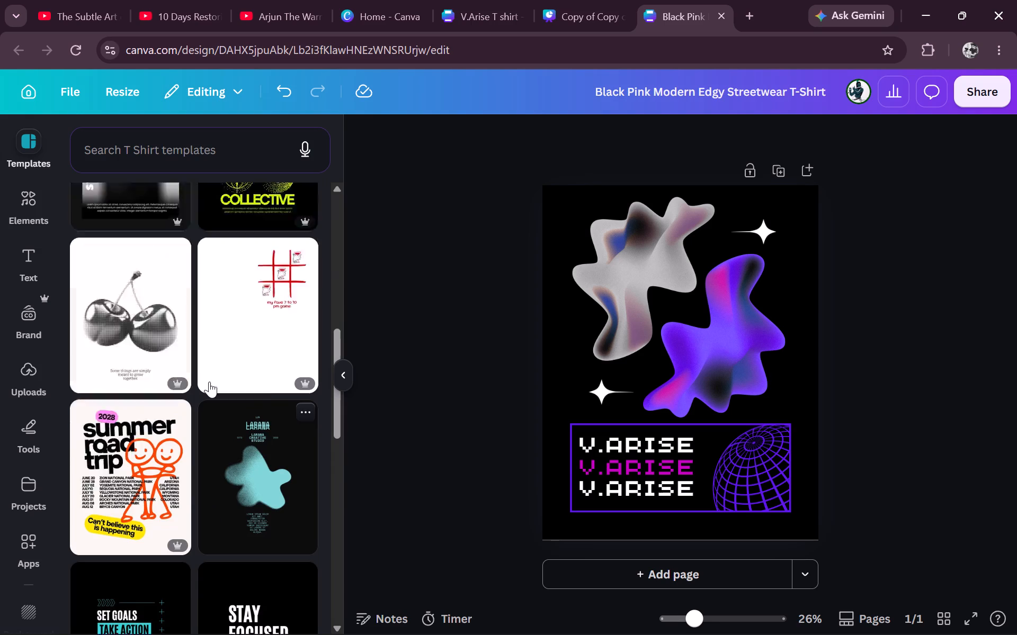
scroll(209, 382, "up", 2)
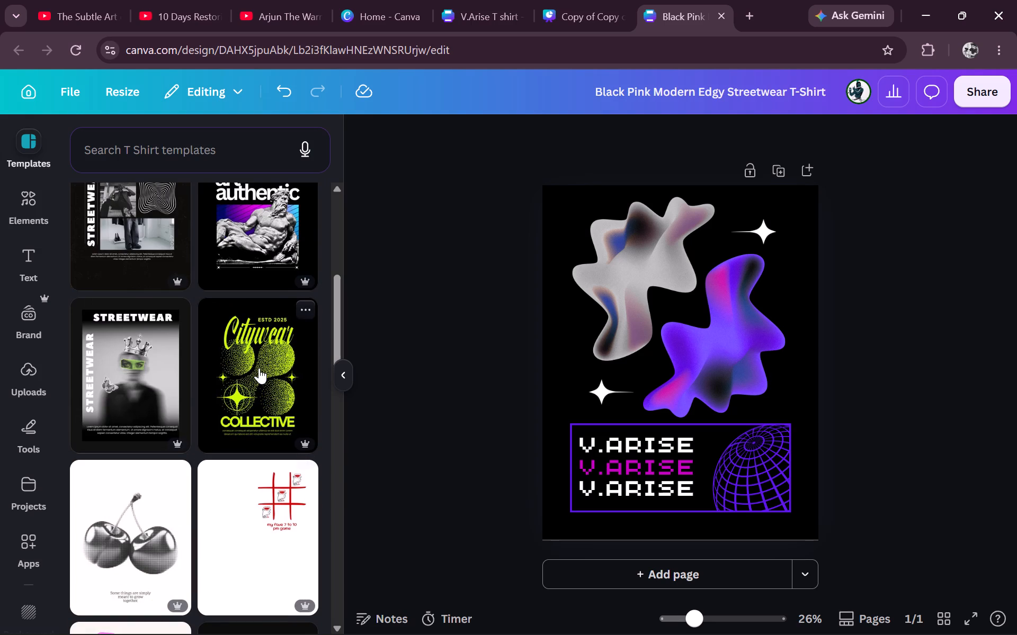
scroll(259, 368, "down", 5)
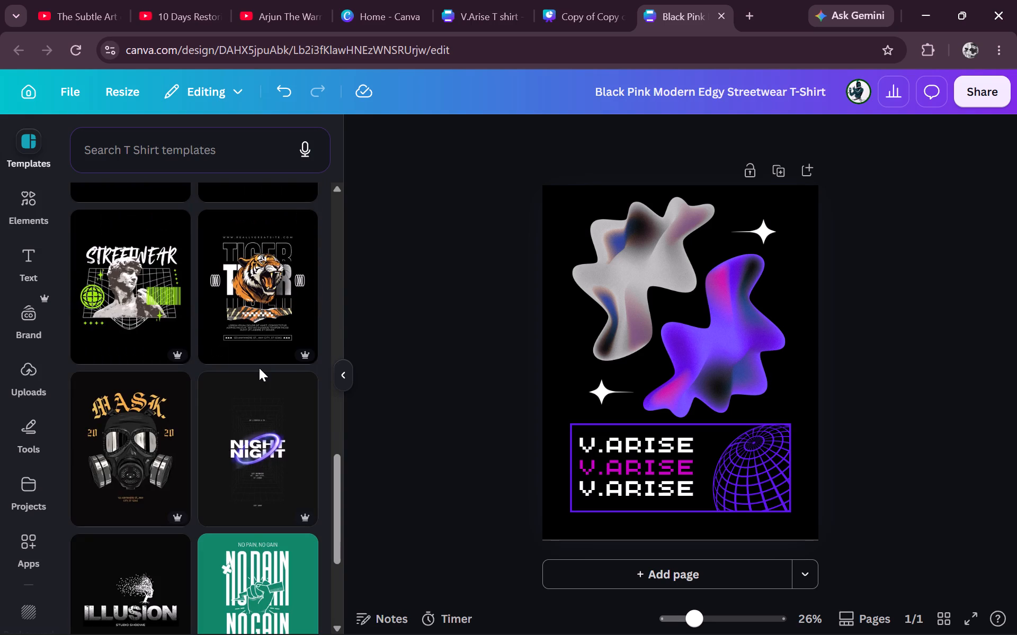
scroll(259, 368, "down", 2)
scroll(123, 288, "down", 3)
scroll(123, 288, "up", 1)
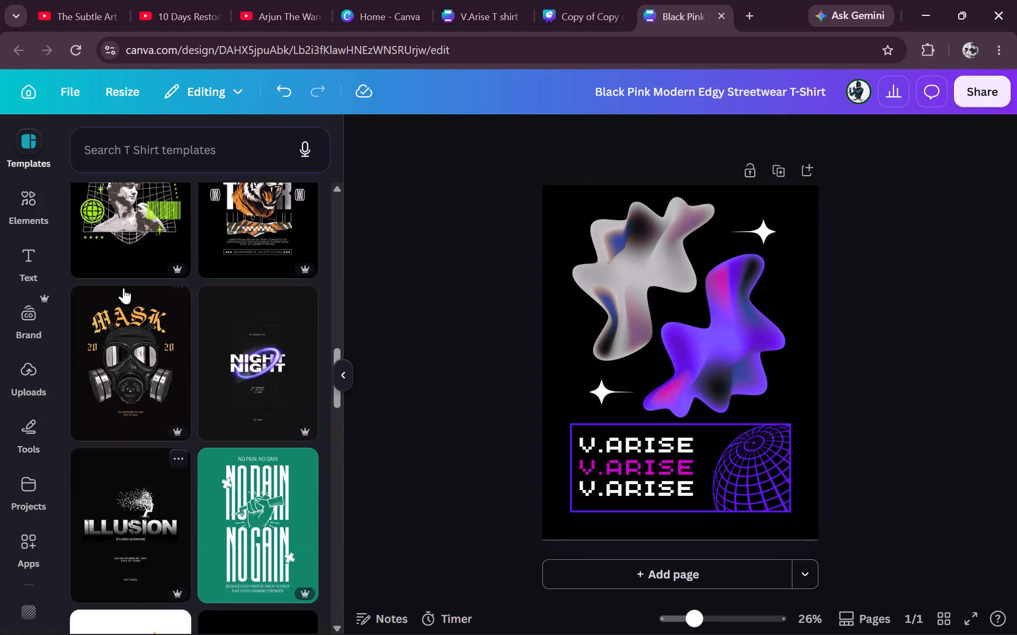
scroll(123, 288, "up", 2)
left_click(123, 288)
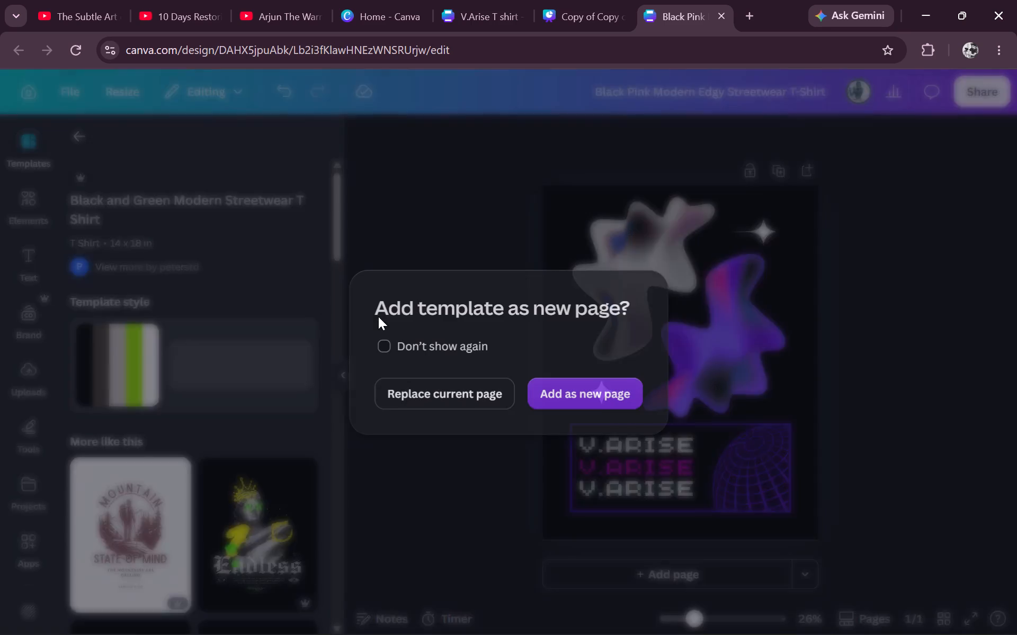
left_click(463, 386)
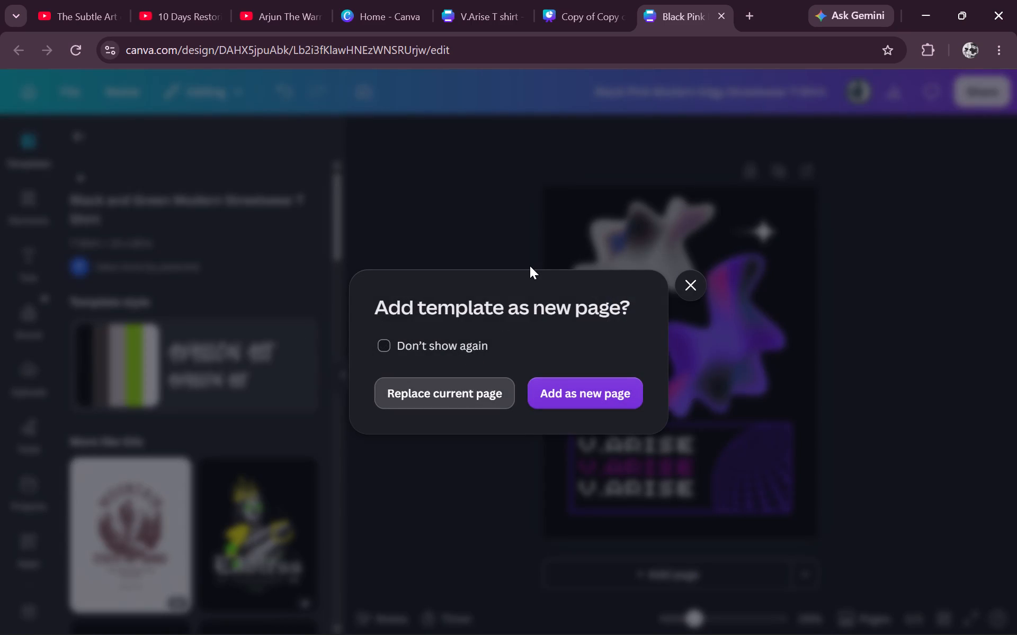
left_click(580, 206)
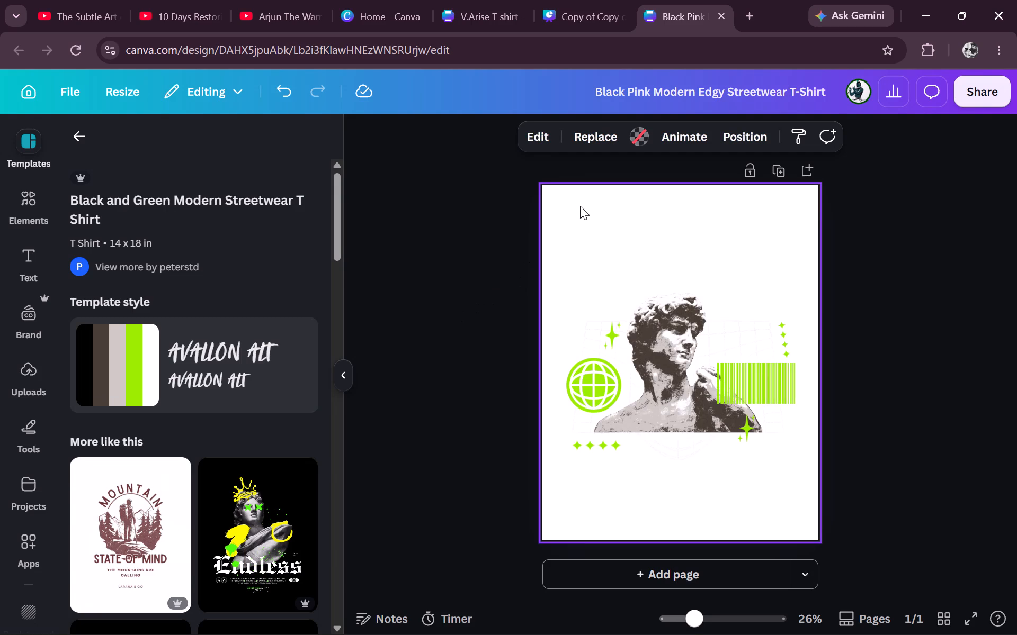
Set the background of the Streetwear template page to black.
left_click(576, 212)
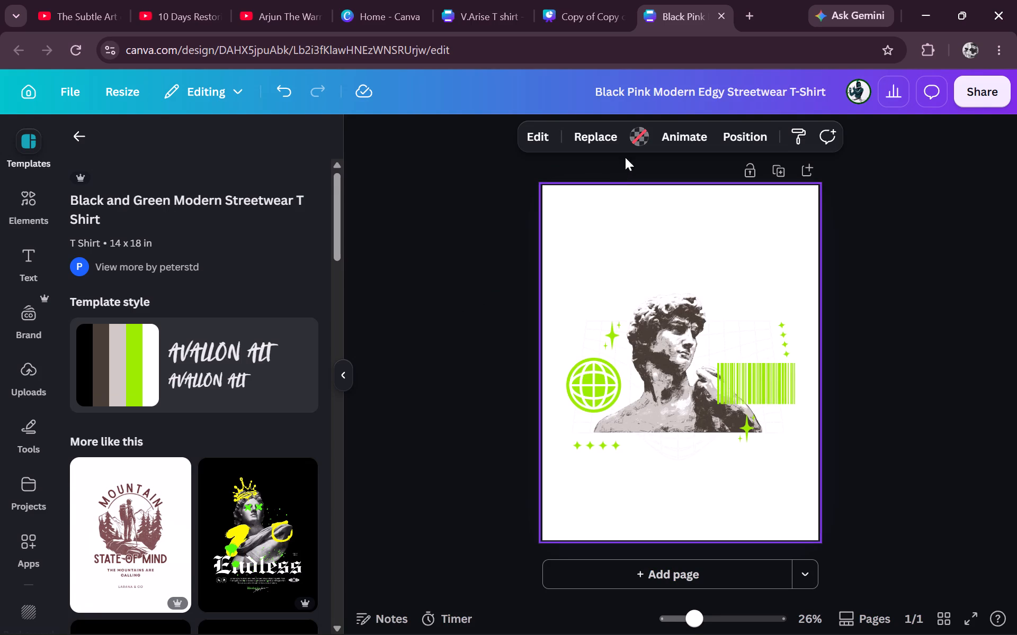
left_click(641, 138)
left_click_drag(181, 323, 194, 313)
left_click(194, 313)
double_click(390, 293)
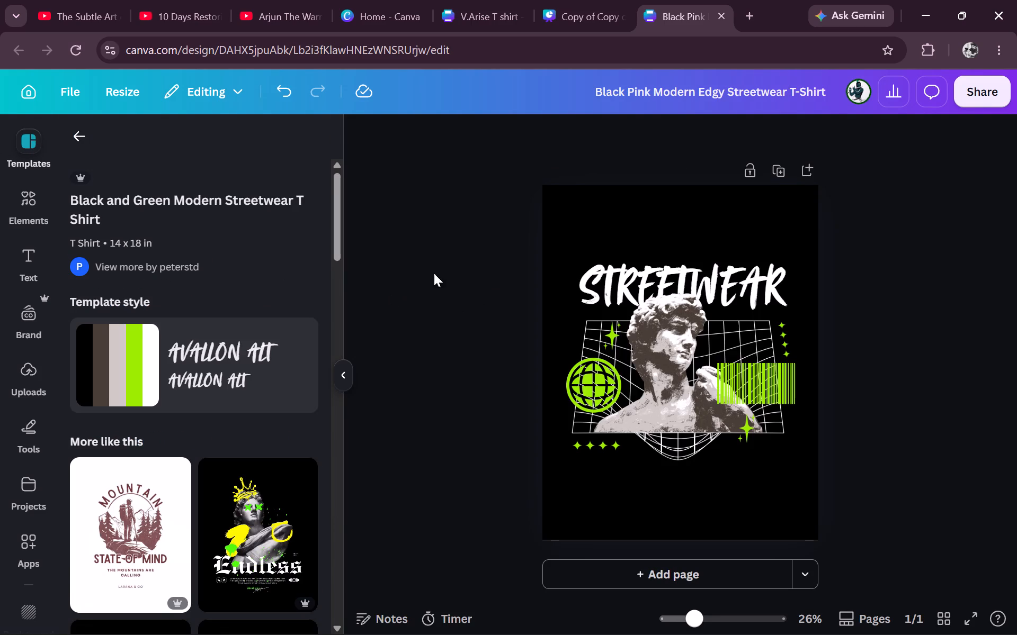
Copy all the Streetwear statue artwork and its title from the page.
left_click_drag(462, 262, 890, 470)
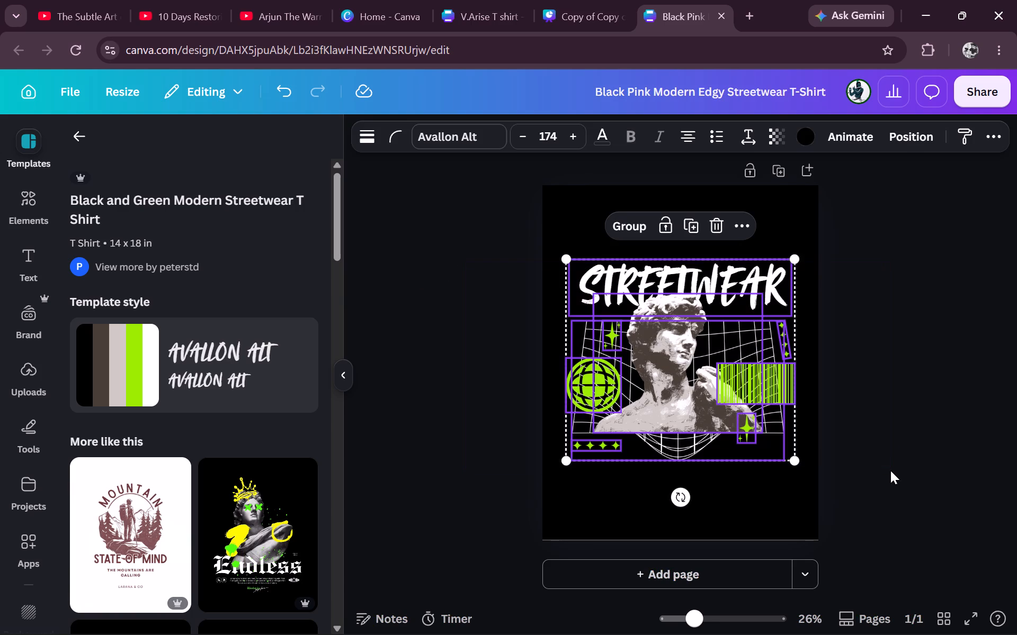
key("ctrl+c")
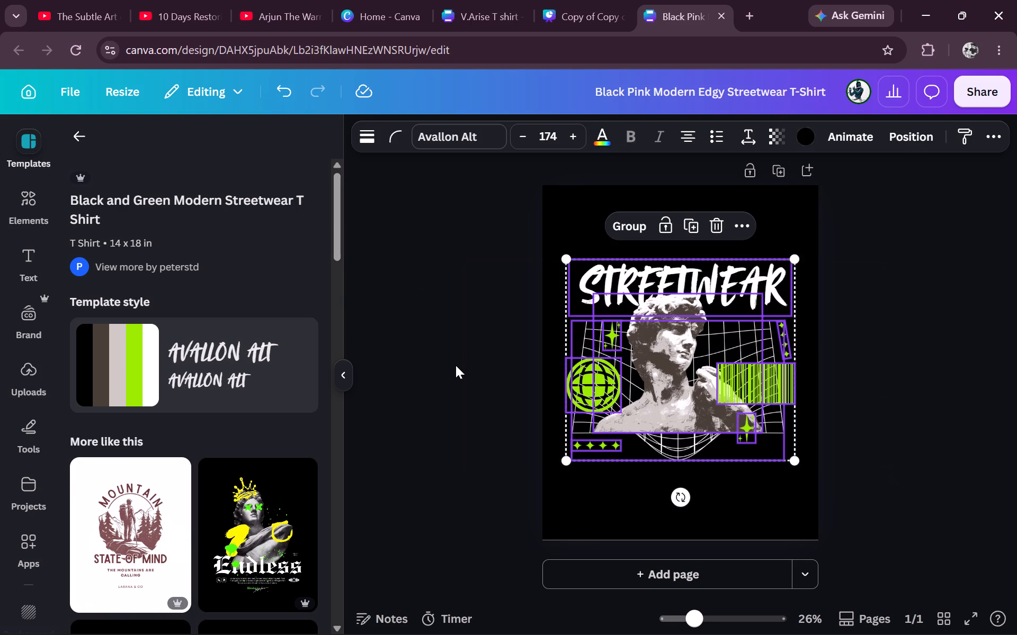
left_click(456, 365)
Replace the page with the Black White and Yellow Grunge Sculpture T Shirt template and browse similar templates.
left_click(245, 504)
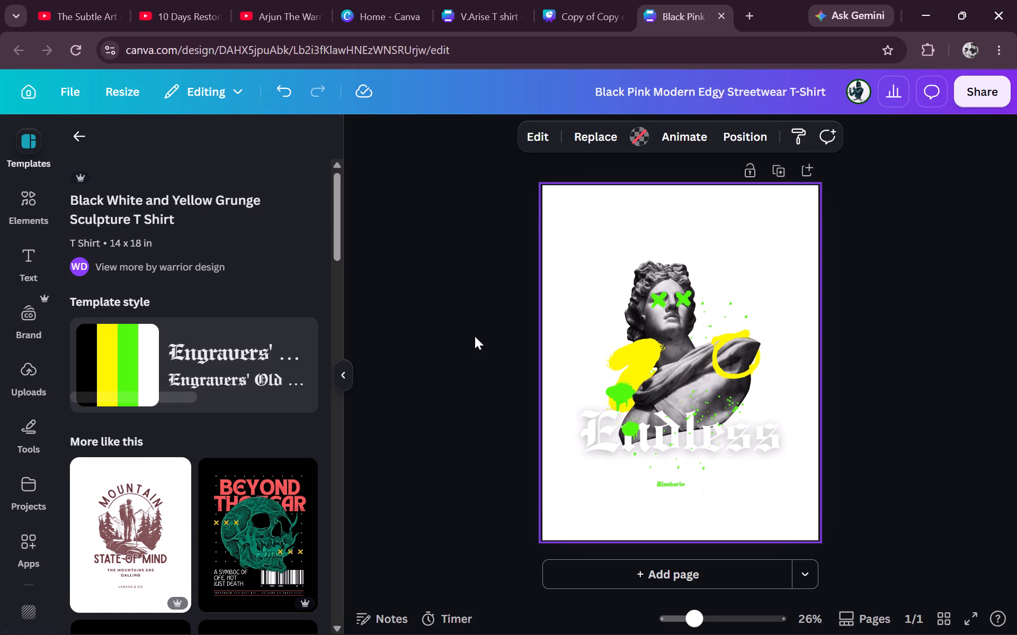
left_click(475, 336)
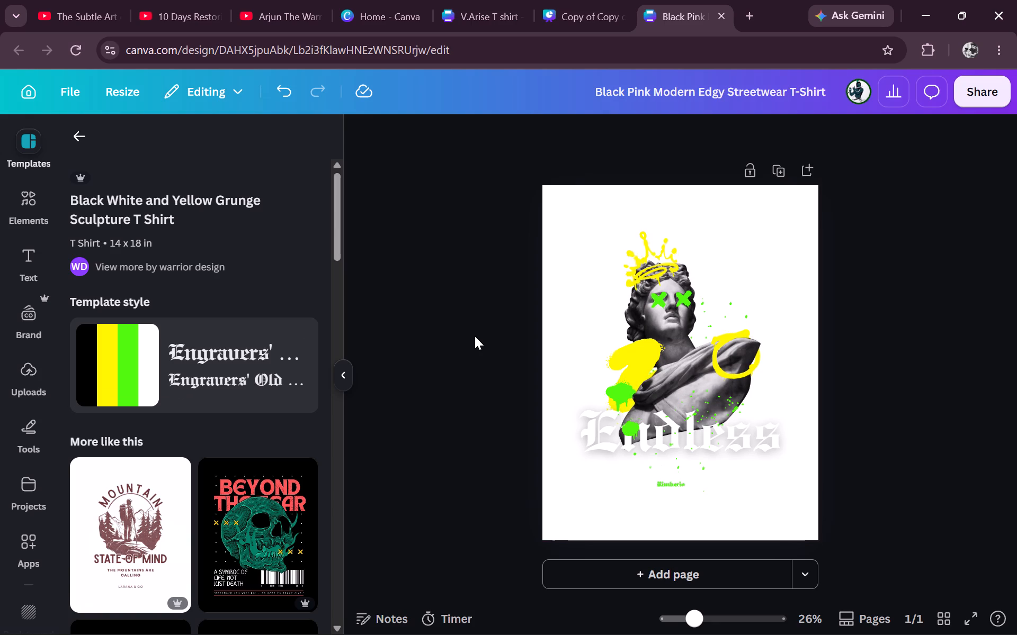
scroll(248, 428, "down", 2)
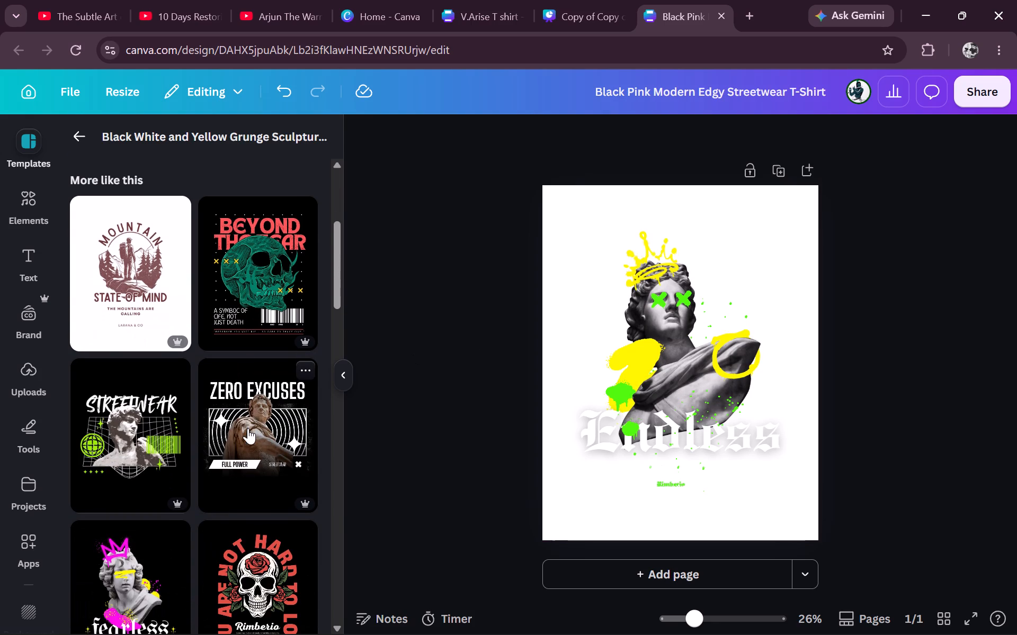
scroll(248, 428, "down", 2)
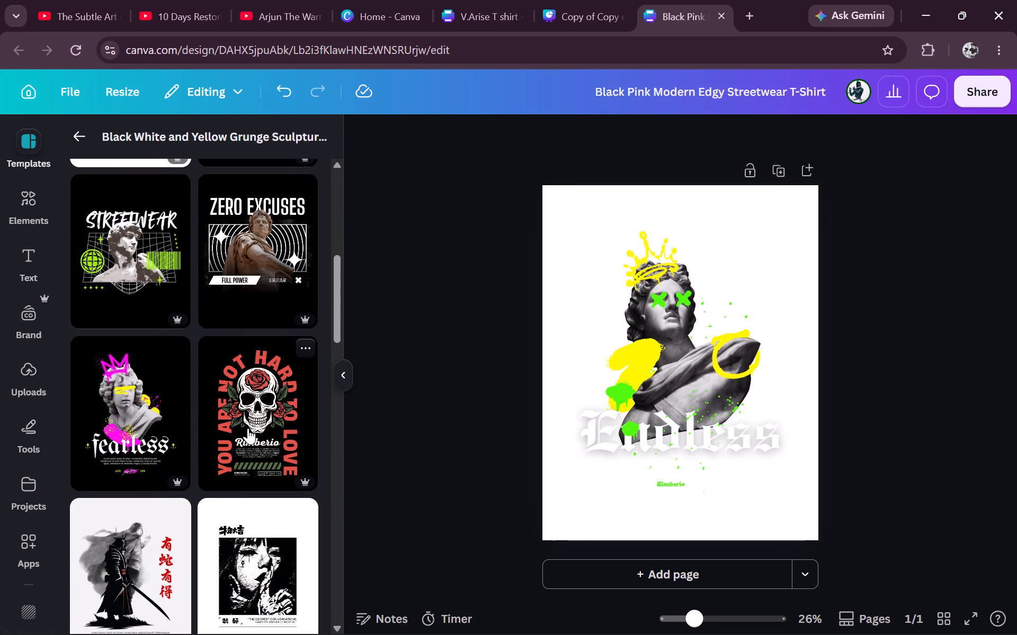
Group all elements of the Endless sculpture artwork and copy the group.
left_click_drag(429, 288, 873, 530)
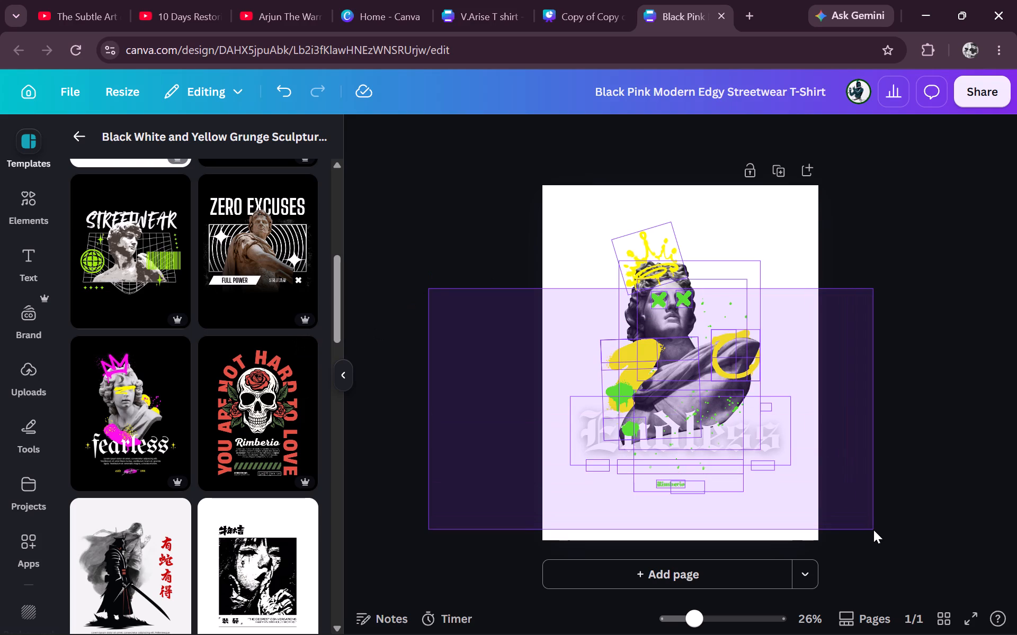
left_click_drag(873, 530, 884, 537)
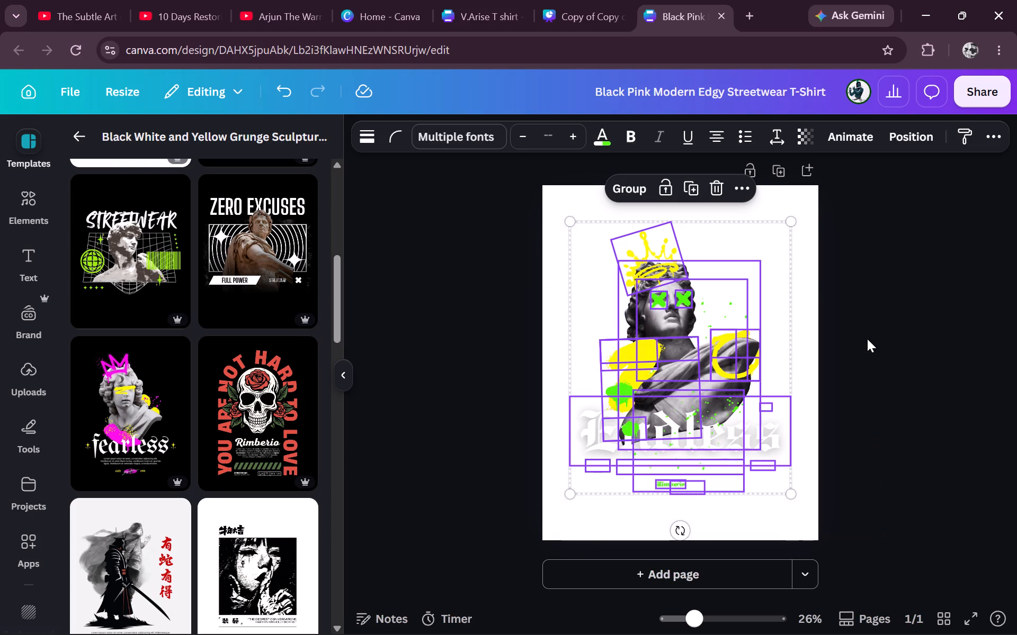
left_click(867, 339)
key("ctrl+a")
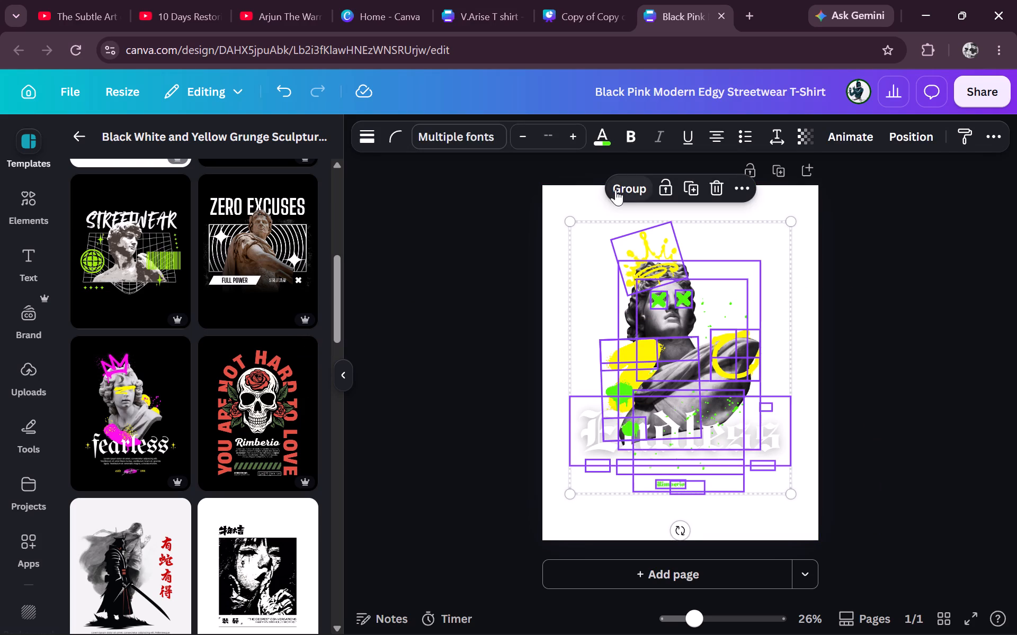
left_click(617, 187)
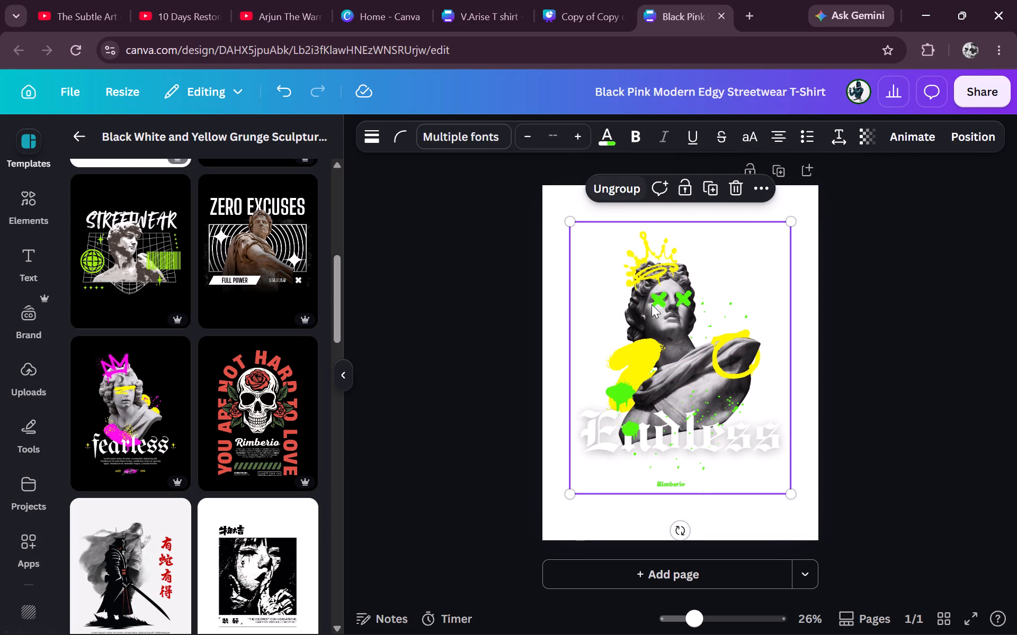
key("ctrl+c")
Delete the existing VR artwork and V.ARISE block from the jacket back on page 7 of the V.Arise T shirt design, keeping the TEAM LEAD title.
left_click(548, 0)
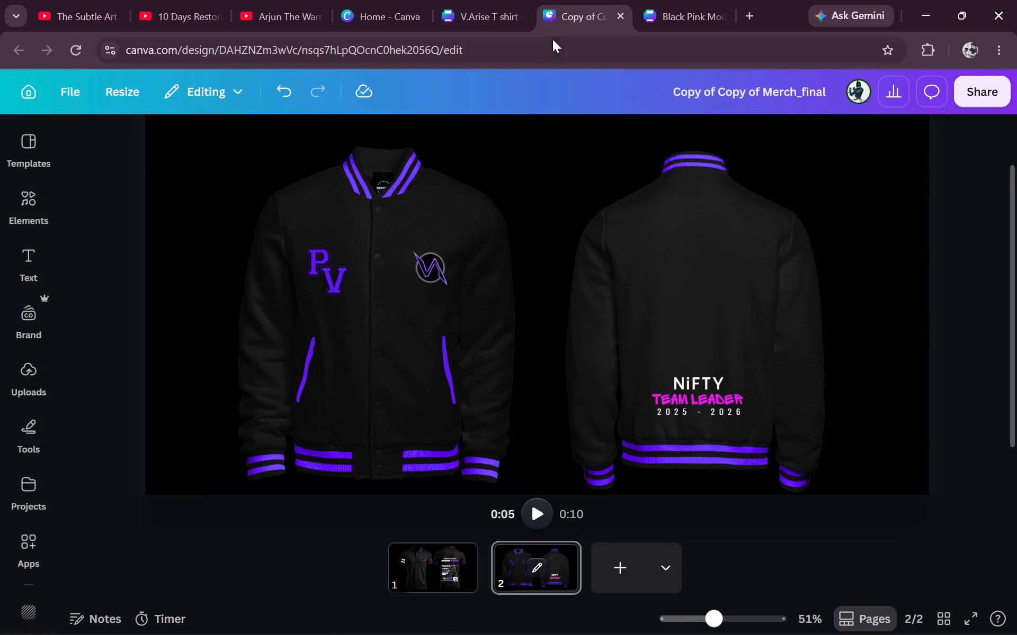
left_click(455, 0)
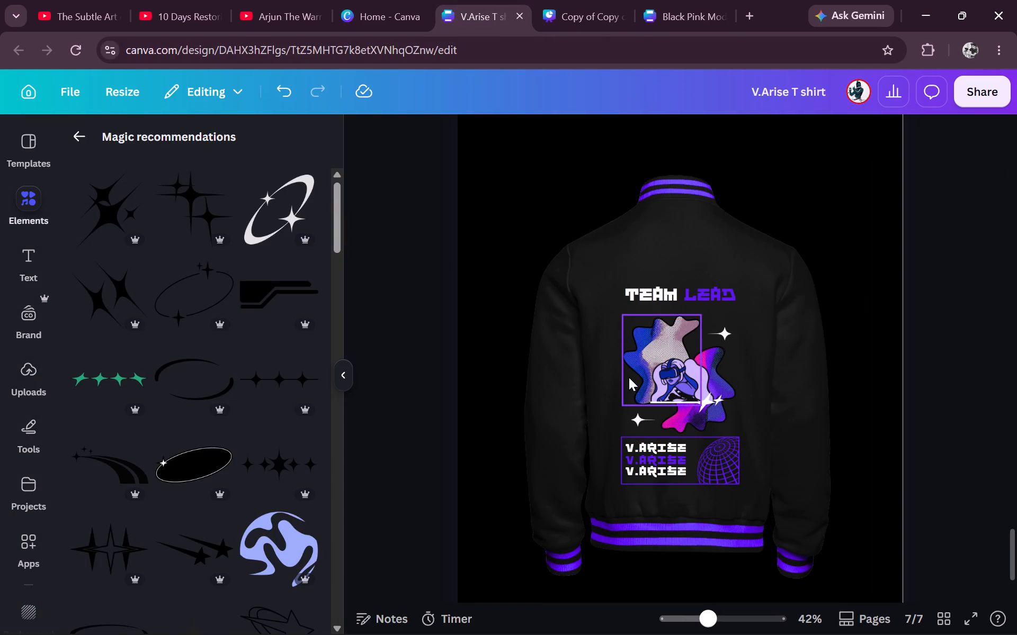
left_click_drag(568, 307, 719, 423)
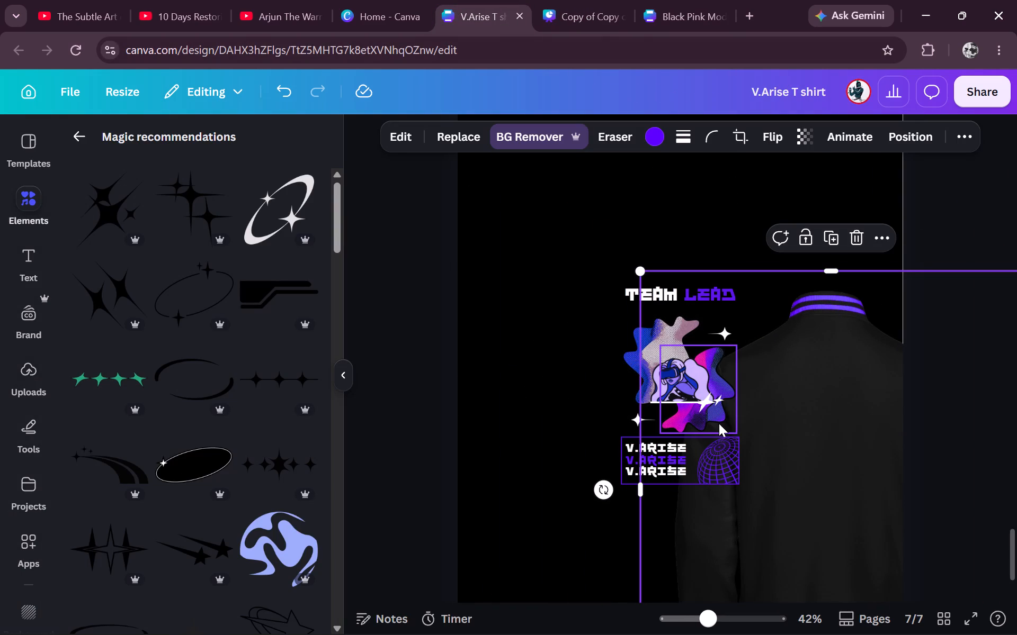
key("ctrl+z")
left_click(934, 317)
left_click_drag(934, 317, 560, 481)
left_click(539, 374, "shift")
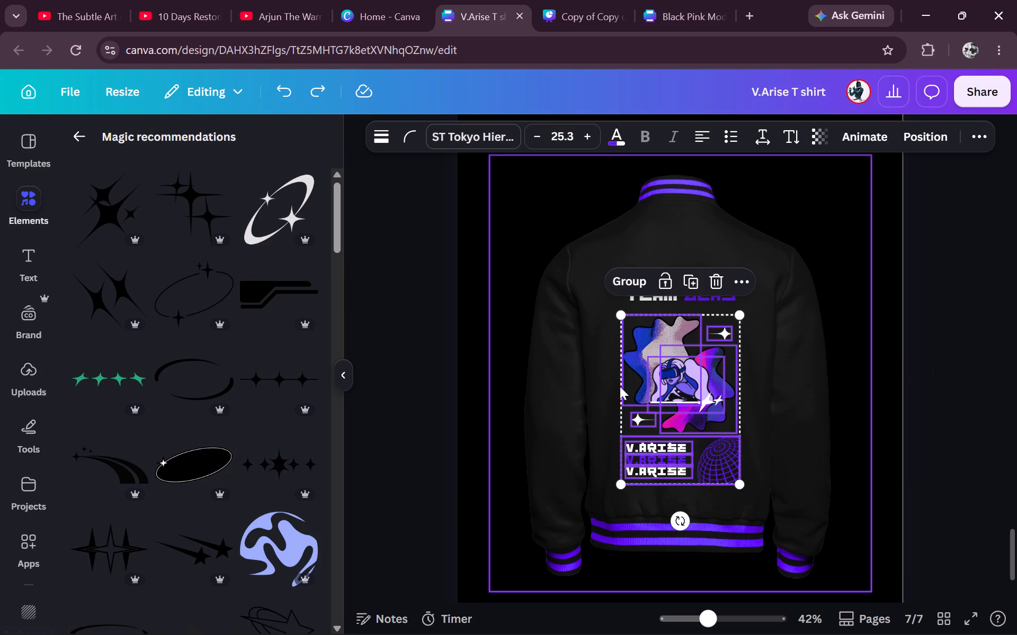
key("Delete")
Paste the Endless sculpture artwork, shrink it to about half the jacket's width, and centre it on the back beneath the TEAM LEAD title.
key("ctrl+v")
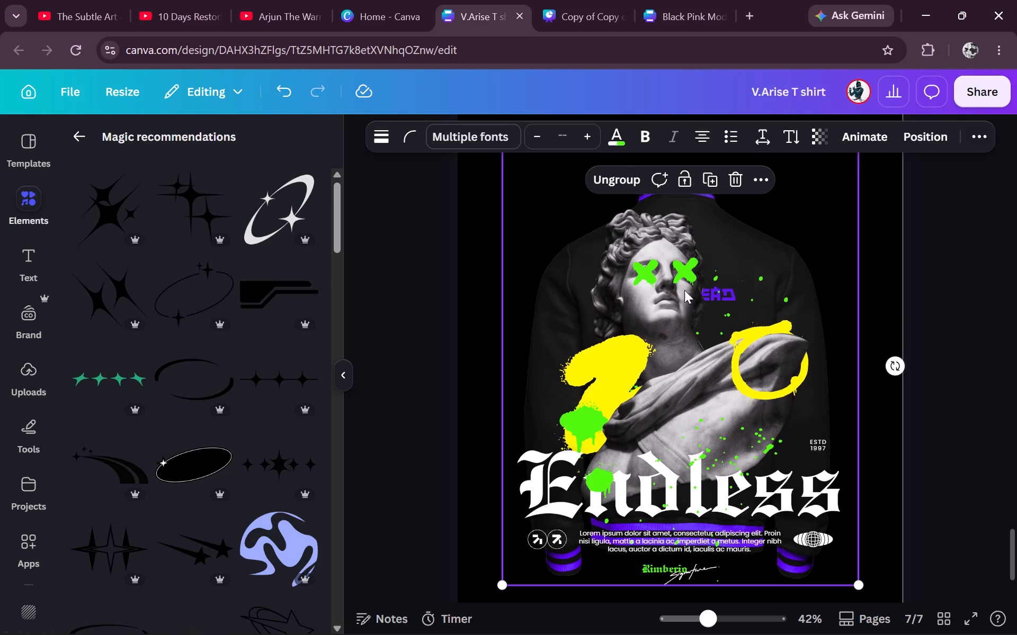
left_click_drag(504, 584, 569, 531)
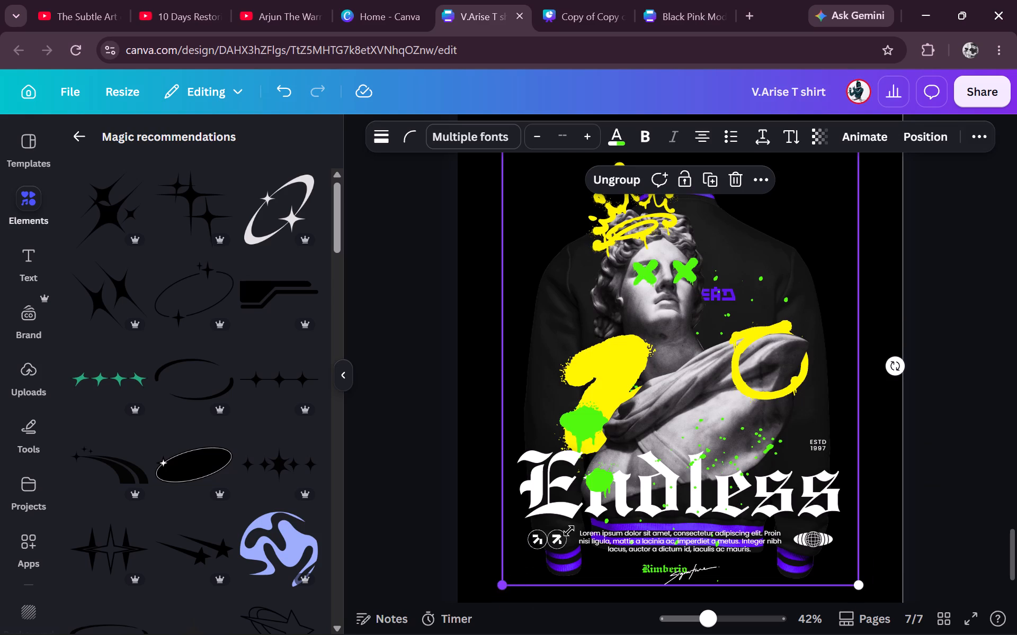
left_click_drag(569, 531, 704, 432)
left_click_drag(767, 308, 702, 418)
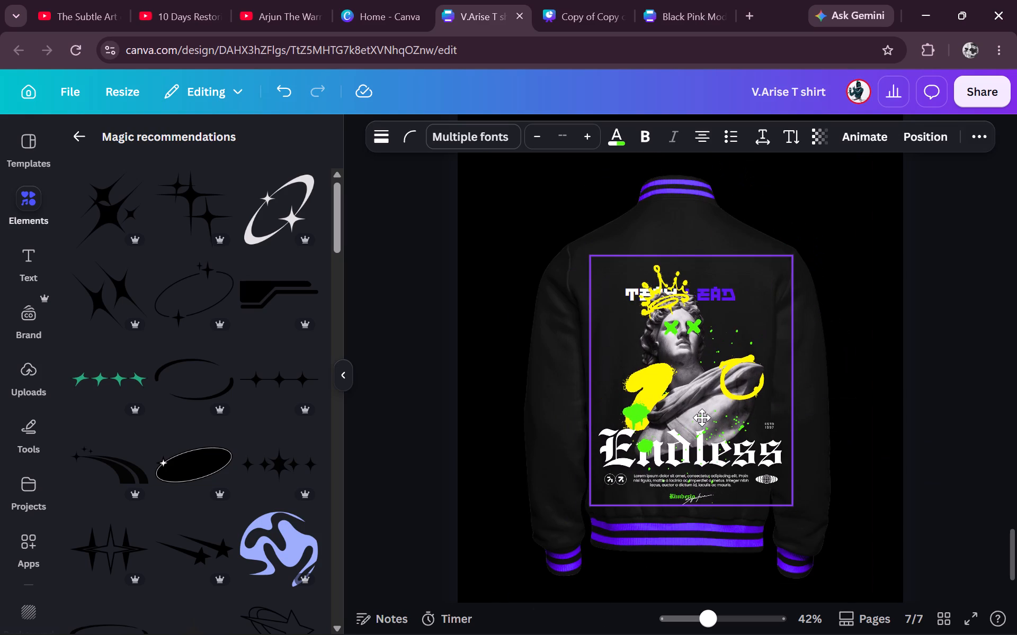
left_click_drag(702, 418, 702, 417)
left_click_drag(592, 504, 649, 466)
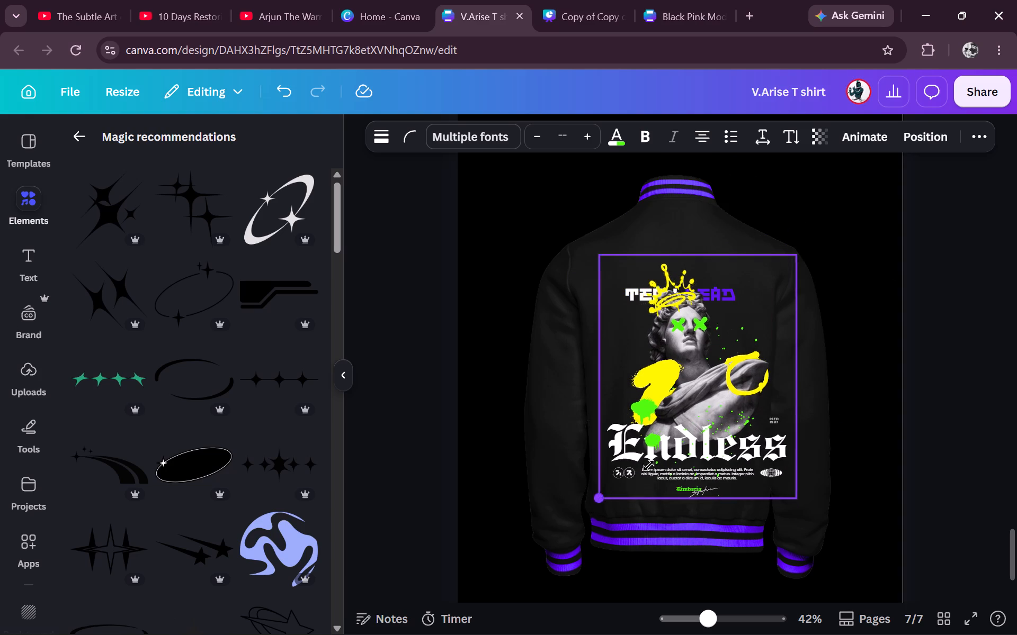
left_click_drag(649, 466, 682, 435)
left_click_drag(735, 340, 699, 390)
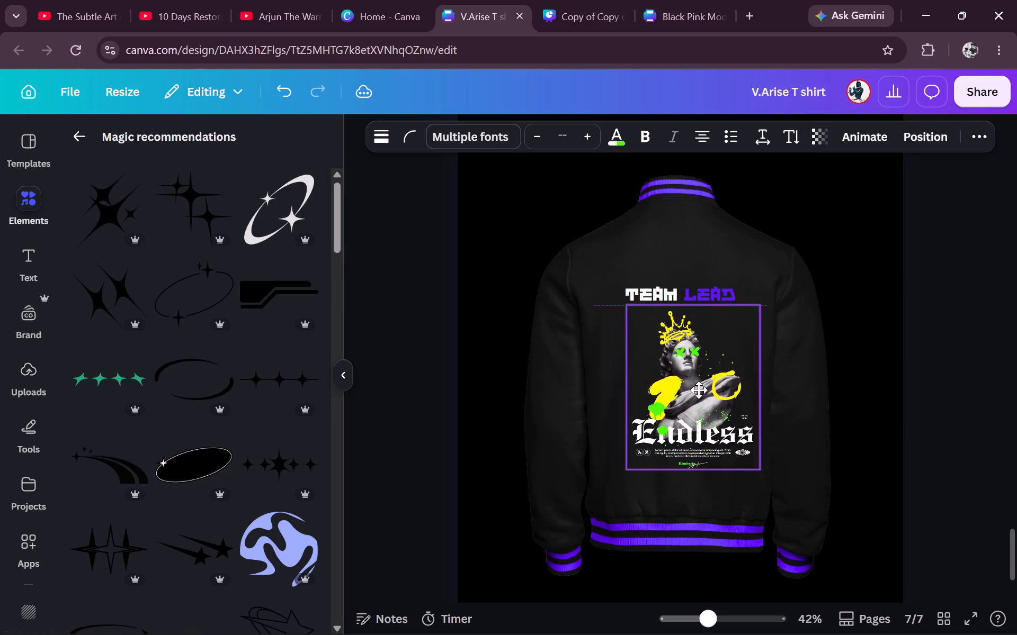
left_click_drag(699, 390, 688, 389)
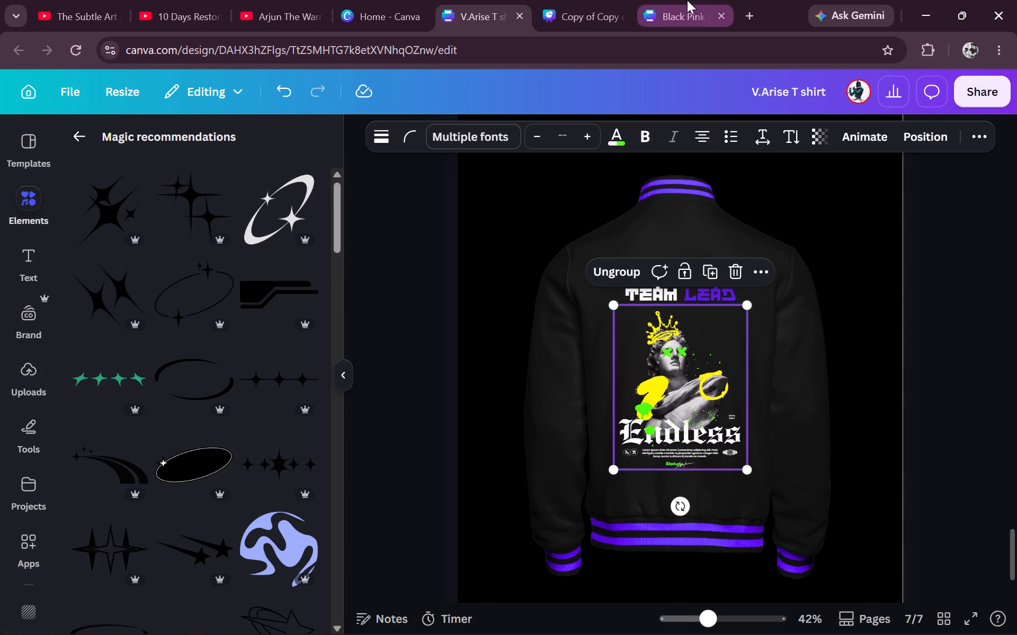
Undo the last two changes in Copy of Copy of Merch_final and inspect the visored statue in the Project V.Arise back artwork.
left_click(687, 0)
left_click(596, 0)
left_click(847, 219)
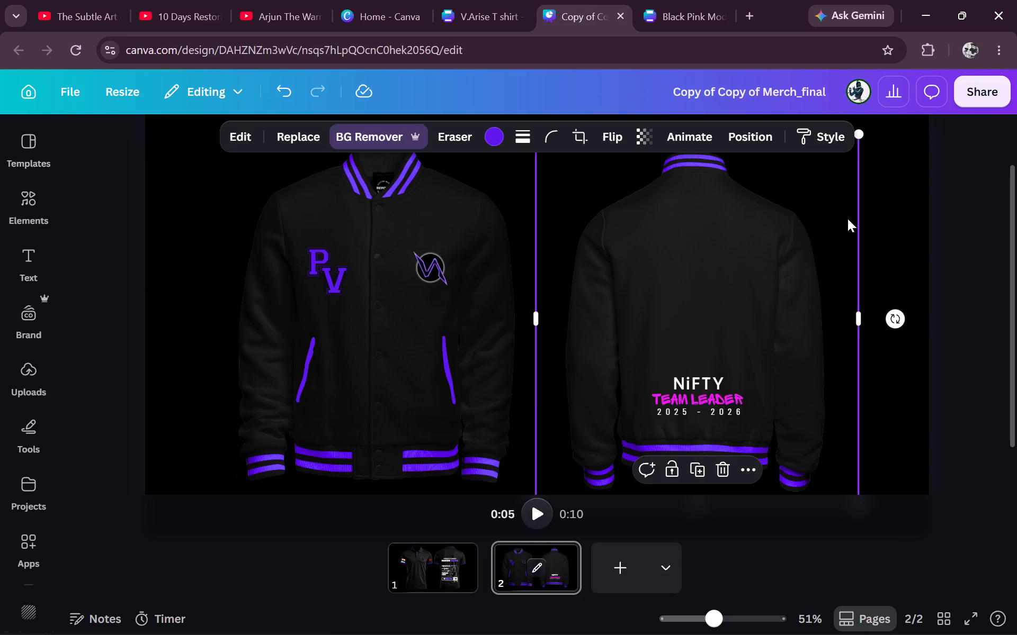
left_click(893, 211)
key("ctrl+z")
key("ctrl+z")
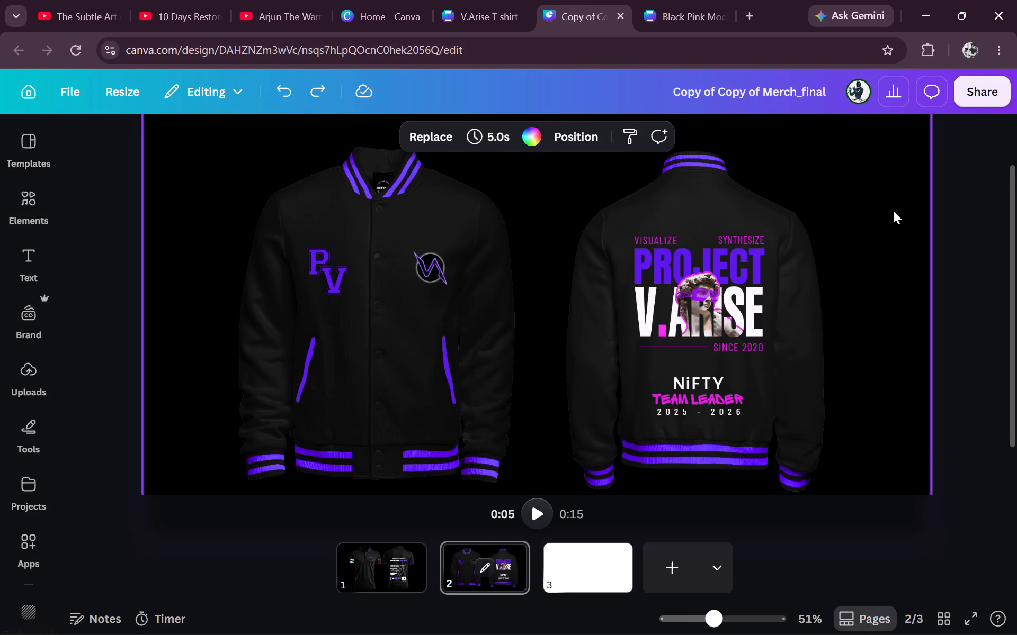
left_click(701, 292)
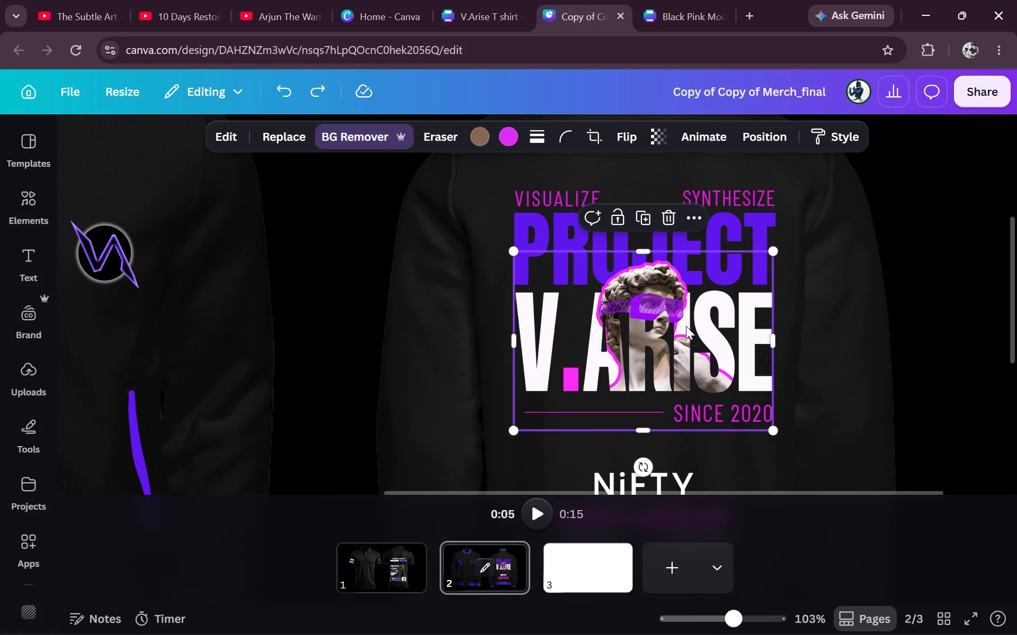
left_click(686, 326)
left_click(822, 260)
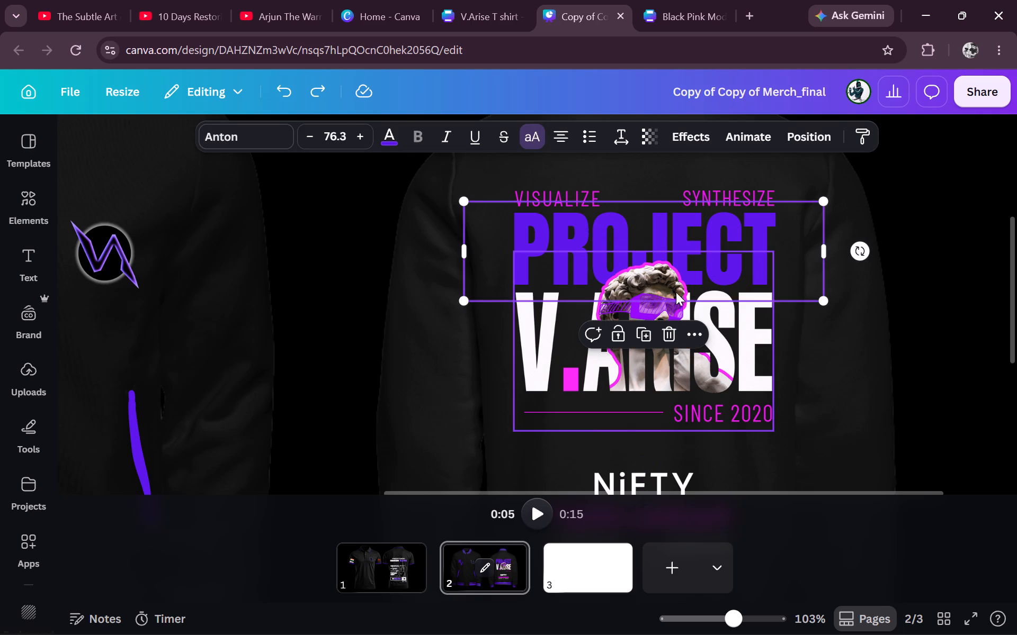
left_click(663, 279)
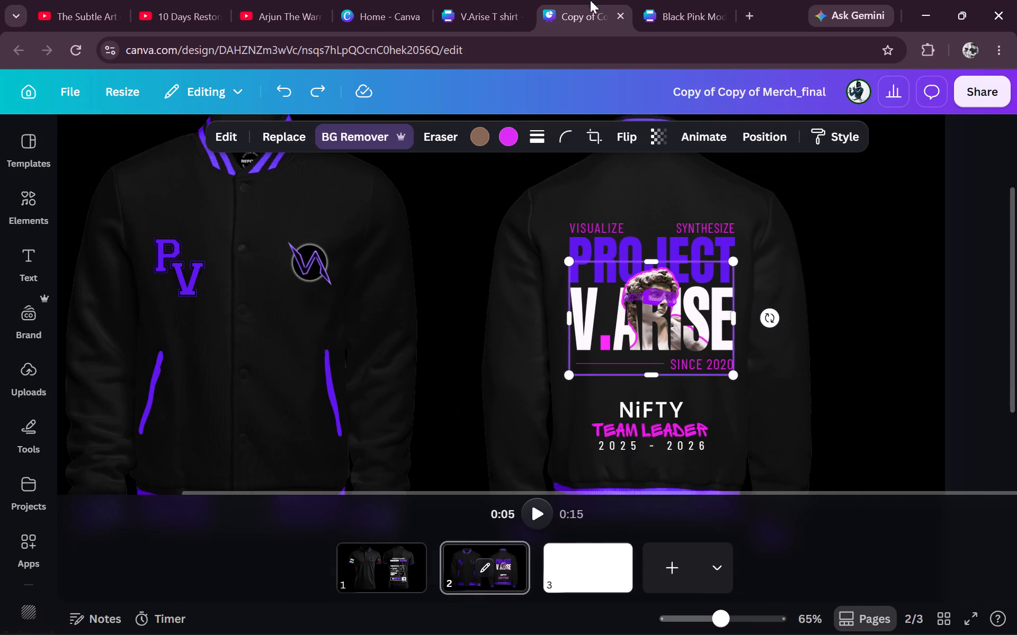
Return to the V.Arise T shirt design and go back from Magic recommendations to the main element library.
left_click(496, 0)
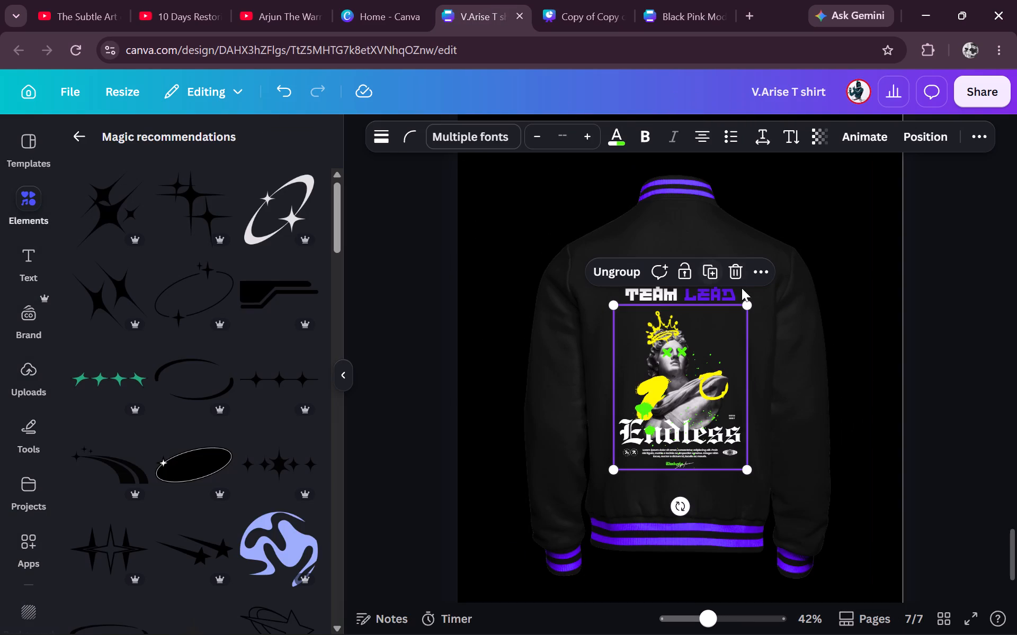
scroll(281, 311, "up", 3)
scroll(281, 311, "down", 3)
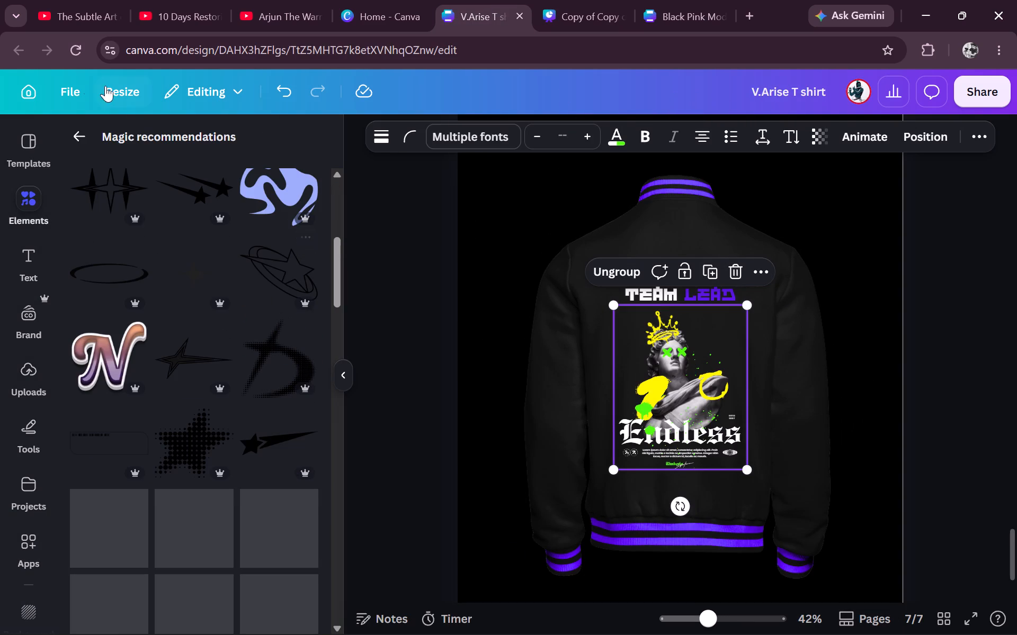
left_click(71, 131)
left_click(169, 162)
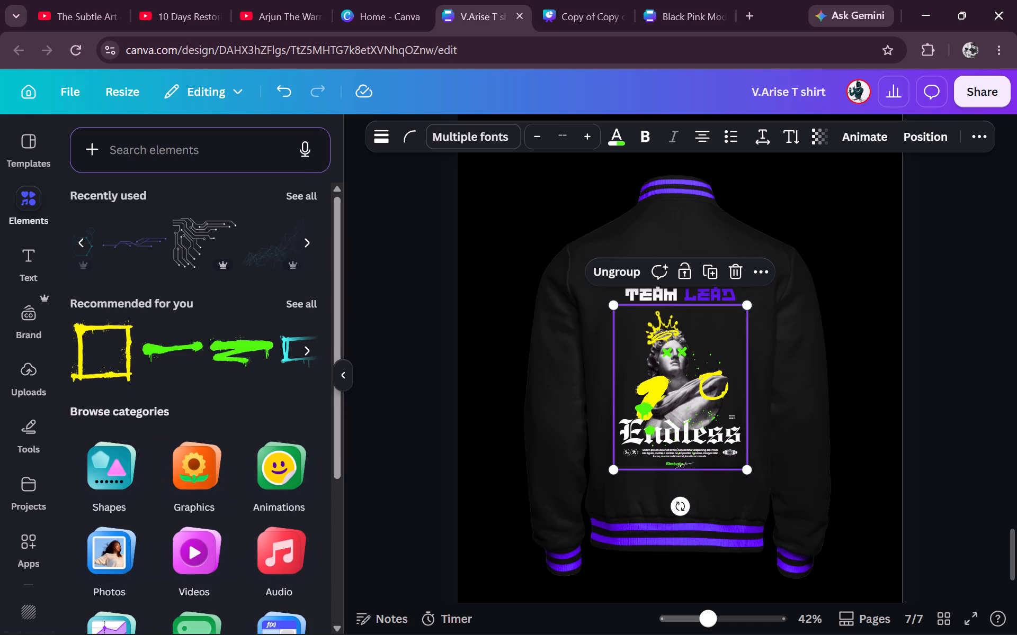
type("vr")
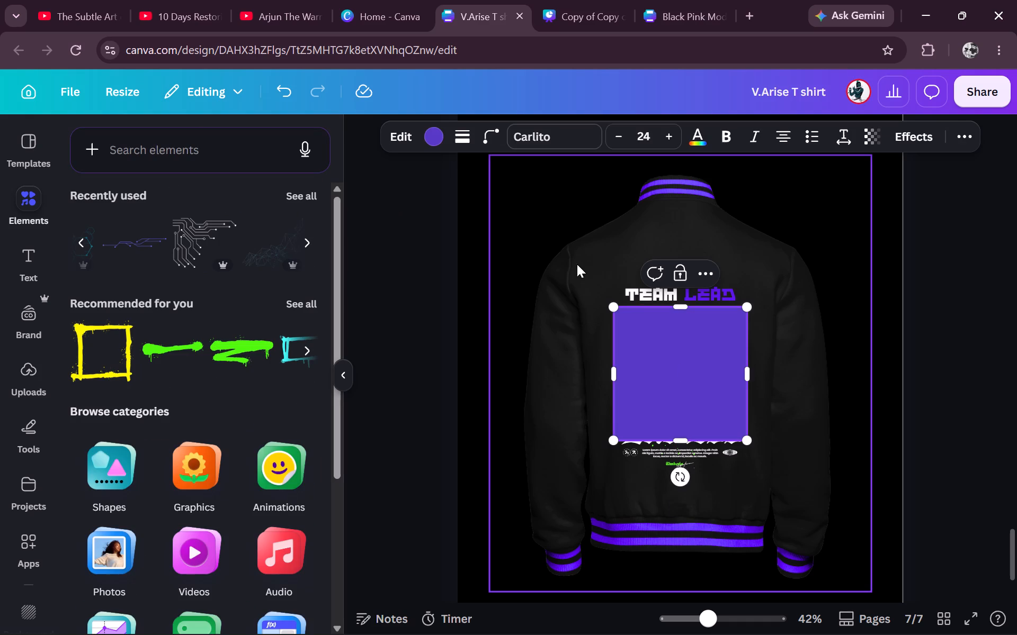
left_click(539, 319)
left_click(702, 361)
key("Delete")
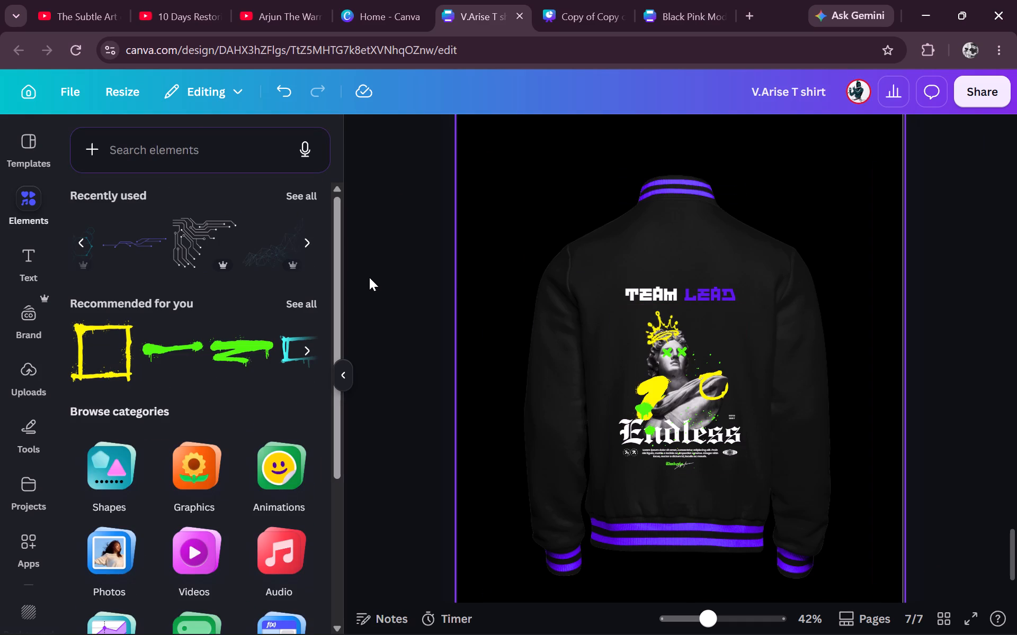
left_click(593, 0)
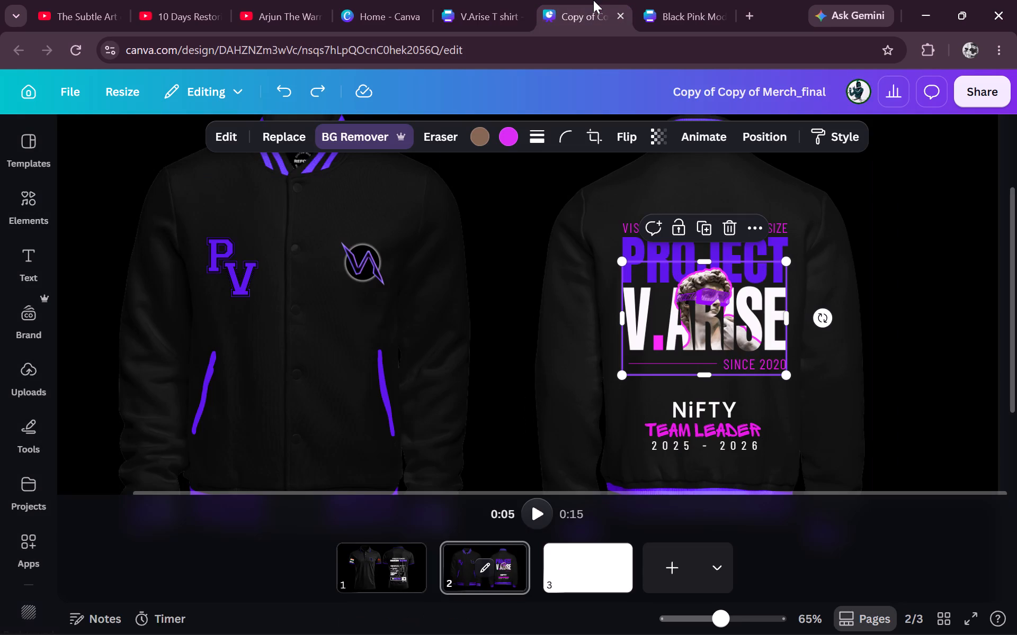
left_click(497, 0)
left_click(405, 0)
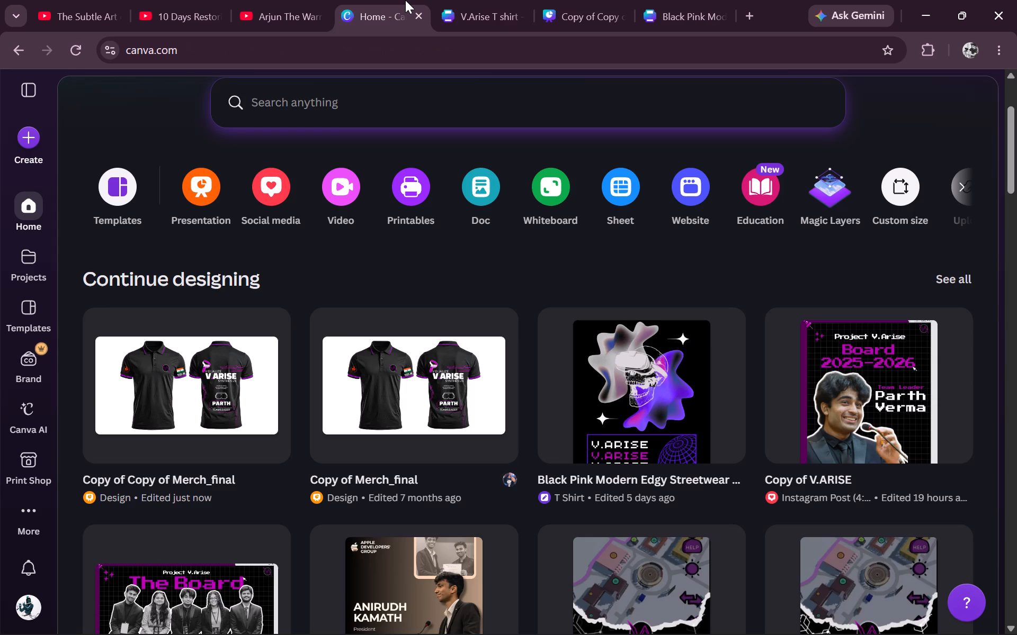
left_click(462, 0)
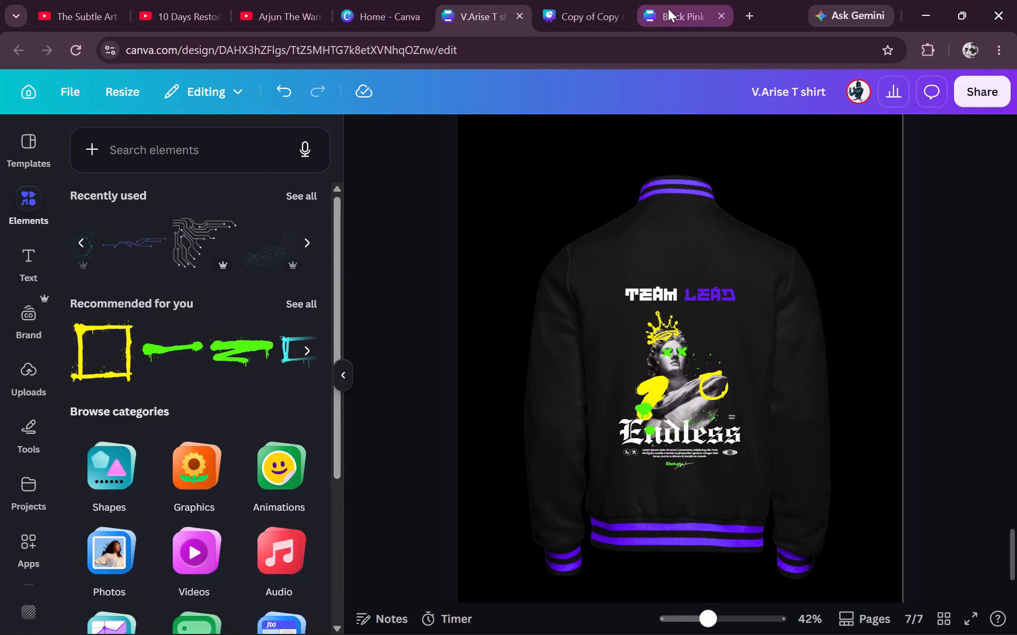
Set the background of the Endless sculpture template page to black in the Black Pink Modern Edgy Streetwear T-Shirt design.
left_click(668, 8)
left_click(559, 201)
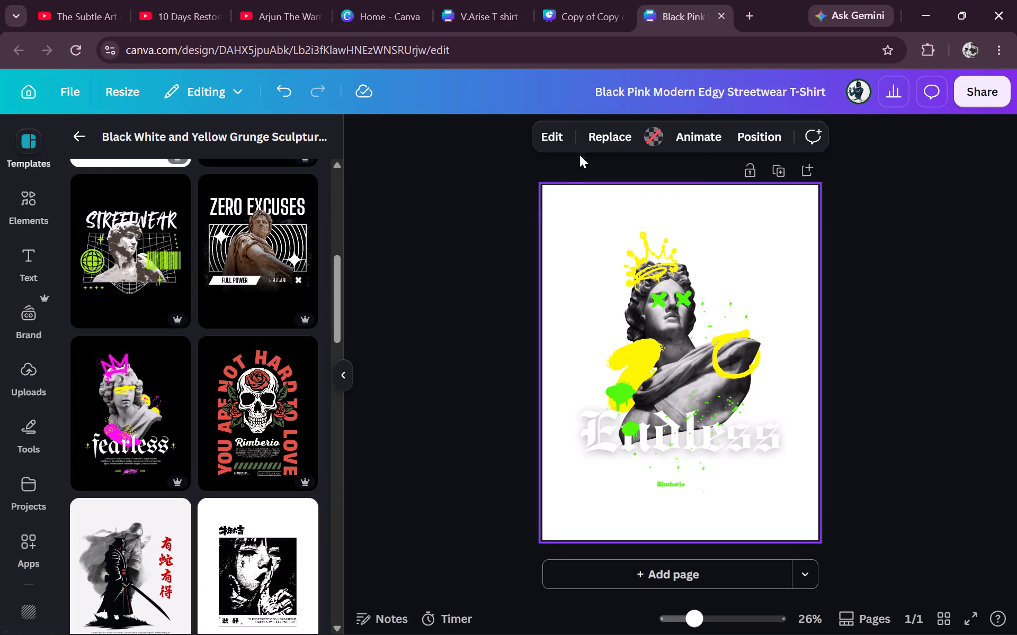
left_click(666, 132)
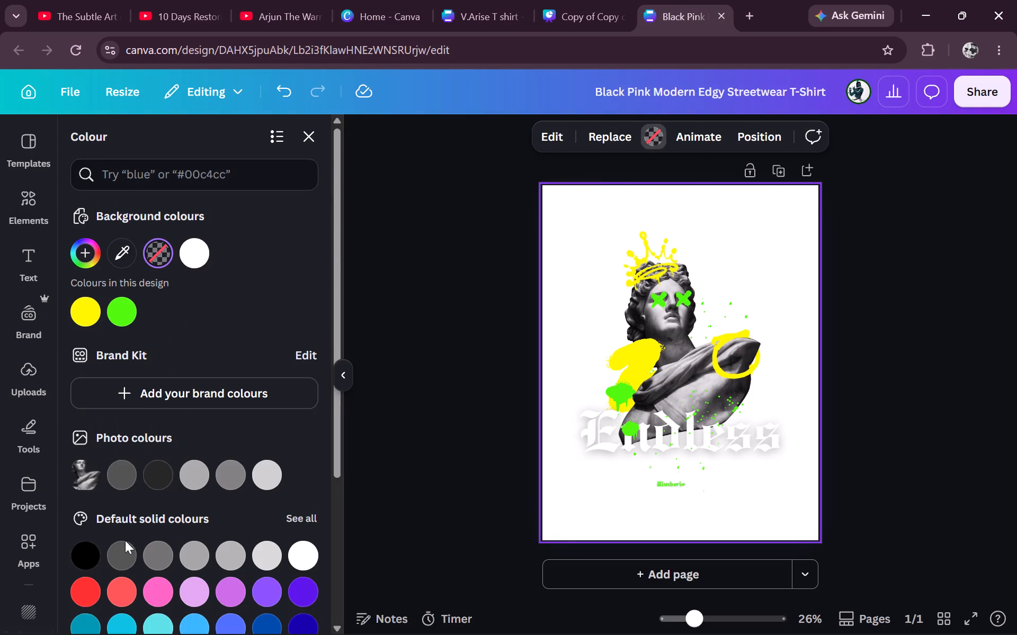
left_click(82, 550)
double_click(436, 362)
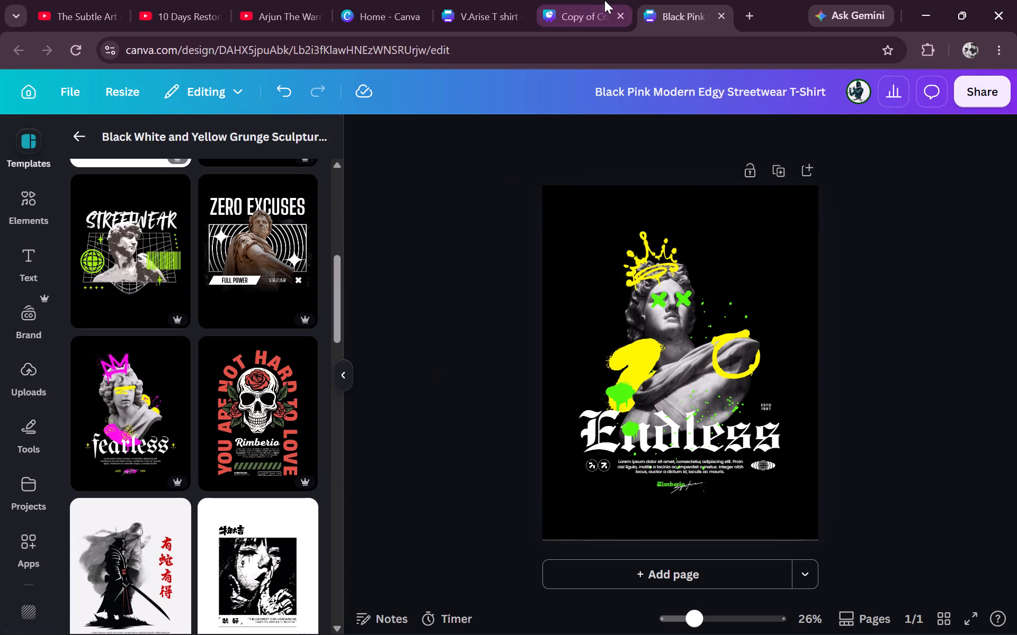
Search the element library for "vr" in the V.Arise T shirt design and show all matching graphics.
left_click(604, 0)
left_click(490, 0)
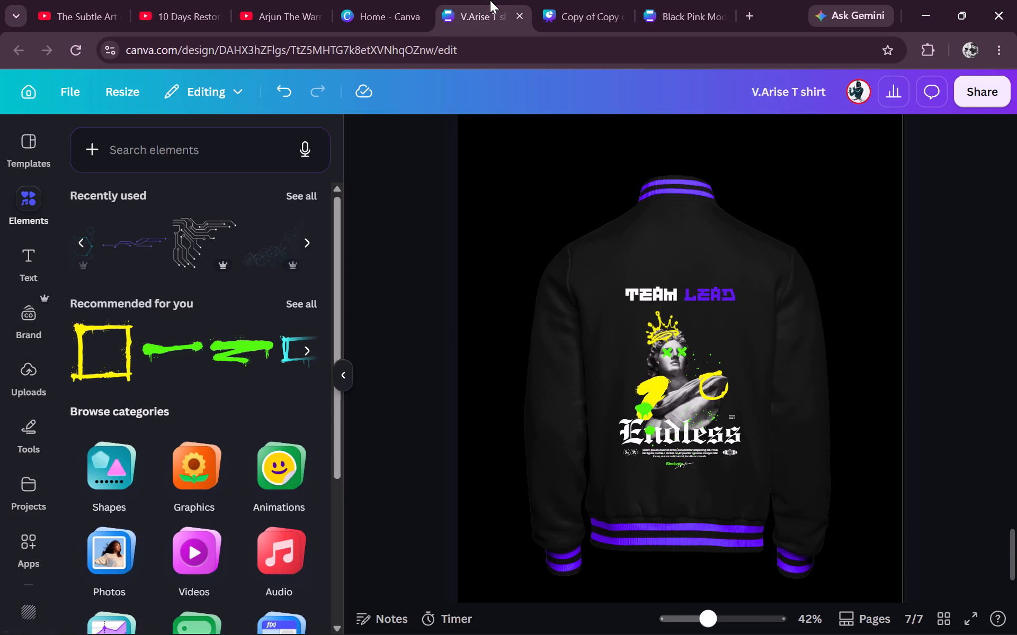
left_click(172, 153)
type("vr")
key("Return")
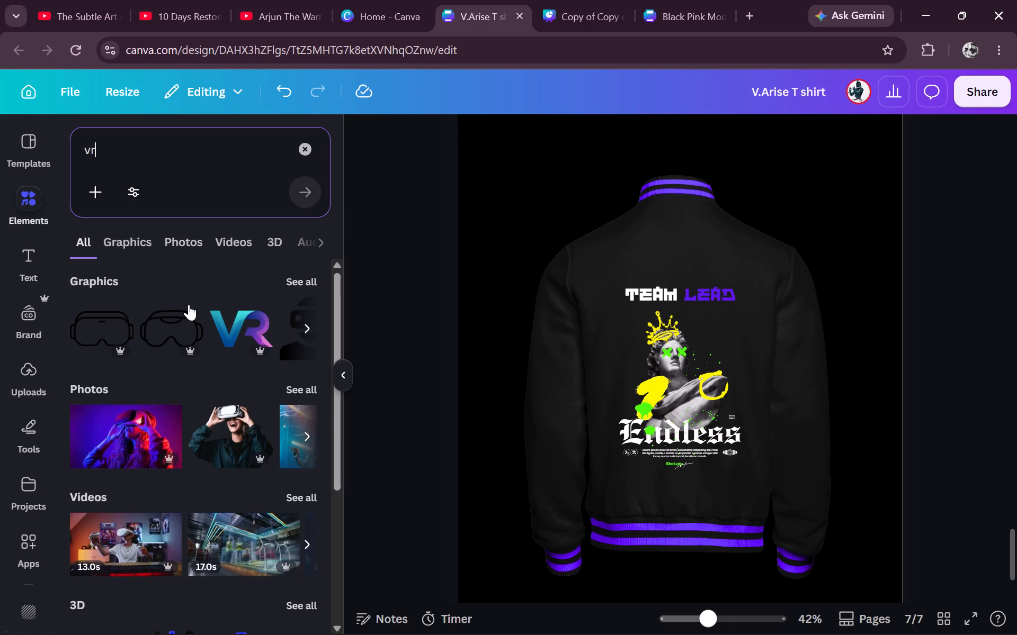
left_click(314, 283)
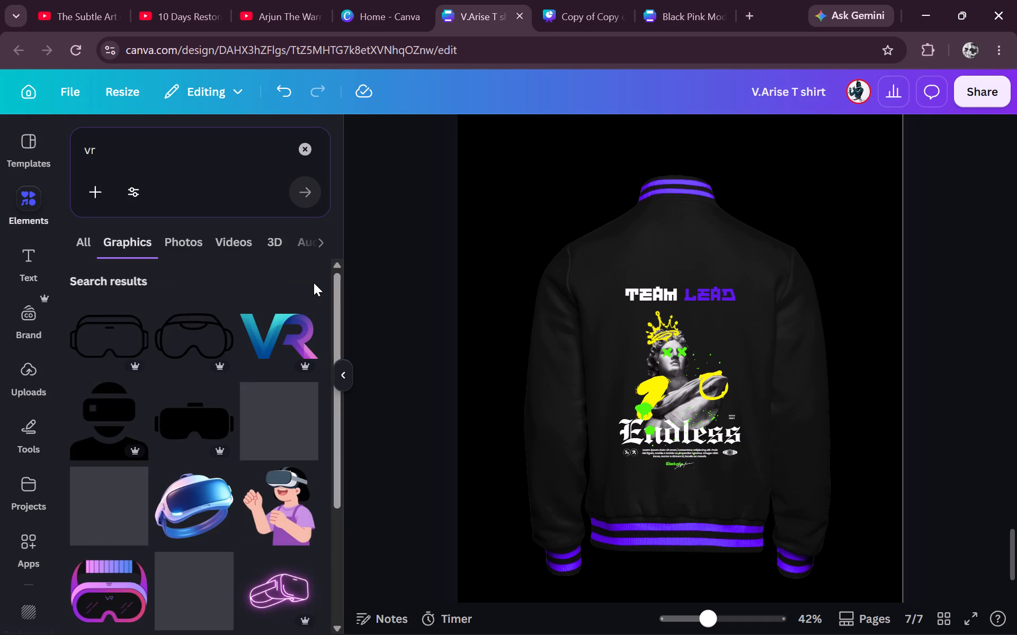
Browse the "vr" graphics results for a VR headset that could suit the Endless sculpture's face.
scroll(223, 459, "down", 1)
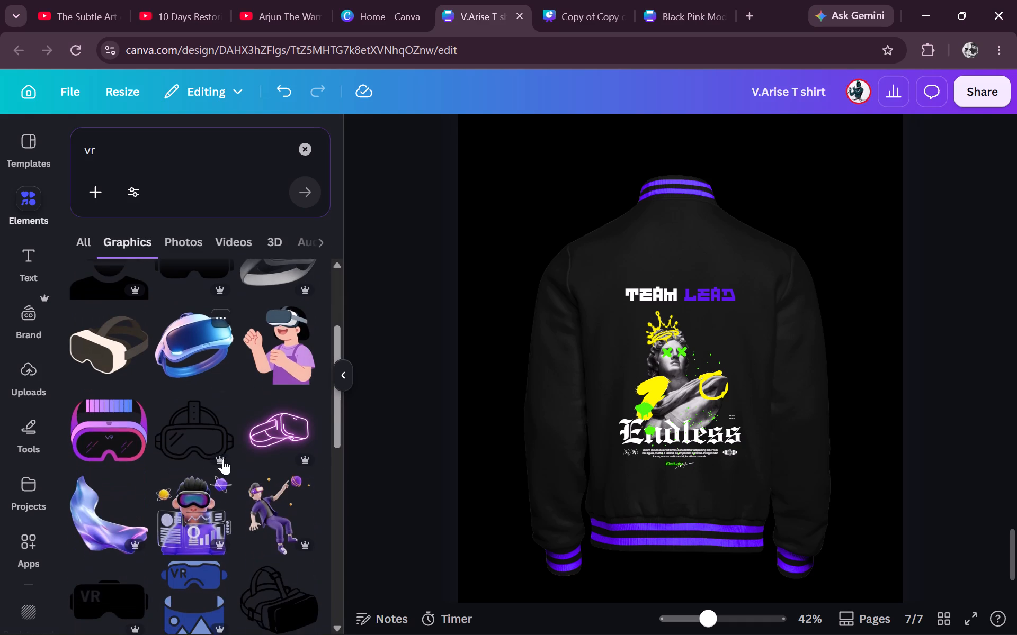
scroll(223, 459, "down", 1)
scroll(273, 440, "down", 2)
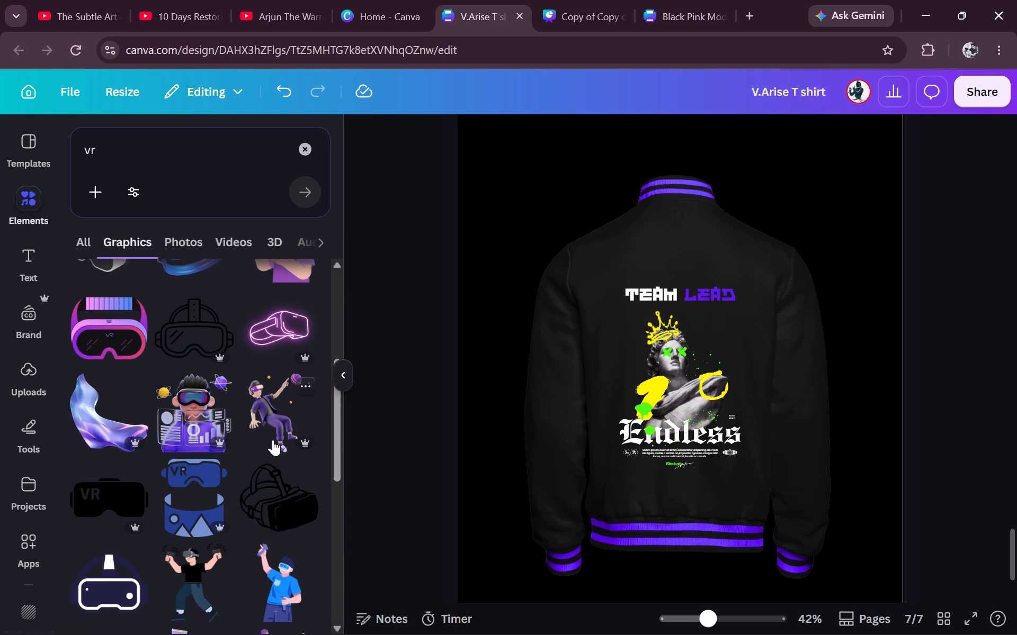
scroll(273, 440, "down", 2)
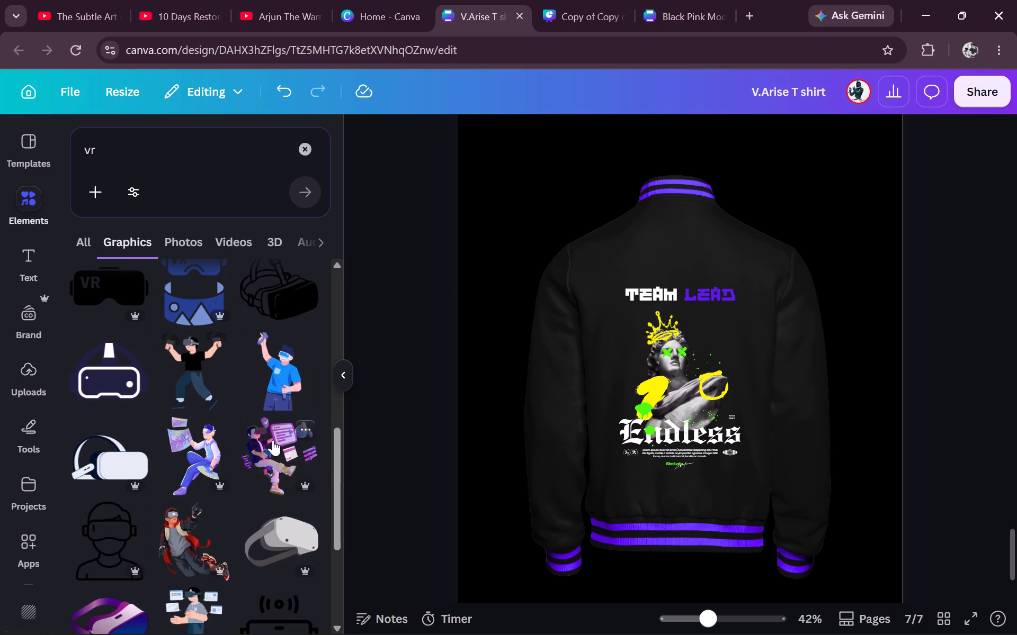
scroll(273, 440, "down", 3)
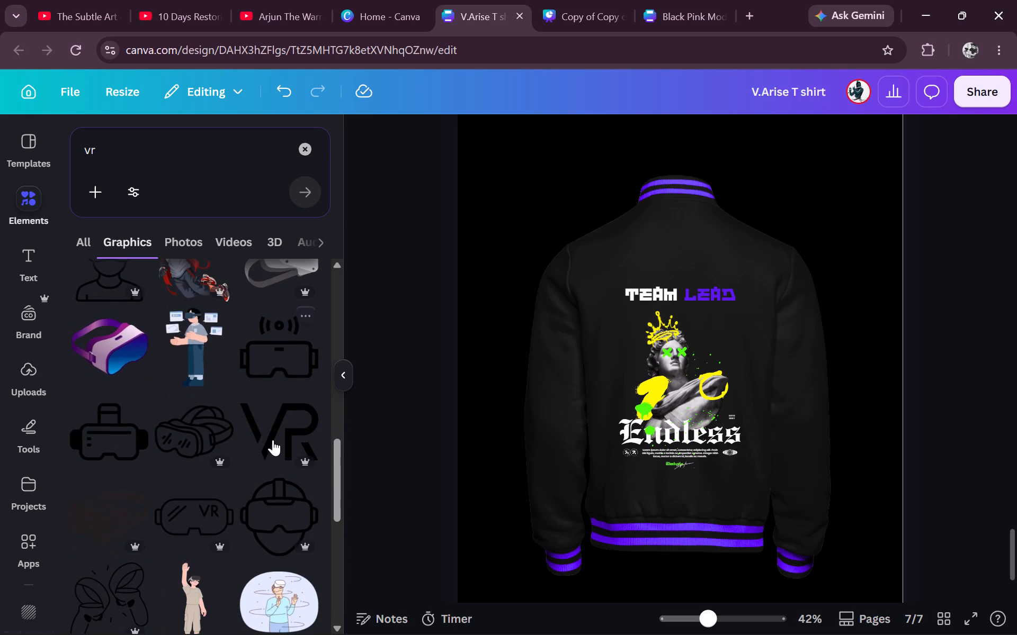
scroll(273, 440, "down", 3)
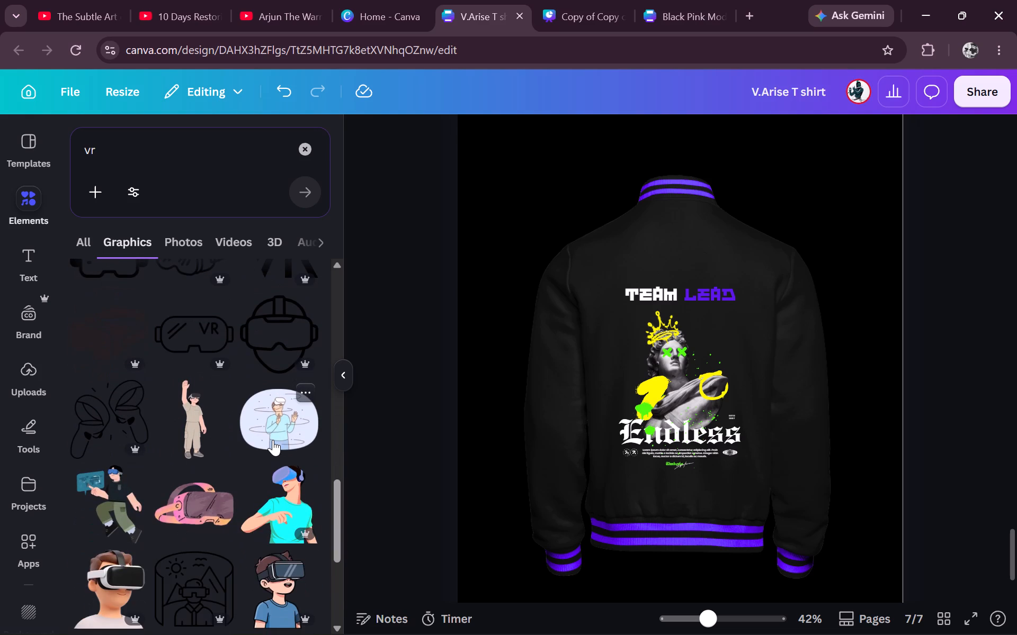
scroll(273, 440, "down", 3)
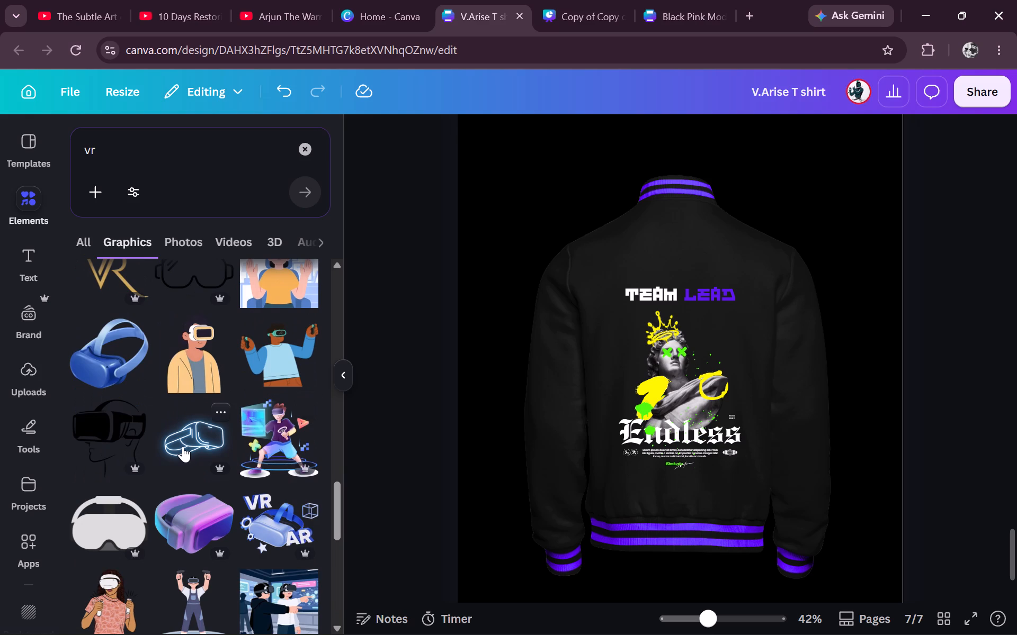
scroll(183, 446, "down", 3)
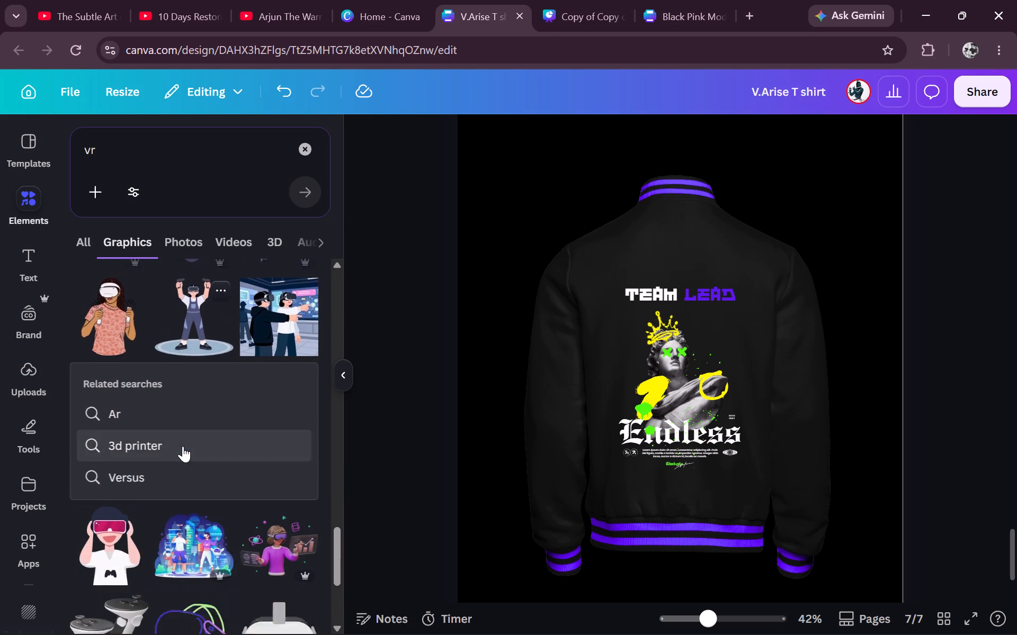
scroll(183, 446, "down", 3)
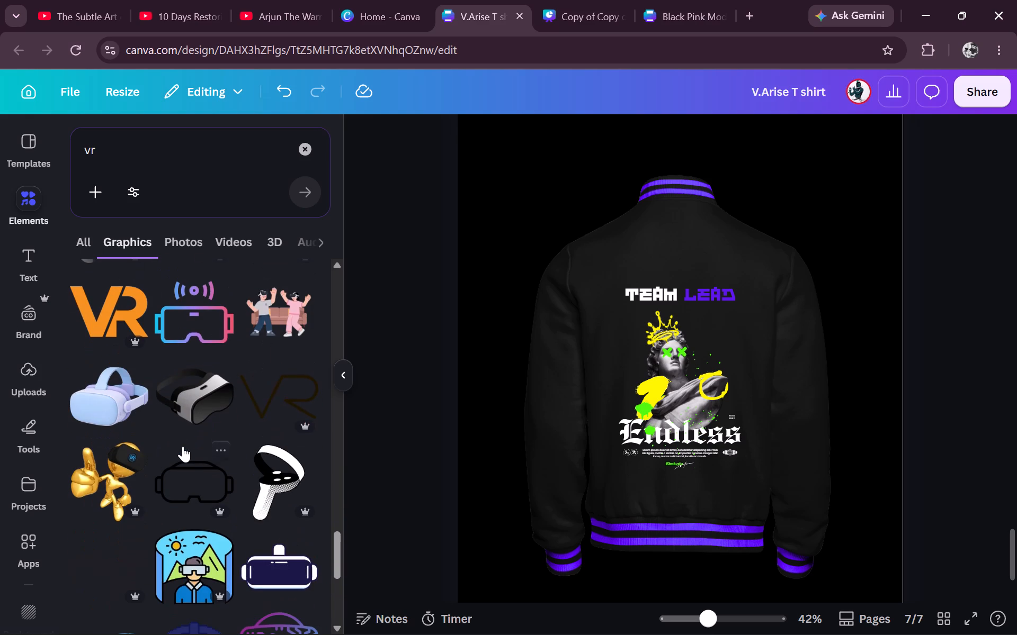
scroll(183, 446, "down", 1)
scroll(183, 446, "up", 16)
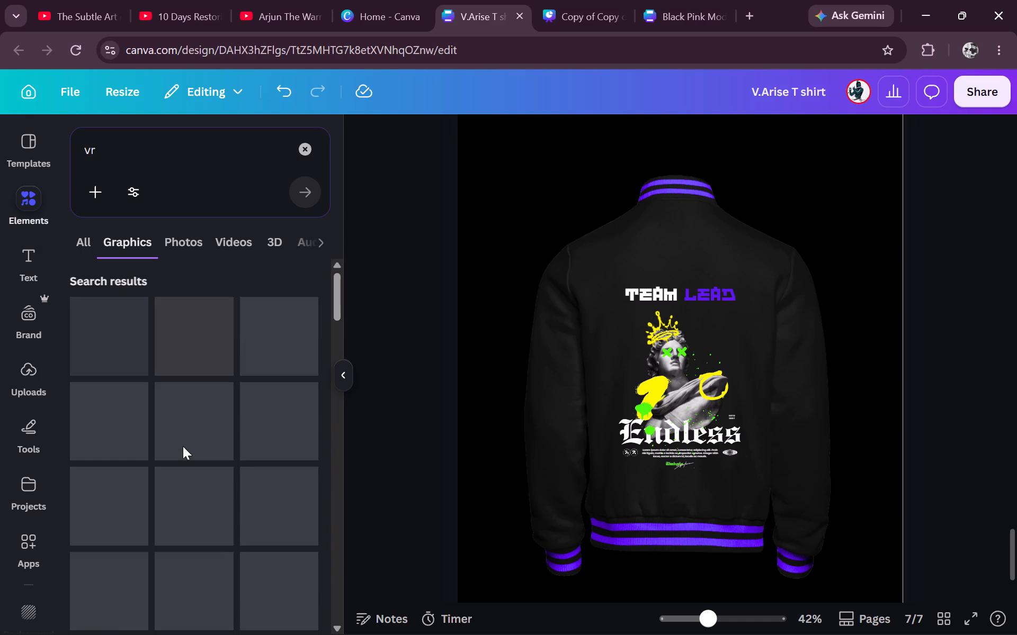
scroll(245, 437, "down", 1)
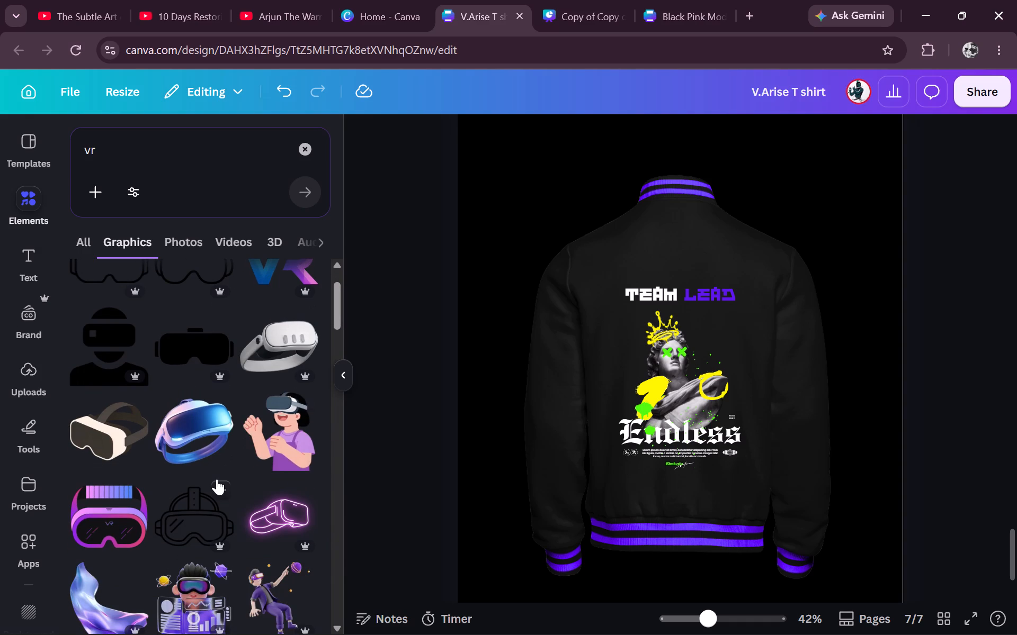
scroll(217, 479, "down", 2)
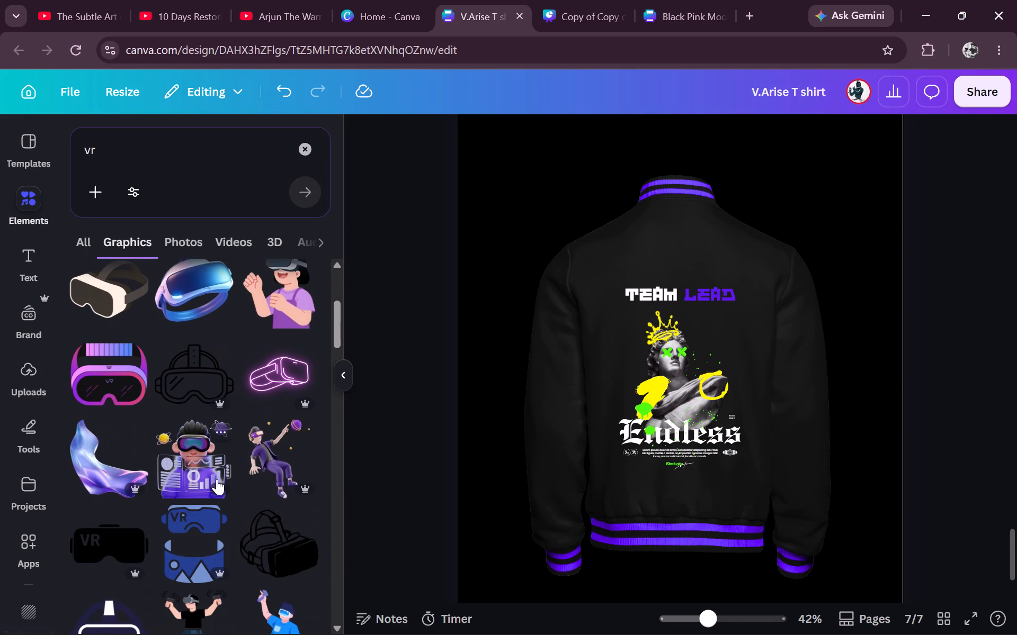
scroll(217, 479, "down", 5)
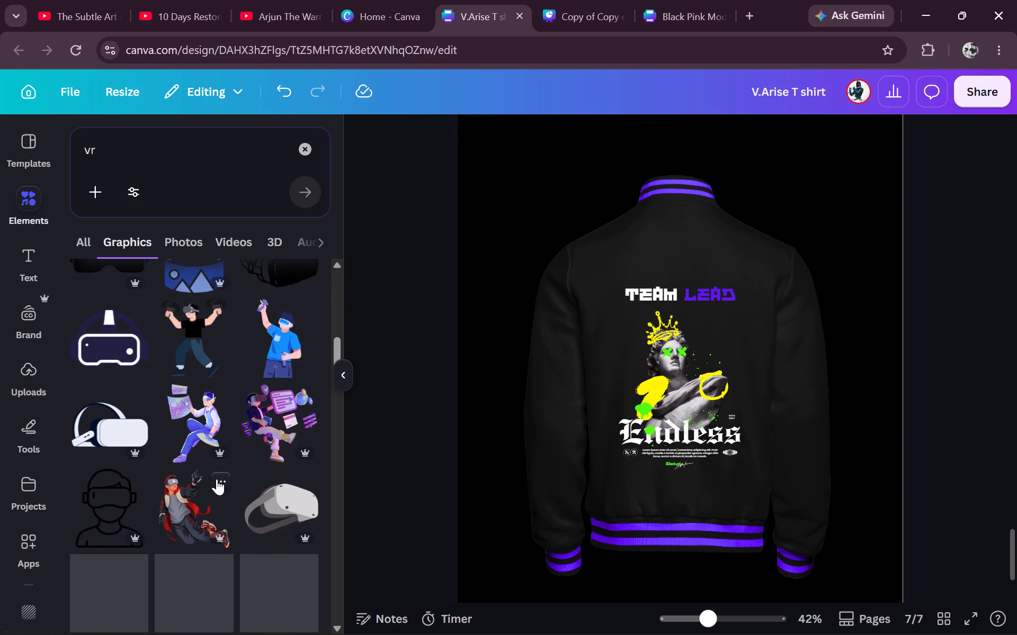
scroll(217, 479, "down", 2)
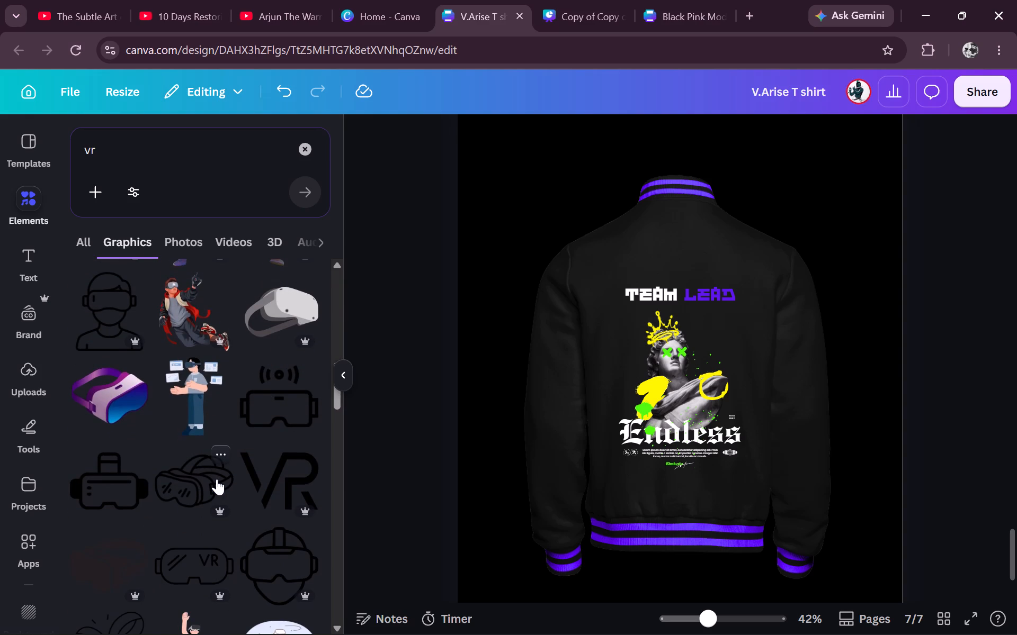
scroll(217, 479, "down", 2)
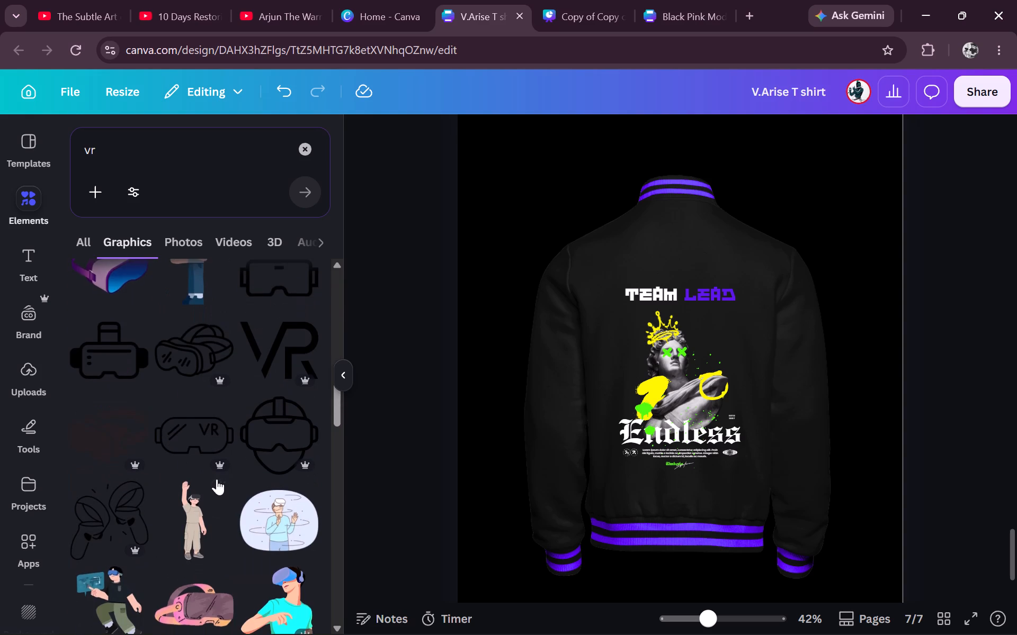
scroll(200, 437, "down", 1)
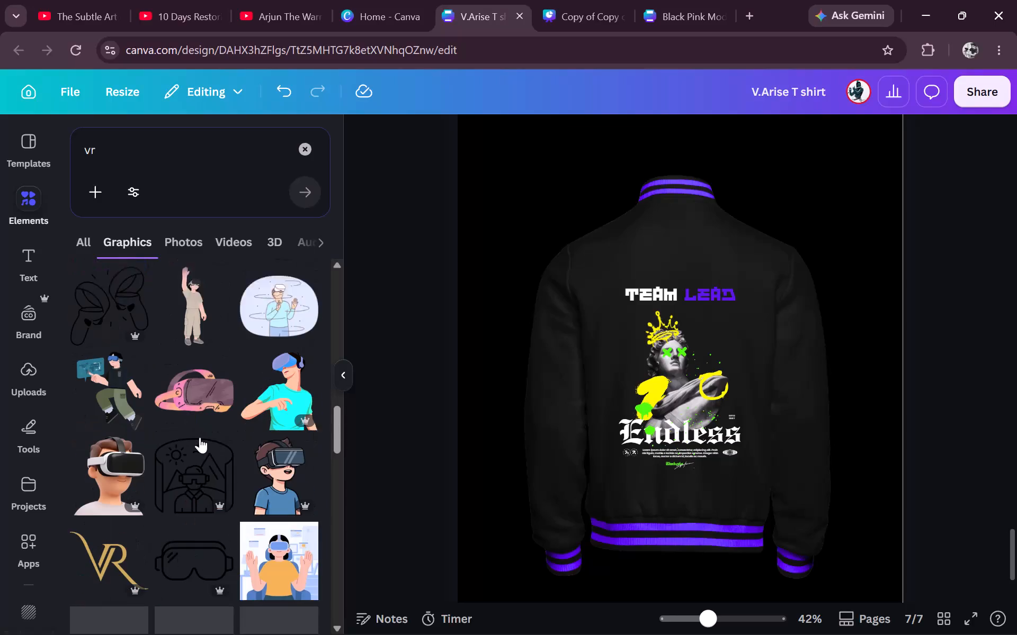
scroll(200, 437, "down", 3)
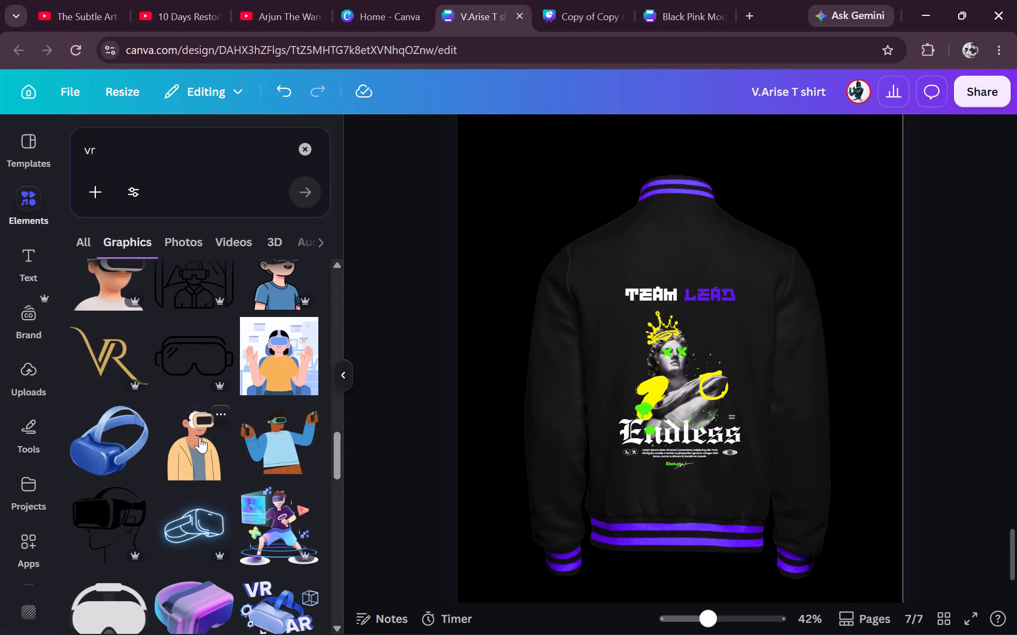
scroll(200, 437, "down", 1)
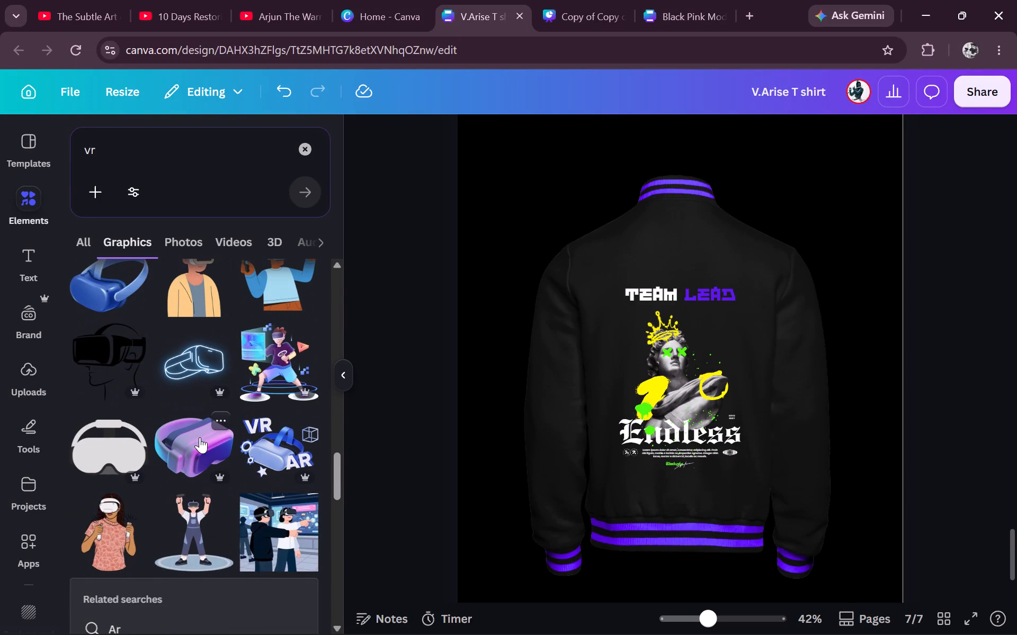
scroll(200, 437, "down", 2)
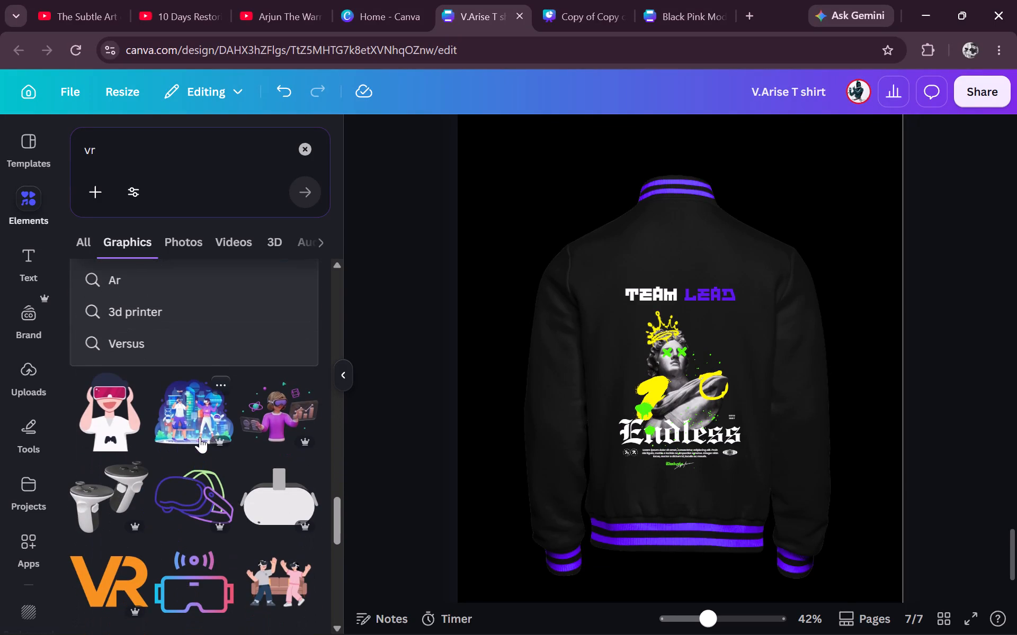
scroll(200, 437, "down", 5)
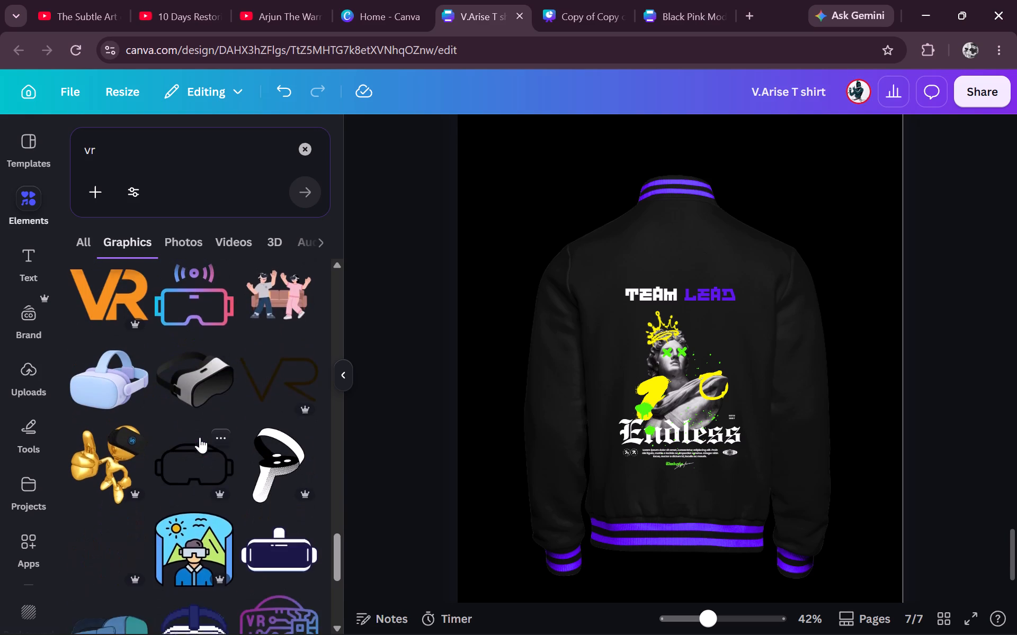
scroll(200, 437, "down", 2)
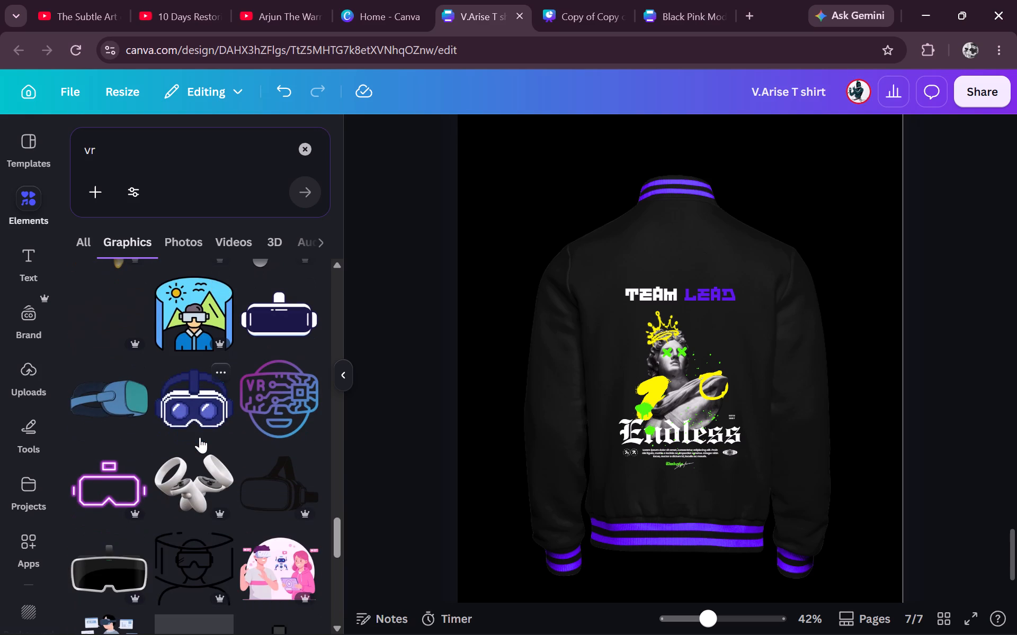
scroll(200, 437, "down", 4)
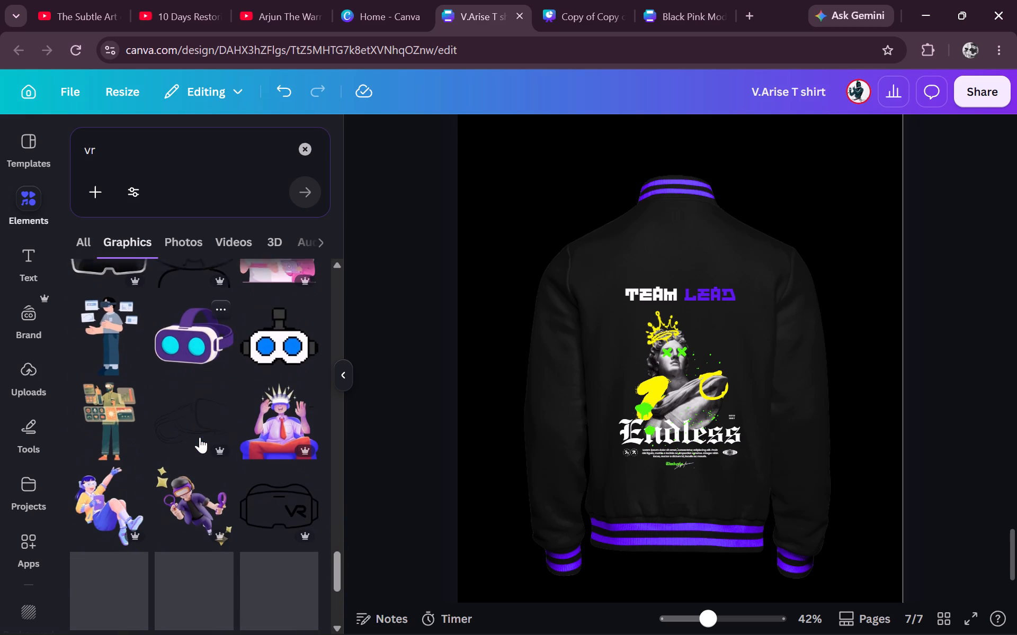
scroll(200, 437, "down", 6)
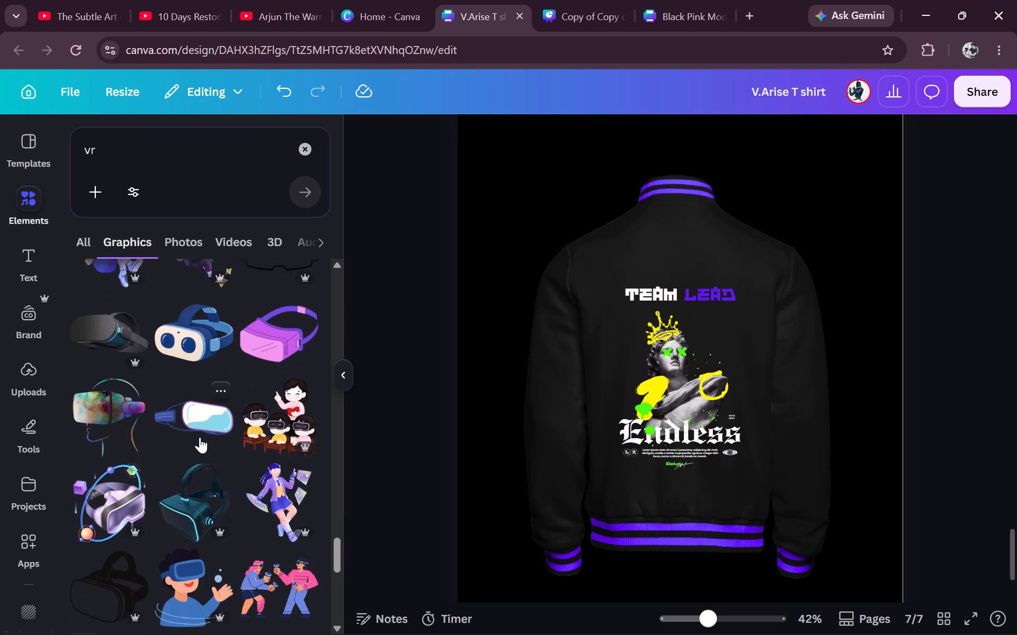
scroll(200, 437, "down", 2)
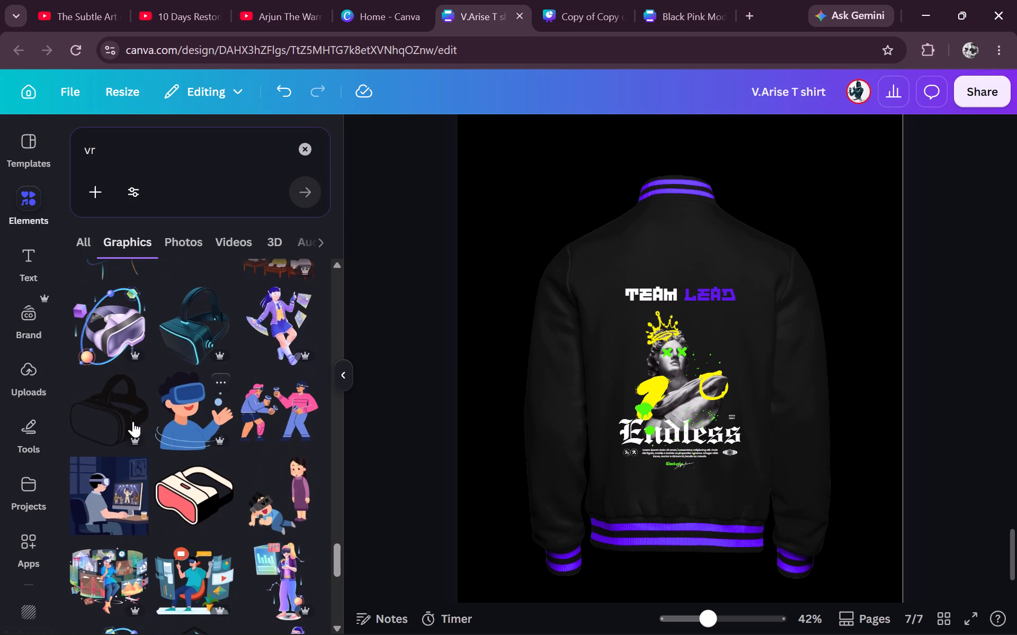
Add the black VR headset graphic with the over-head strap to the page 7 jacket back and reduce its size.
left_click(119, 418)
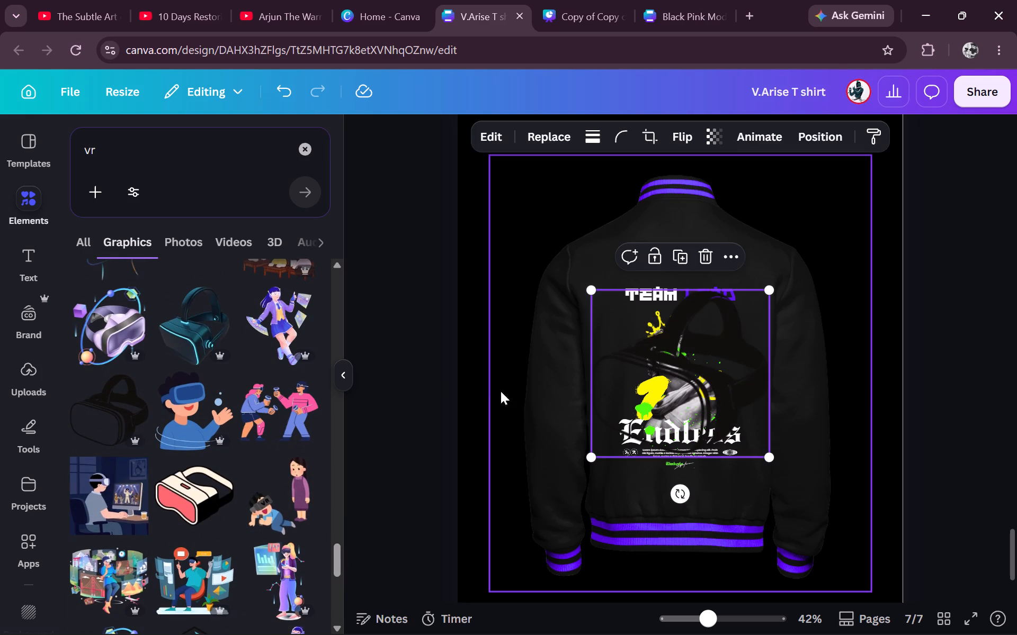
left_click_drag(590, 458, 648, 403)
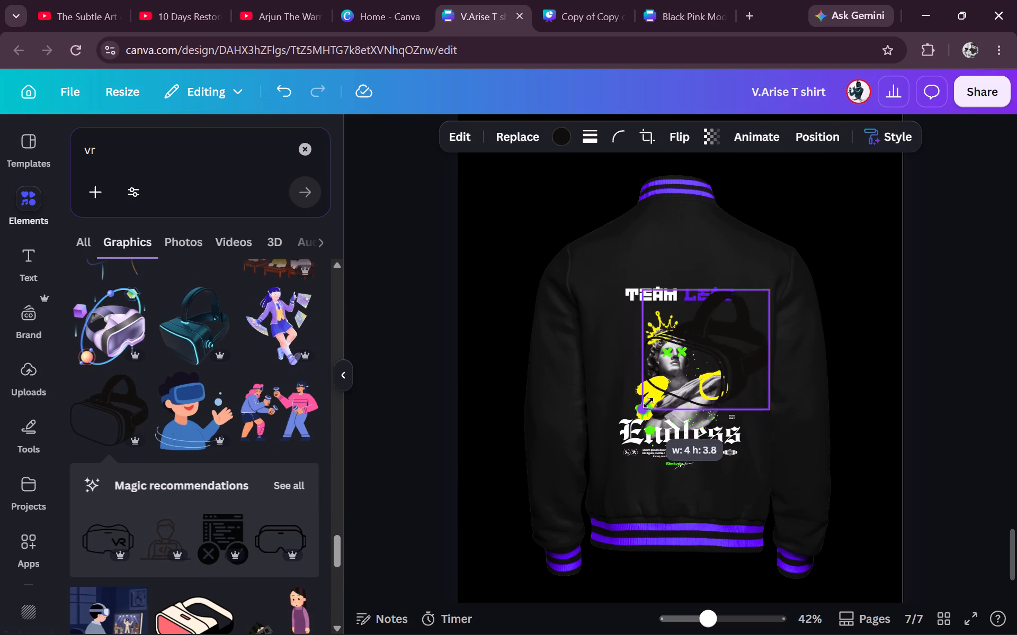
left_click_drag(648, 403, 671, 383)
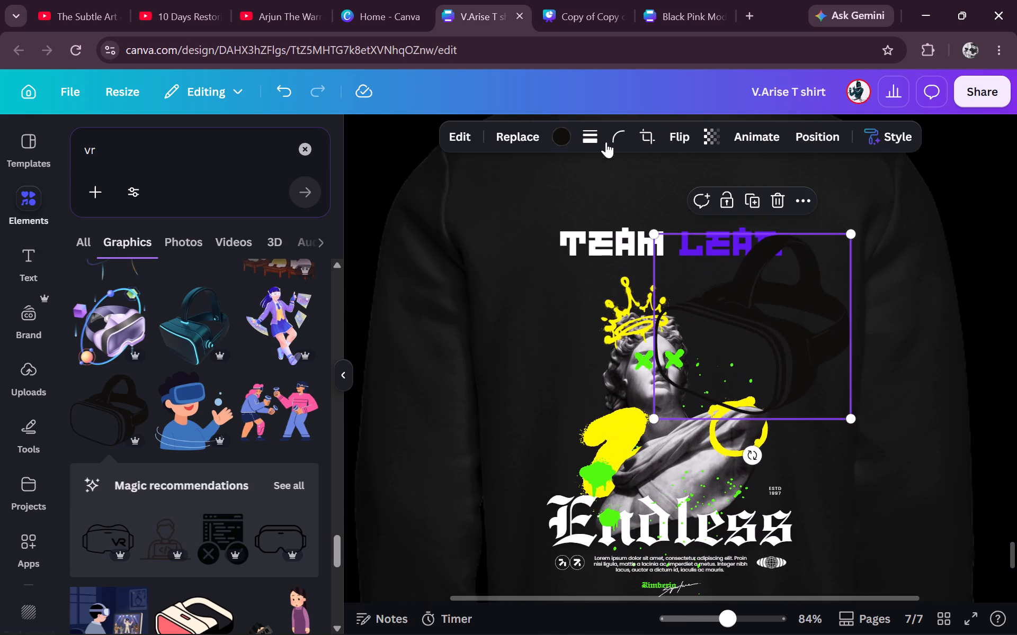
Recolour the VR headset graphic white and flip it horizontally.
left_click(559, 134)
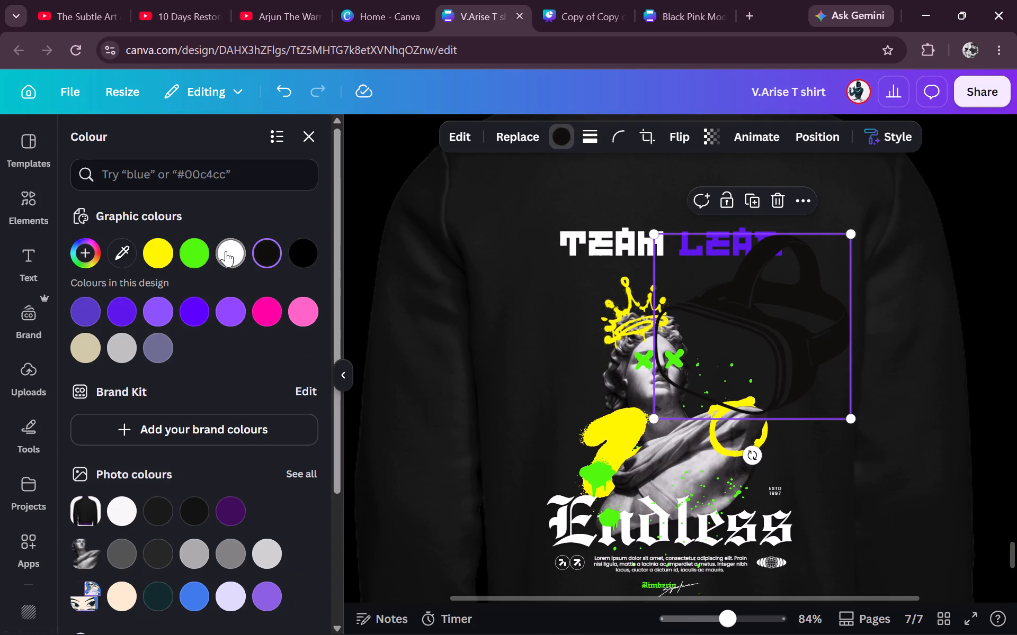
left_click(226, 251)
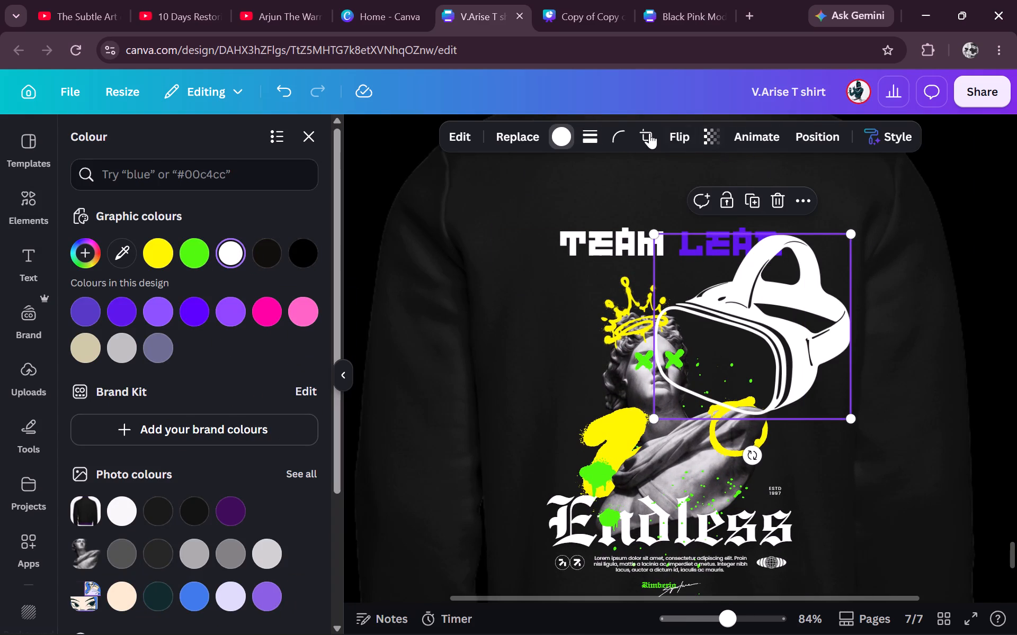
left_click(681, 134)
left_click(695, 182)
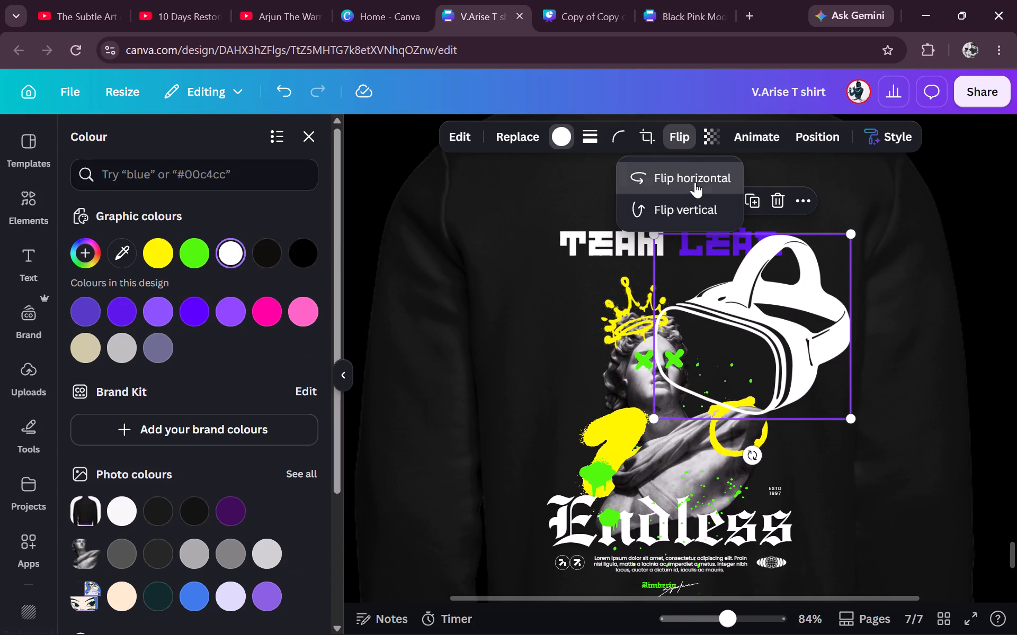
left_click(873, 369)
left_click(790, 356)
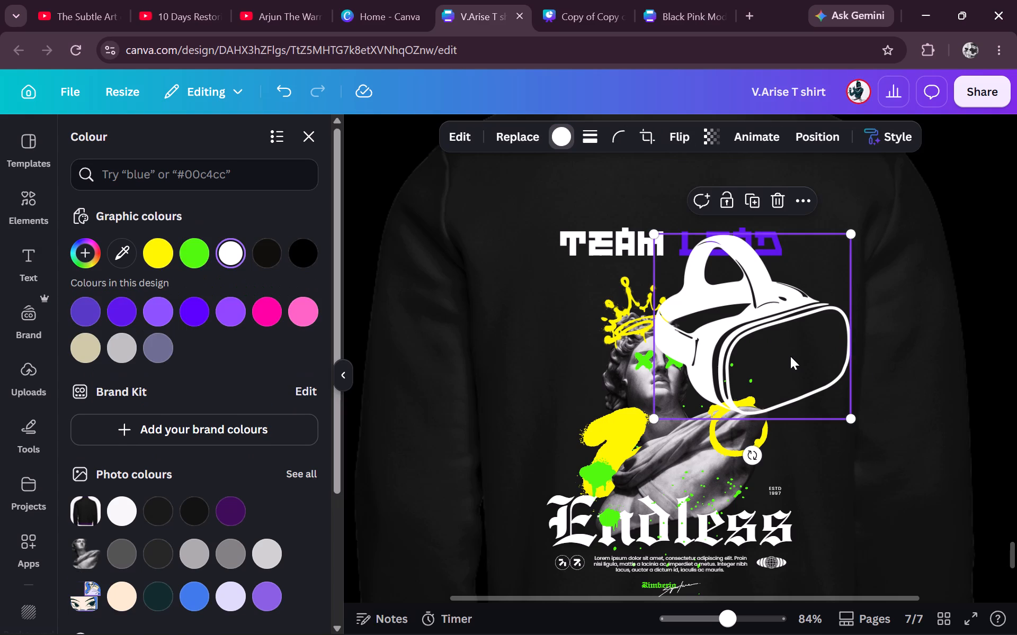
Shrink the white VR headset to about the width of the sculpture's head and place it over the green X eyes.
left_click_drag(718, 365, 645, 379)
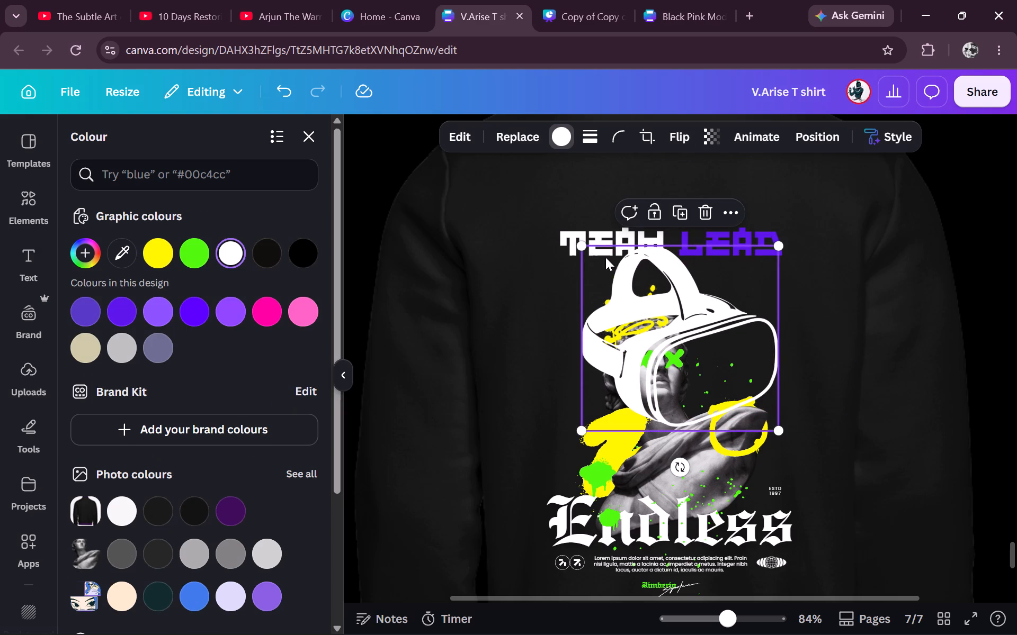
left_click_drag(581, 245, 697, 353)
left_click_drag(740, 402, 658, 358)
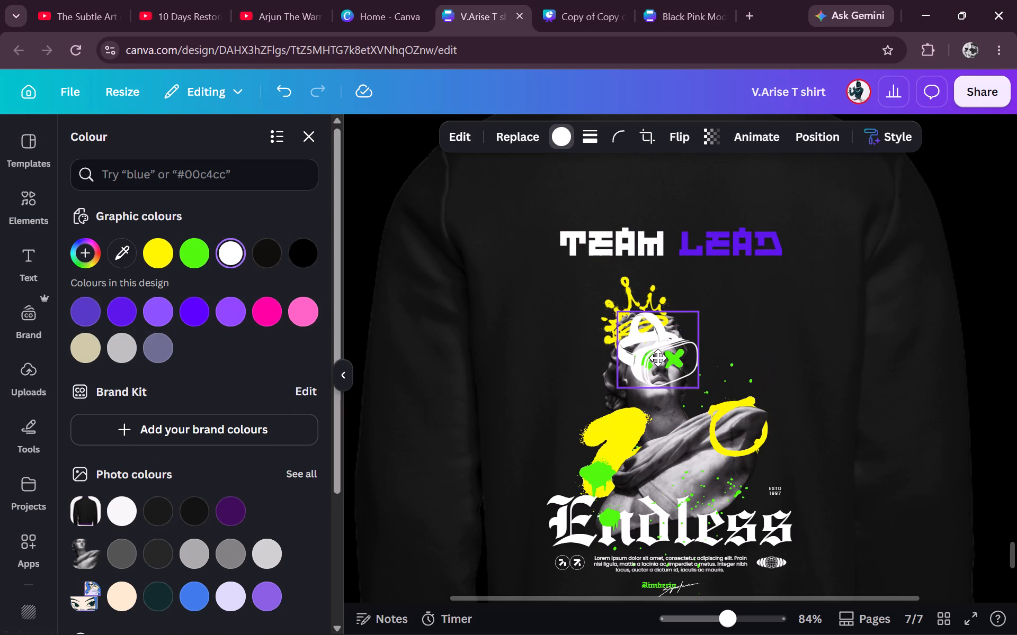
left_click_drag(658, 358, 652, 356)
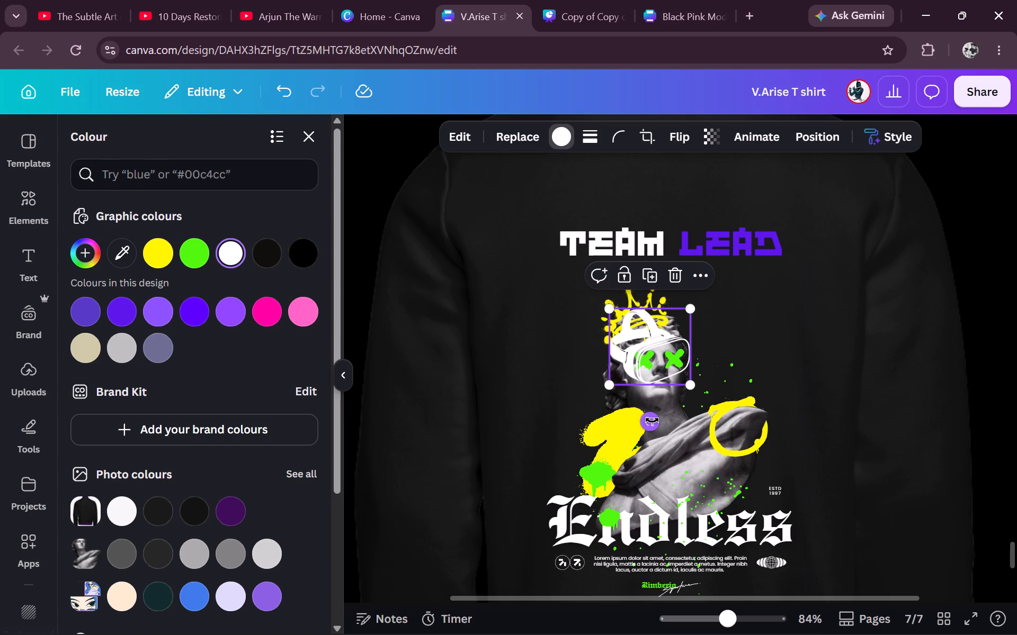
Tilt the white strapped VR headset on the sculpture's face and delete it.
left_click_drag(652, 420, 633, 424)
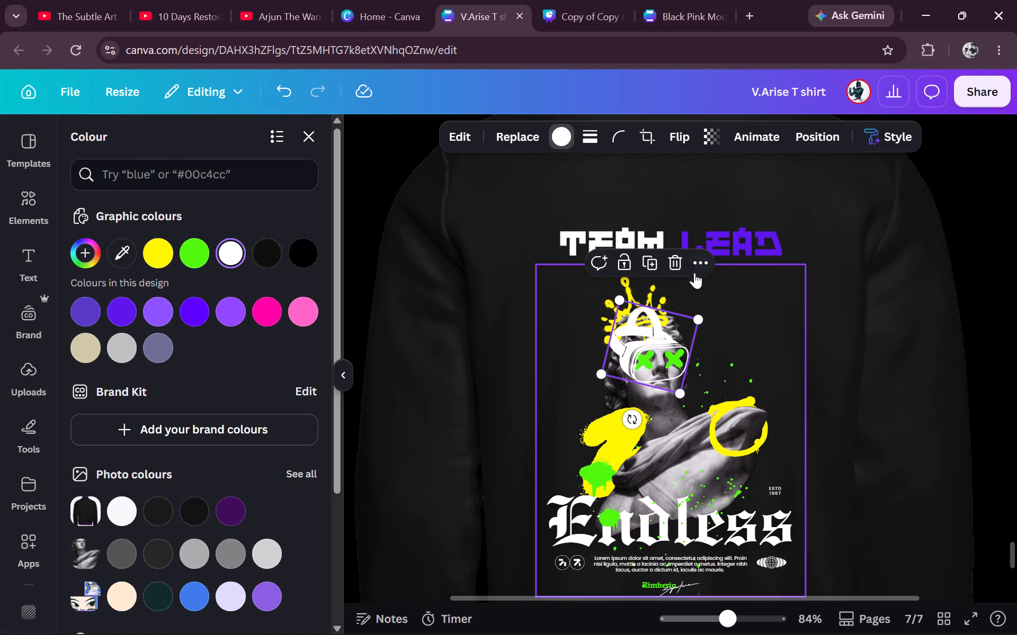
left_click(682, 266)
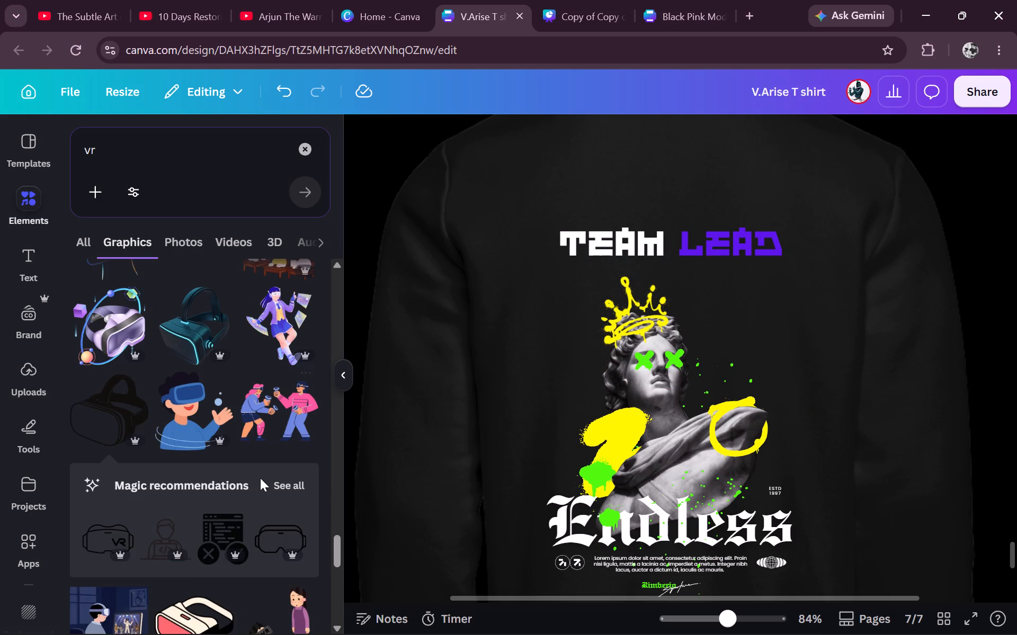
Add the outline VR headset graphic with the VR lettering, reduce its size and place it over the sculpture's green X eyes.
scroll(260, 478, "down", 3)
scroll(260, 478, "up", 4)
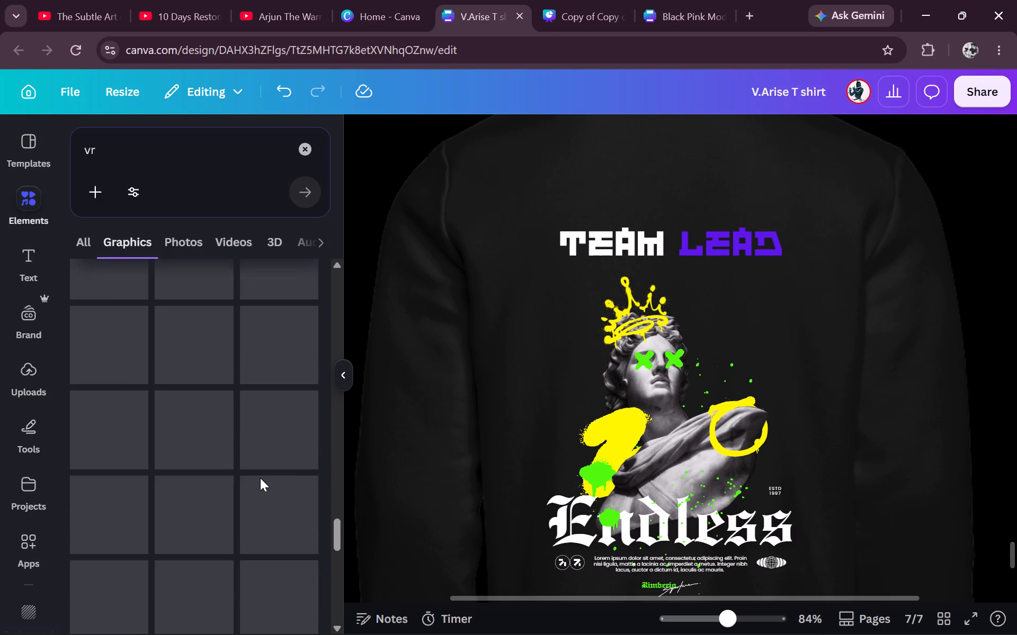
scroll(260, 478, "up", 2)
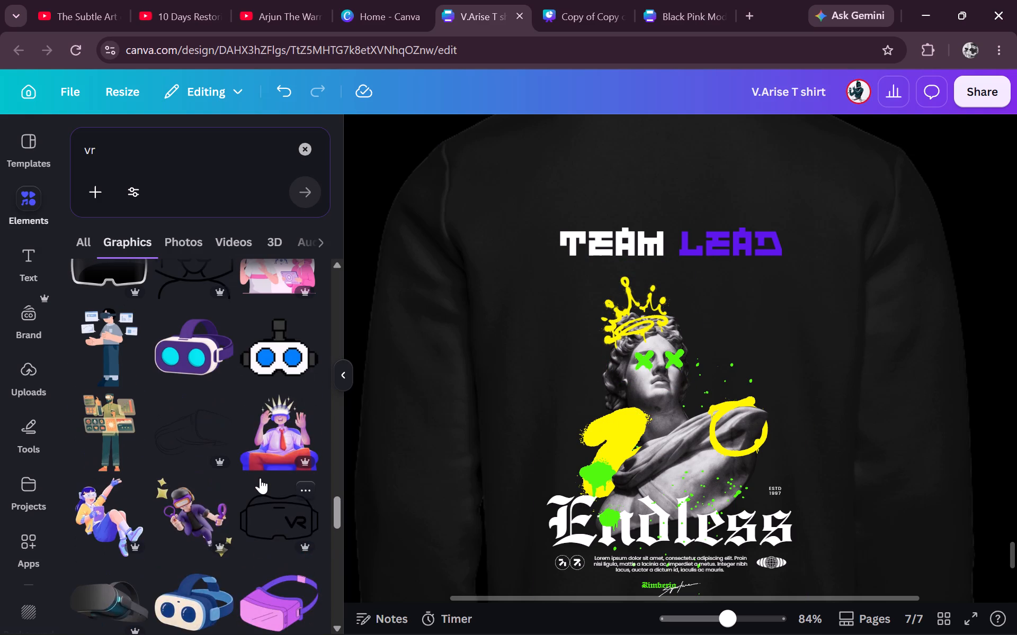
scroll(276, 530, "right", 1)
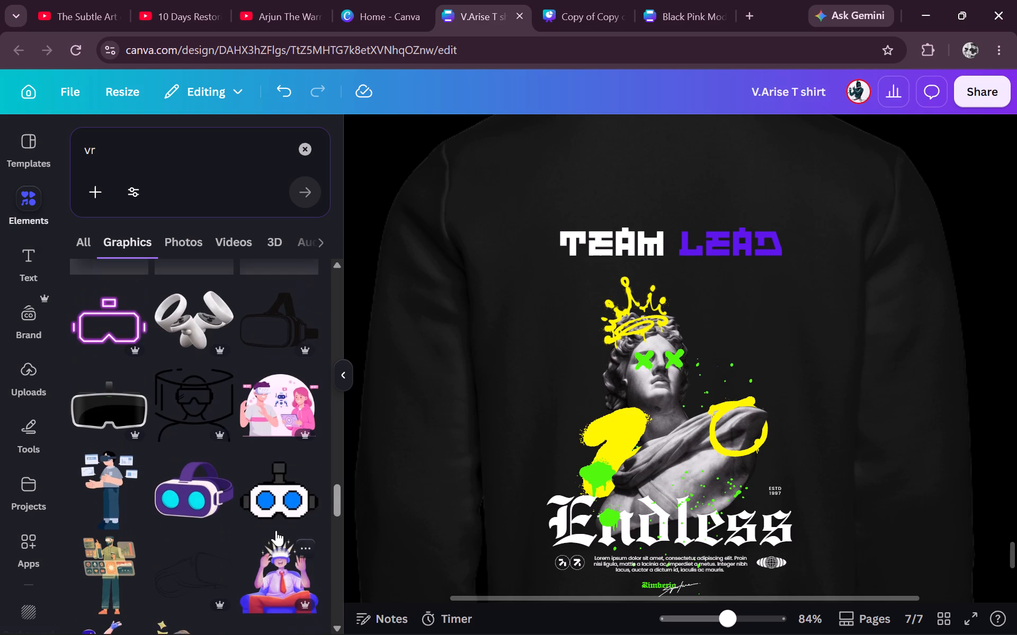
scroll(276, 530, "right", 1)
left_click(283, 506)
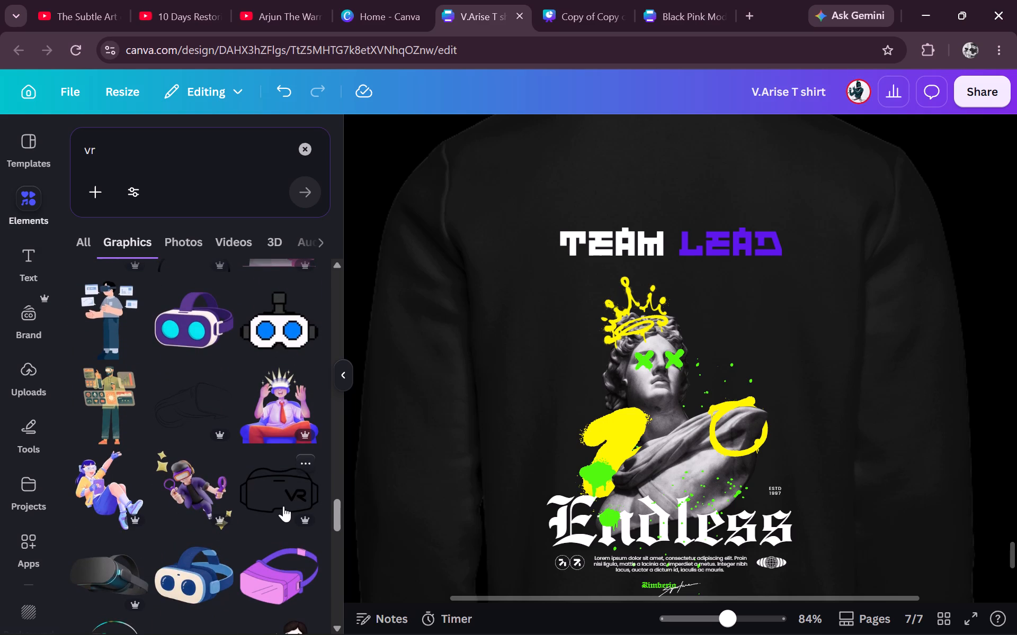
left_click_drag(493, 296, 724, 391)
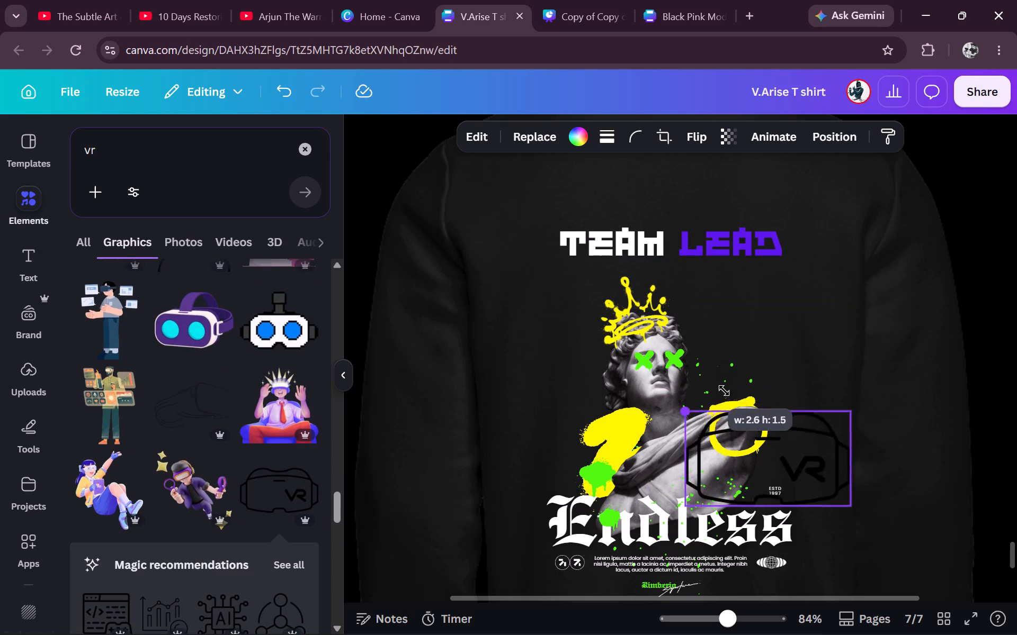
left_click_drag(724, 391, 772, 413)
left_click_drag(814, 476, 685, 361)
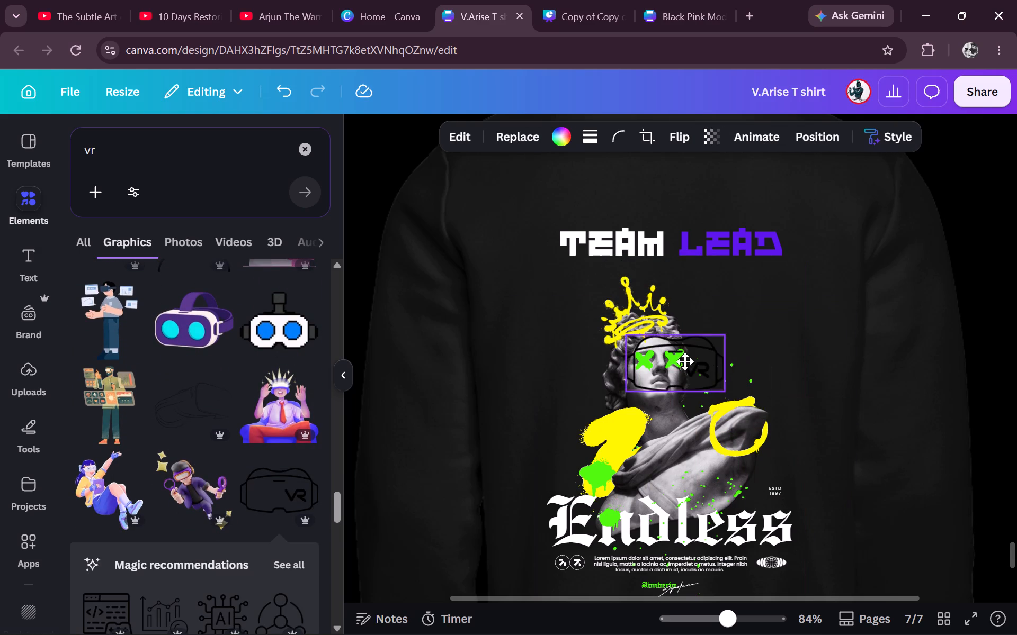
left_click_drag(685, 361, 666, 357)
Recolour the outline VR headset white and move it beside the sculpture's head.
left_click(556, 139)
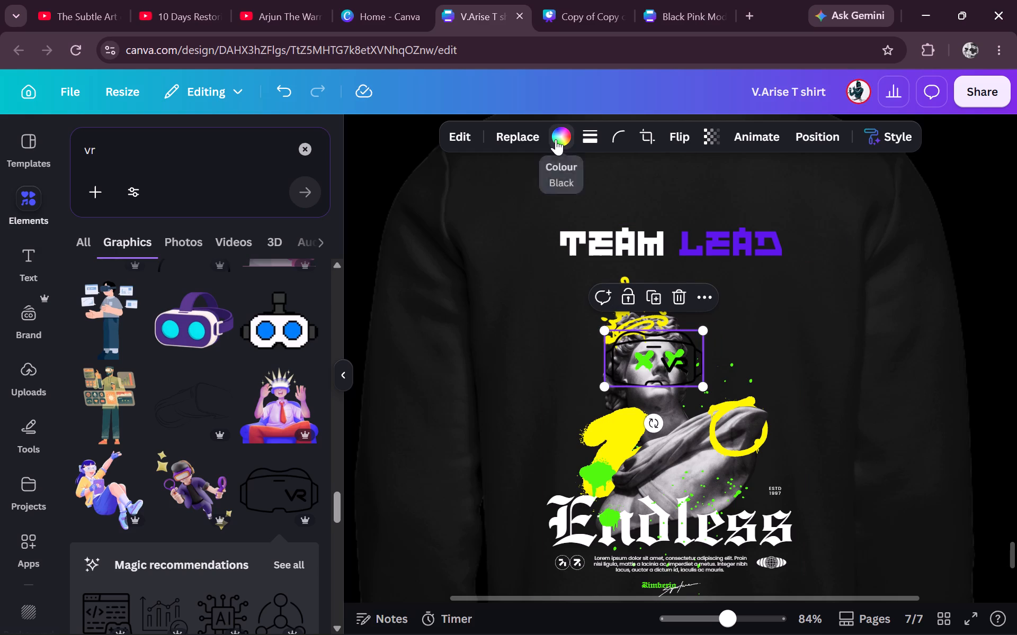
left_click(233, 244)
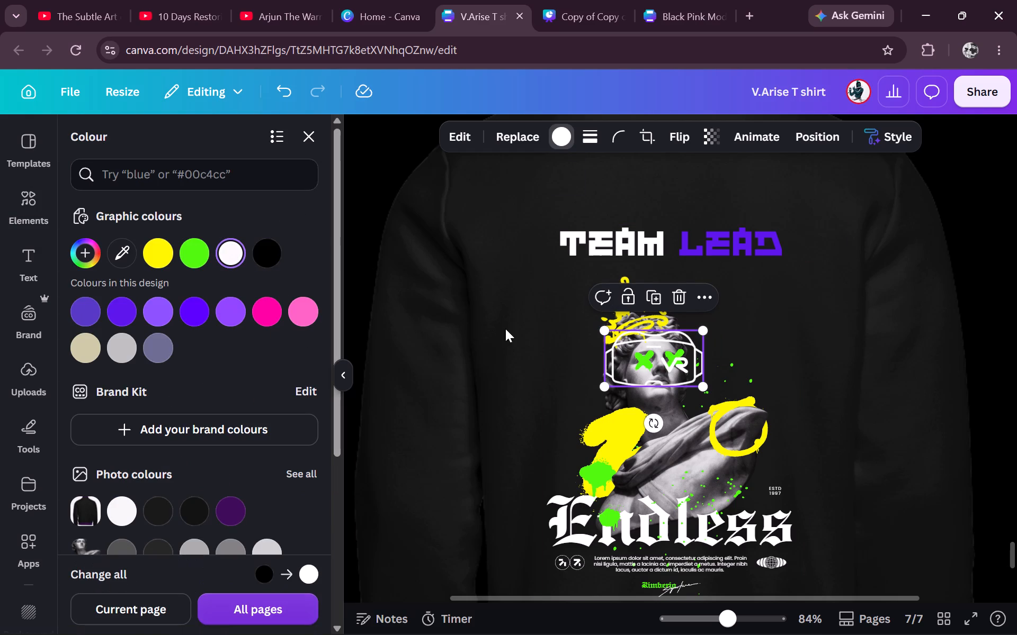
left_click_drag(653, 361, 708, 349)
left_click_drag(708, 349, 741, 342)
Ungroup the Endless artwork and delete the green X on the right-hand eye of the sculpture.
left_click(657, 359)
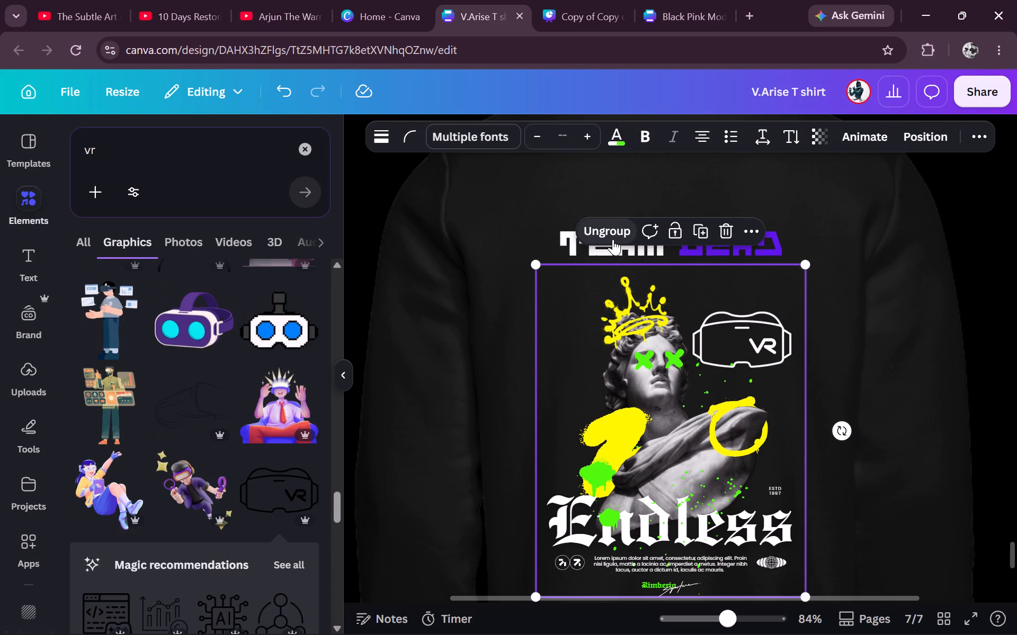
left_click(613, 239)
left_click(907, 290)
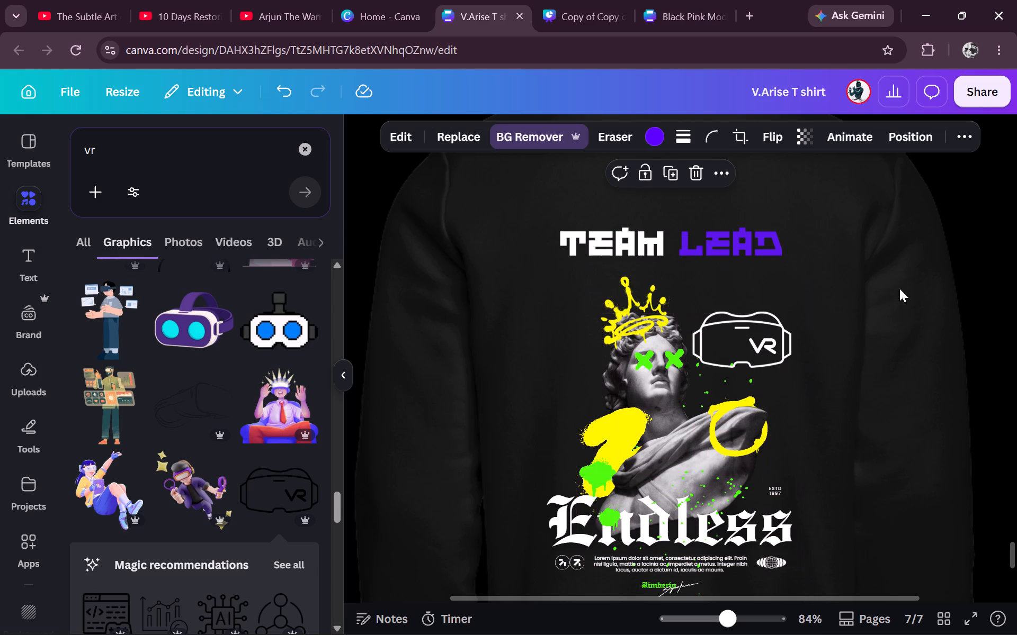
left_click(675, 356)
key("Delete")
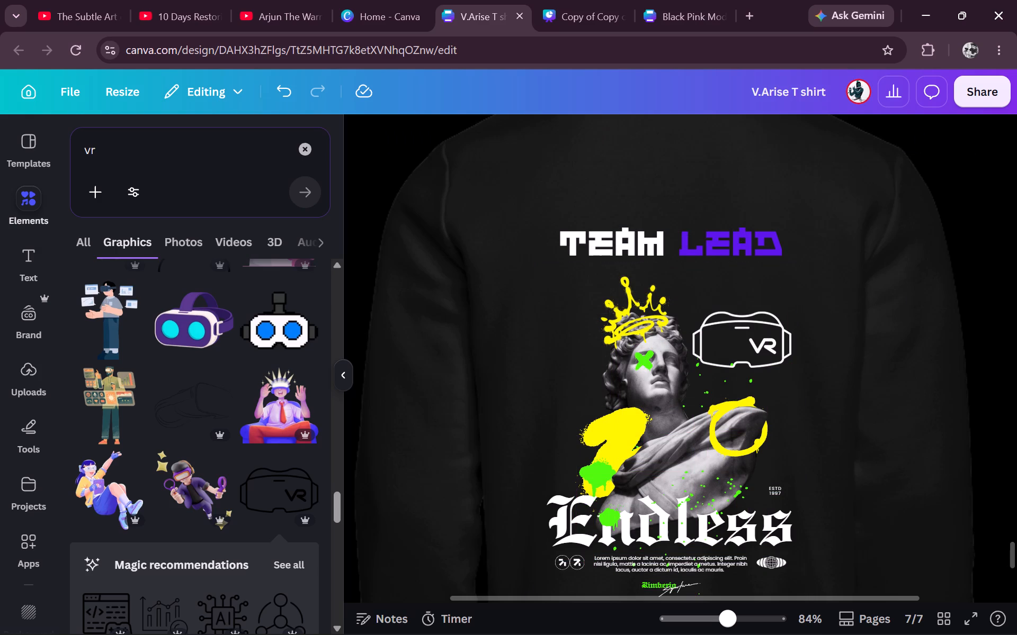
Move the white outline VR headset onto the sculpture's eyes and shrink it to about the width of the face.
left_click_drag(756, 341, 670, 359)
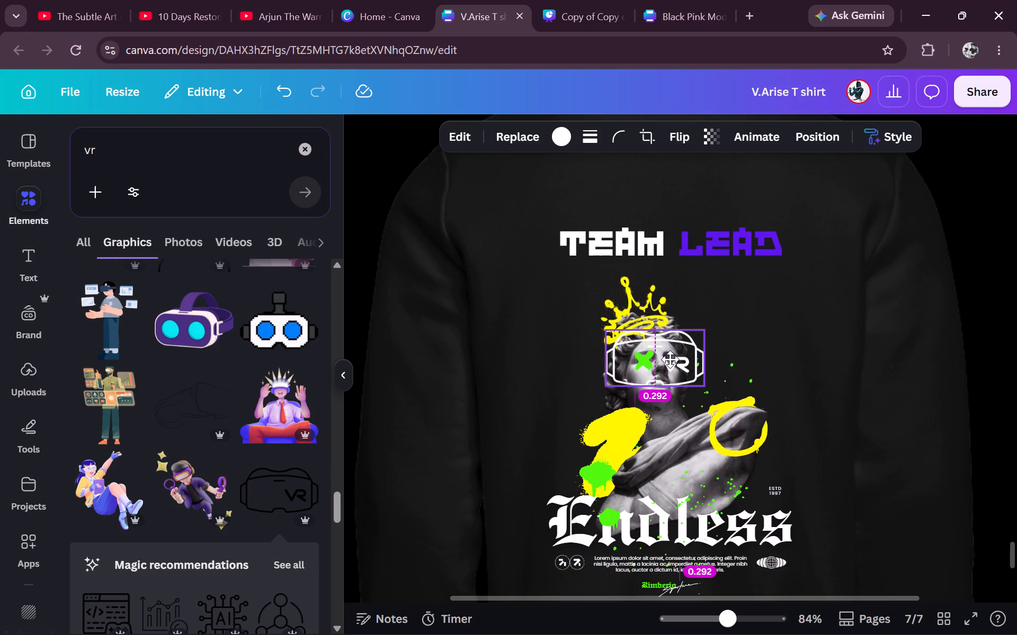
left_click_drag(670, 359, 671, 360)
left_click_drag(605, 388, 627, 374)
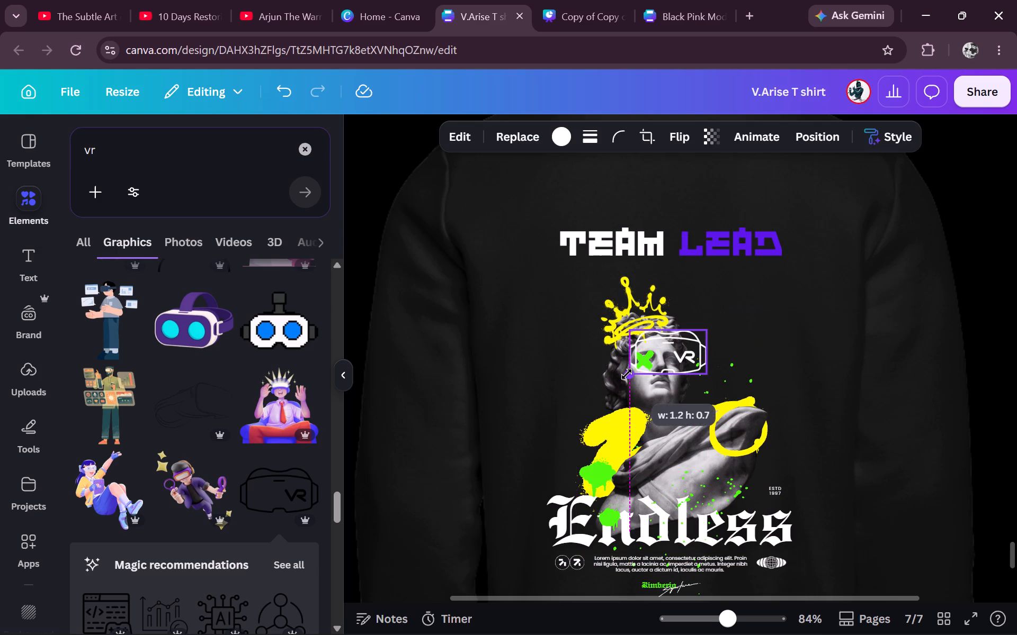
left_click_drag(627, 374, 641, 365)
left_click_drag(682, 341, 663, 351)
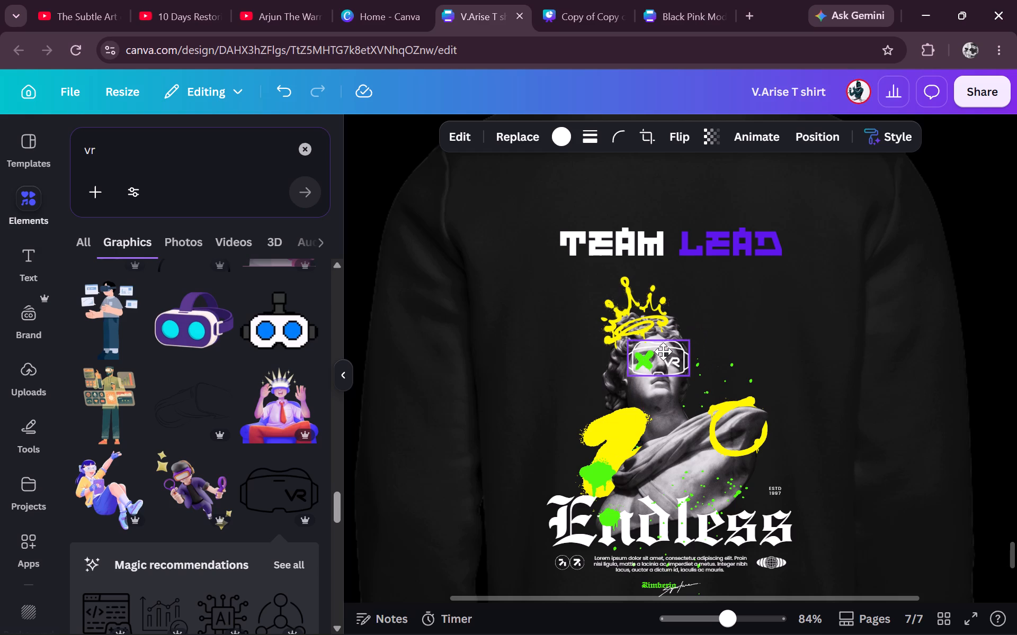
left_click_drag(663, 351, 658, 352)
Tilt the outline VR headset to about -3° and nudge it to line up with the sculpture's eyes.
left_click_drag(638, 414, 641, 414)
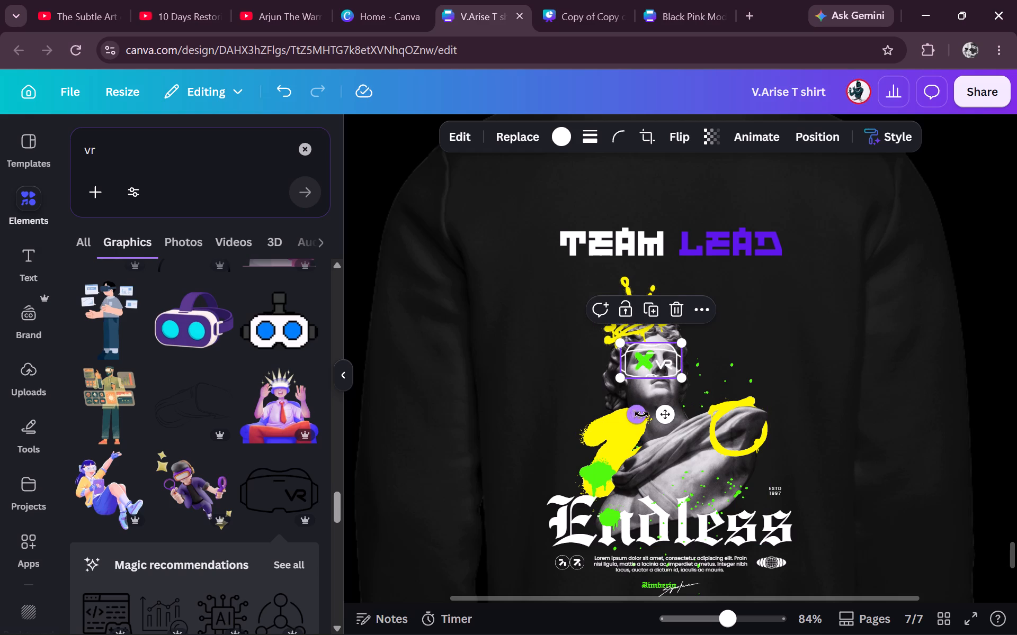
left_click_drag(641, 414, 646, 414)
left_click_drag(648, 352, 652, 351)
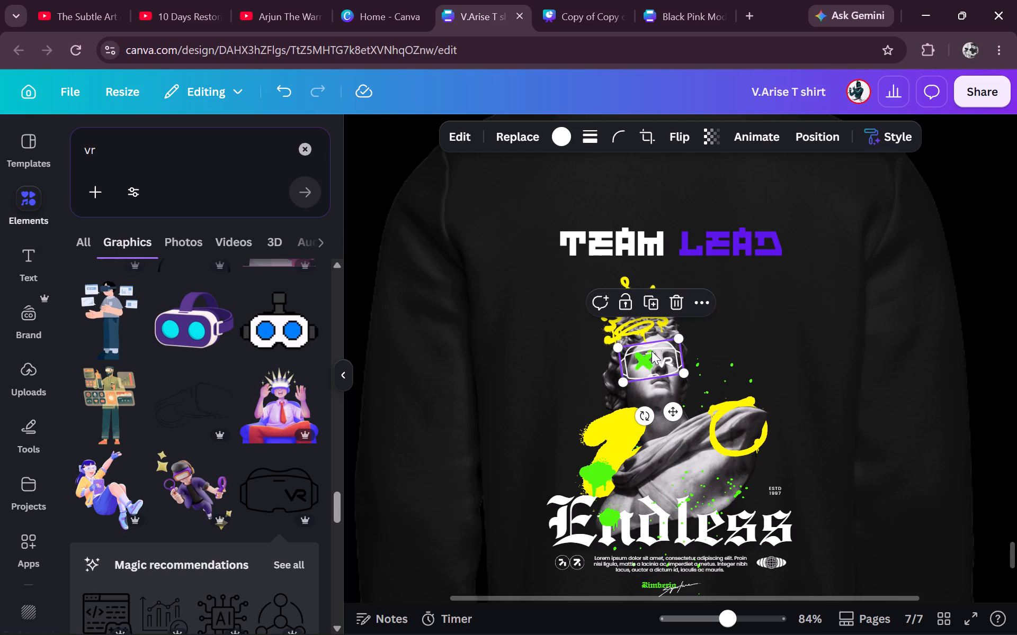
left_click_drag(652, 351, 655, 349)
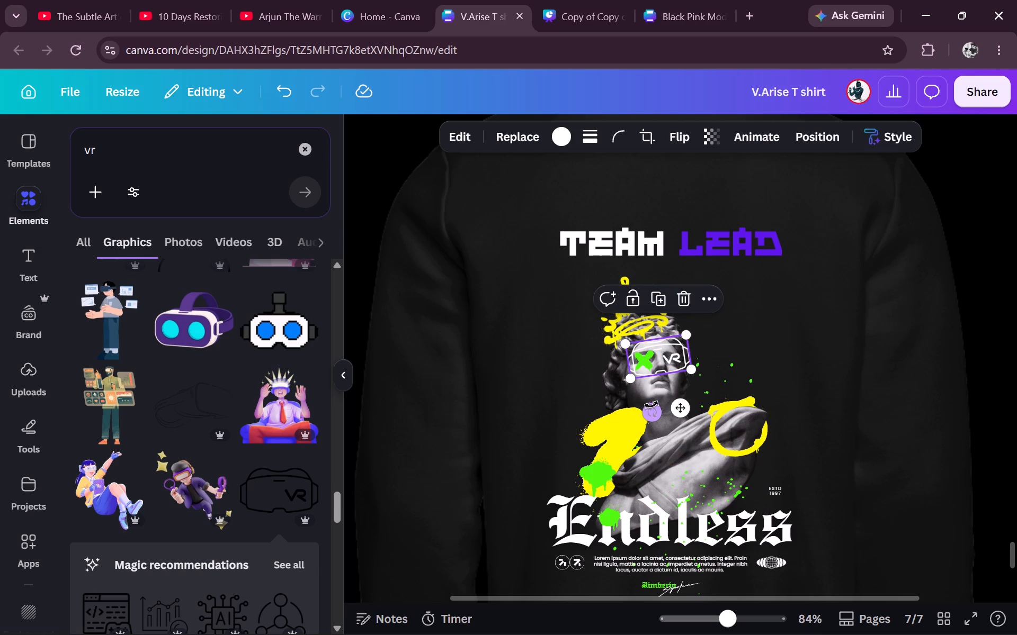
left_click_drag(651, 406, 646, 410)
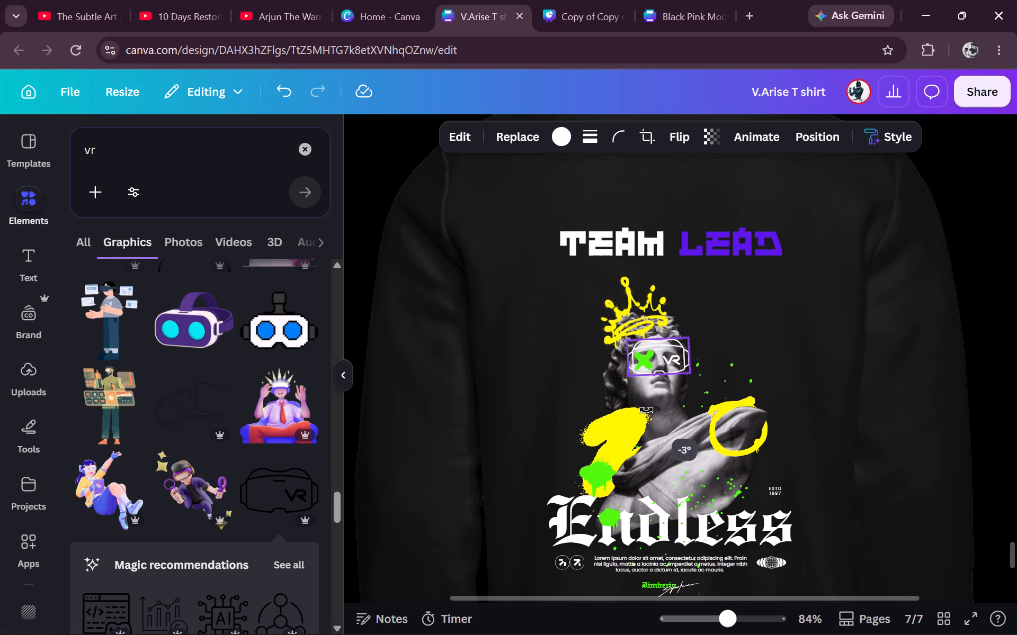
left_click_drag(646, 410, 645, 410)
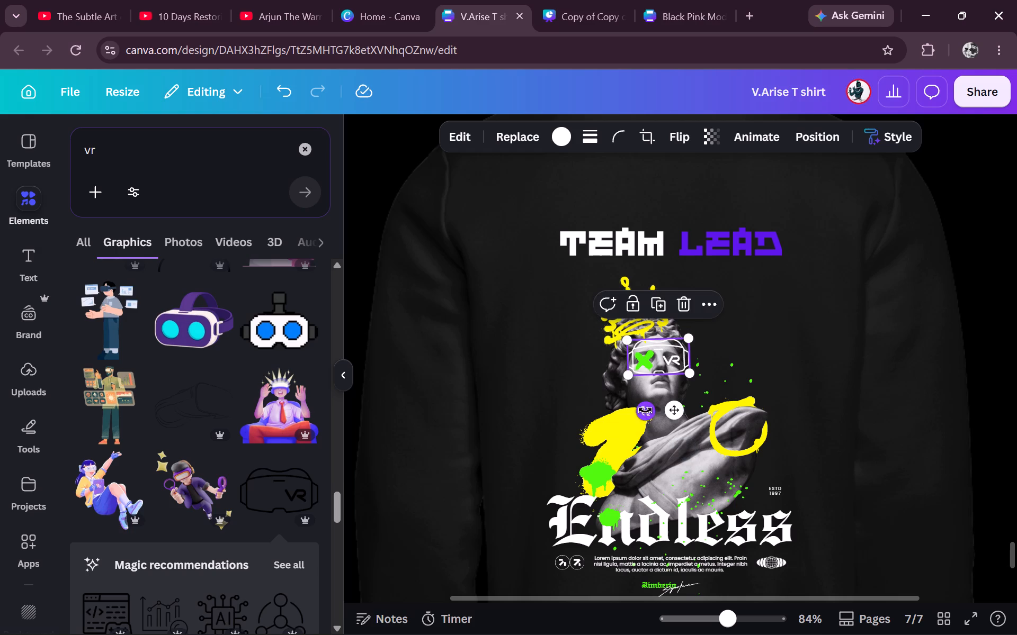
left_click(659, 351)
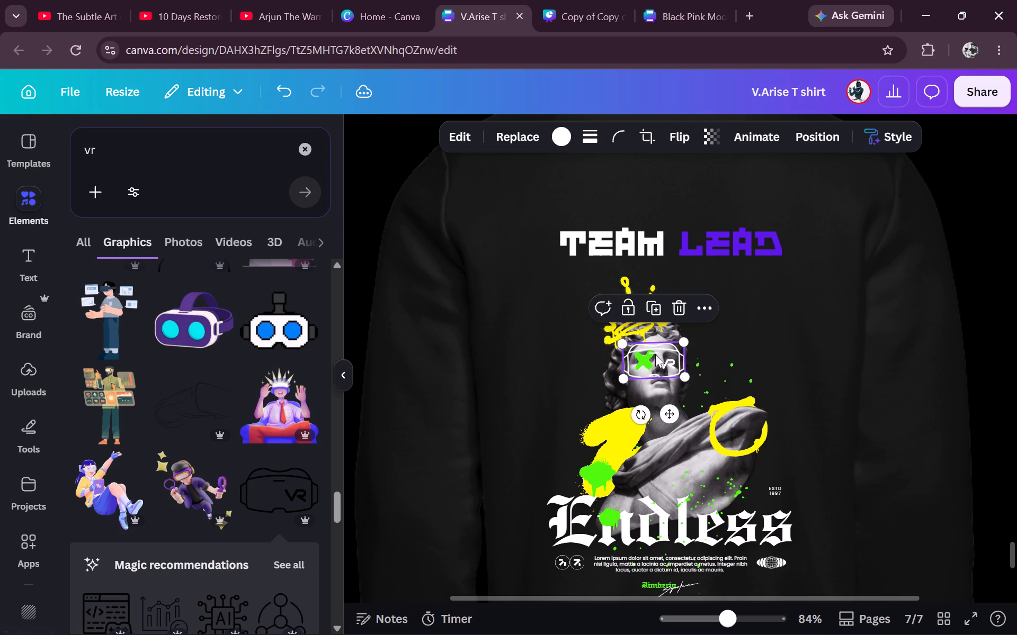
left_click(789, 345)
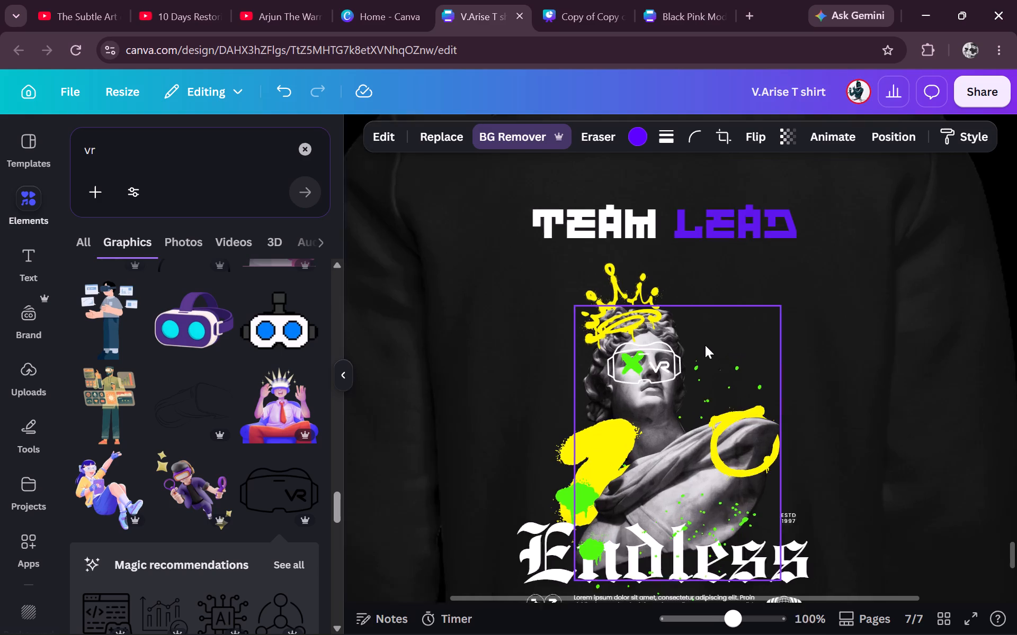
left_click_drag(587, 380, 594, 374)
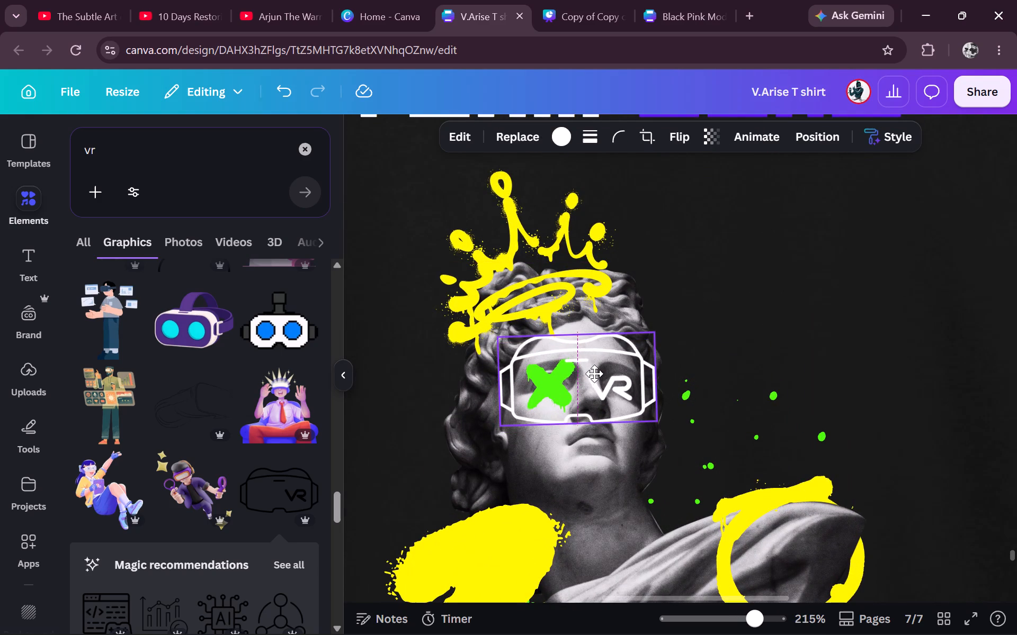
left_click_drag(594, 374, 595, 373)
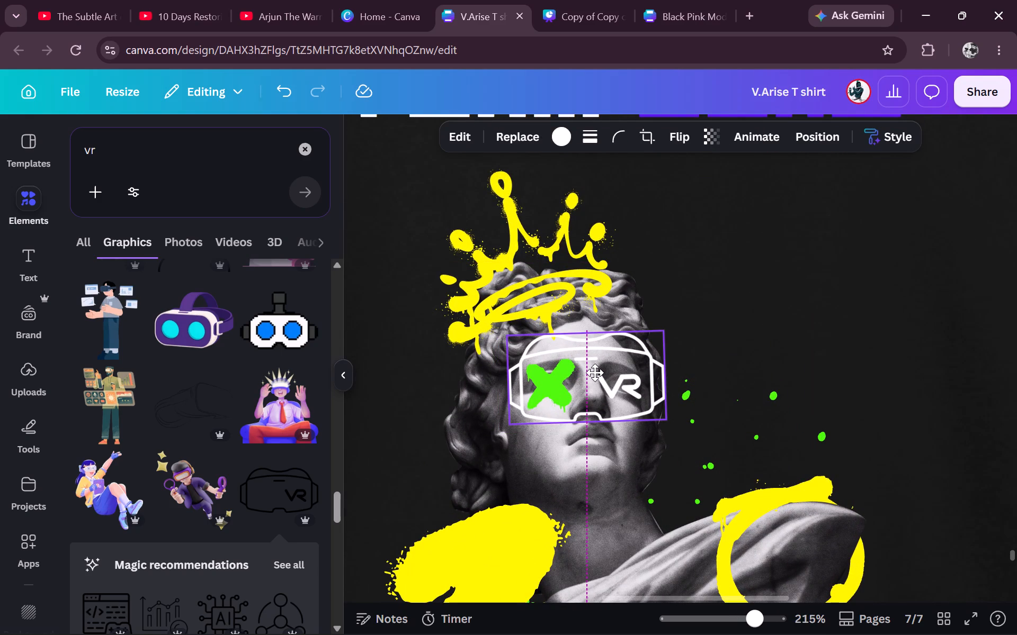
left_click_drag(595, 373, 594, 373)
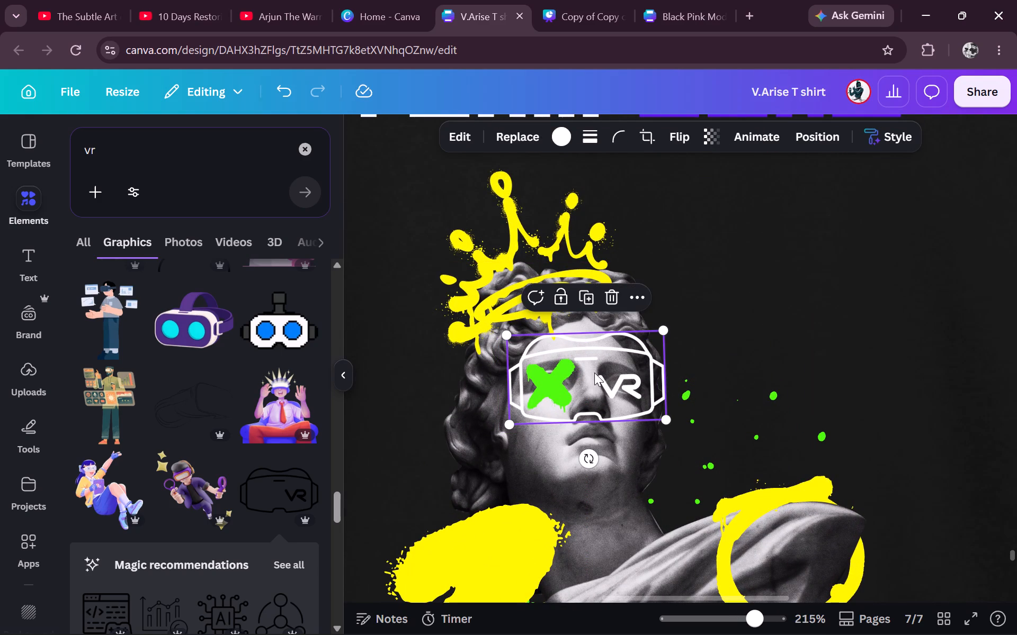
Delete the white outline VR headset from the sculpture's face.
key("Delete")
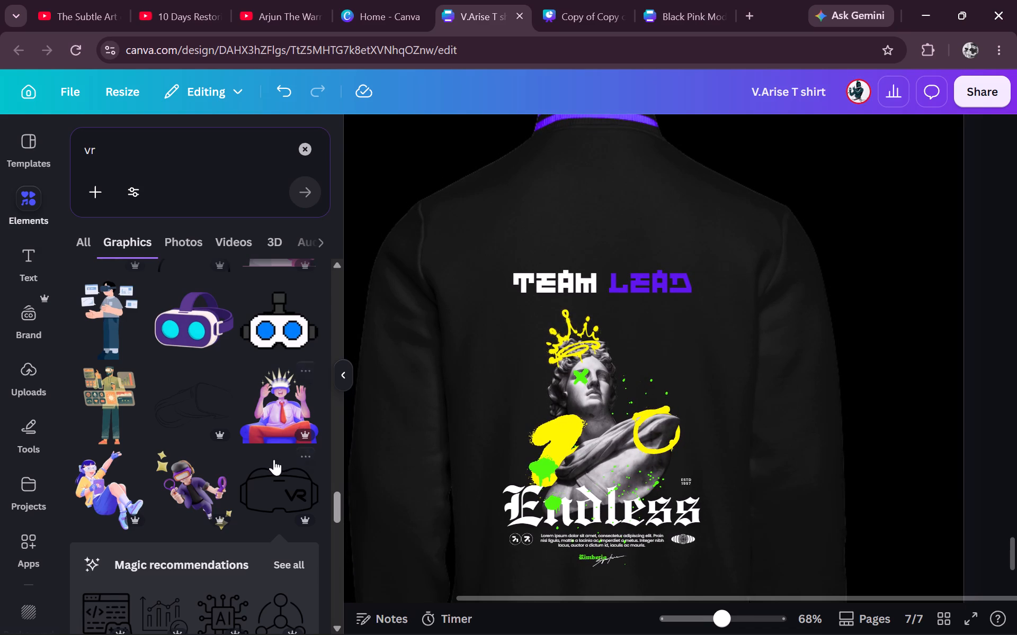
Browse more of the "vr" graphics for another headset that could suit the sculpture.
scroll(274, 459, "down", 3)
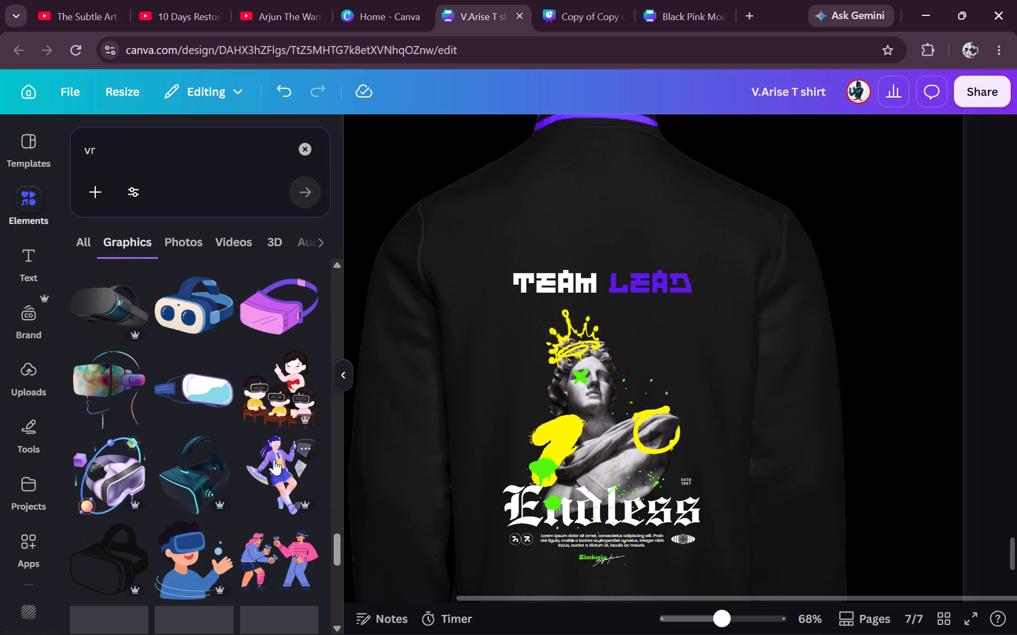
scroll(274, 459, "down", 1)
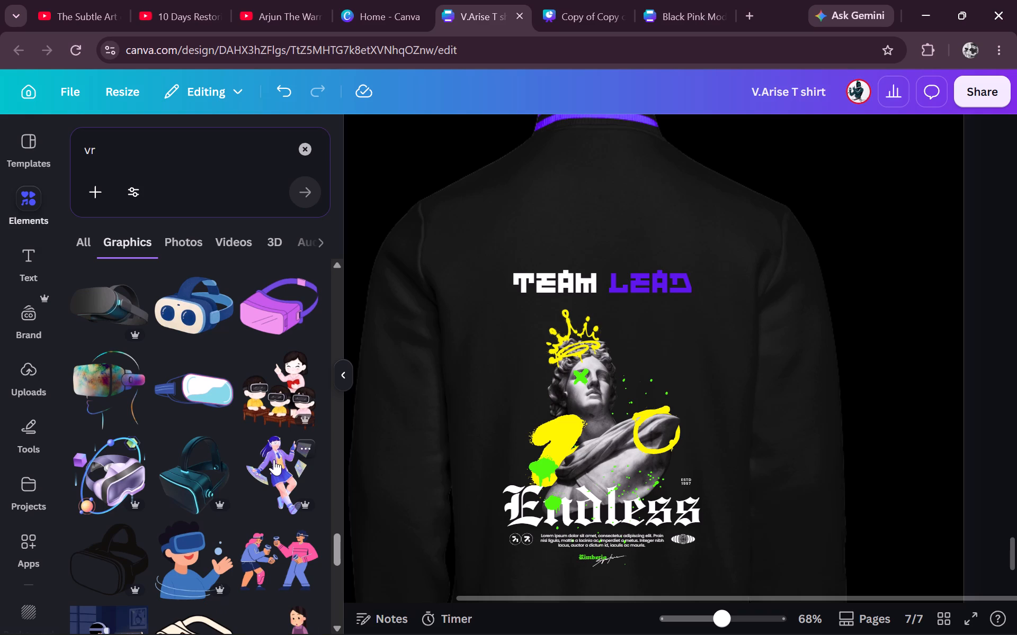
scroll(274, 459, "down", 1)
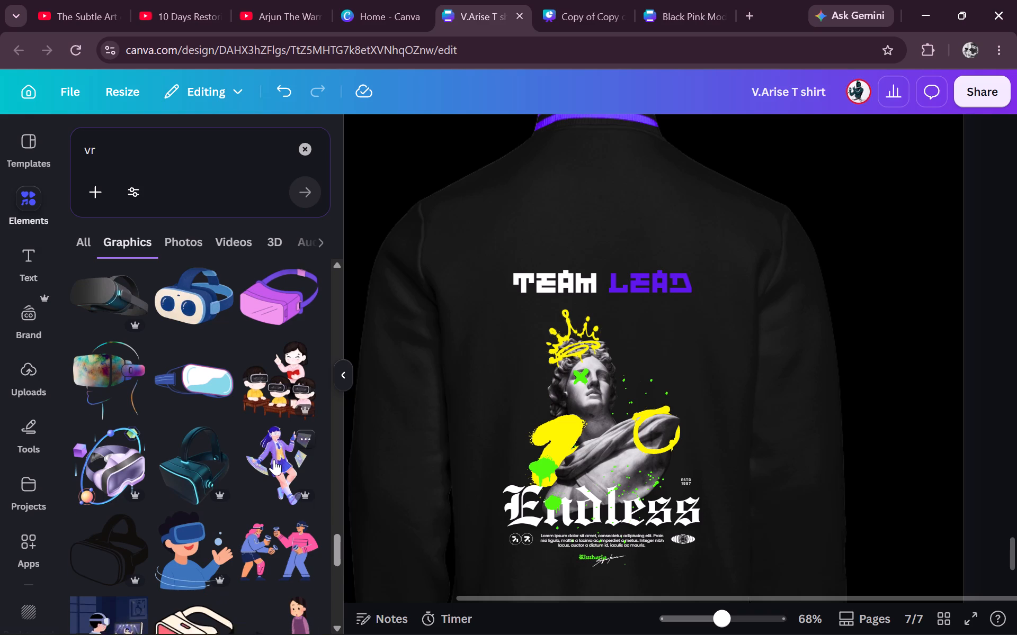
scroll(274, 459, "down", 1)
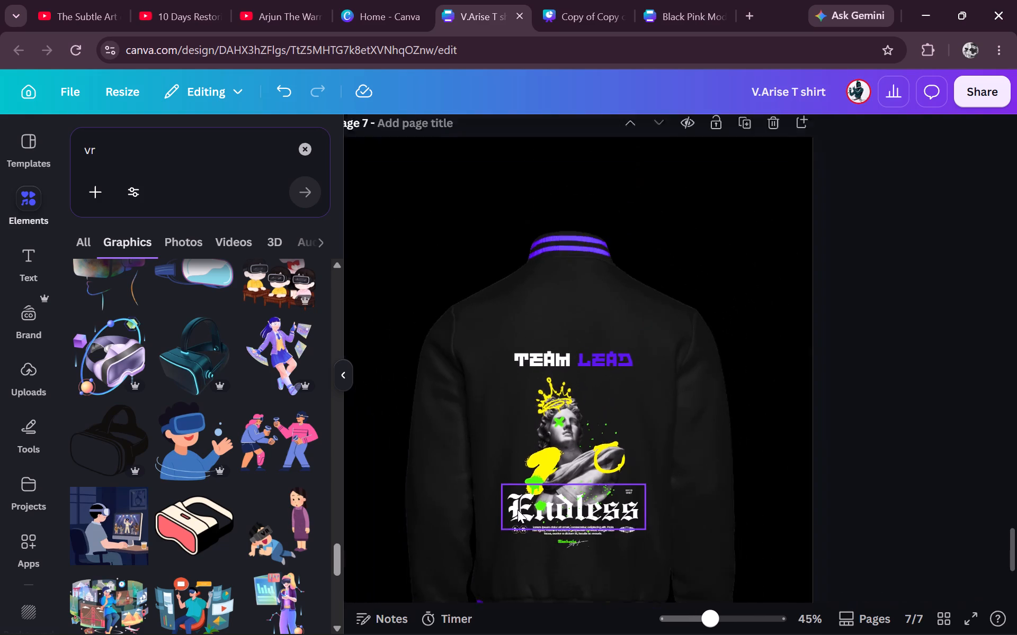
Switch to the Black Pink Modern Edgy Streetwear T-Shirt design and browse the related templates for alternative back artwork.
scroll(727, 383, "up", 3)
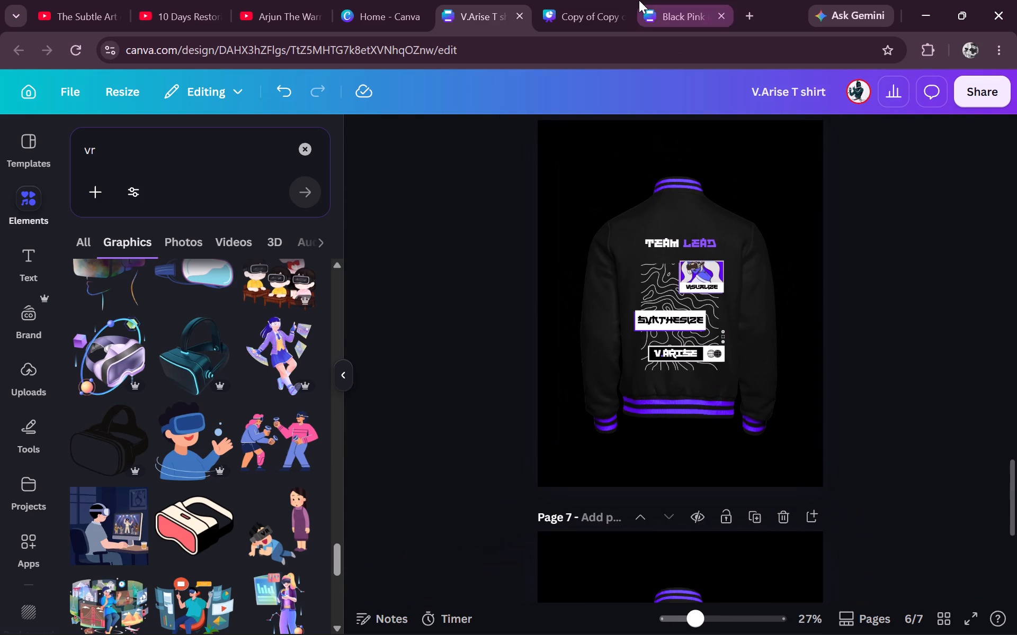
left_click(639, 0)
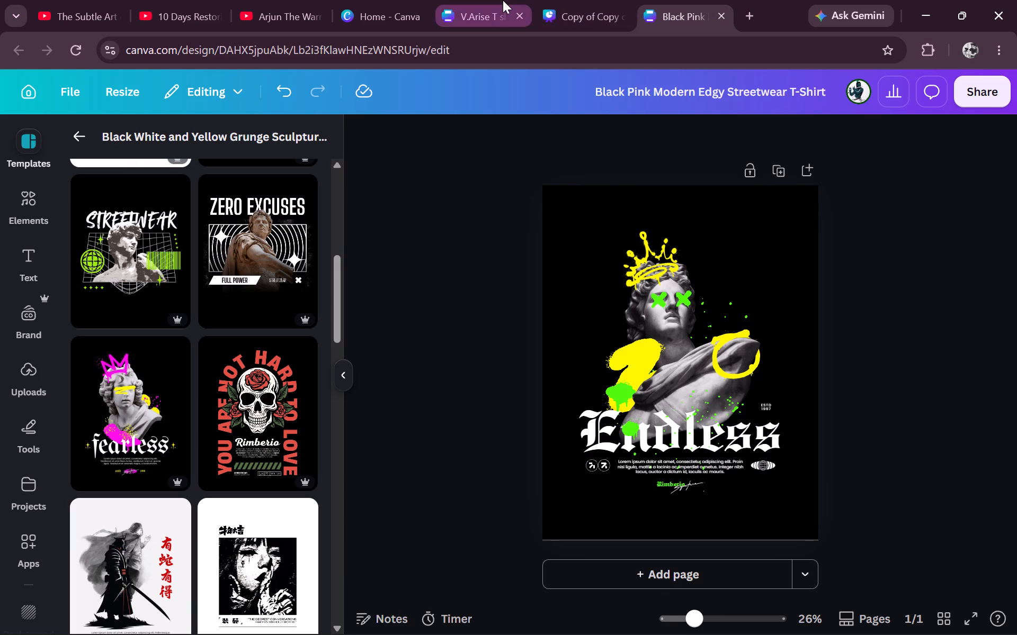
scroll(212, 455, "down", 3)
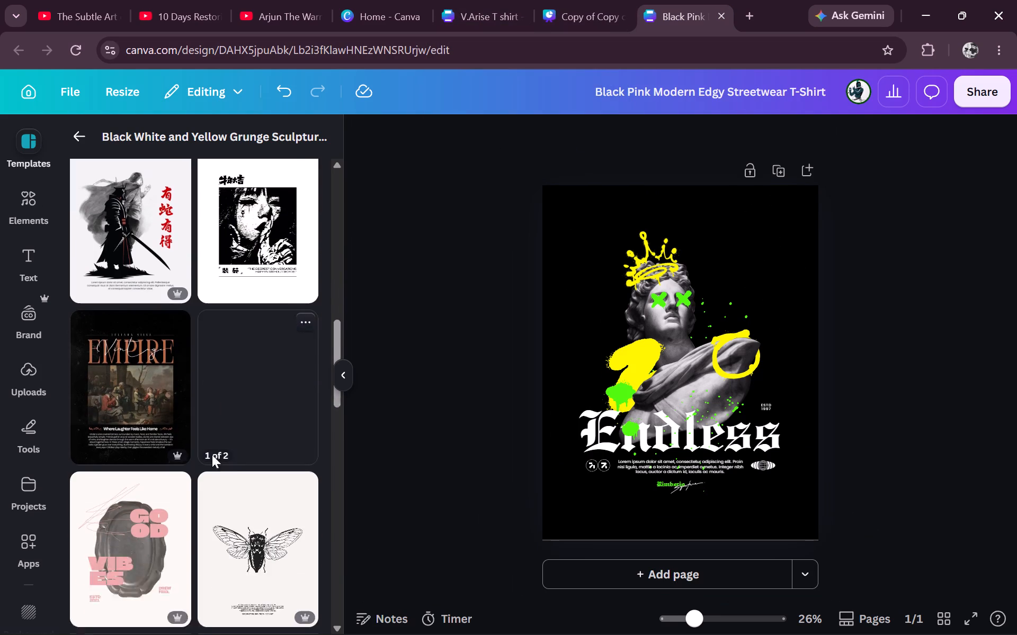
scroll(212, 455, "down", 3)
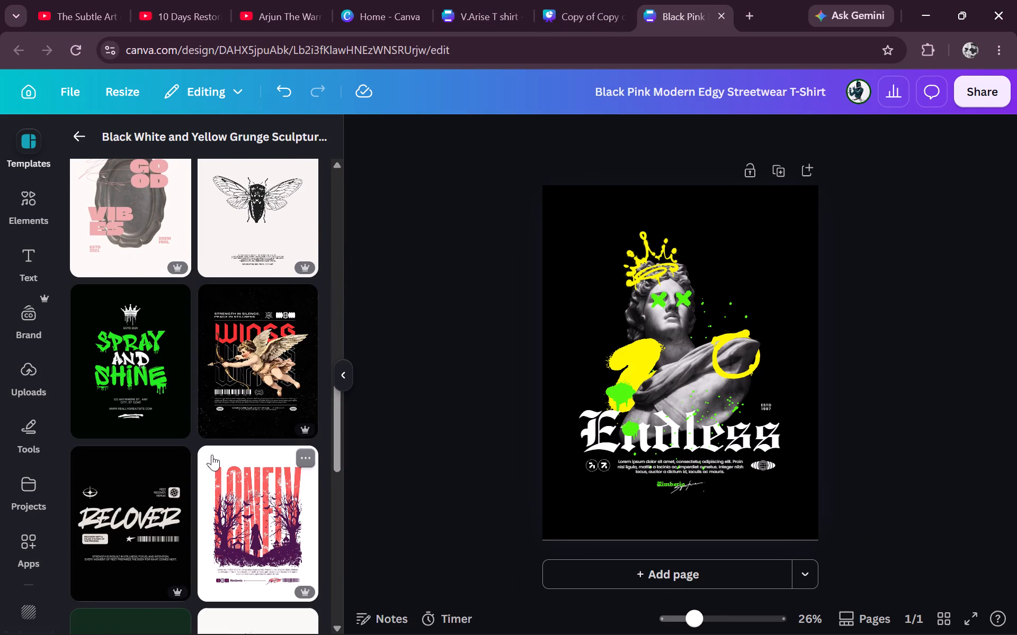
scroll(212, 455, "down", 3)
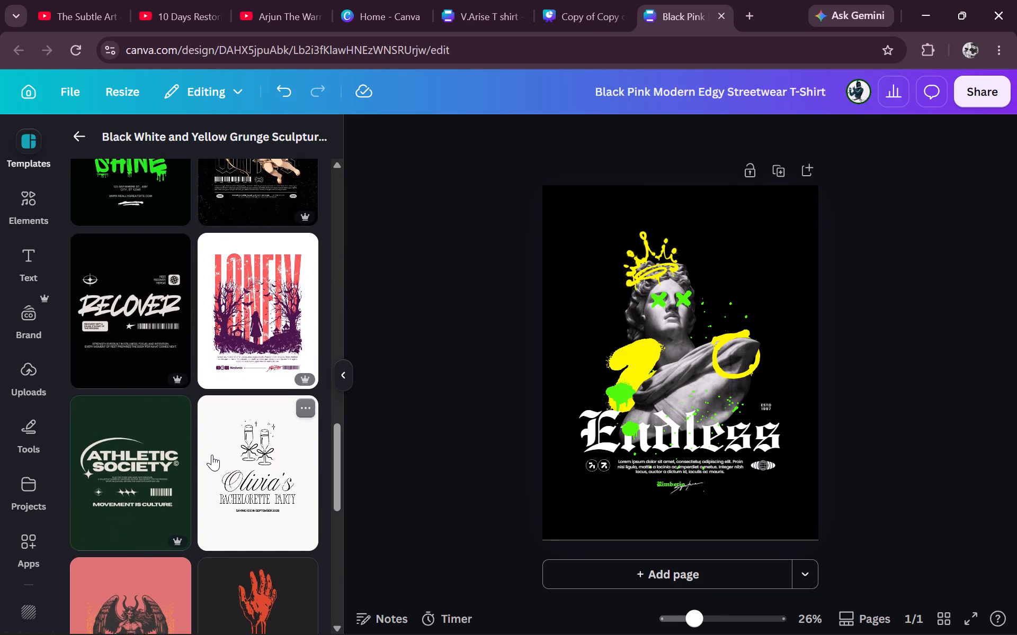
scroll(212, 455, "down", 4)
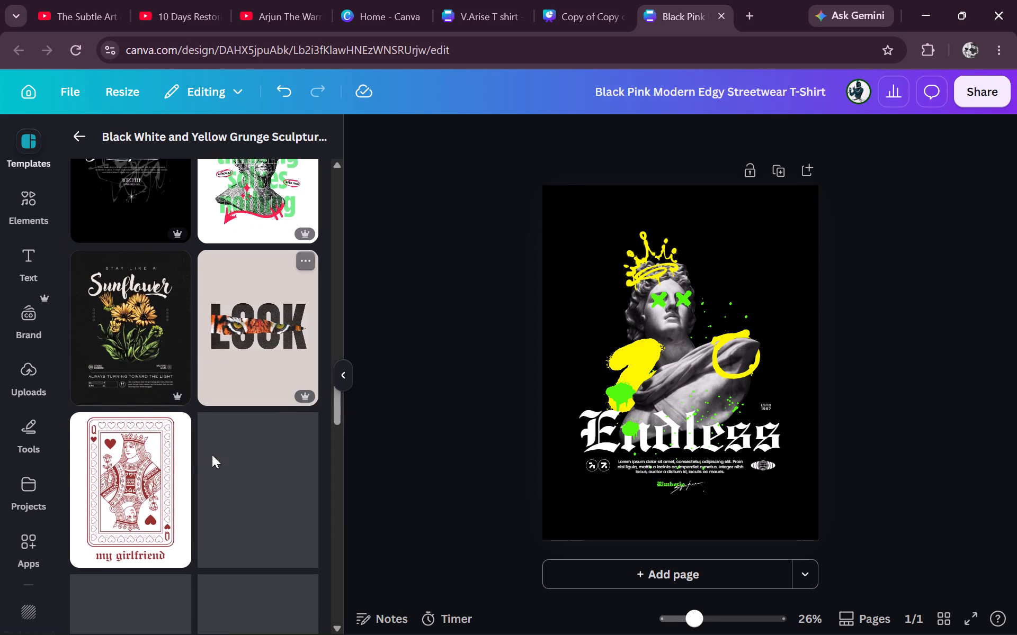
scroll(212, 455, "down", 2)
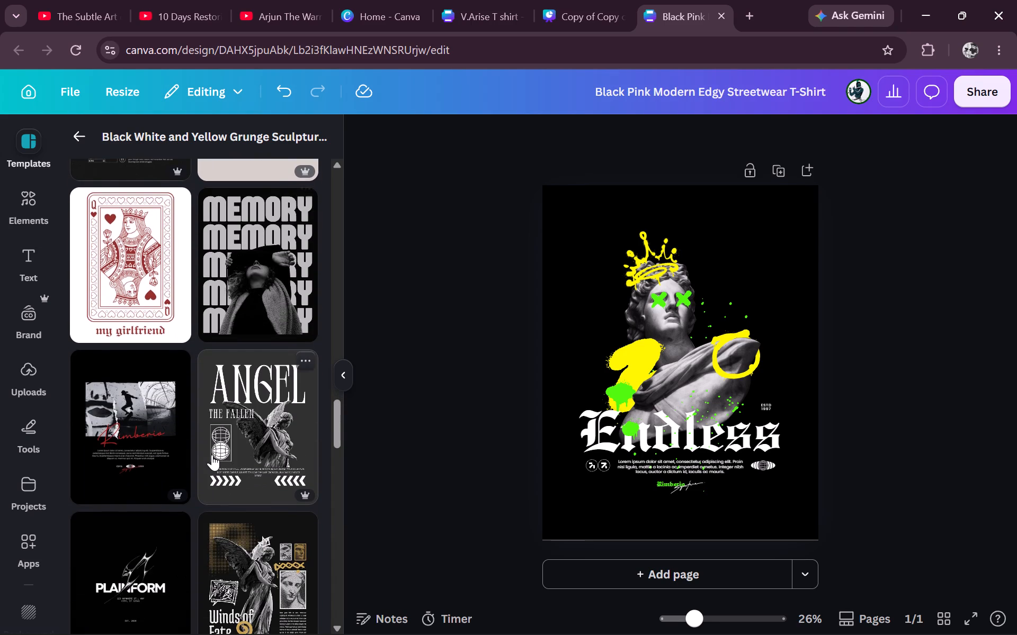
scroll(212, 455, "down", 4)
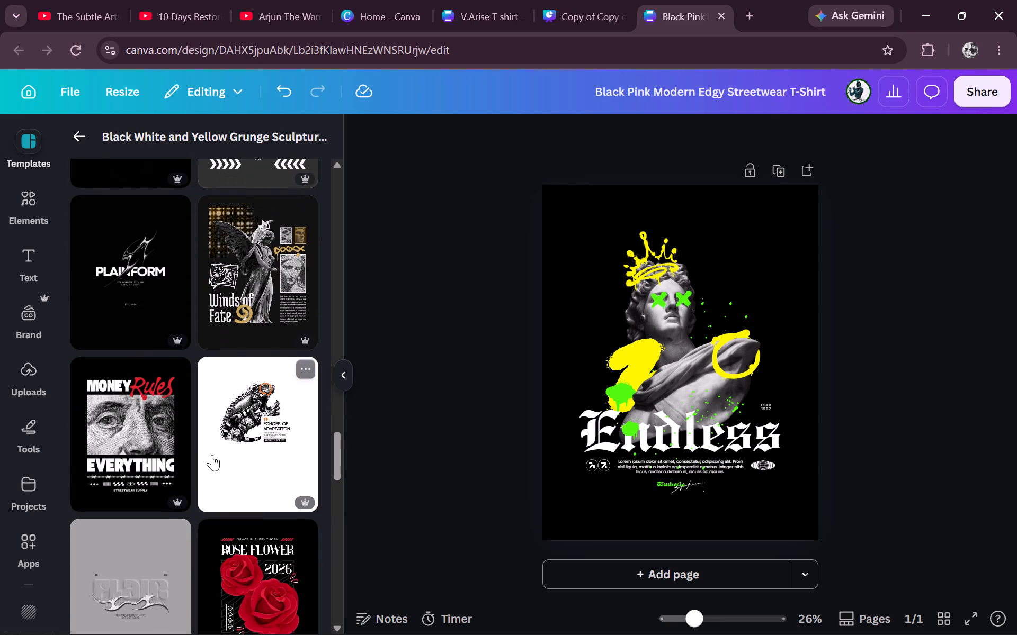
scroll(212, 455, "down", 4)
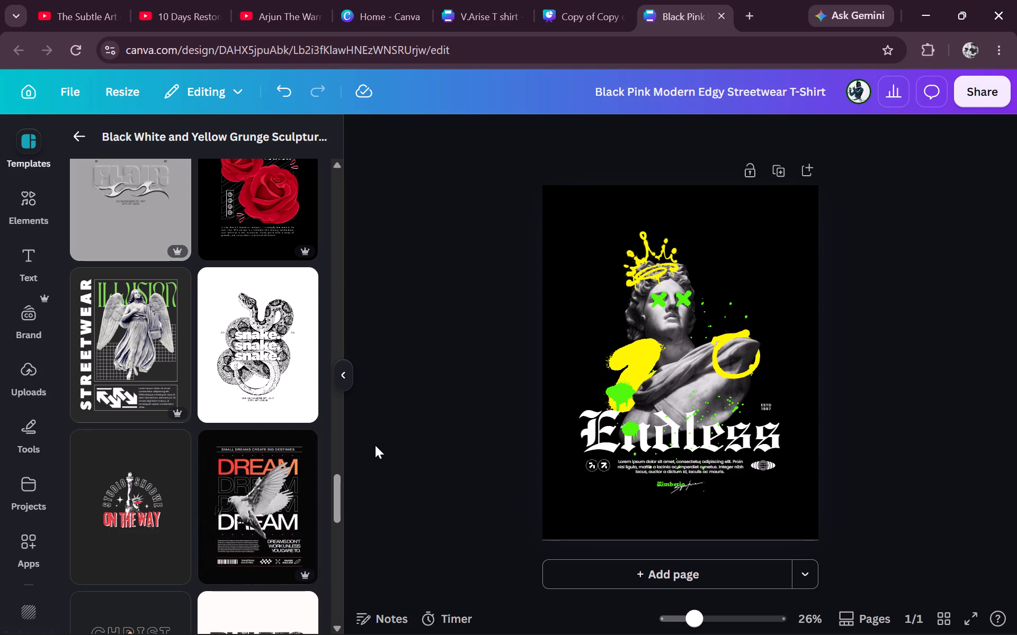
scroll(375, 445, "down", 2)
scroll(252, 520, "down", 2)
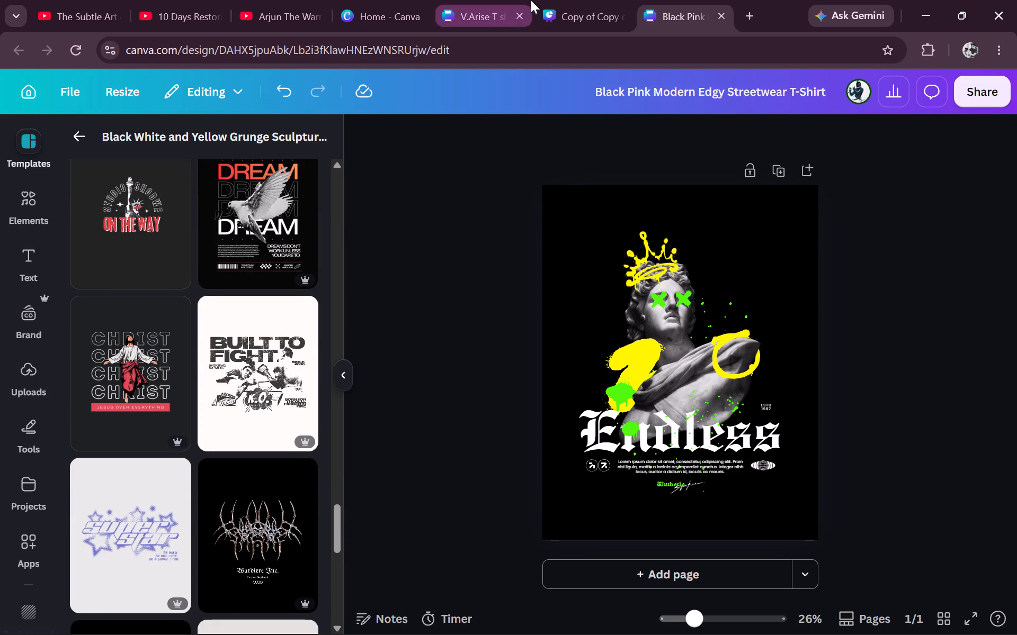
Check the sculpture back artwork in the Copy of Copy of Merch_final design, and return to the V.Arise T shirt design.
left_click(578, 0)
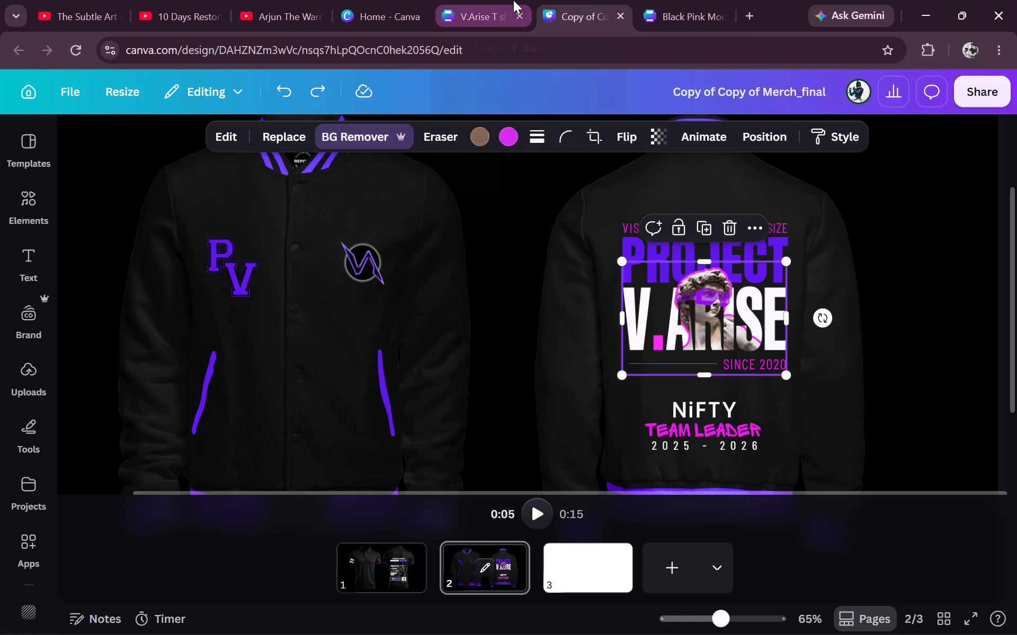
left_click(498, 0)
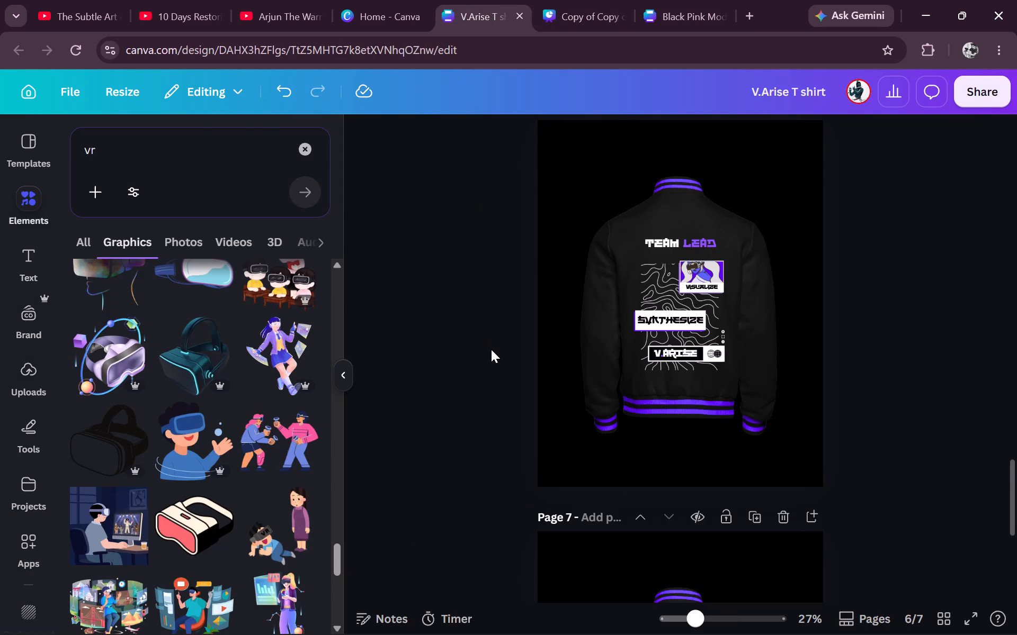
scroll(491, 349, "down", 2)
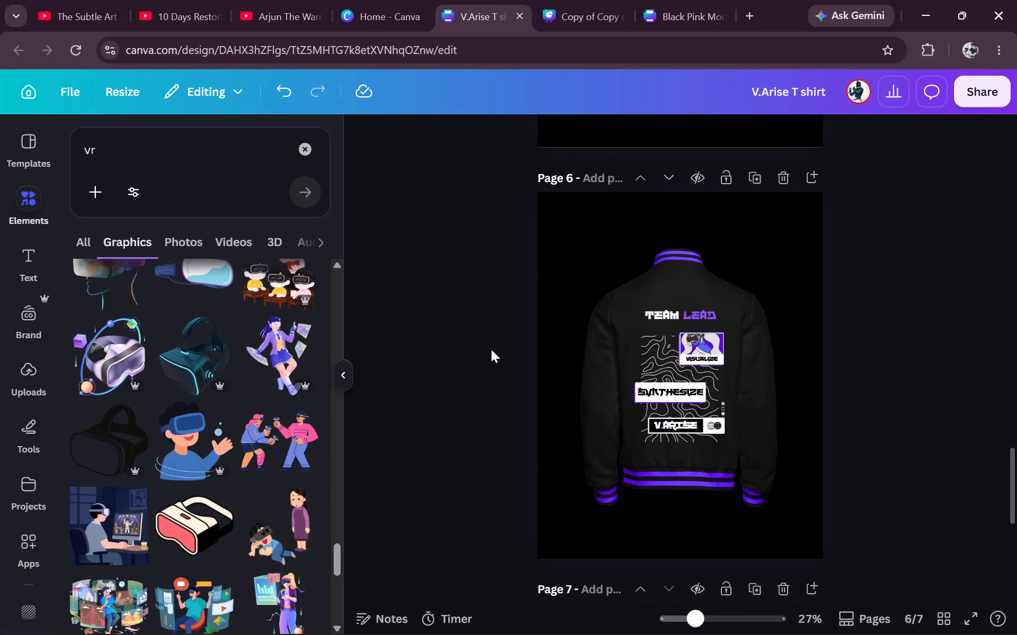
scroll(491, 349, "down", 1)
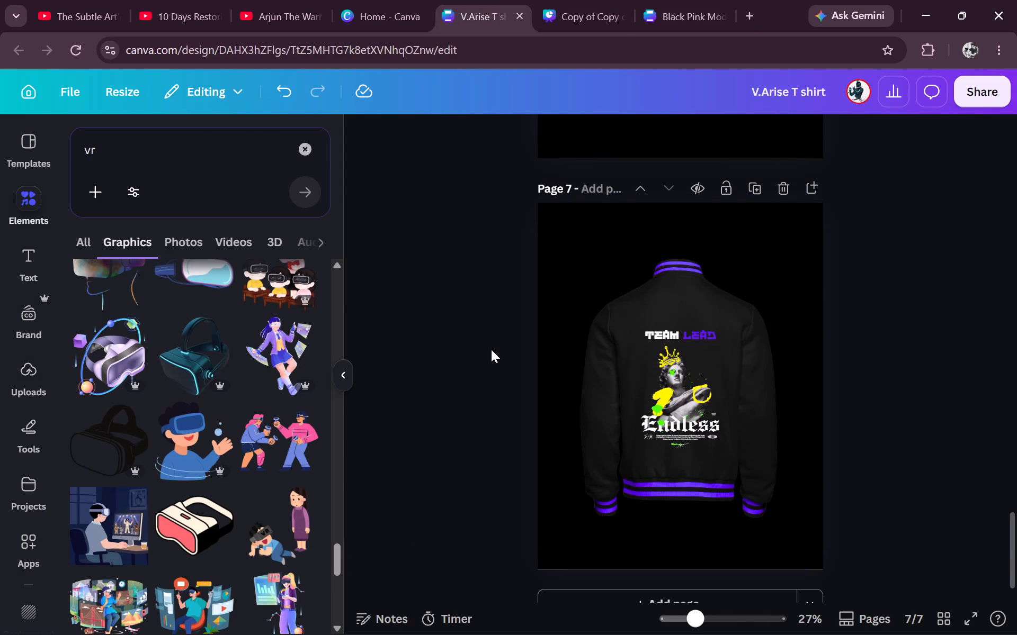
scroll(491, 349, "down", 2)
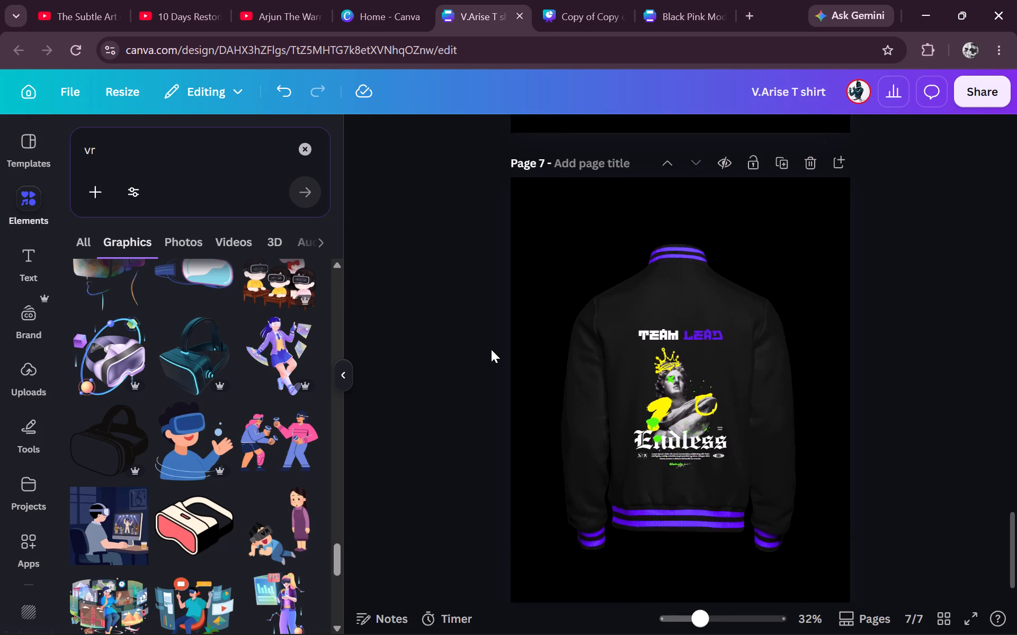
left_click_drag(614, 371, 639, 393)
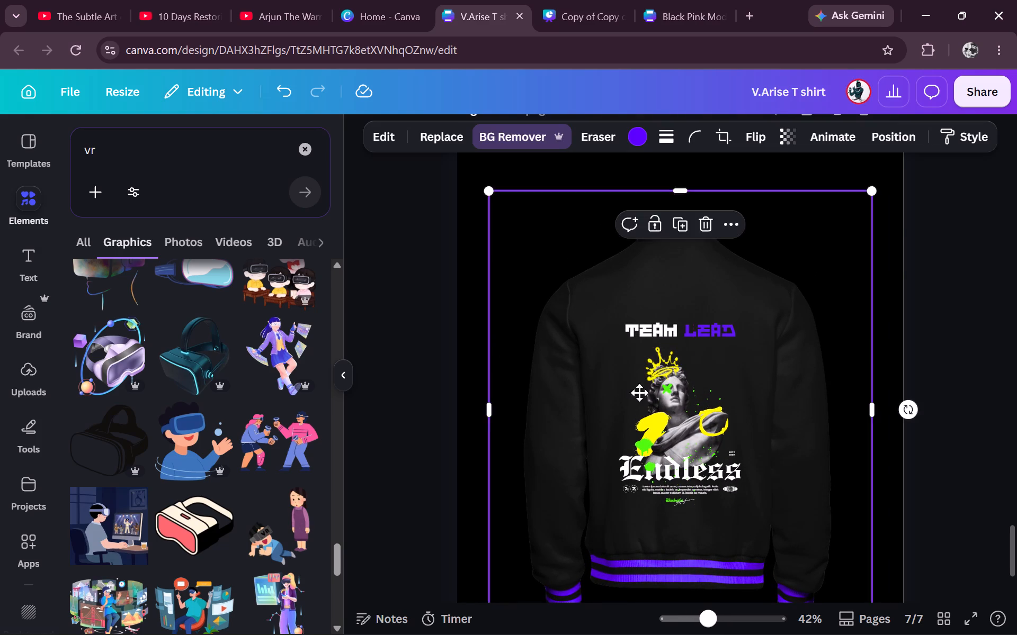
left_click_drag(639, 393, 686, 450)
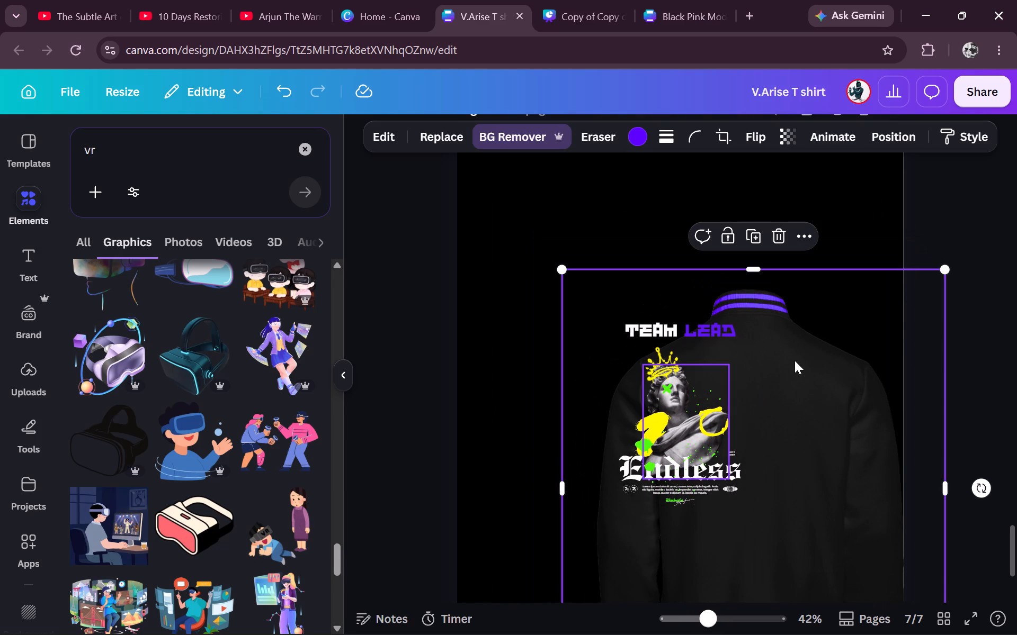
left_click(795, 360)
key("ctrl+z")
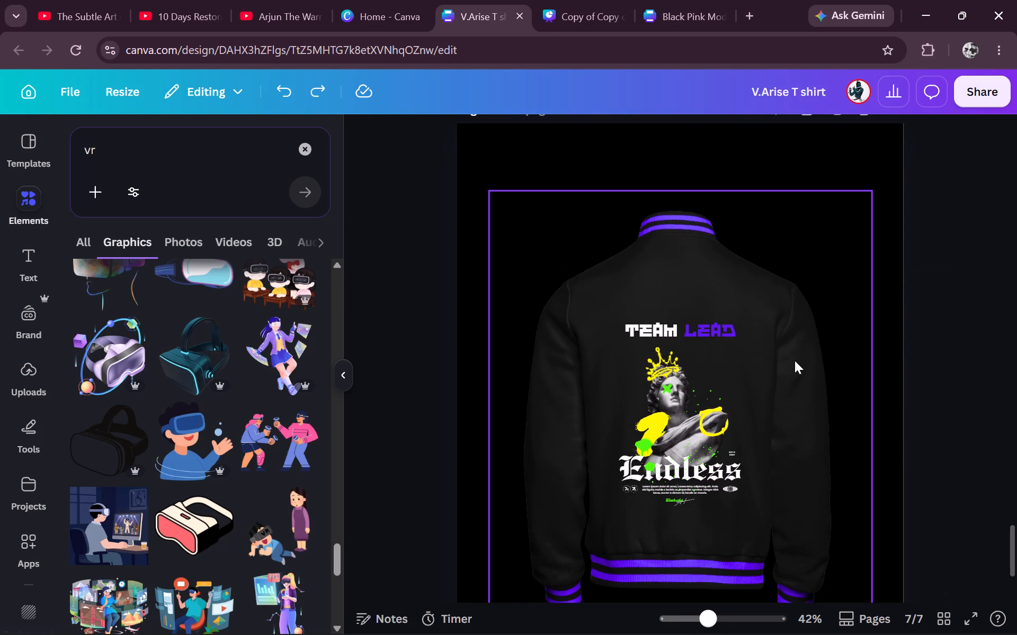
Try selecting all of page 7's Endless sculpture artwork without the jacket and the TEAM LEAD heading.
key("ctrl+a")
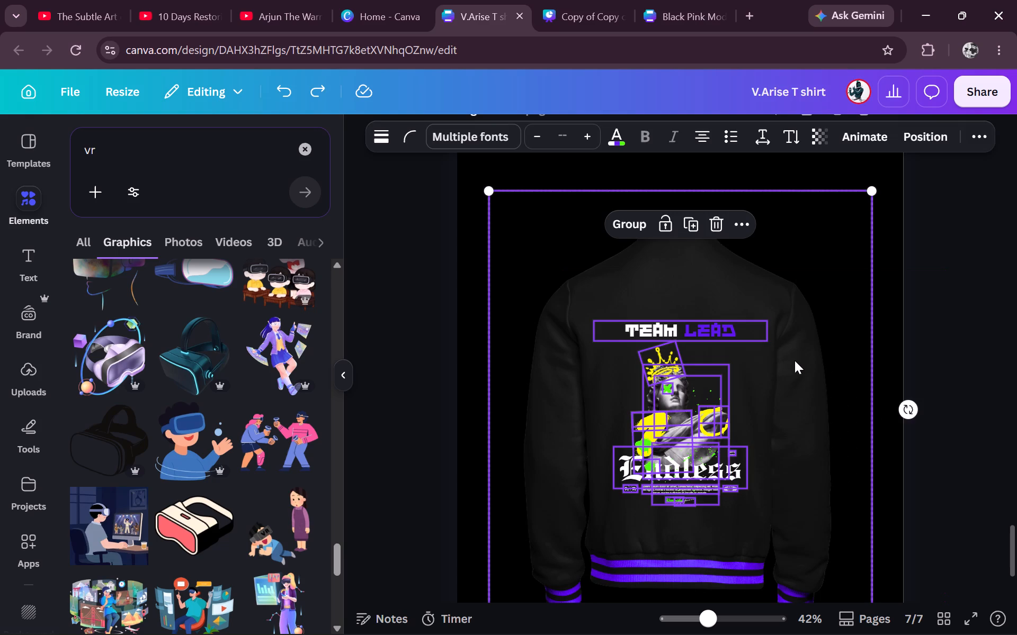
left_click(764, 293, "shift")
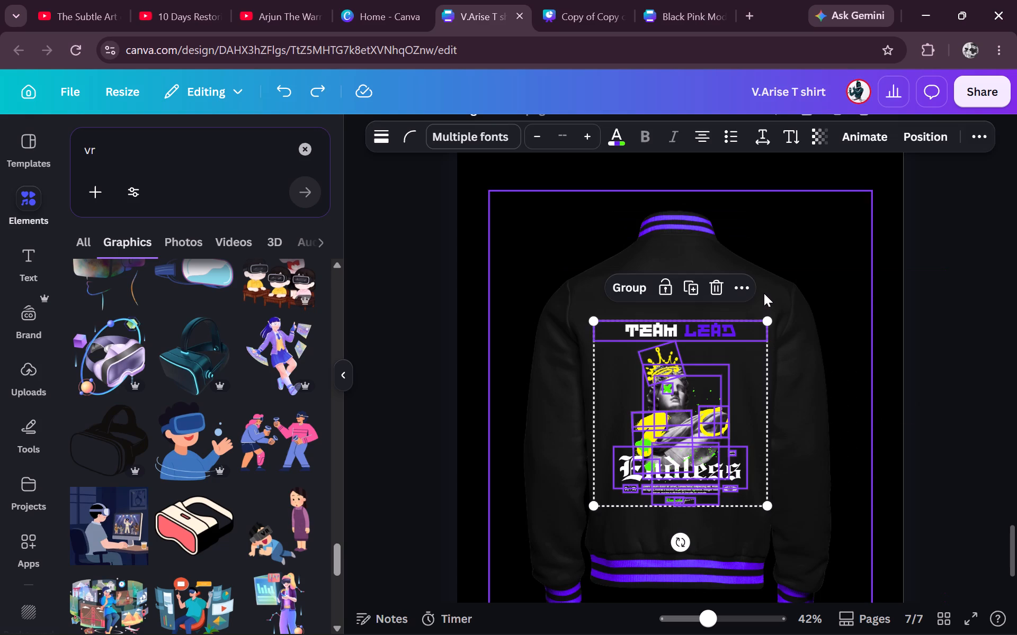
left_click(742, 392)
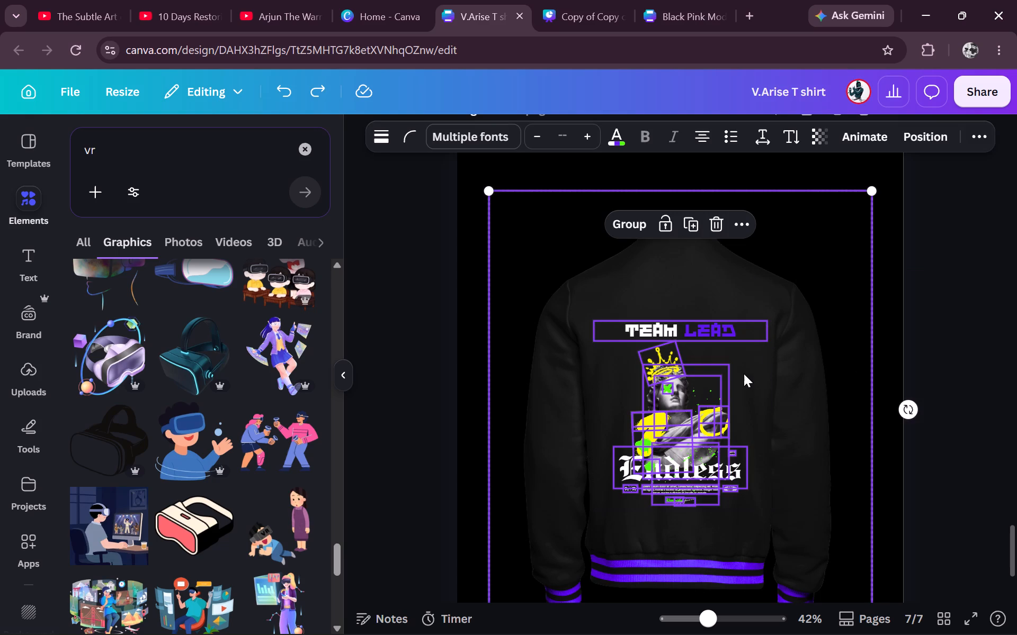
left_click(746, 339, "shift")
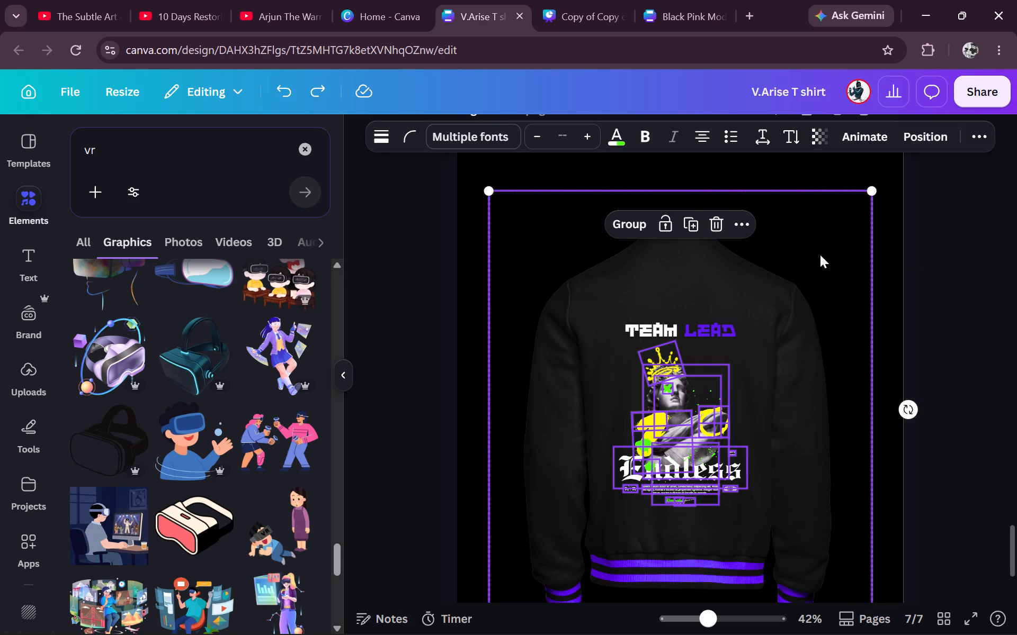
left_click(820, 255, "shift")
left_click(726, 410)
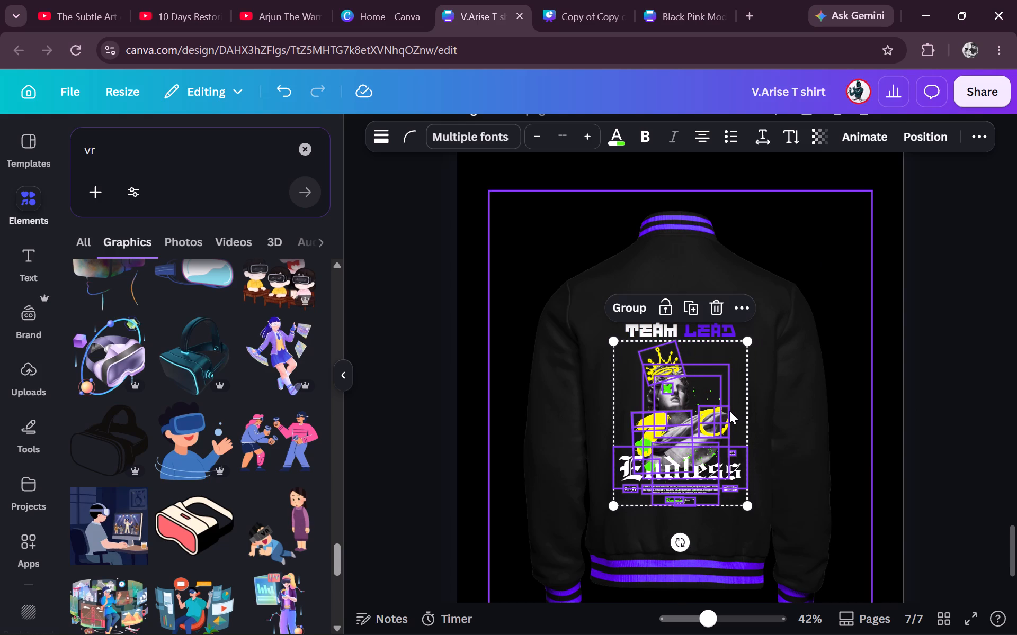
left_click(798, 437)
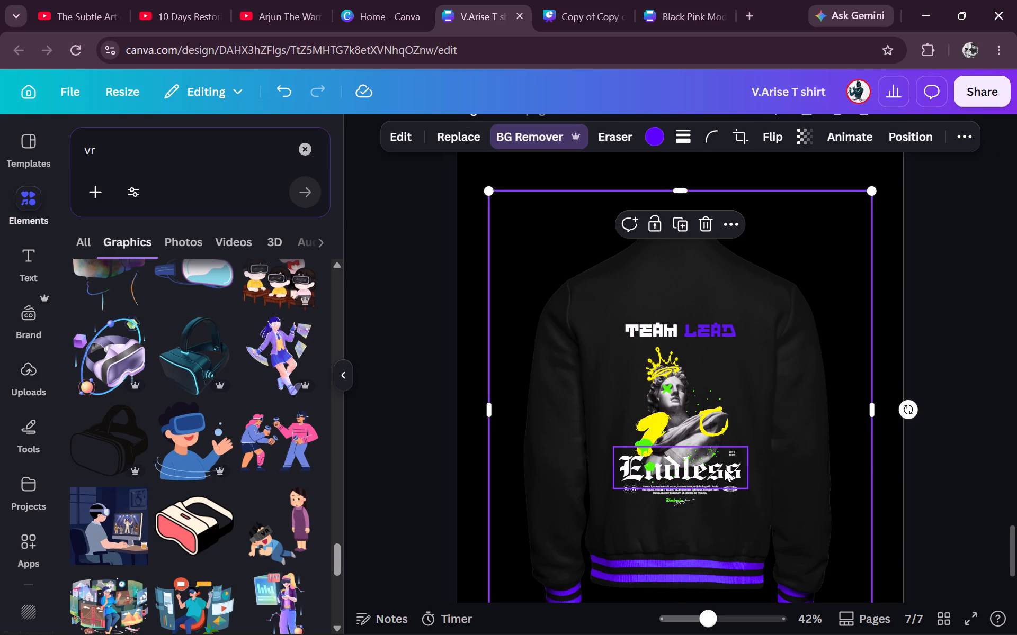
Delete the "Endless" lettering from the sculpture artwork on page 7.
left_click(727, 468)
key("Delete")
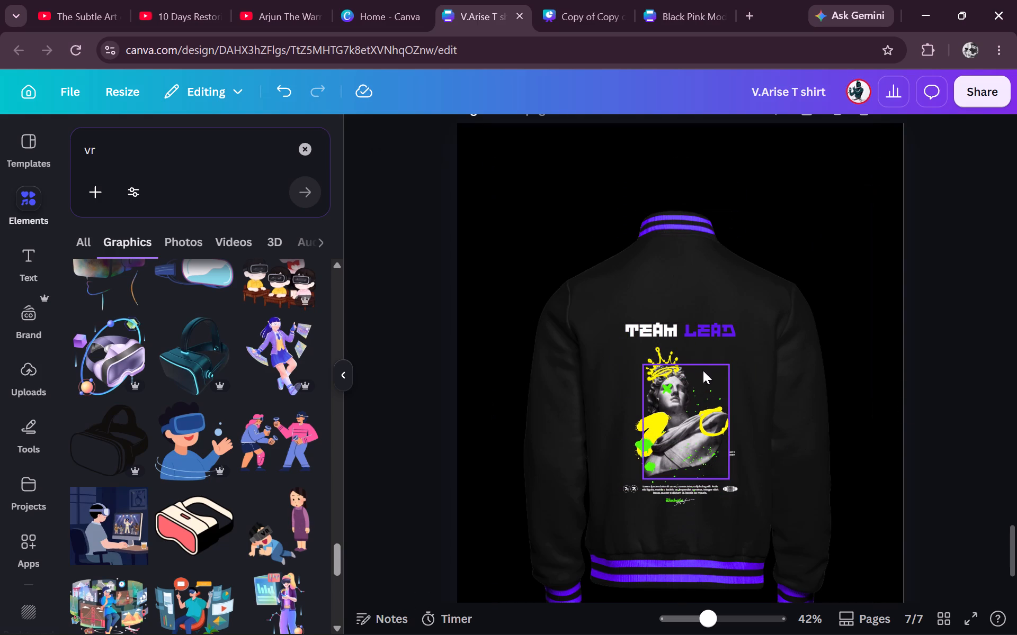
Duplicate the TEAM LEAD heading and place the copy centred at the sculpture's base, just above the small paragraph text.
left_click(702, 333)
left_click(683, 282)
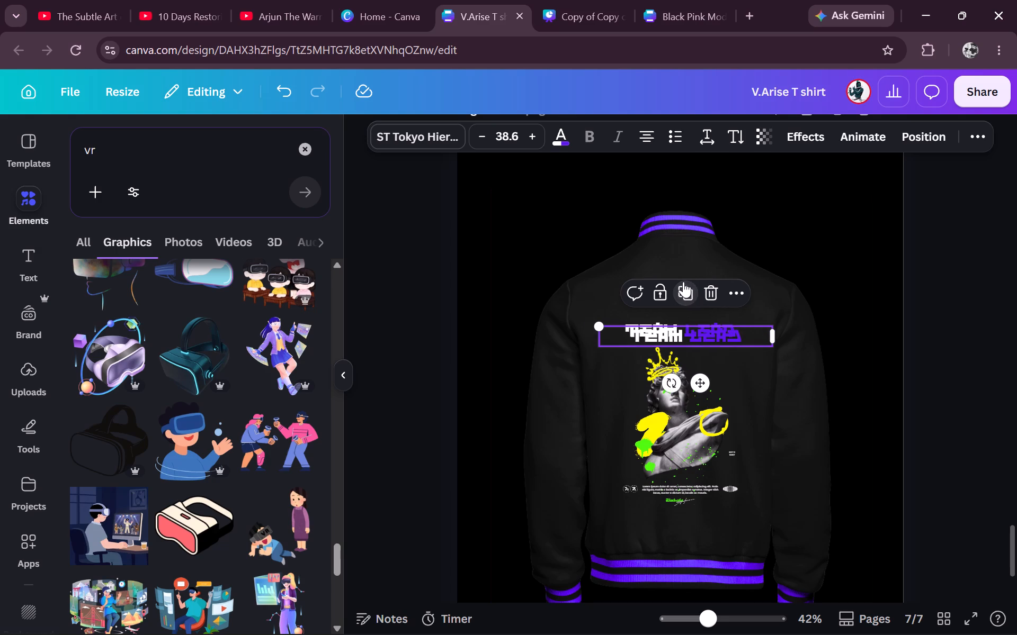
left_click_drag(685, 331, 686, 469)
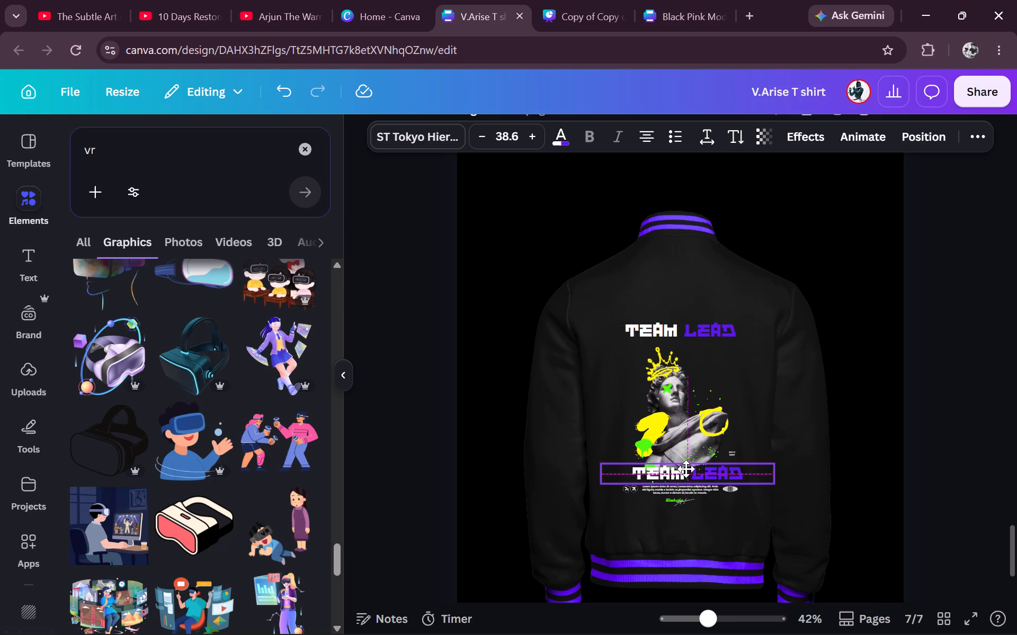
left_click_drag(686, 469, 681, 468)
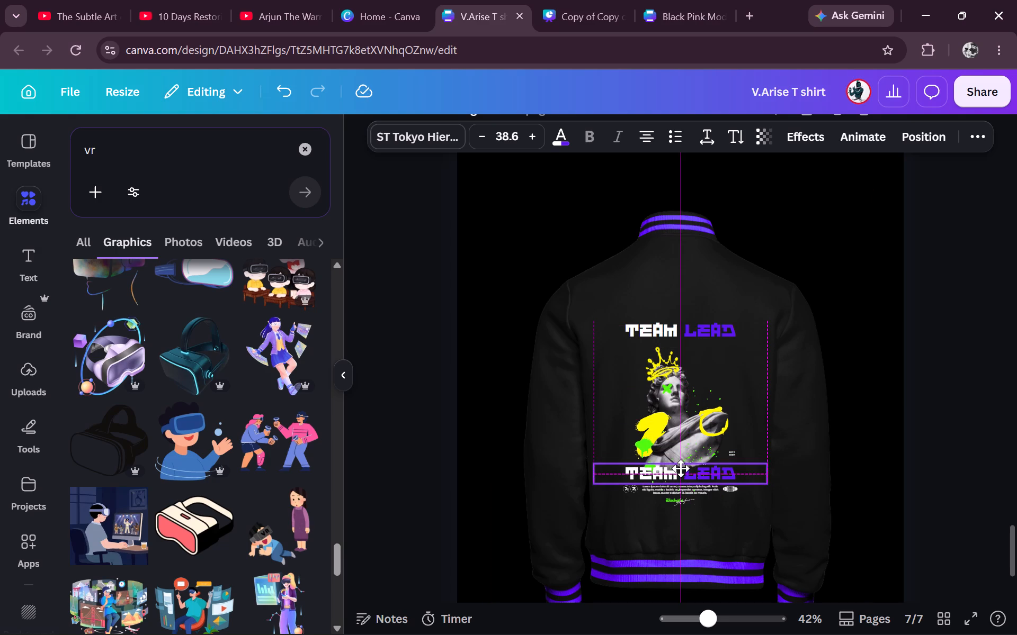
left_click_drag(681, 468, 681, 468)
Replace the text of the lower TEAM LEAD copy with "V.Arise".
left_click(681, 468)
key("shift+v")
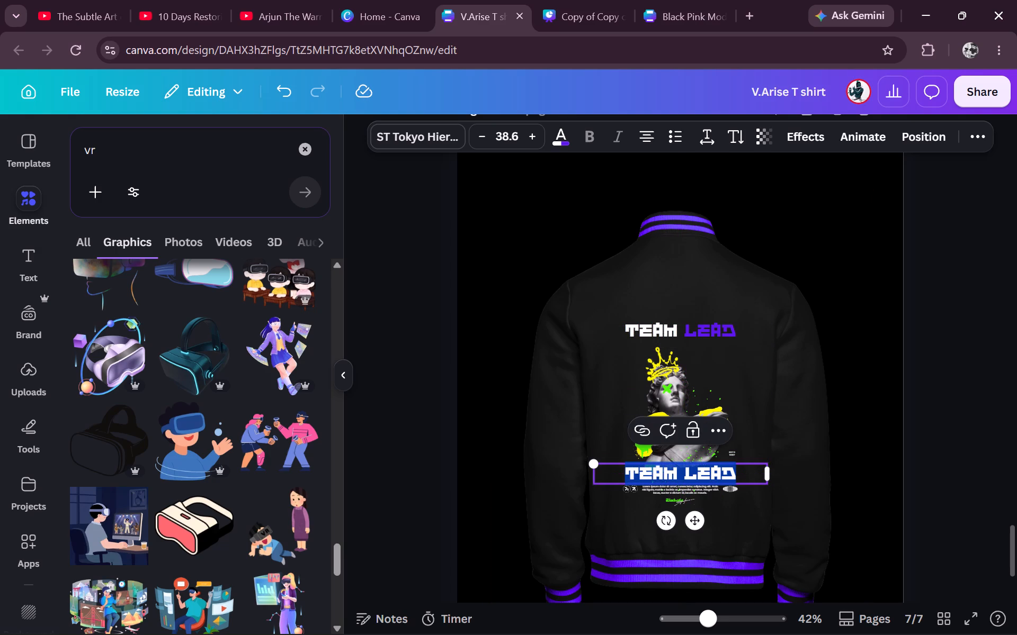
key("period")
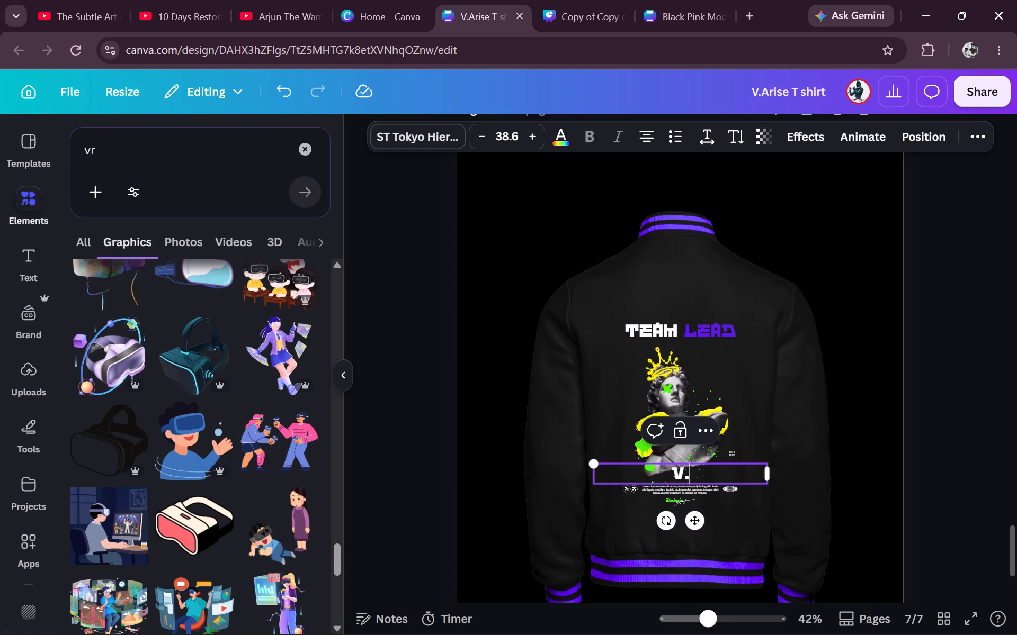
type("Arise")
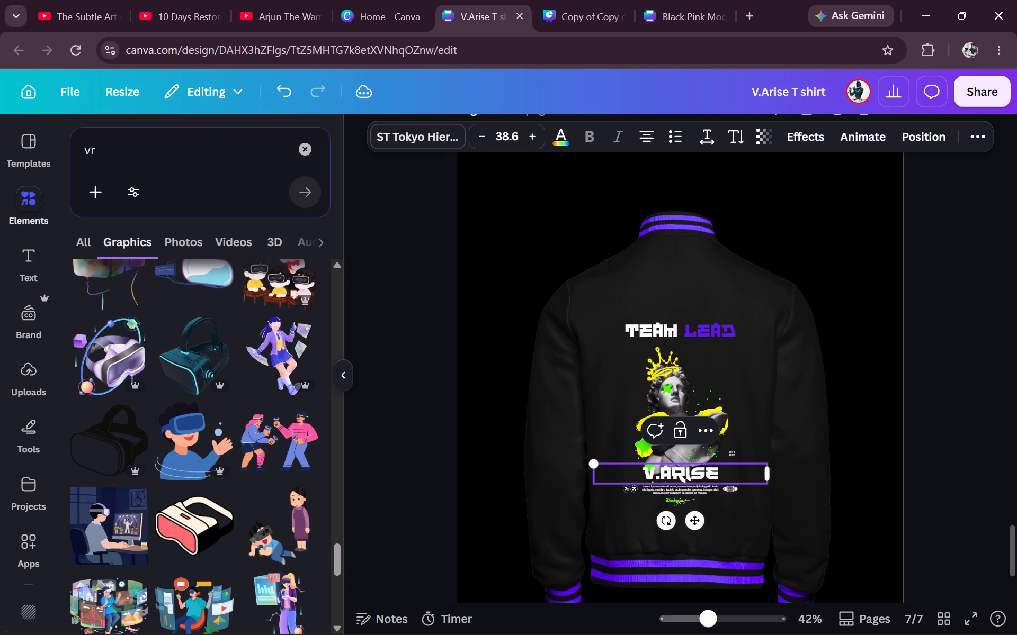
Enlarge the V.Arise lettering to font size 57.6 and nudge it slightly upward over the sculpture's base.
triple_click(532, 124)
triple_click(532, 124)
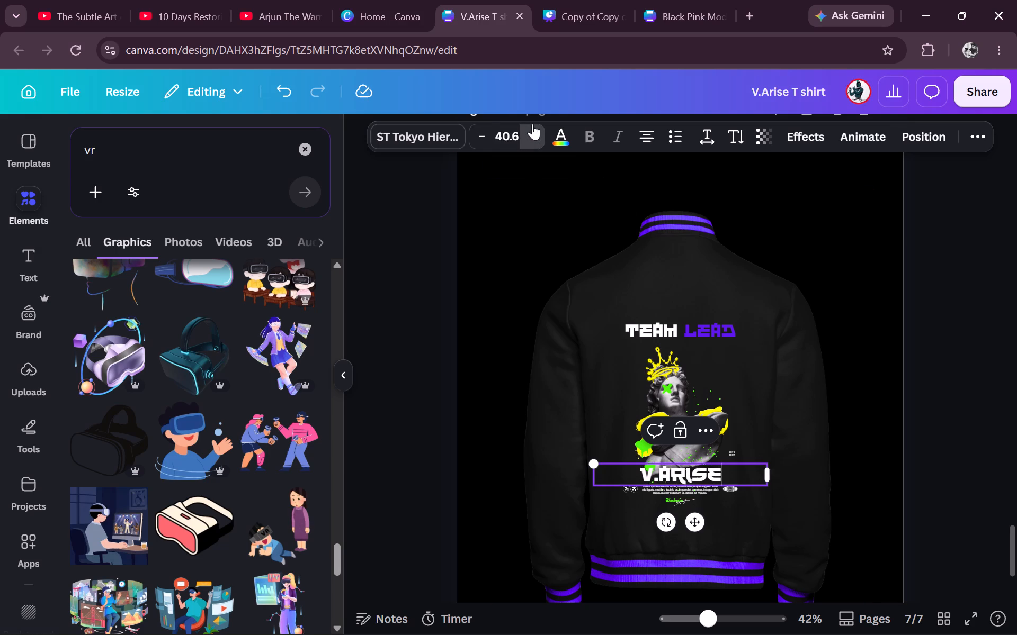
triple_click(532, 124)
triple_click(532, 124)
triple_click(532, 124)
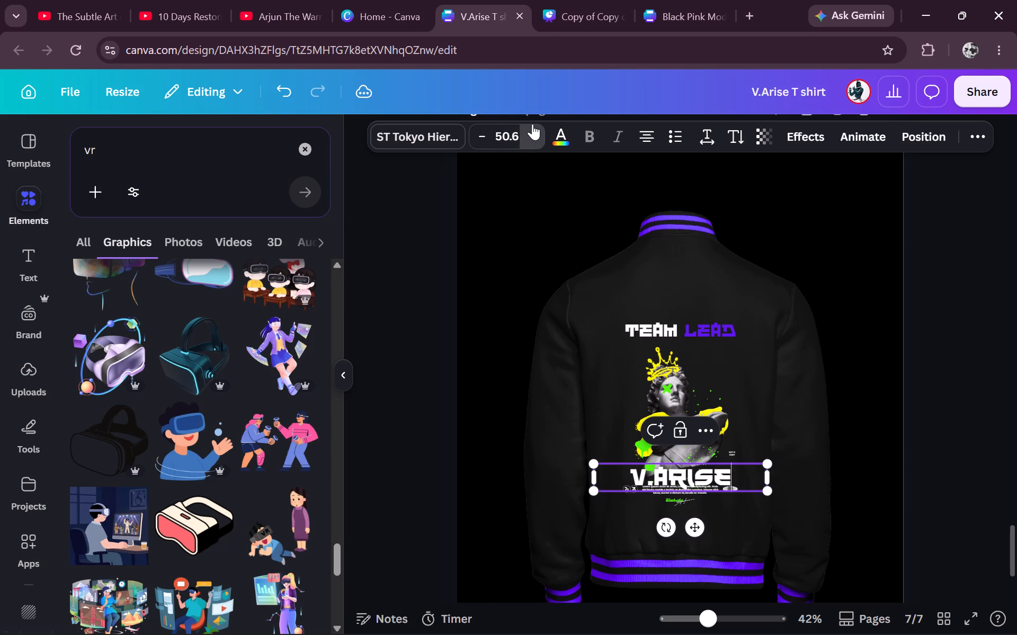
triple_click(532, 124)
left_click(532, 124)
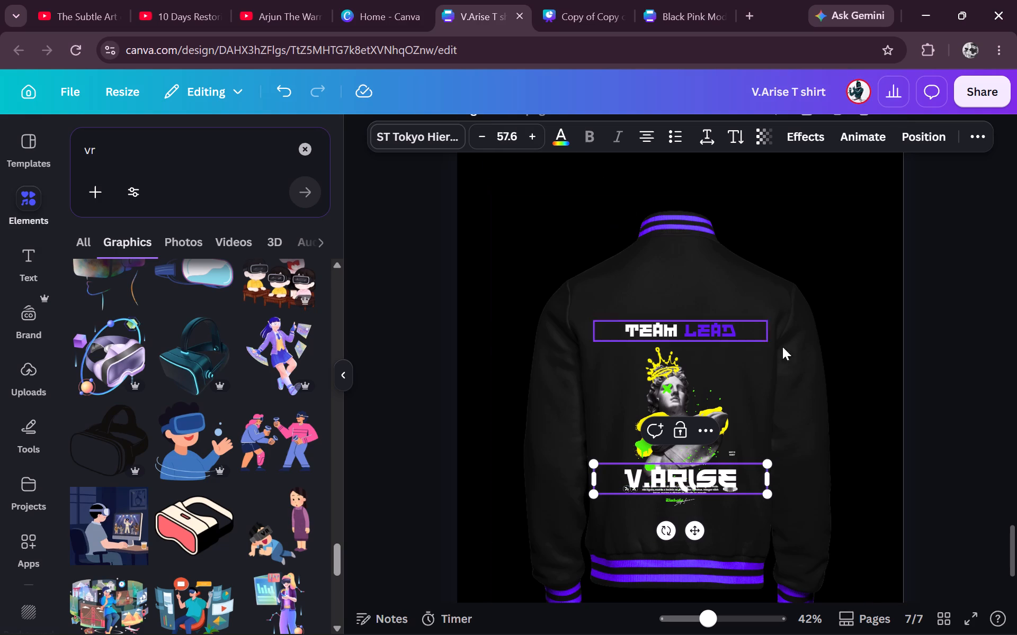
left_click(797, 407)
left_click_drag(672, 476, 672, 471)
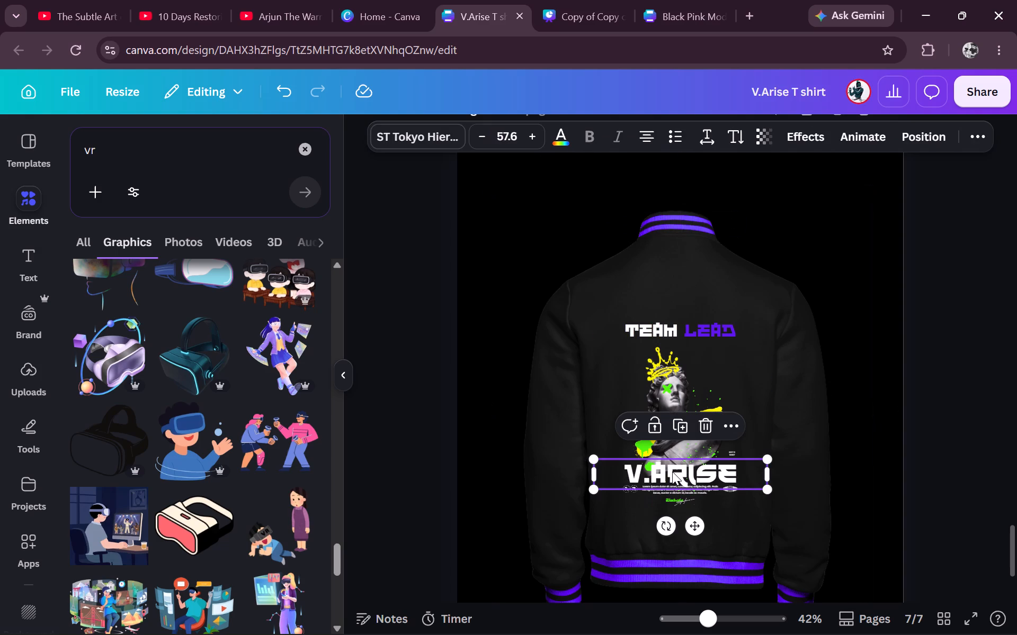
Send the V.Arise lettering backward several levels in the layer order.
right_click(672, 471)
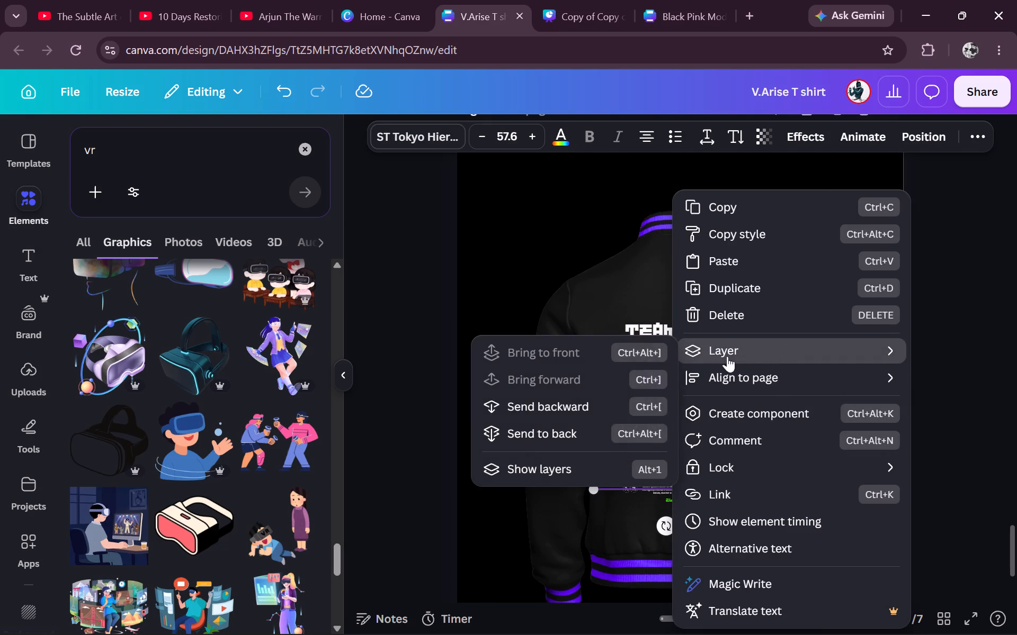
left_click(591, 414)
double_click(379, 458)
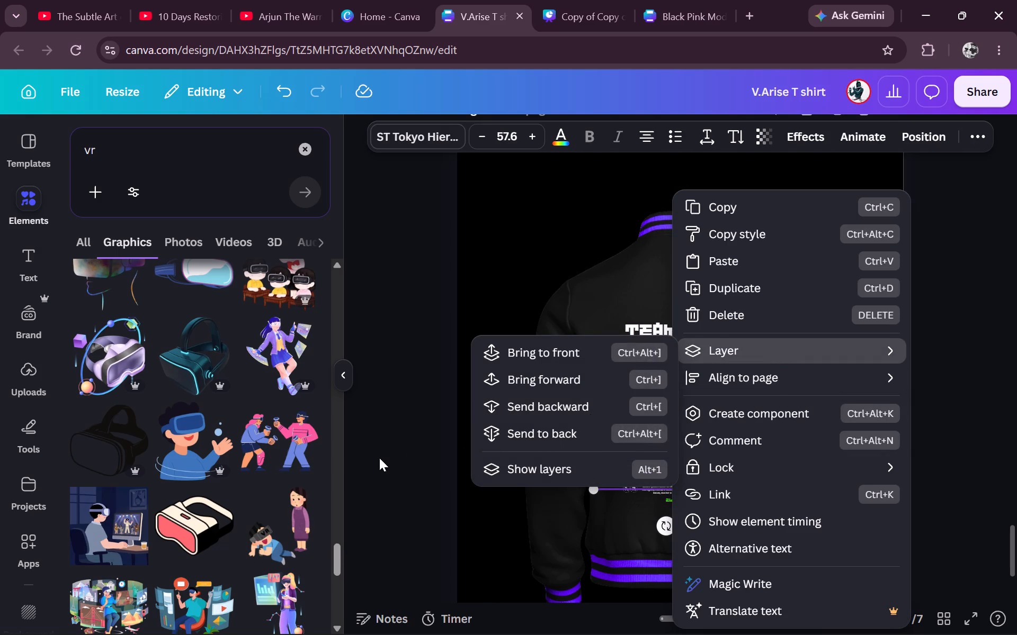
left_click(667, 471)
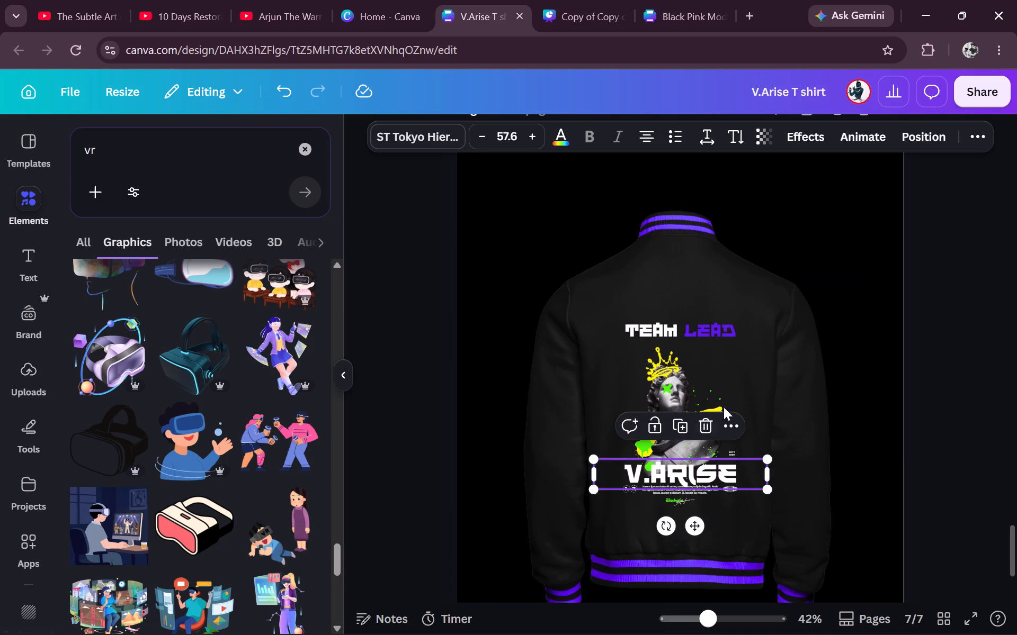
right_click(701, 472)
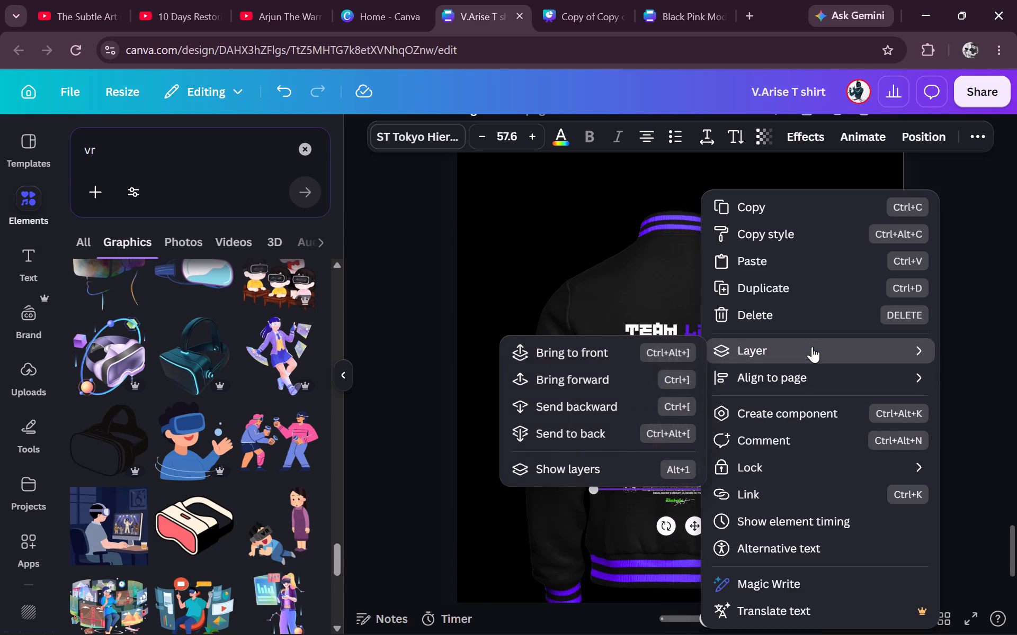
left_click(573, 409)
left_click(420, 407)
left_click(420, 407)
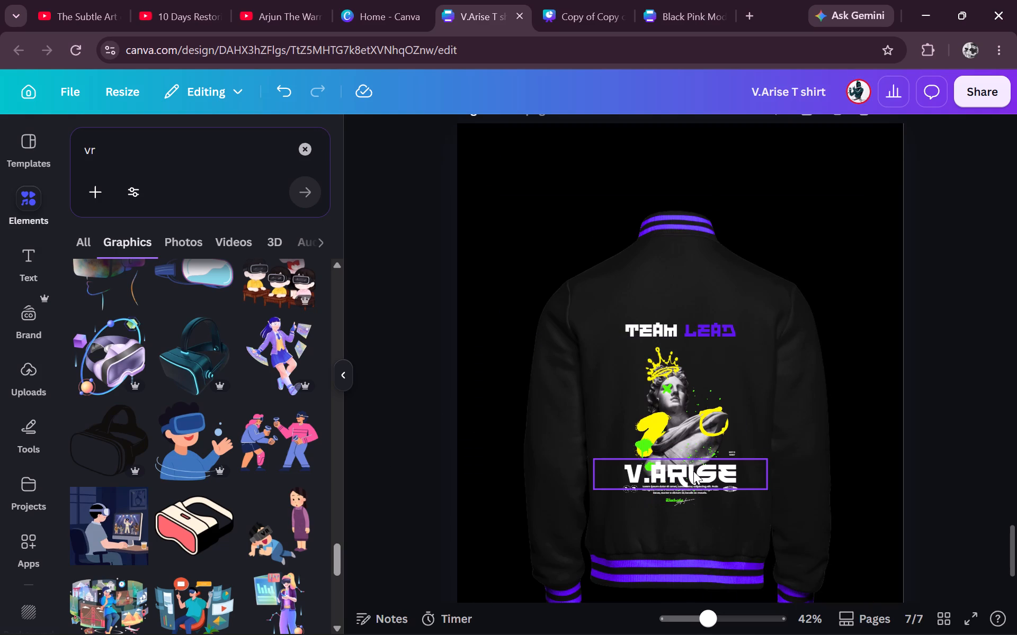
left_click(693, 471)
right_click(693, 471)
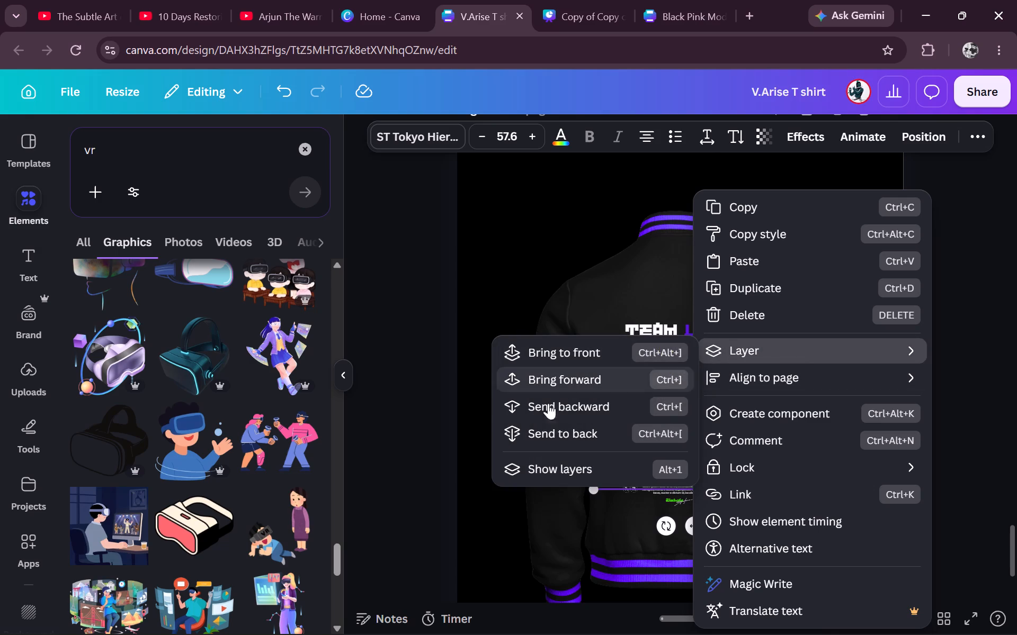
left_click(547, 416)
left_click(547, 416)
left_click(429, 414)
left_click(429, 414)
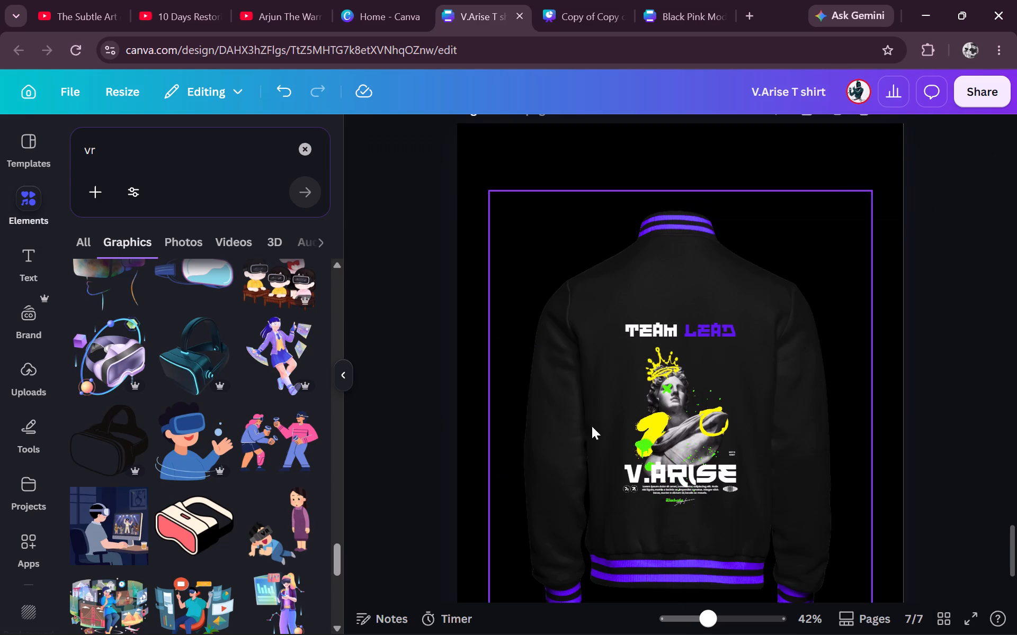
Reorder the V.Arise lettering in the layer list so it sits directly above the sculpture image and beneath the green splatter.
left_click(671, 470)
right_click(710, 475)
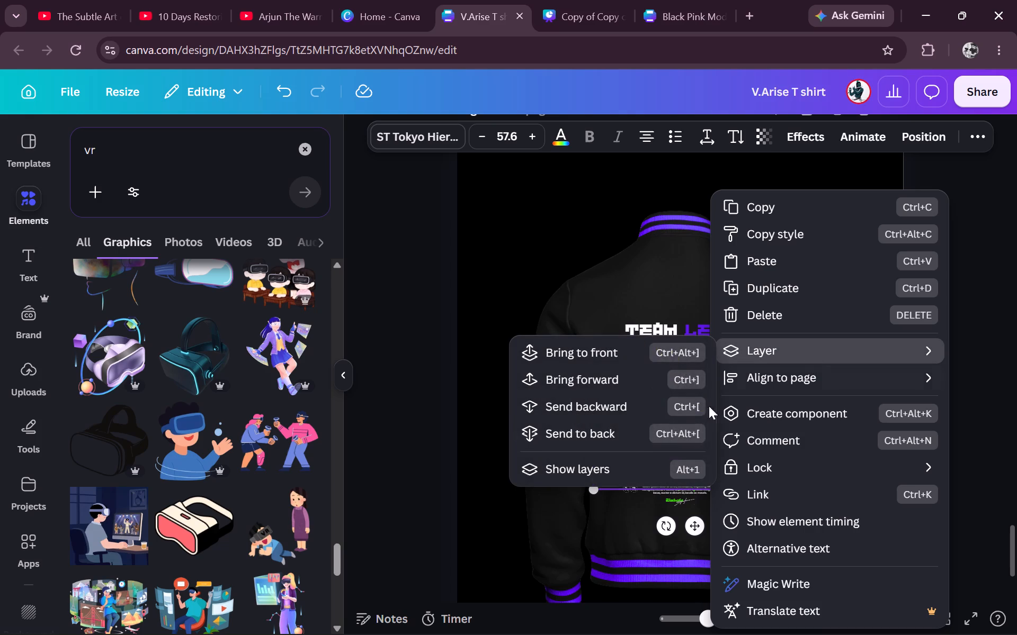
left_click(619, 469)
scroll(238, 454, "down", 1)
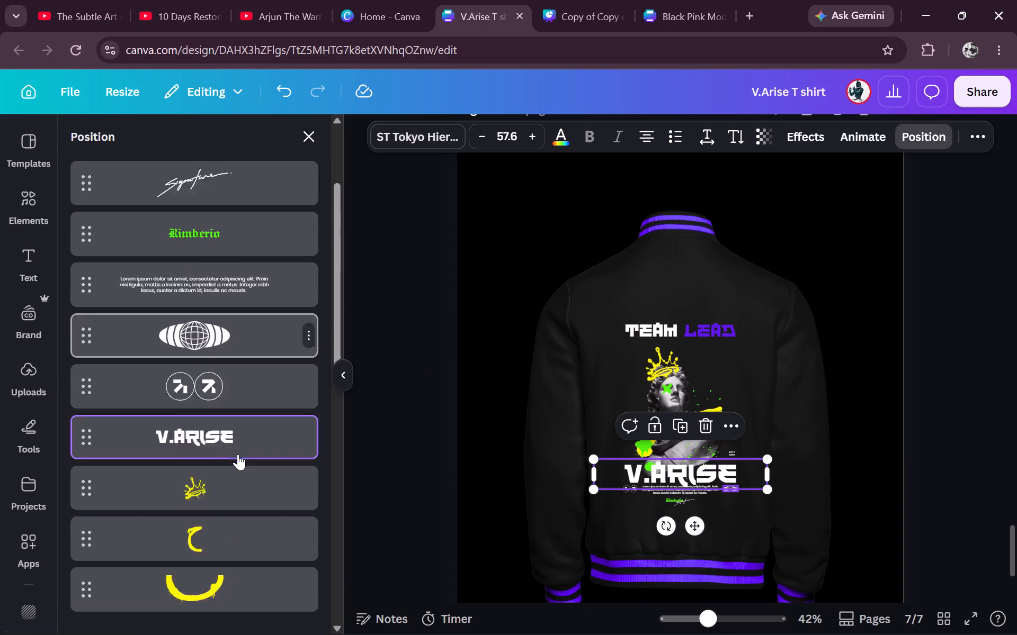
scroll(238, 454, "down", 1)
left_click_drag(219, 297, 218, 600)
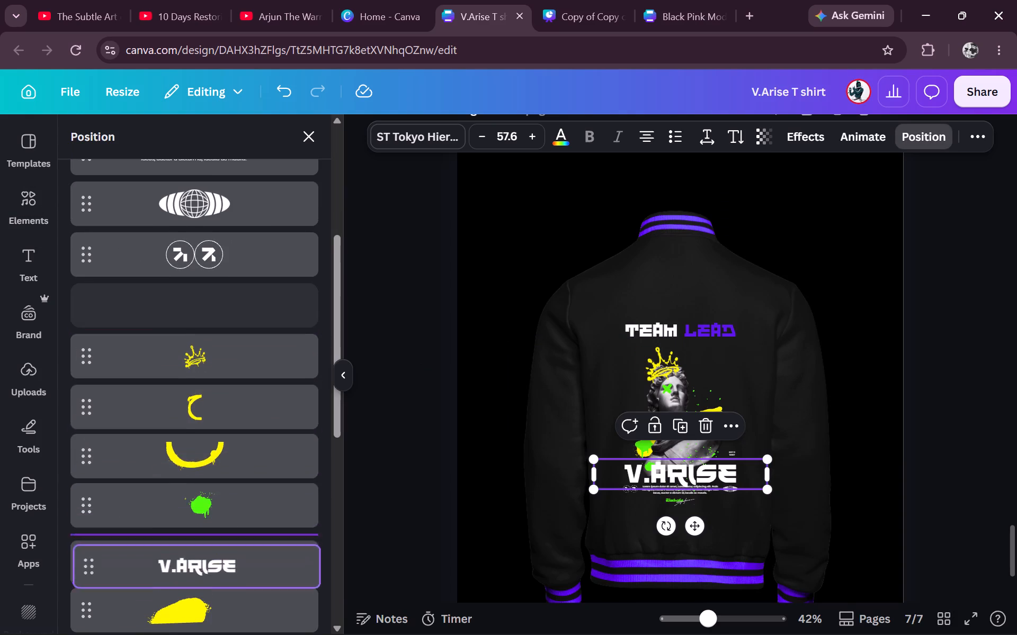
left_click_drag(218, 600, 216, 434)
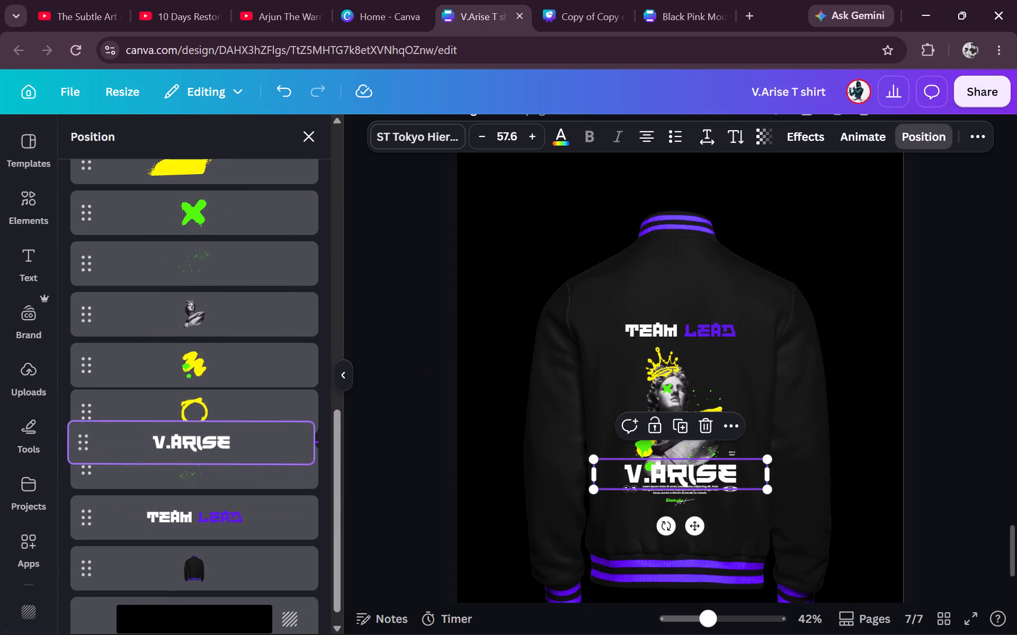
left_click_drag(216, 434, 216, 398)
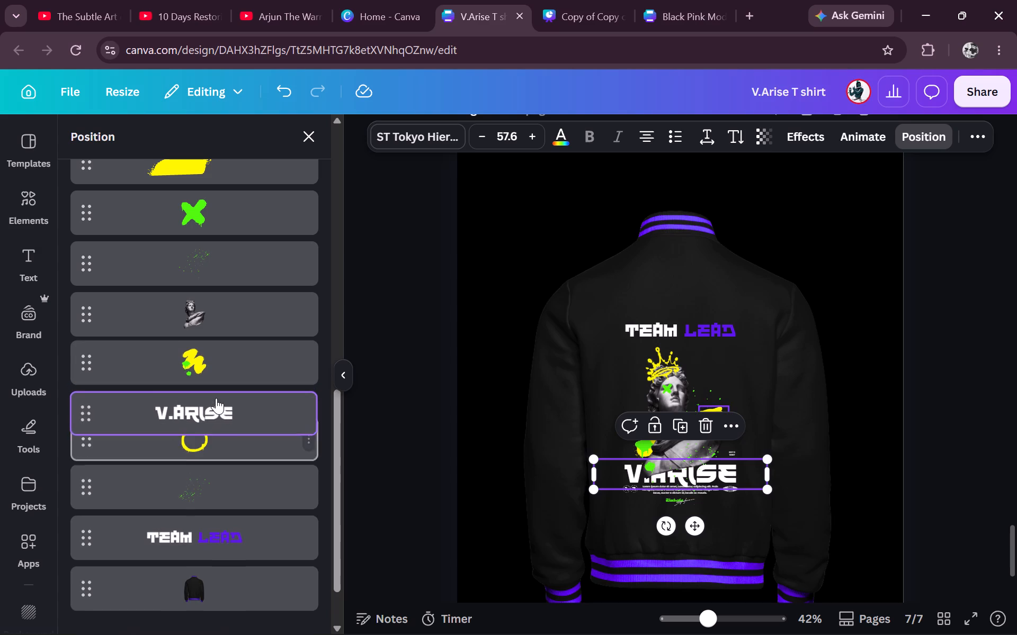
left_click_drag(211, 420, 212, 361)
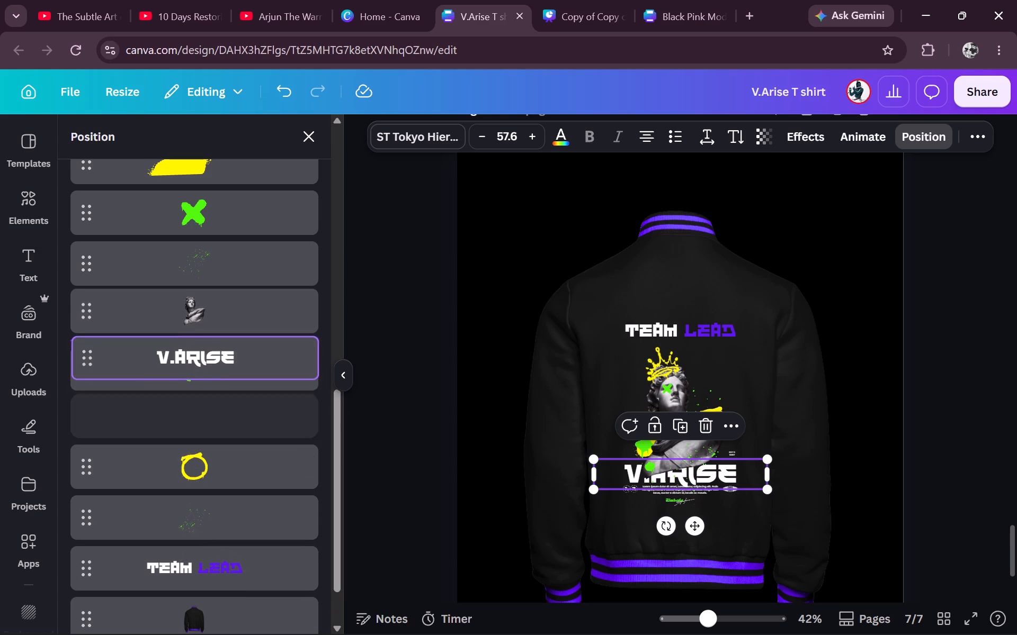
left_click_drag(212, 361, 206, 305)
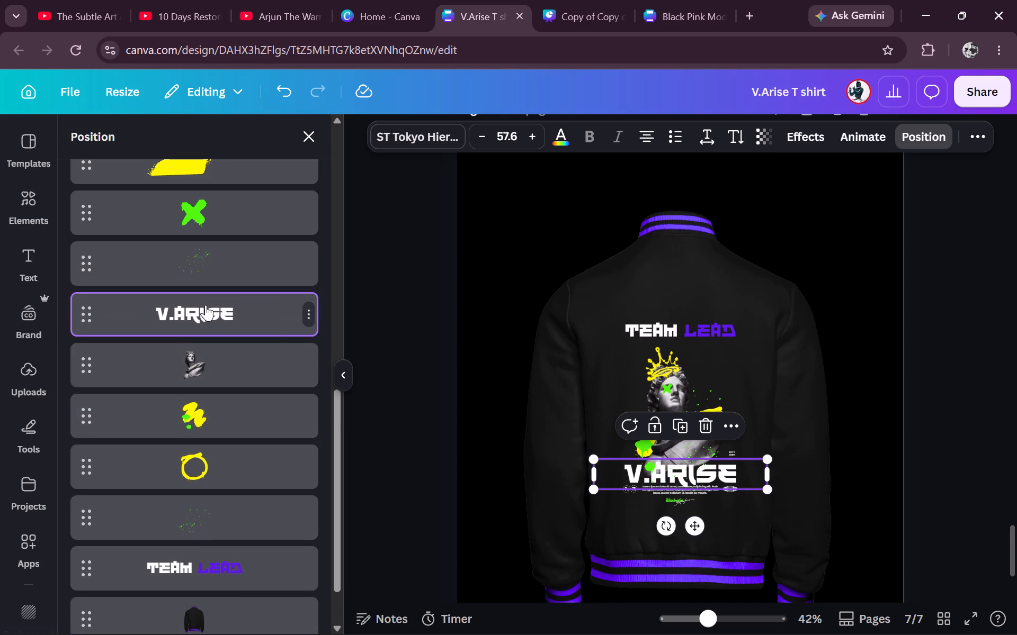
double_click(425, 418)
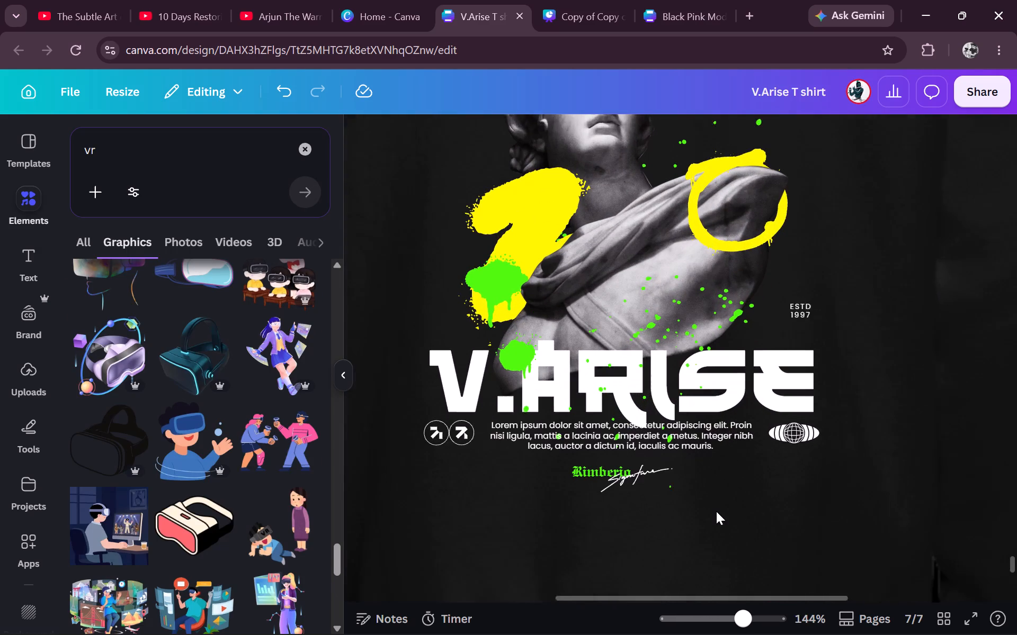
Delete the white signature graphic and the green Rimberio text below the small paragraph.
left_click(618, 478)
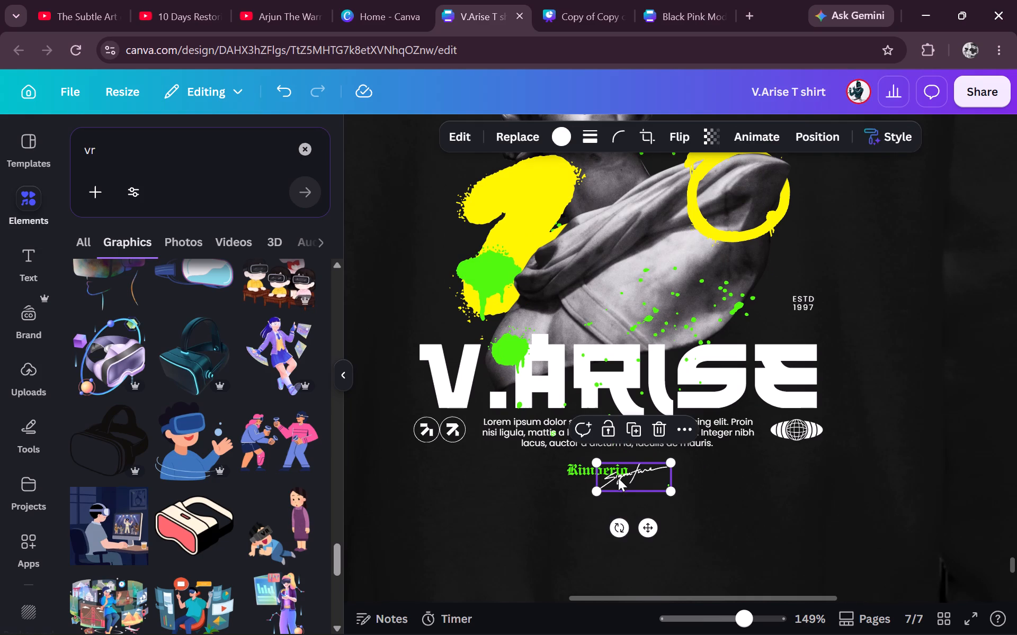
key("Delete")
left_click(589, 463)
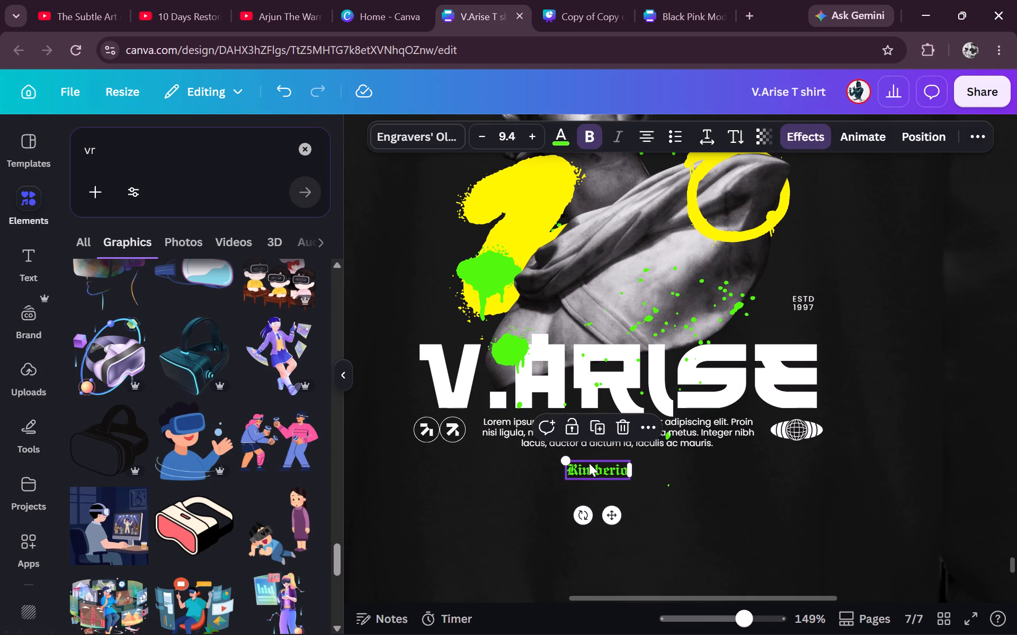
key("Delete")
Replace the Lorem ipsum paragraph with the tagline "Vsiualize synthesize varise", leaving several spaces between the words.
left_click(615, 437)
double_click(615, 437)
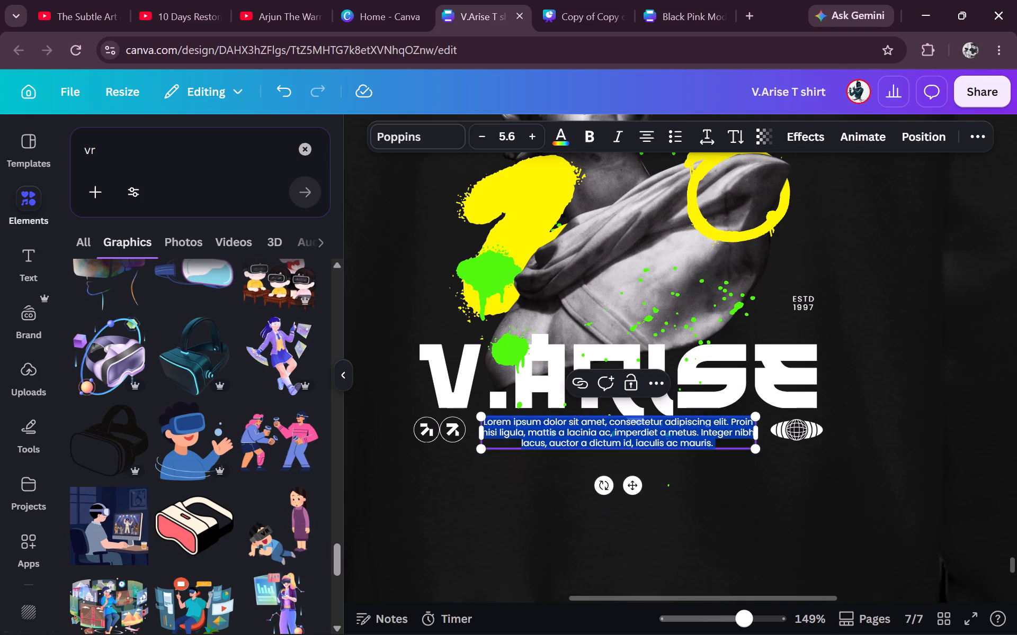
key("shift+v")
type("siualise")
key("BackSpace")
key("BackSpace")
type("ze")
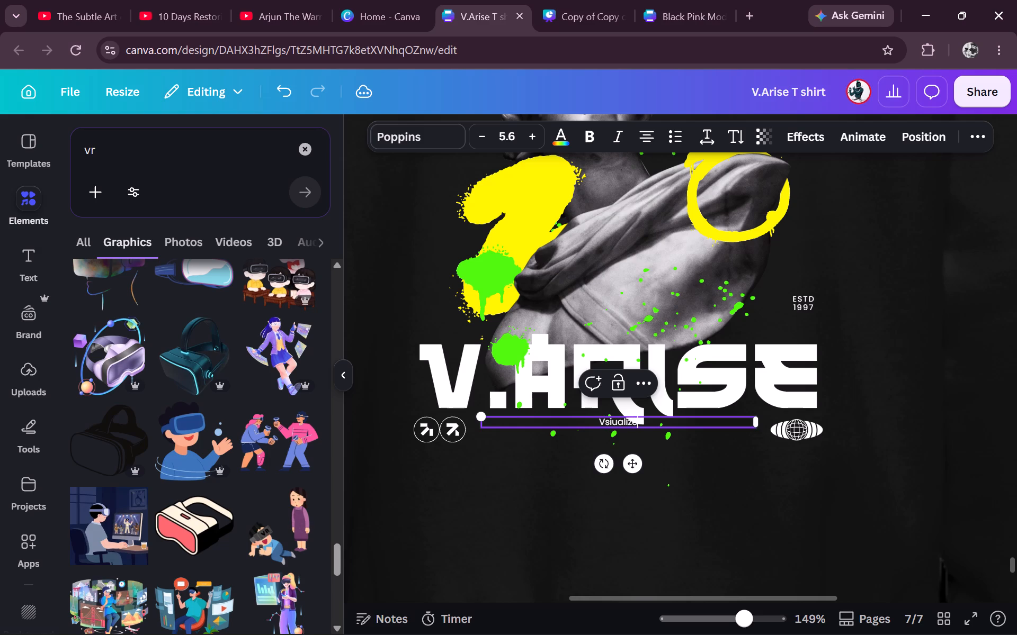
key("space")
key("space")
key("space")
key("space")
type("synthesize")
key("space")
key("space")
key("space")
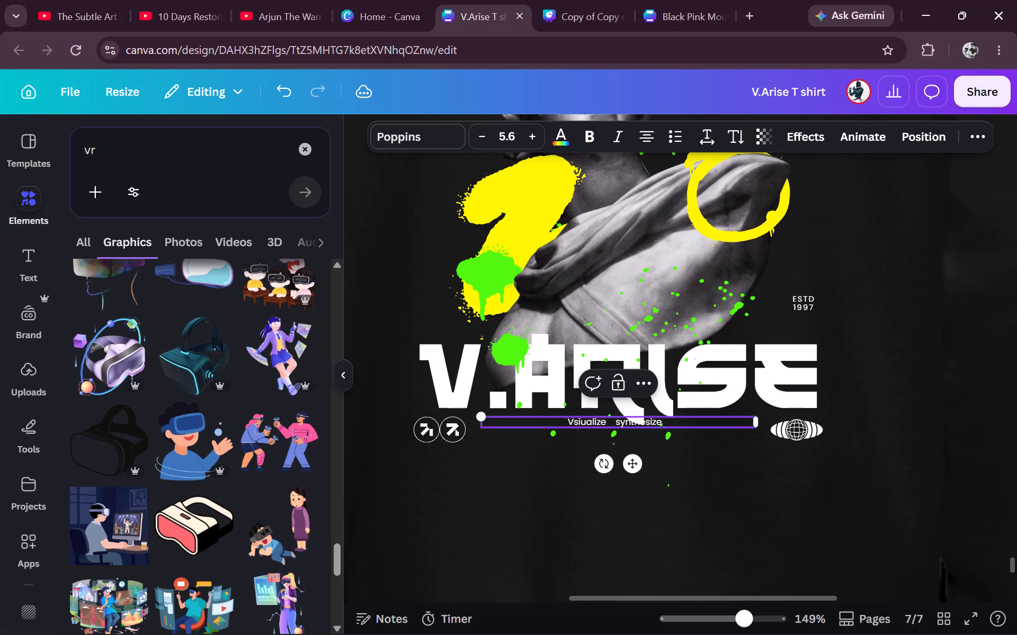
type("varise")
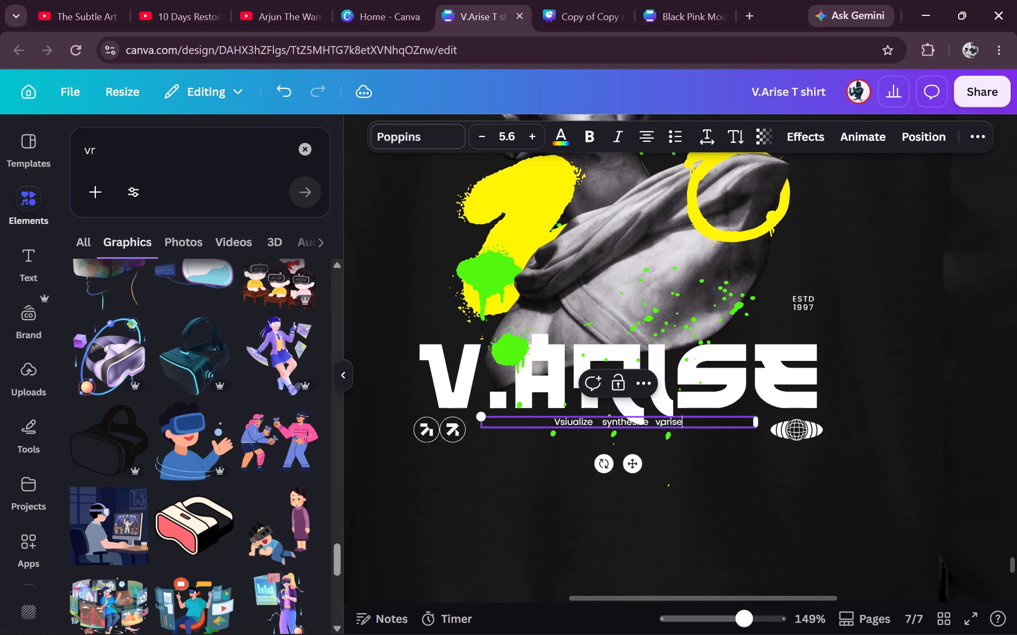
Increase the tagline's font size by two points so it still fits between the arrow and globe icons.
triple_click(526, 133)
left_click(526, 133)
left_click(480, 133)
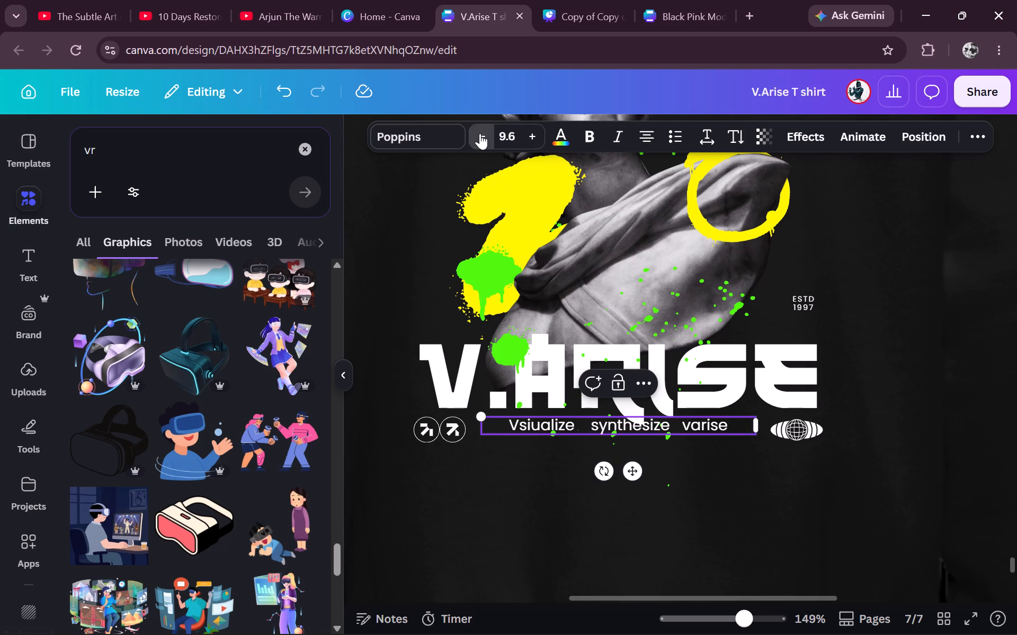
left_click(480, 133)
left_click(812, 470)
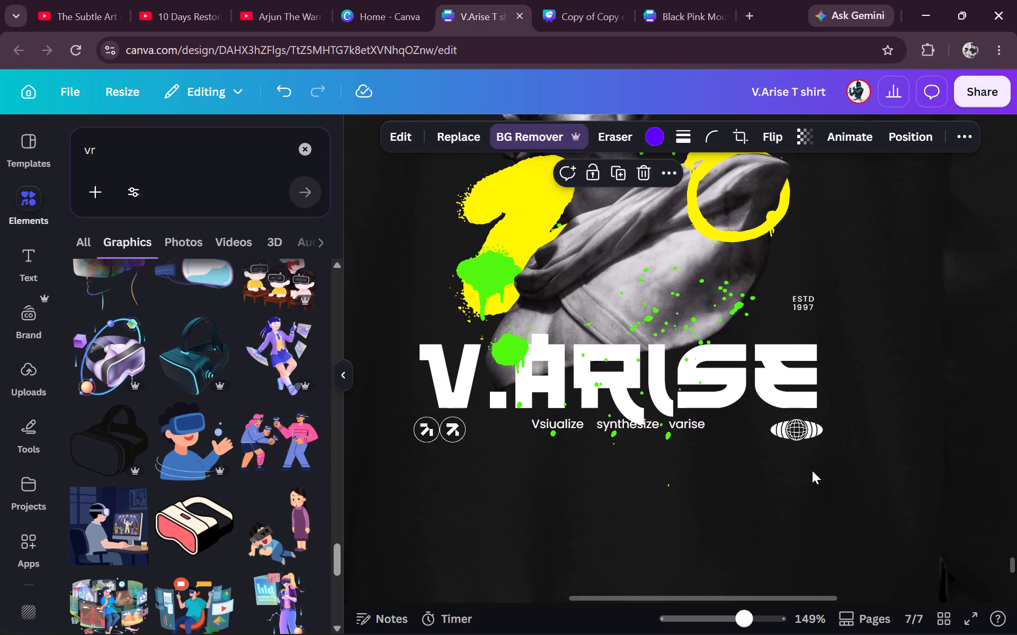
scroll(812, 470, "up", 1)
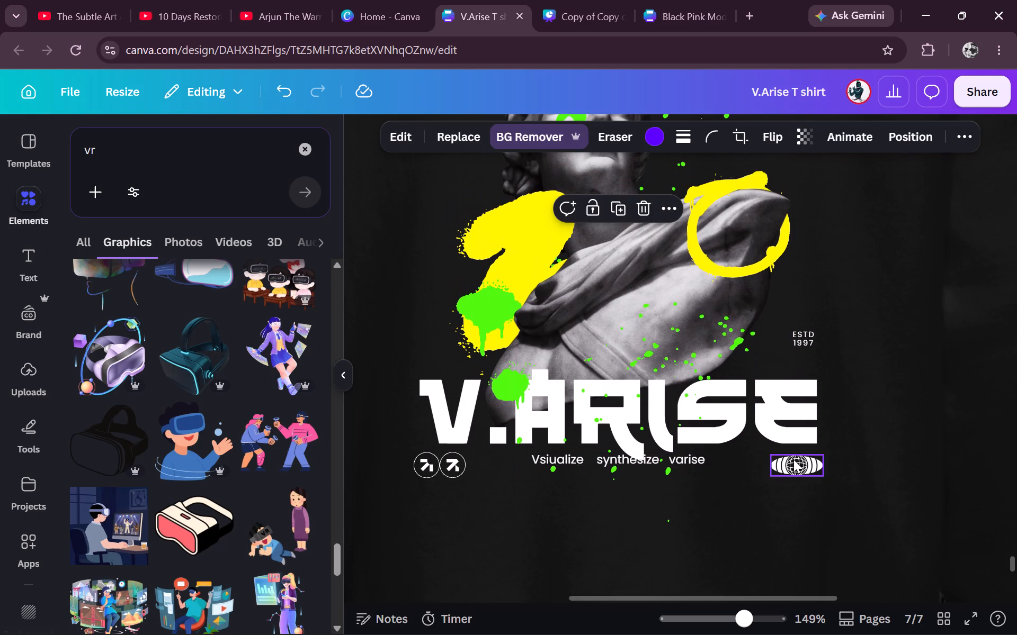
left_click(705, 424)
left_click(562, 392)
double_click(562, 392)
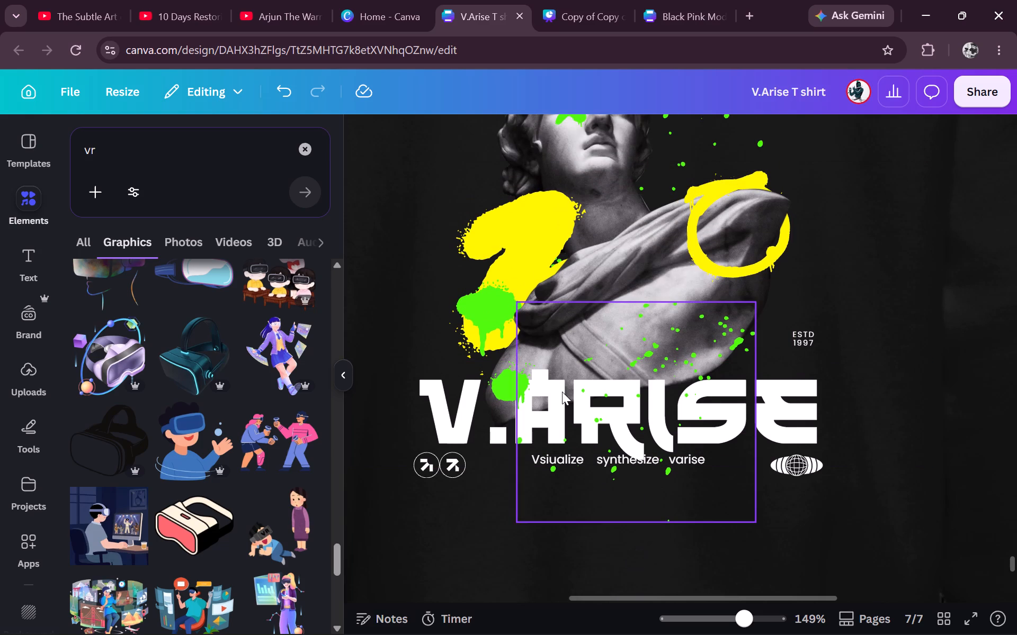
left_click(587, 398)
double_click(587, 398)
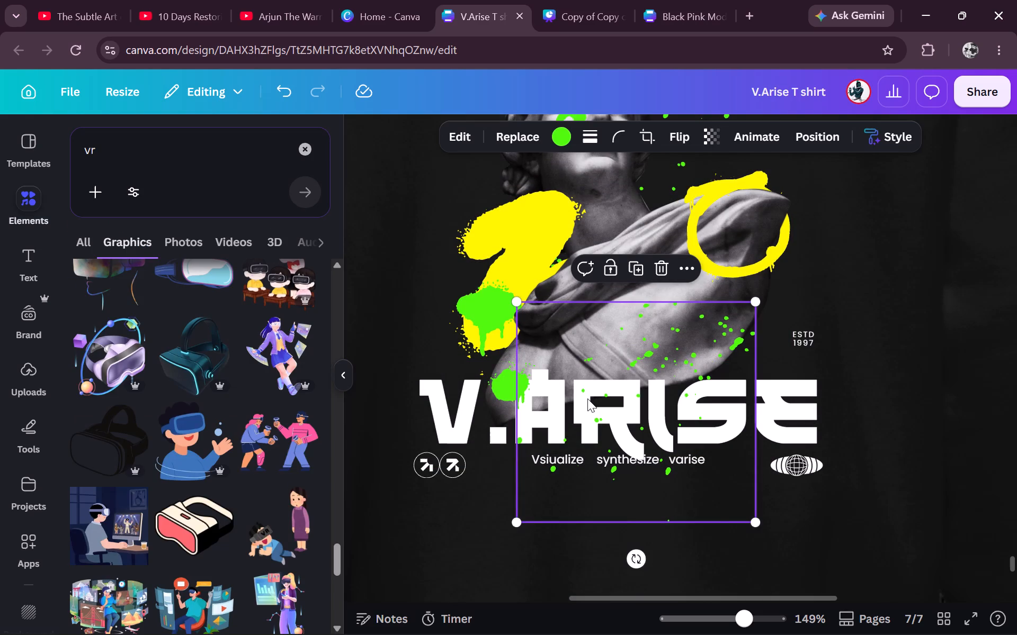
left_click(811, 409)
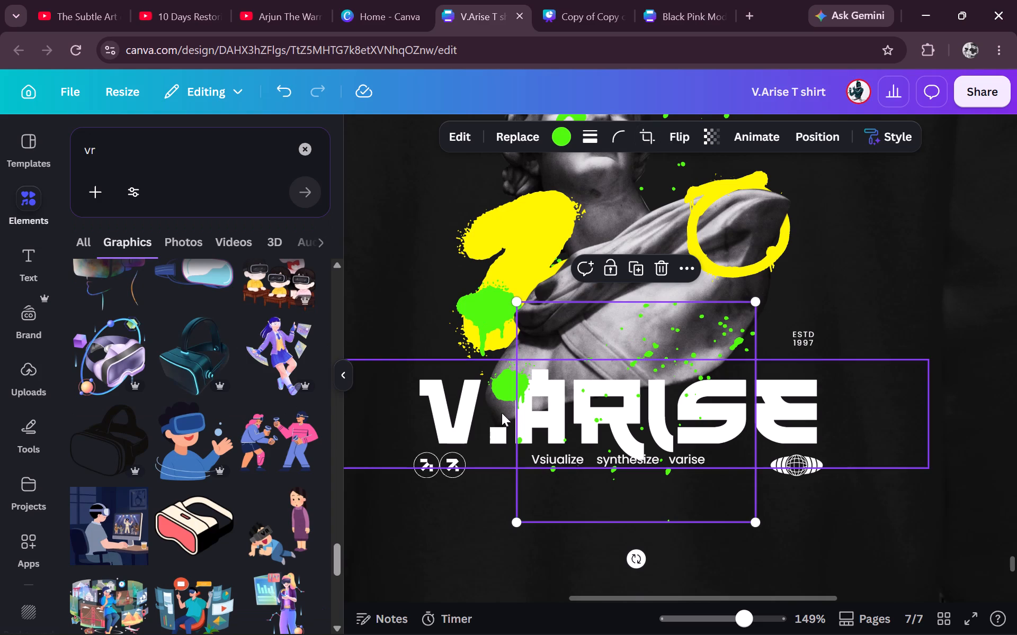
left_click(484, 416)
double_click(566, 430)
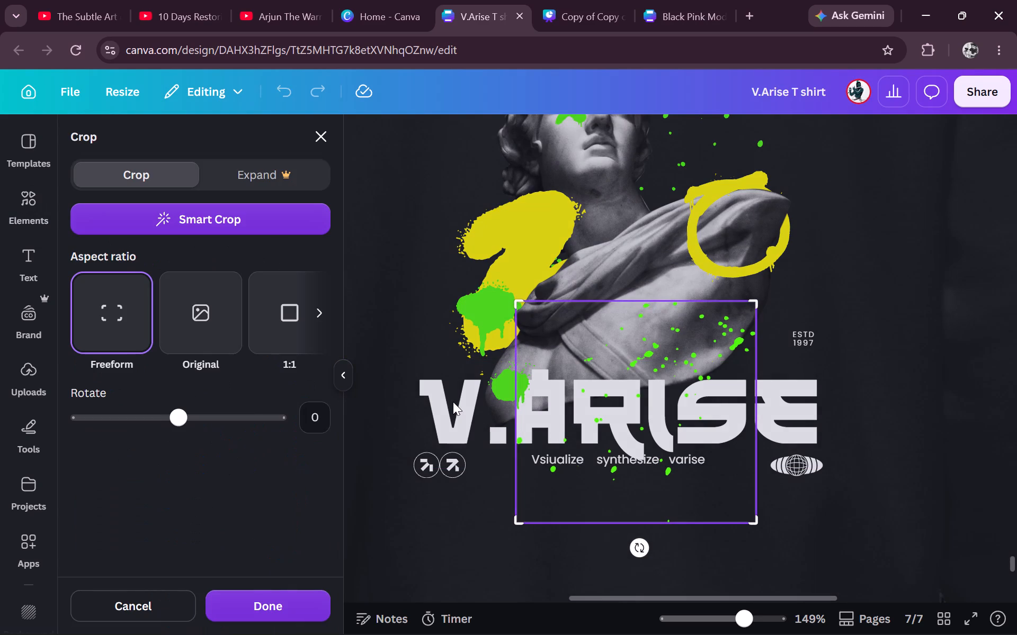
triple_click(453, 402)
Colour the ARISE letters of the V.Arise lettering purple to match LEAD in the heading, keeping "V." white.
double_click(437, 439)
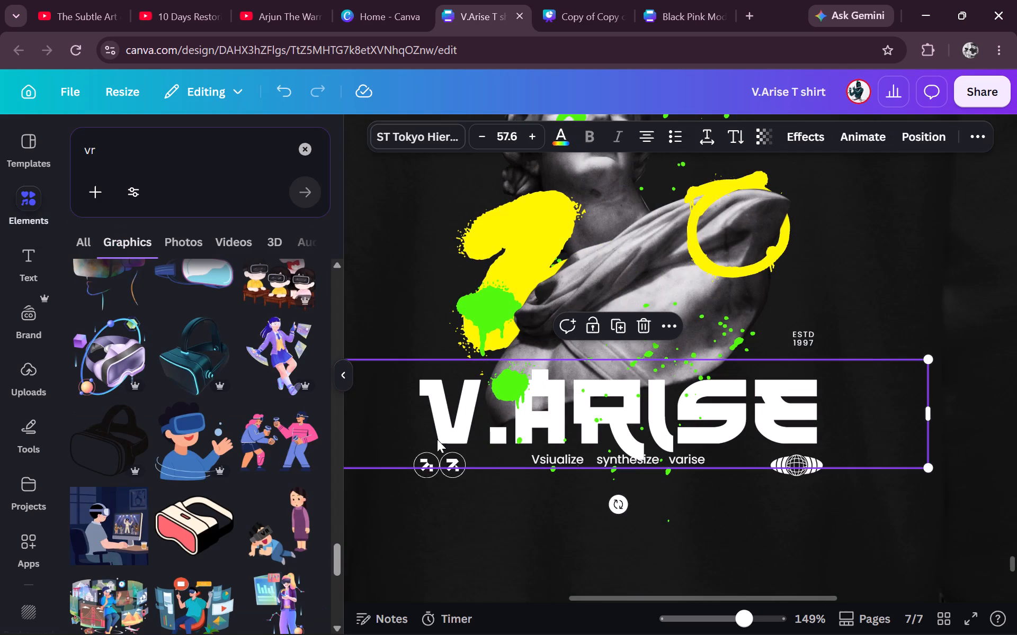
double_click(437, 439)
left_click_drag(517, 425, 812, 427)
left_click(568, 138)
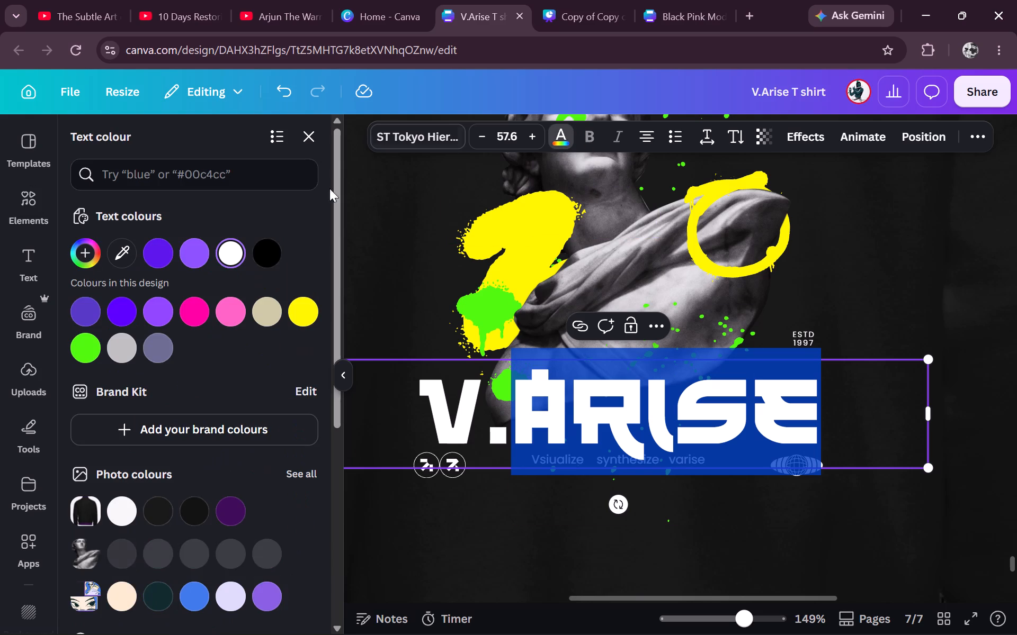
left_click(162, 257)
left_click(904, 259)
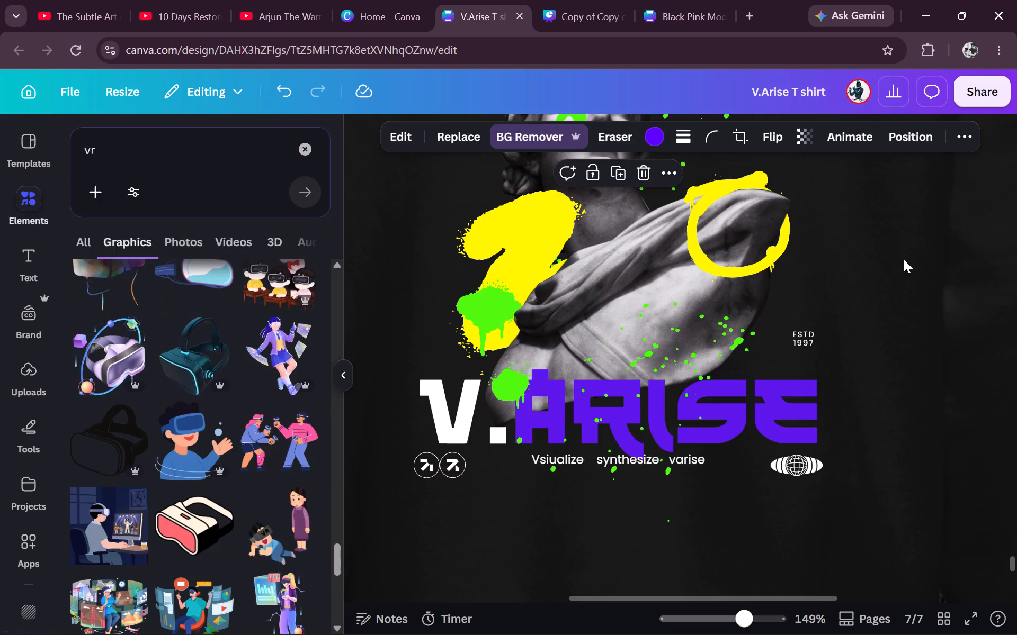
scroll(904, 259, "up", 1)
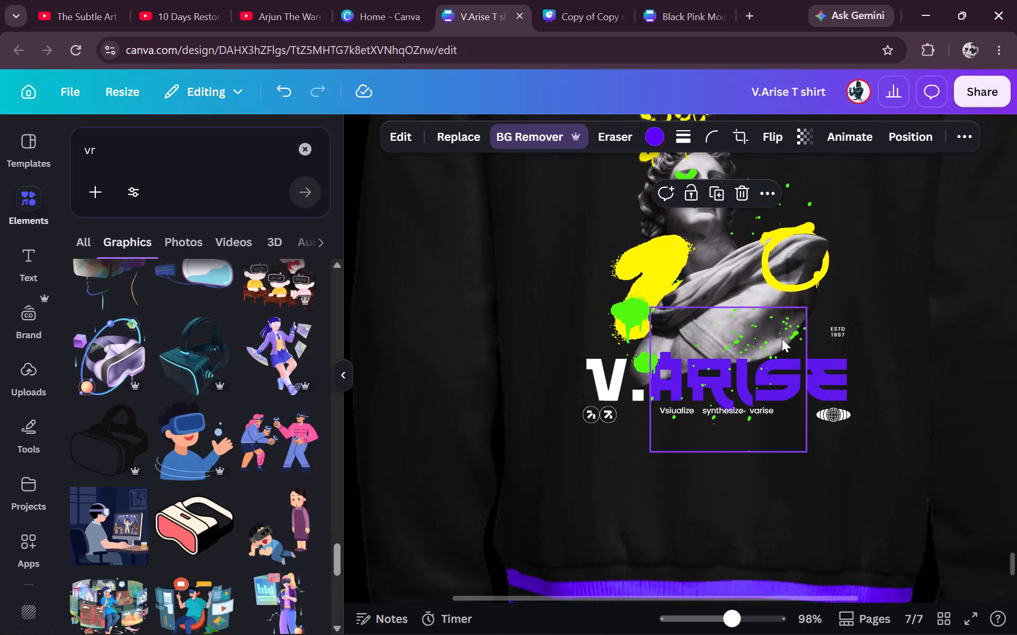
Recolour the green splatter over the sculpture's chest and the small green blob beside "V." light purple #9146ff.
left_click(782, 339)
left_click(561, 133)
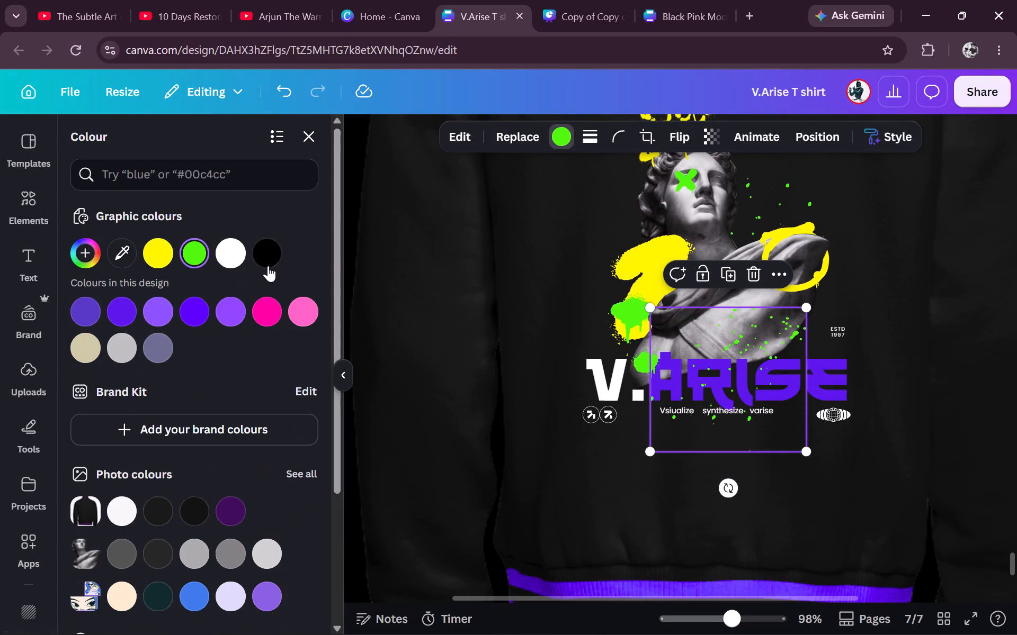
left_click(226, 309)
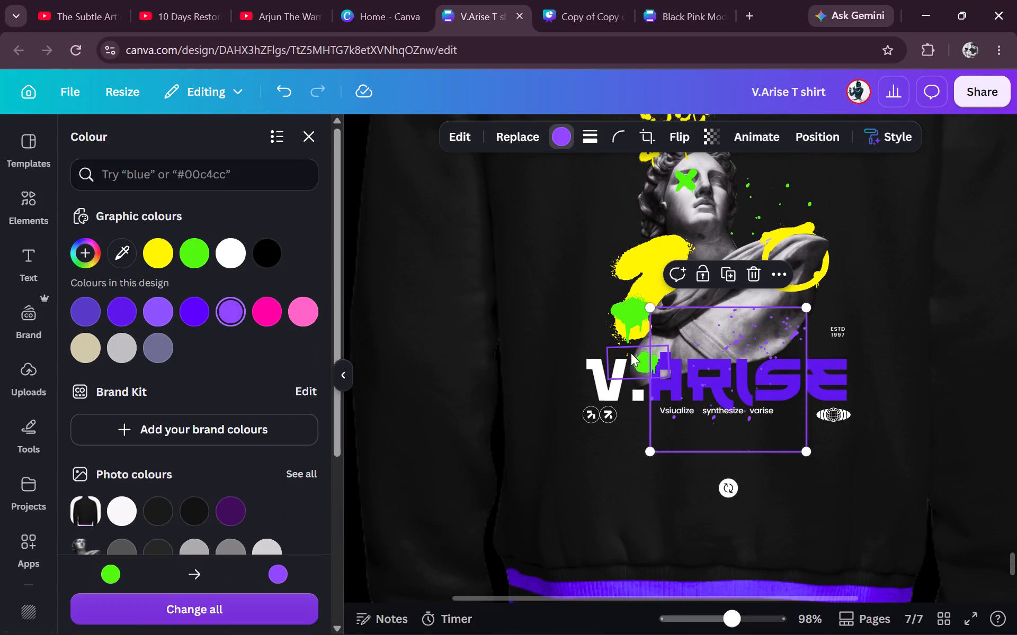
left_click(634, 357)
left_click(235, 313)
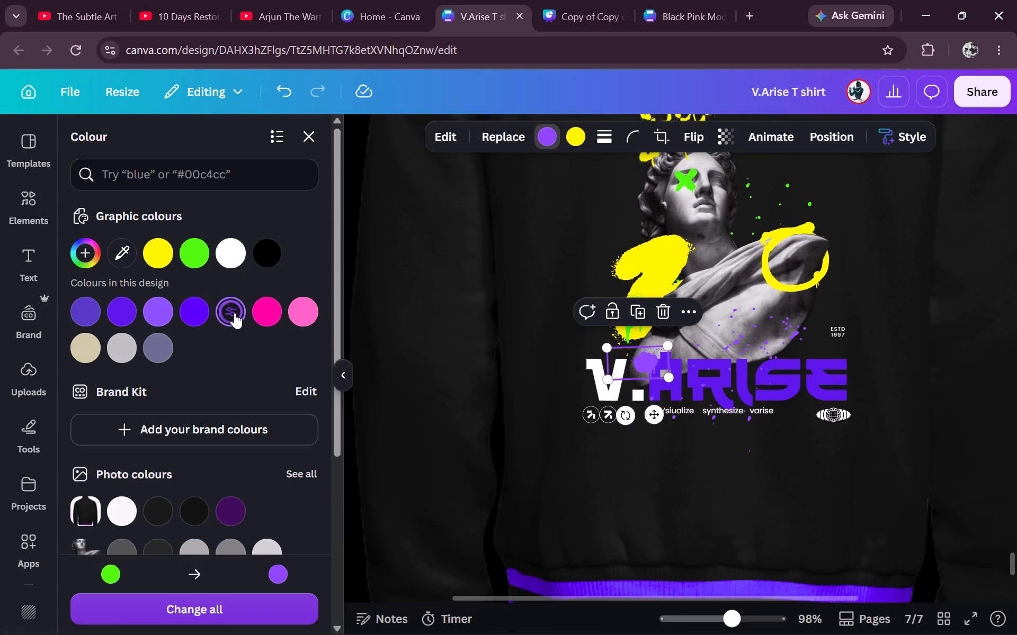
Recolour the green X over the sculpture's eye vivid purple #5c00ff.
left_click(686, 178)
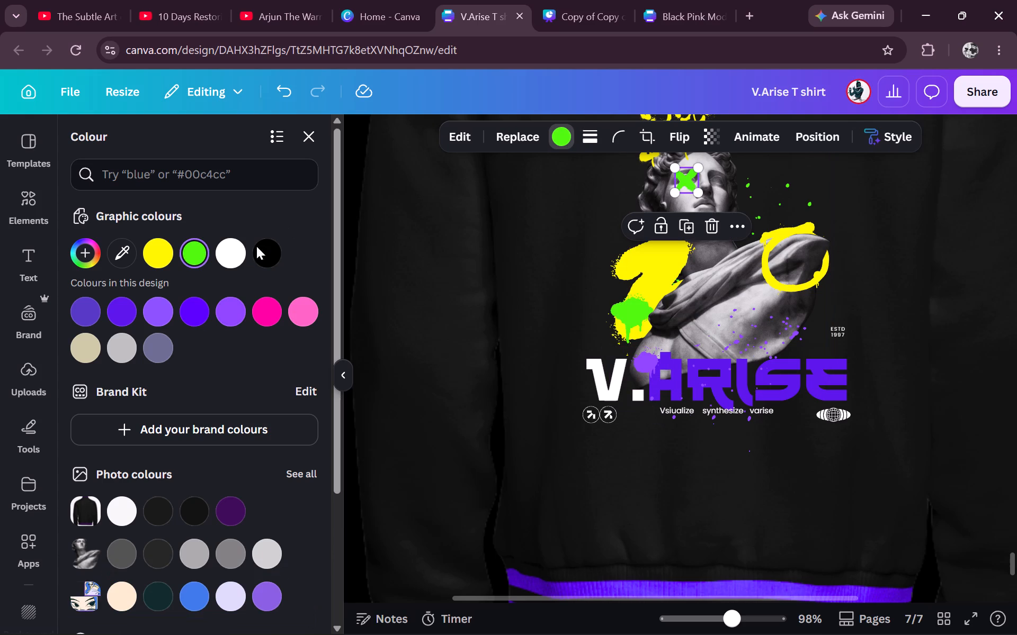
left_click(195, 316)
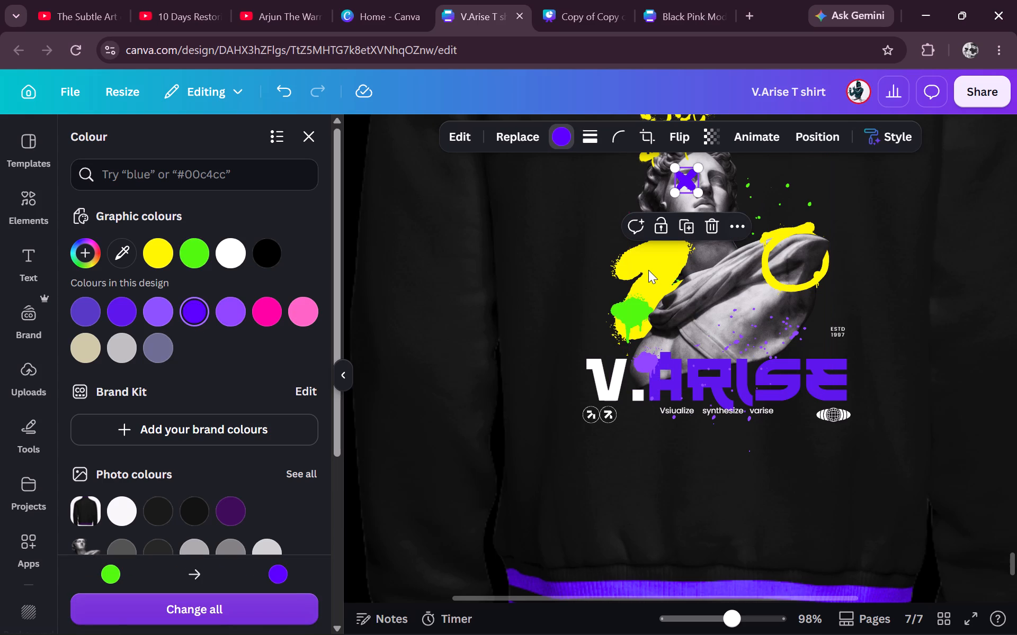
Recolour the upper piece of the shoulder paint splash, setting its green to light purple and its yellow to deep purple.
left_click(645, 272)
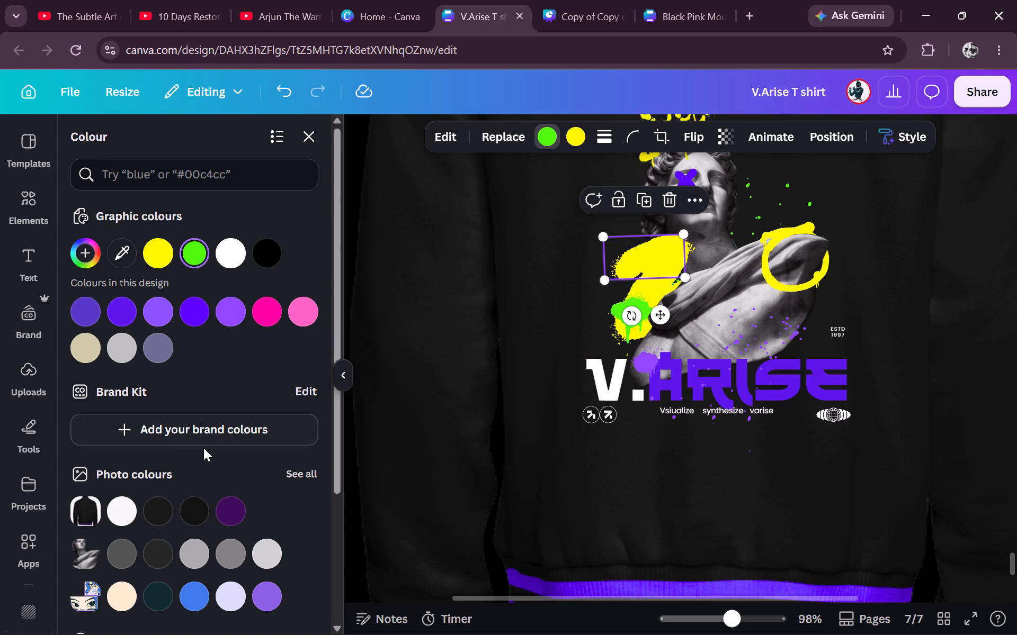
scroll(203, 448, "down", 2)
left_click(268, 534)
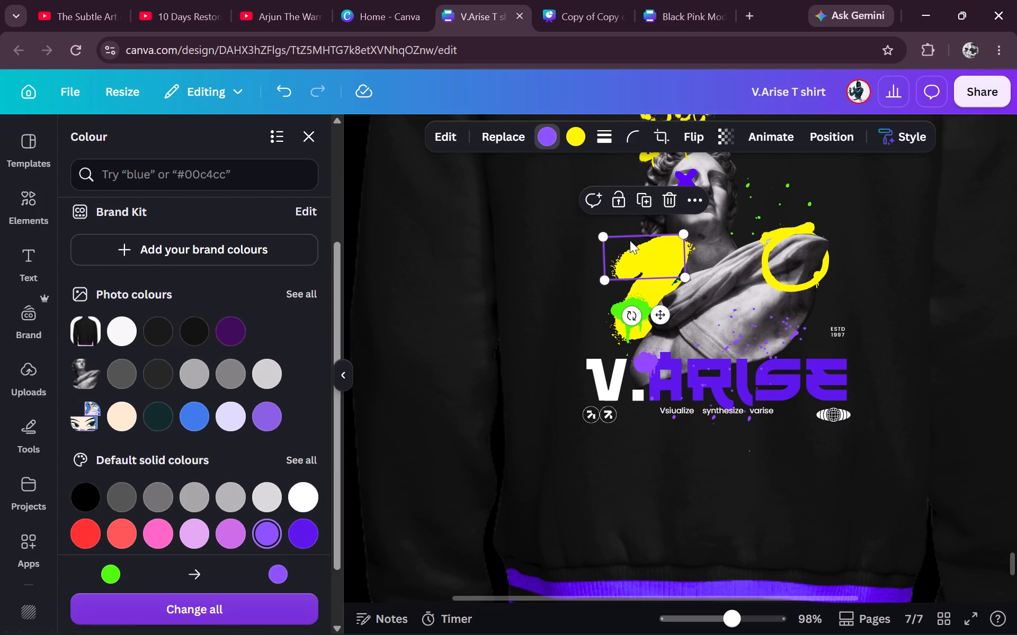
left_click(580, 139)
left_click(305, 521)
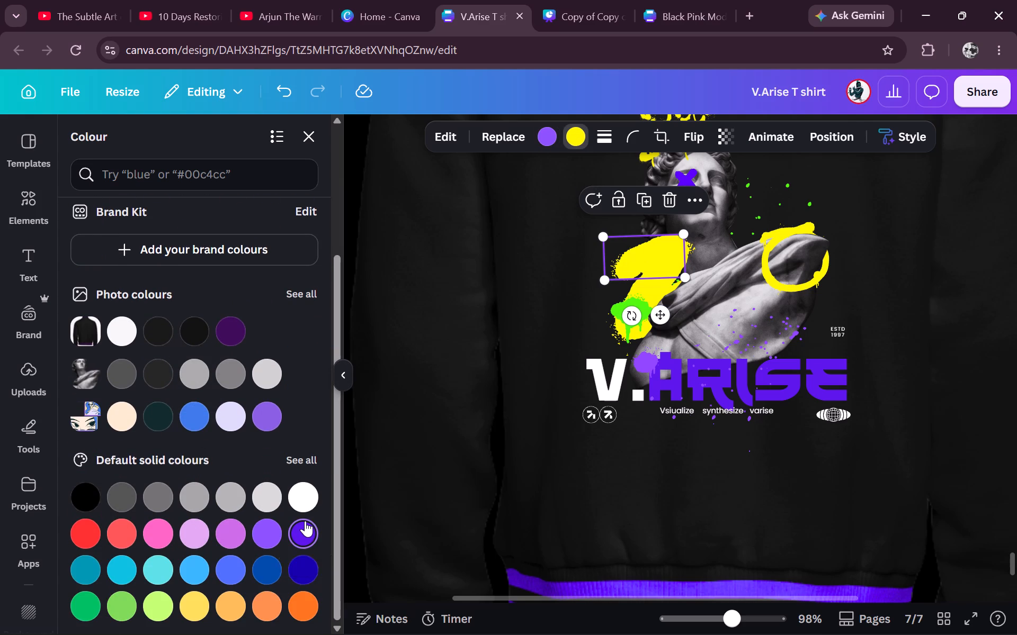
Recolour the lower piece of the shoulder paint splash, setting its green to #9146ff and its yellow to #5c00ff.
left_click(646, 294)
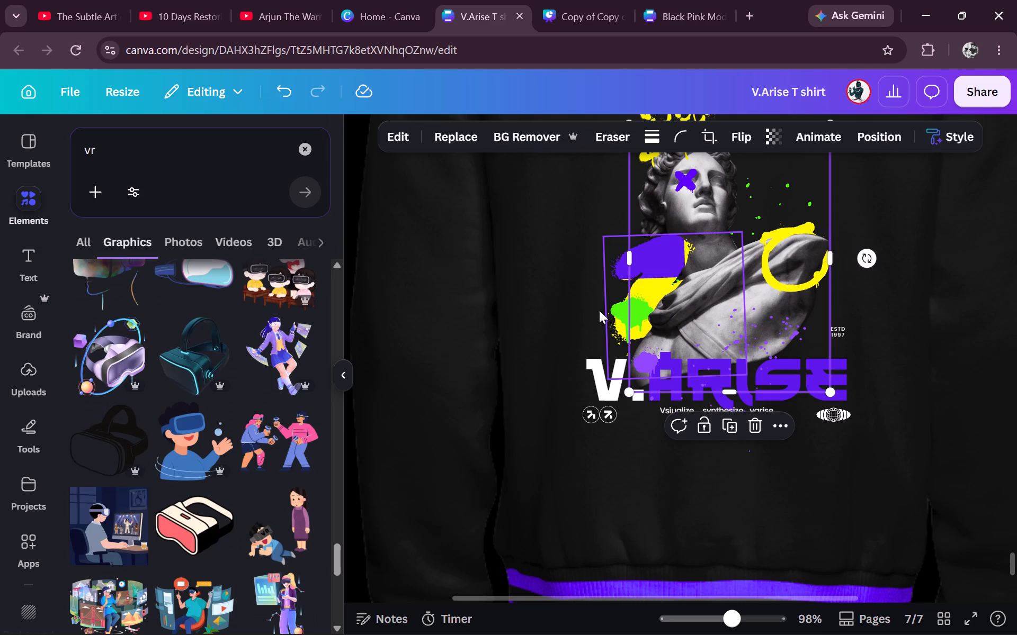
left_click(619, 314)
left_click(553, 138)
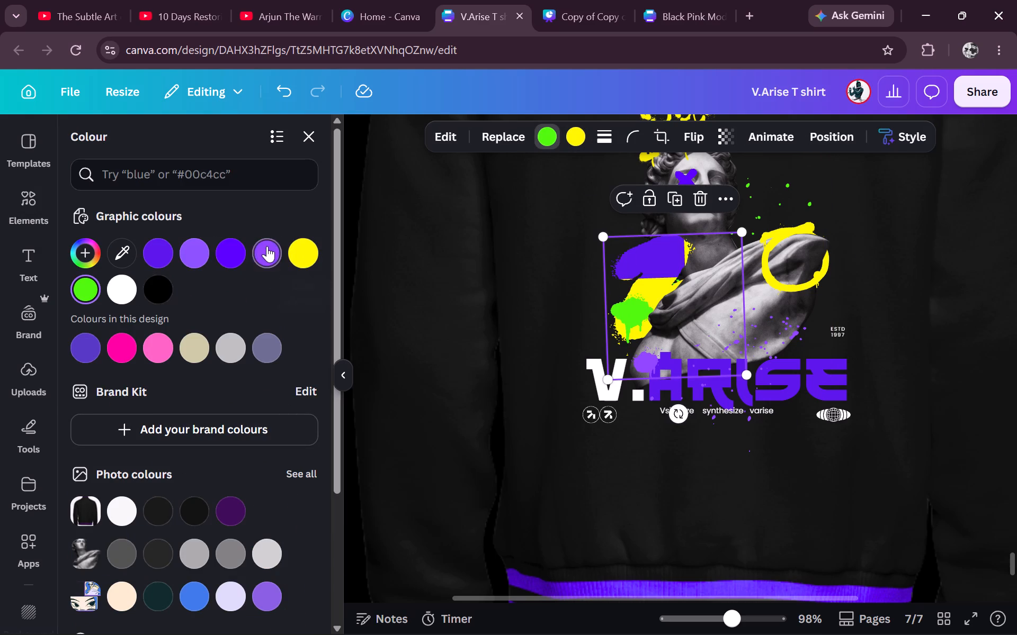
left_click(227, 246)
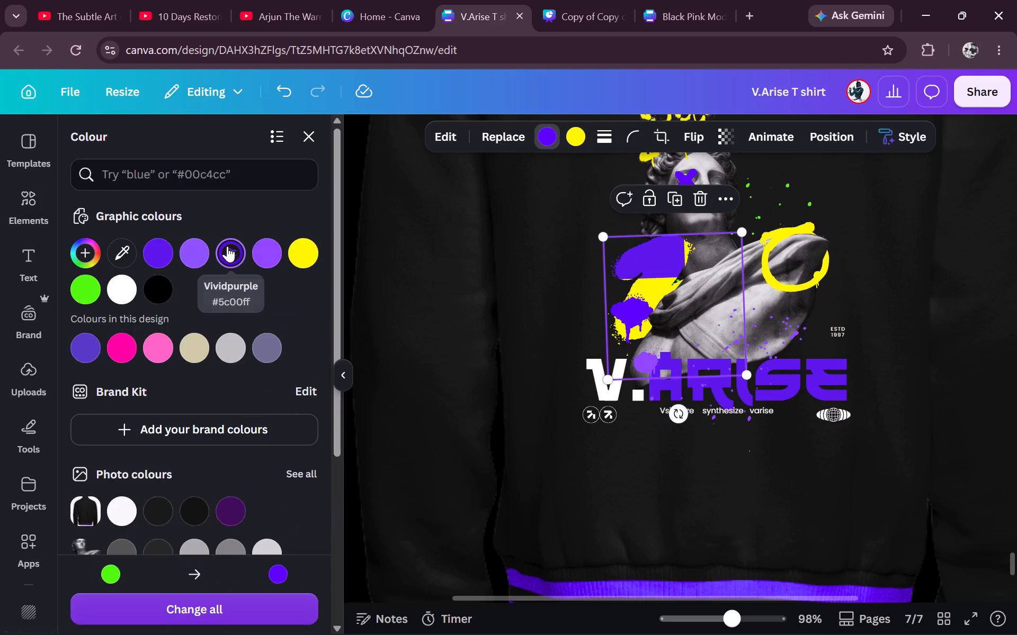
left_click(261, 251)
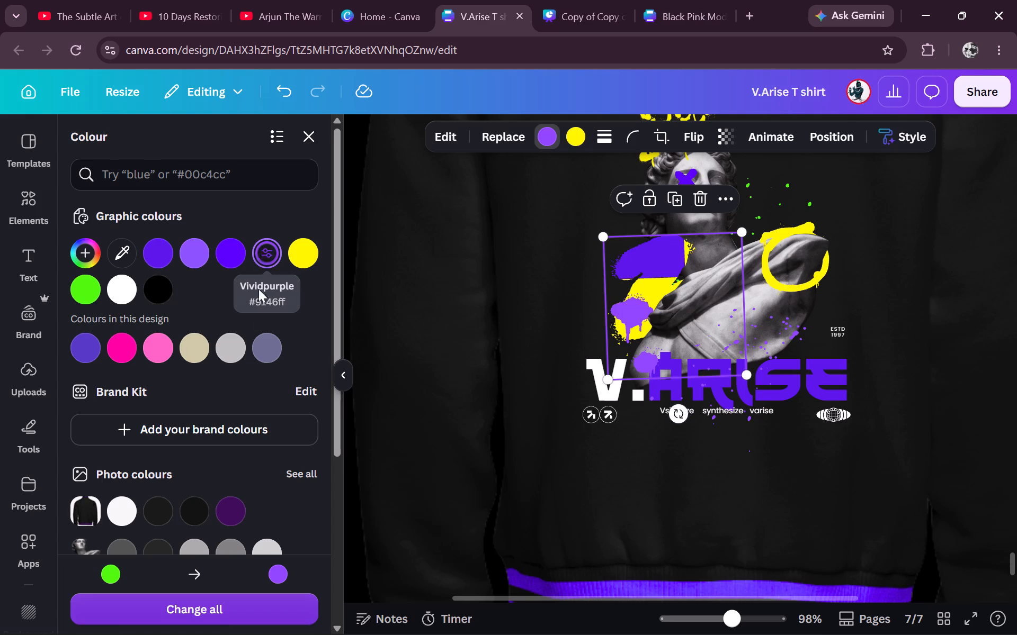
scroll(257, 318, "down", 1)
left_click(576, 133)
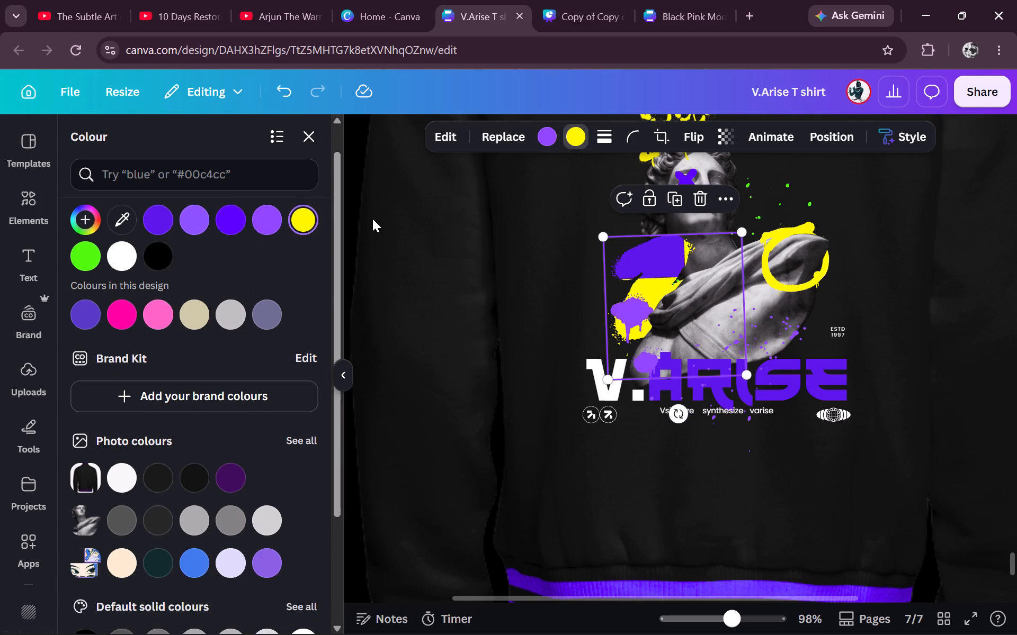
left_click(233, 228)
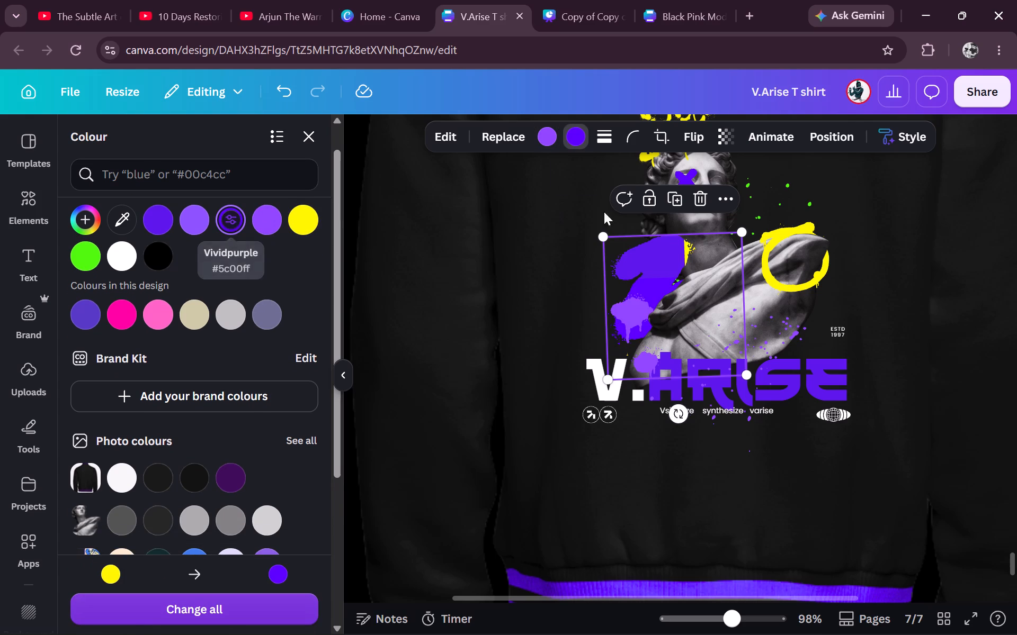
Recolour the remaining yellow strip at the edge of the shoulder paint splash deep purple to match the upper piece.
left_click(699, 247)
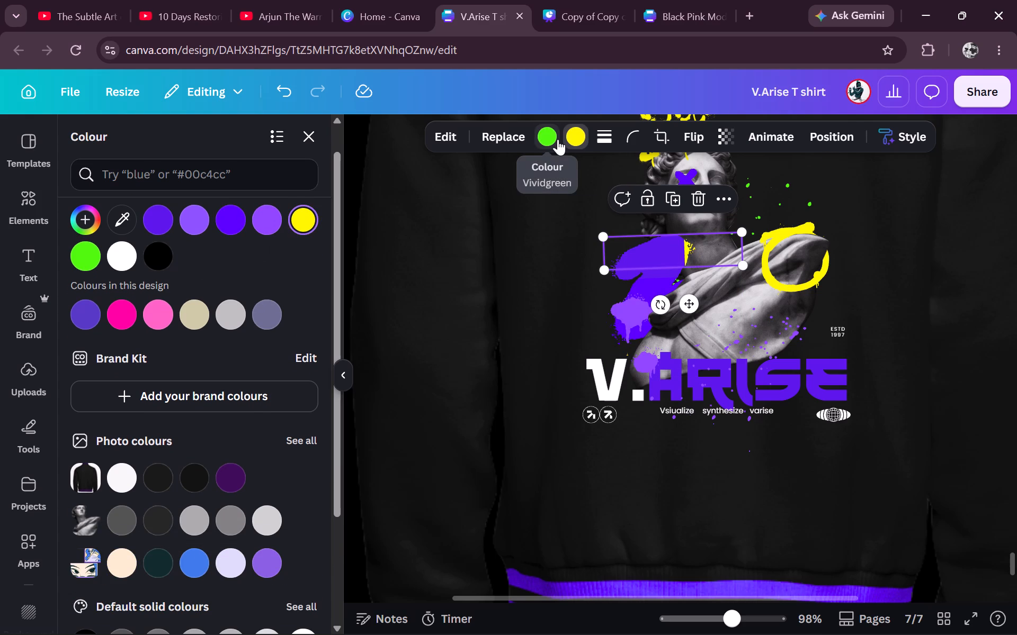
left_click(572, 138)
left_click(572, 138)
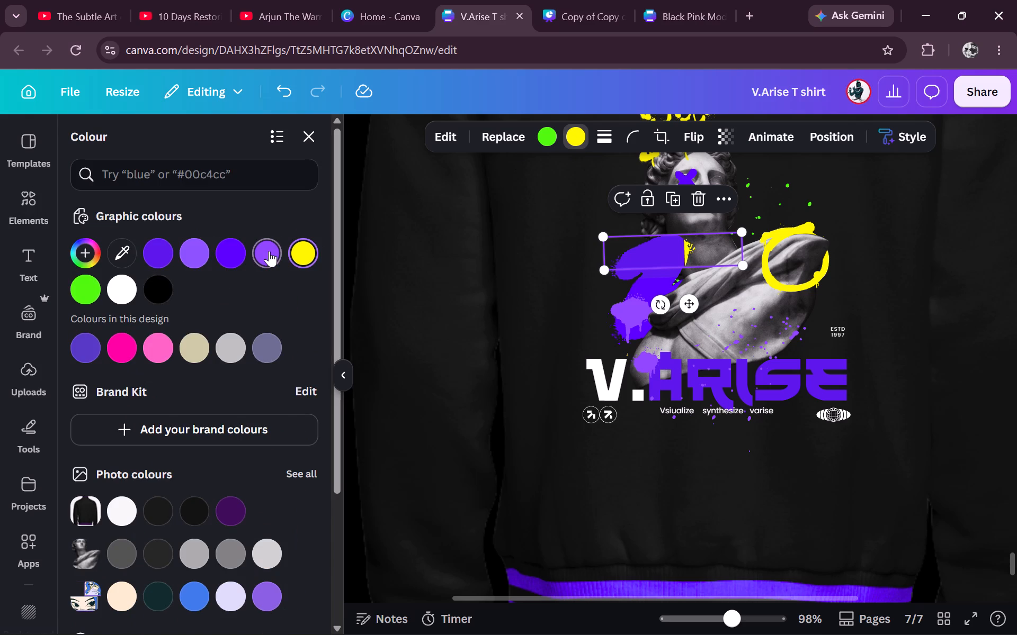
left_click(270, 251)
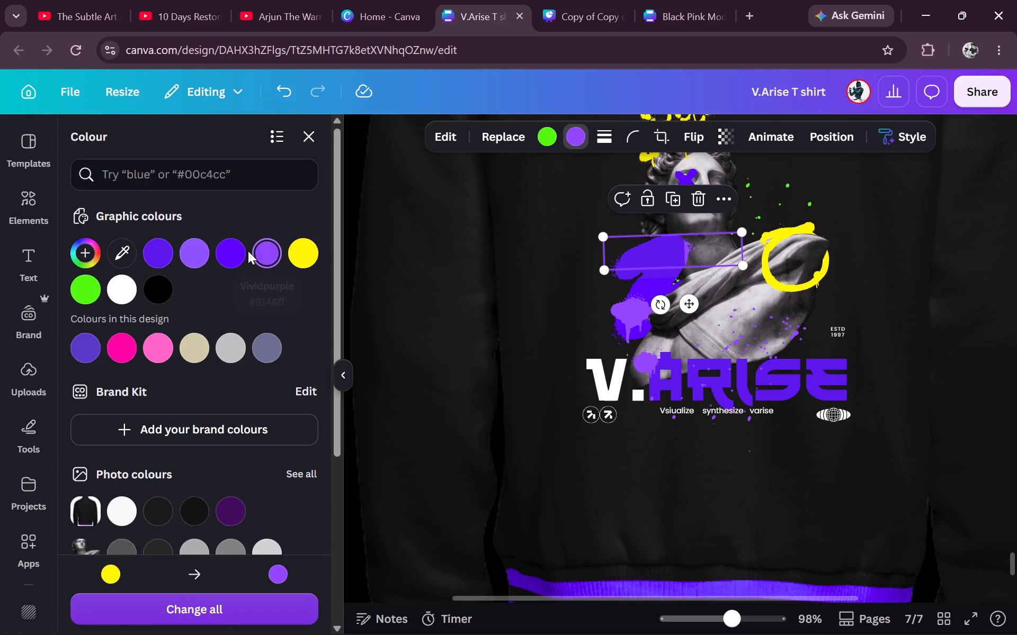
left_click(231, 251)
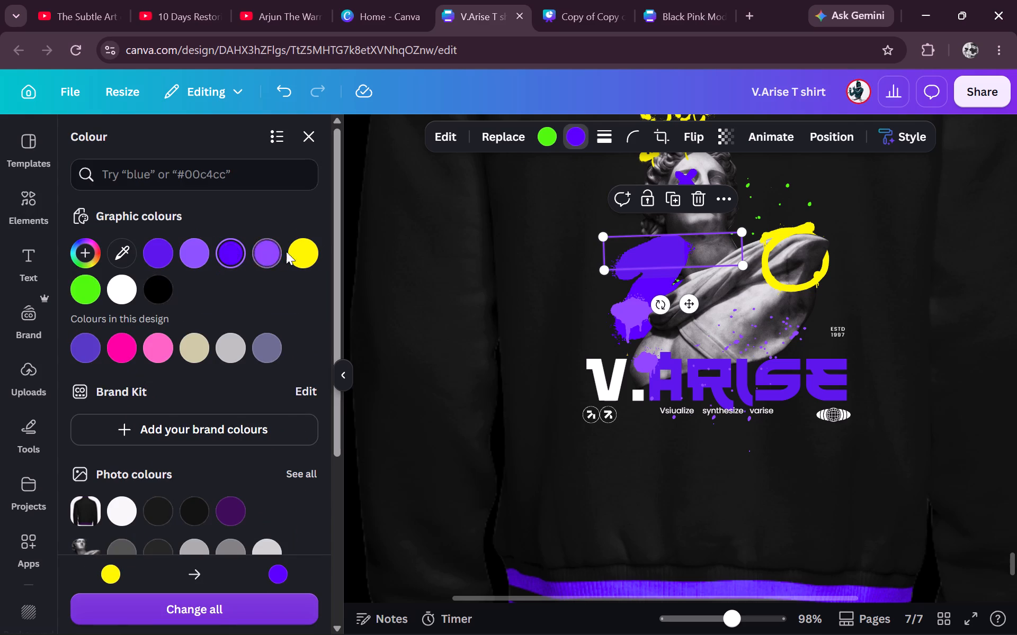
scroll(271, 432, "down", 1)
left_click(296, 534)
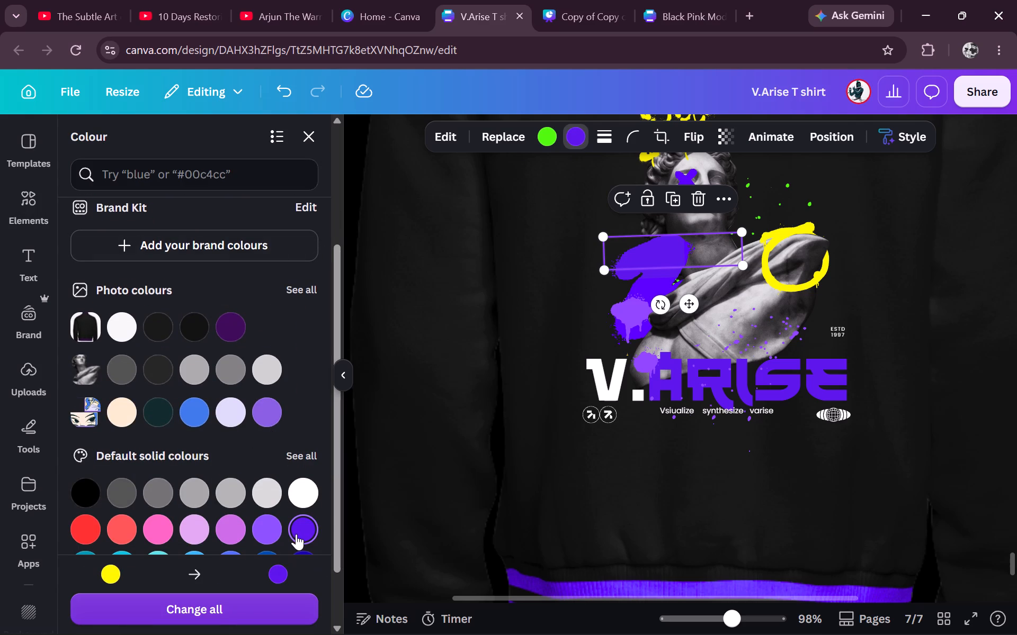
scroll(296, 534, "down", 1)
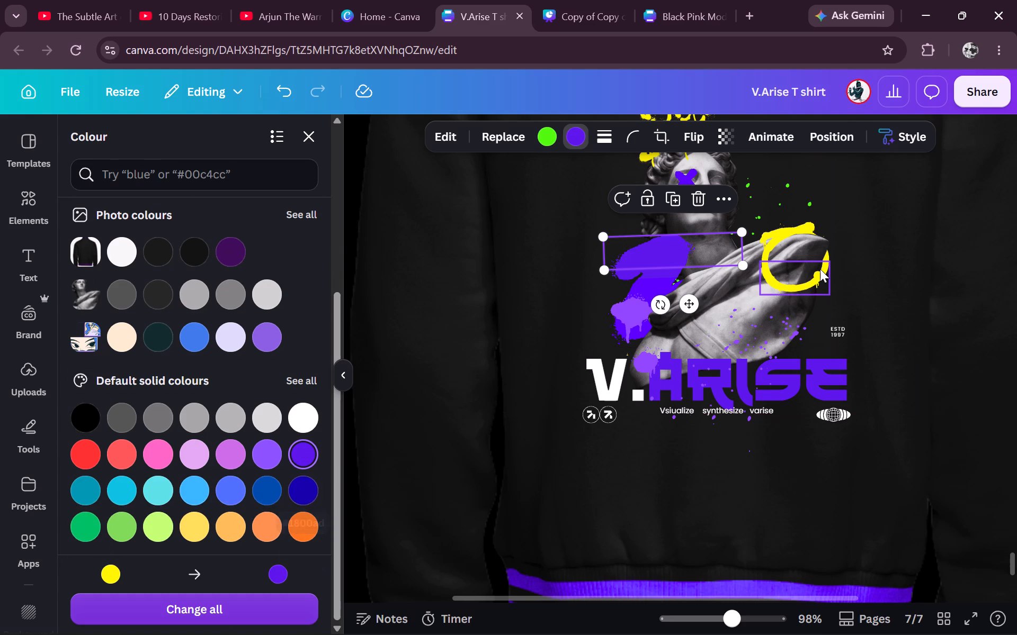
Recolour the yellow ring around the sculpture's arm deep purple, replacing all remaining yellow on the page with that purple.
left_click(779, 237)
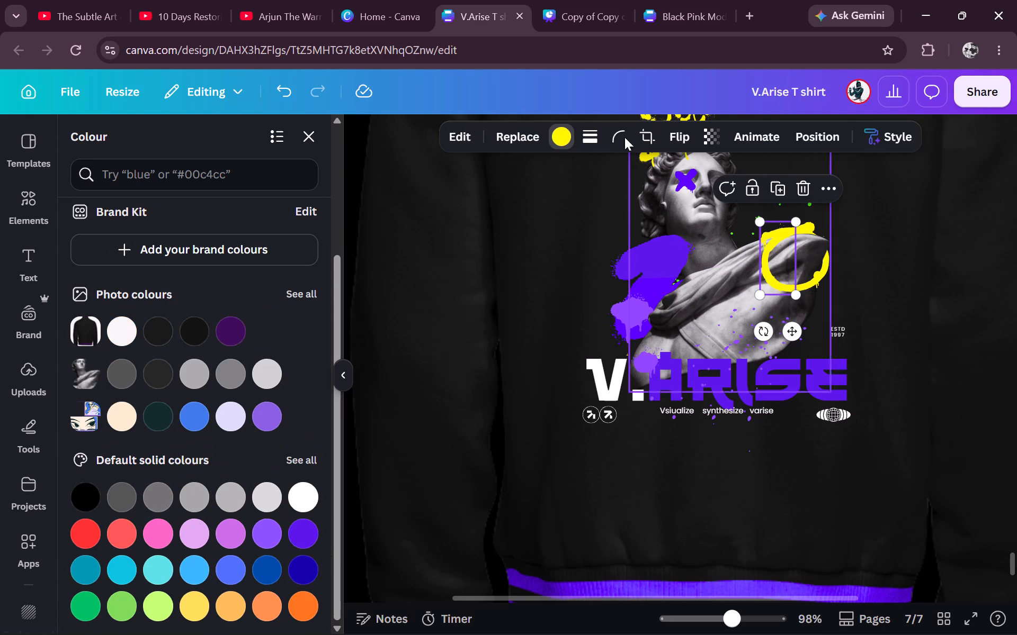
scroll(245, 420, "down", 2)
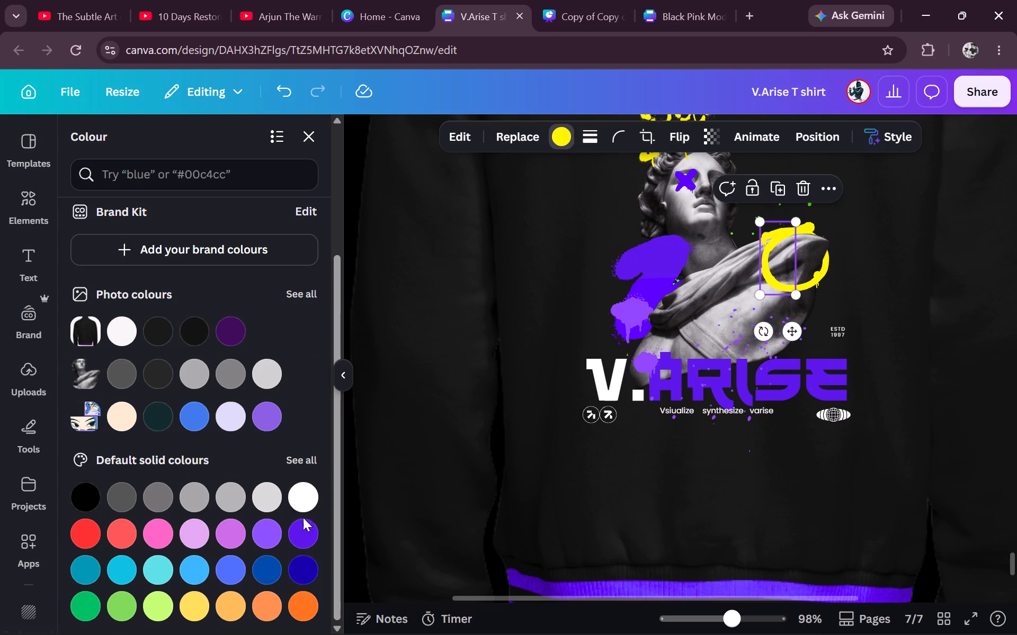
left_click(307, 527)
left_click(818, 266)
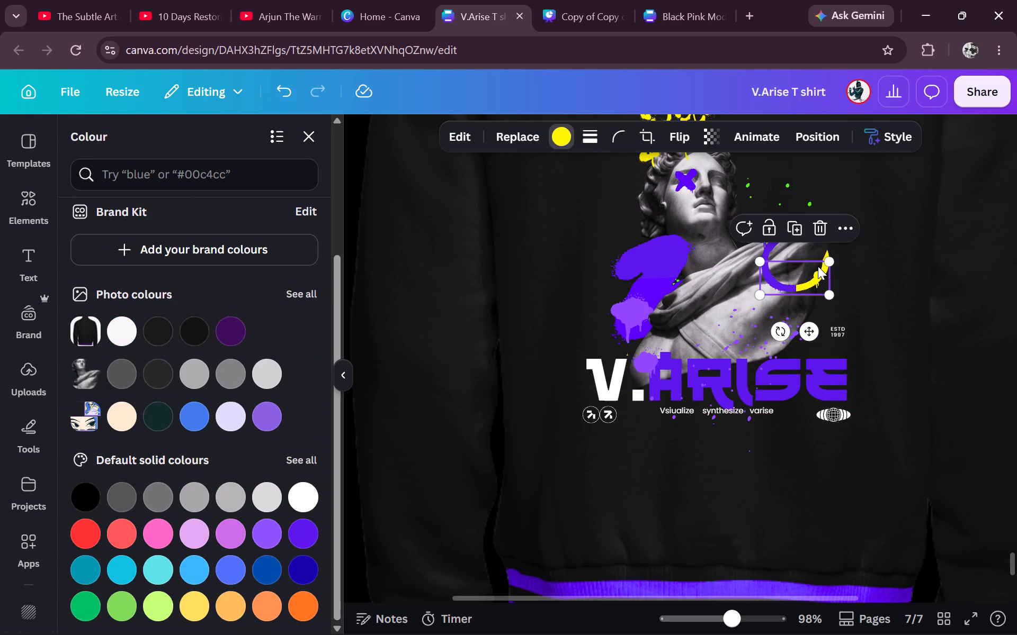
left_click(305, 522)
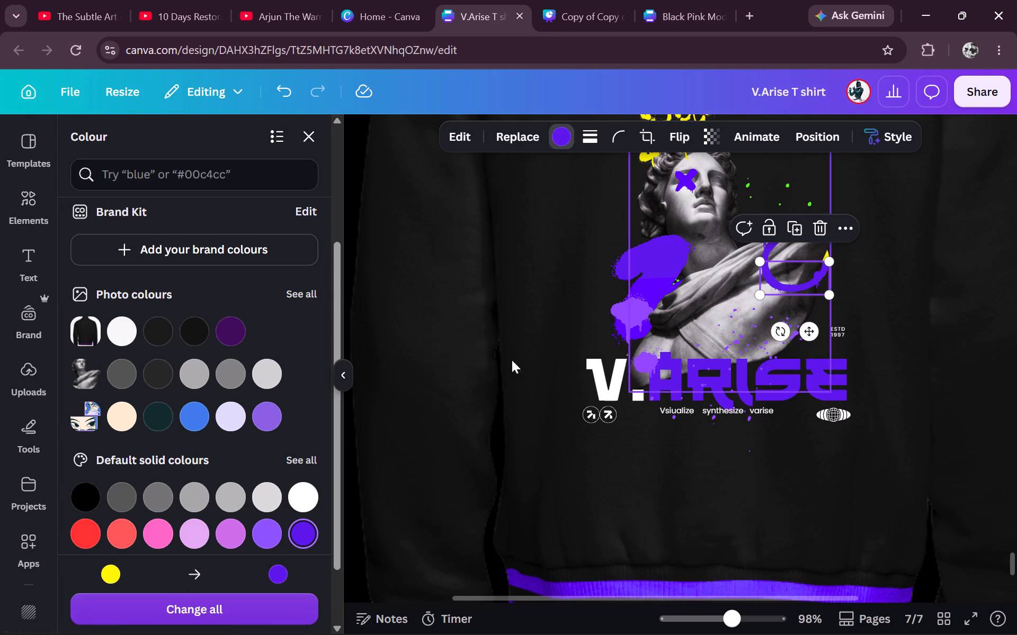
left_click(194, 610)
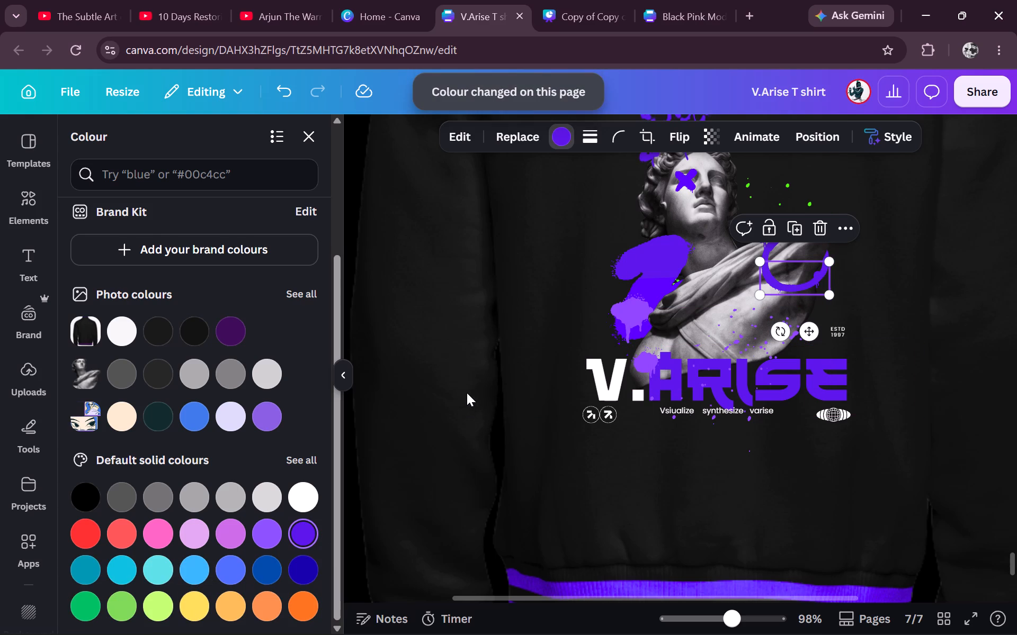
left_click(465, 389)
Recolour the crown graphic above the sculpture's head light purple, after trying it in white.
scroll(465, 389, "up", 1)
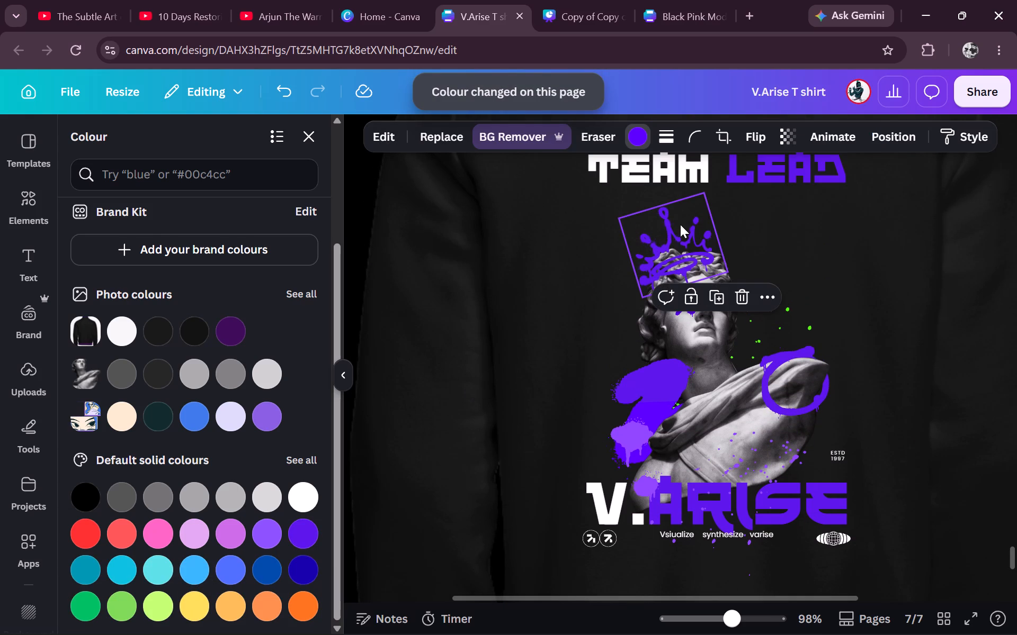
left_click(680, 224)
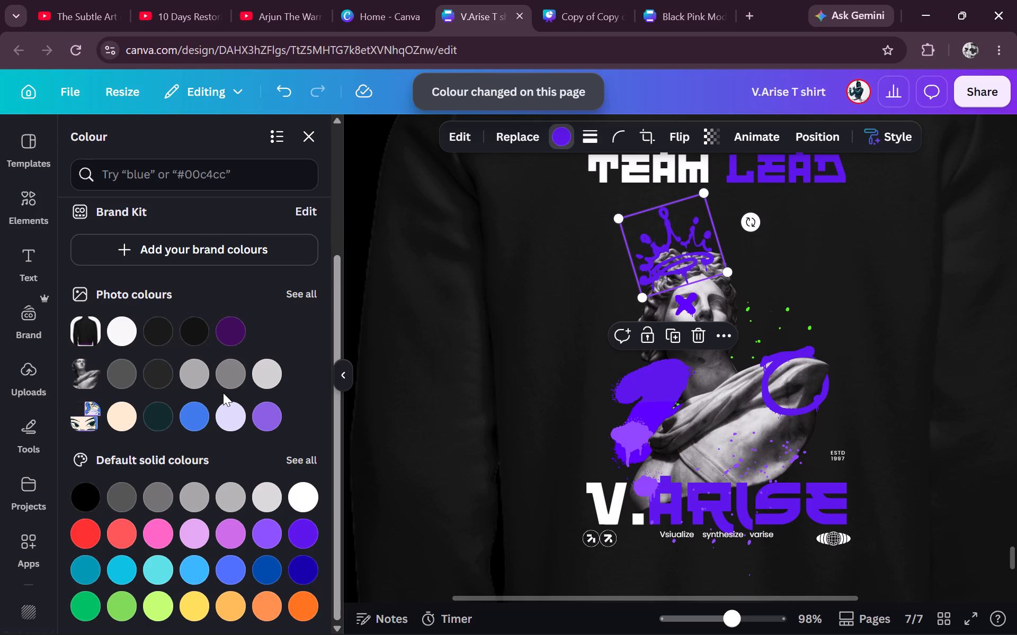
scroll(223, 393, "down", 1)
left_click(296, 496)
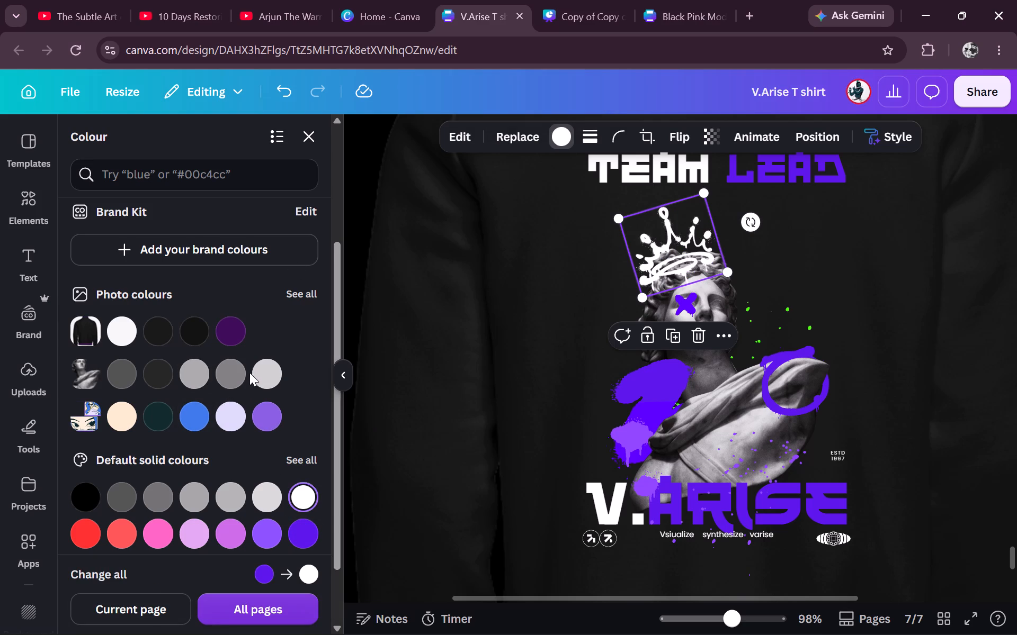
scroll(254, 414, "down", 1)
left_click(268, 458)
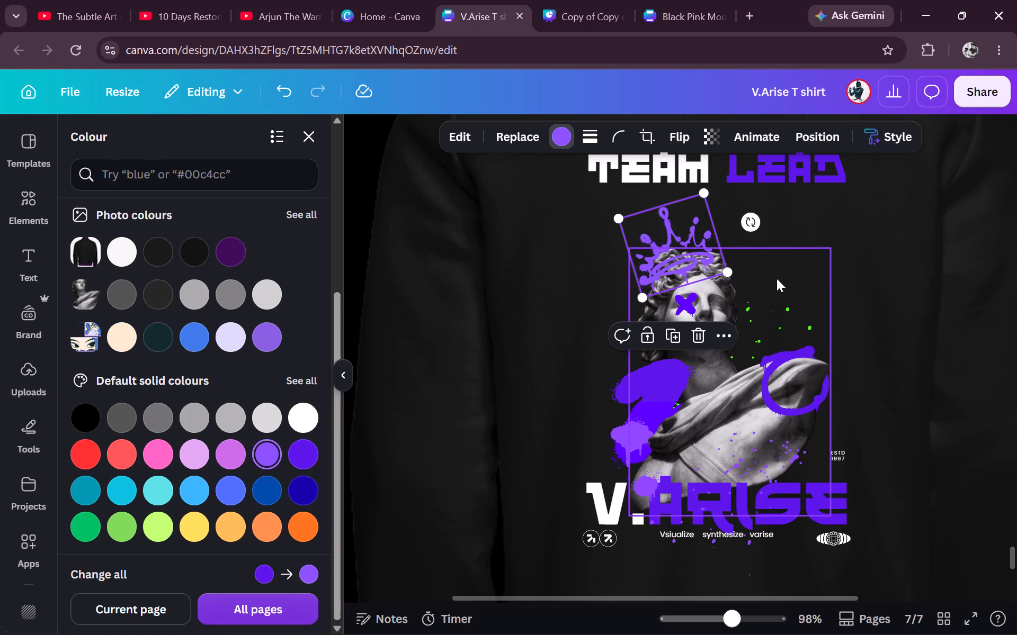
Move the green splatter graphic's layer directly above the sculpture so that it can be selected.
left_click(773, 312)
left_click(754, 341)
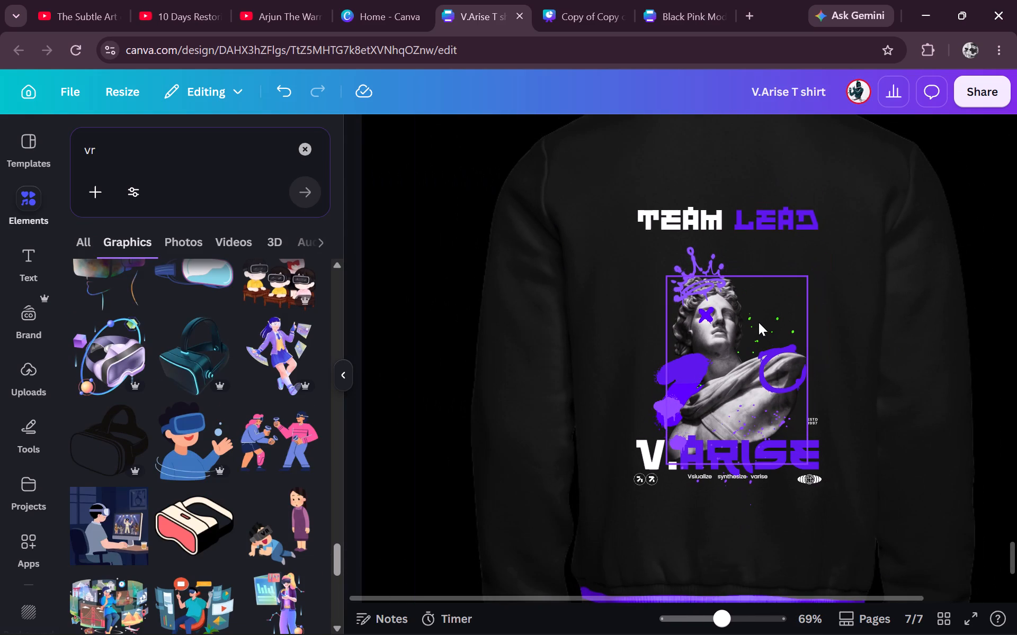
left_click(759, 322)
right_click(759, 322)
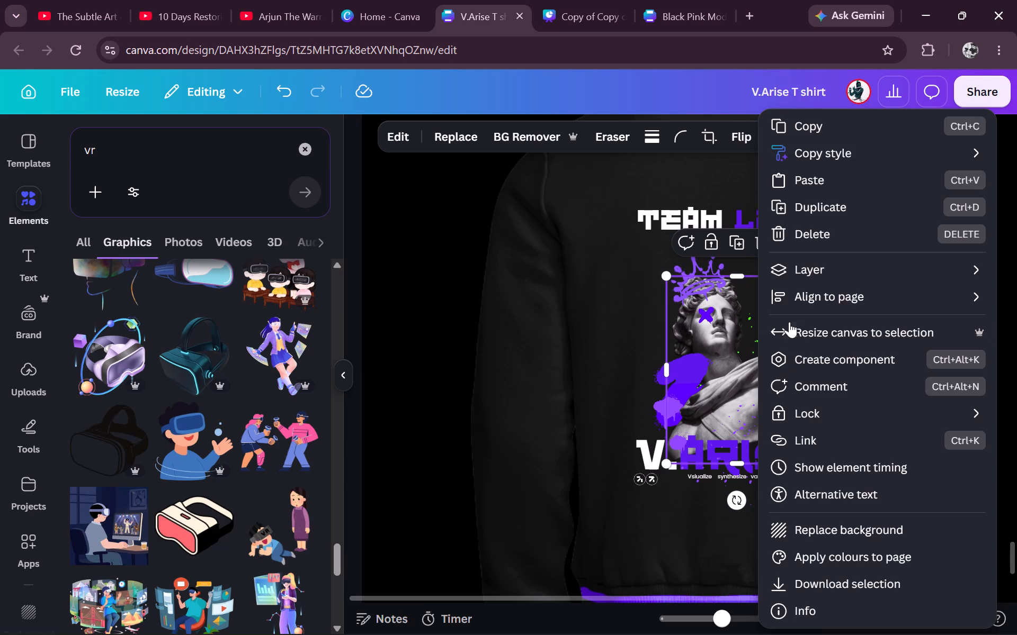
left_click(593, 387)
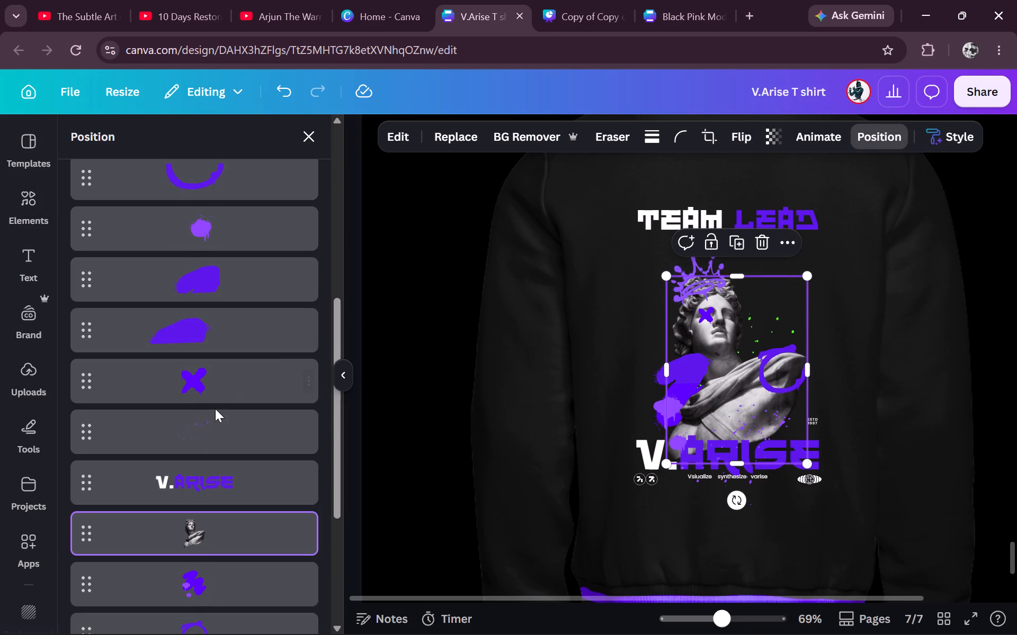
scroll(215, 409, "down", 2)
left_click_drag(84, 457, 83, 292)
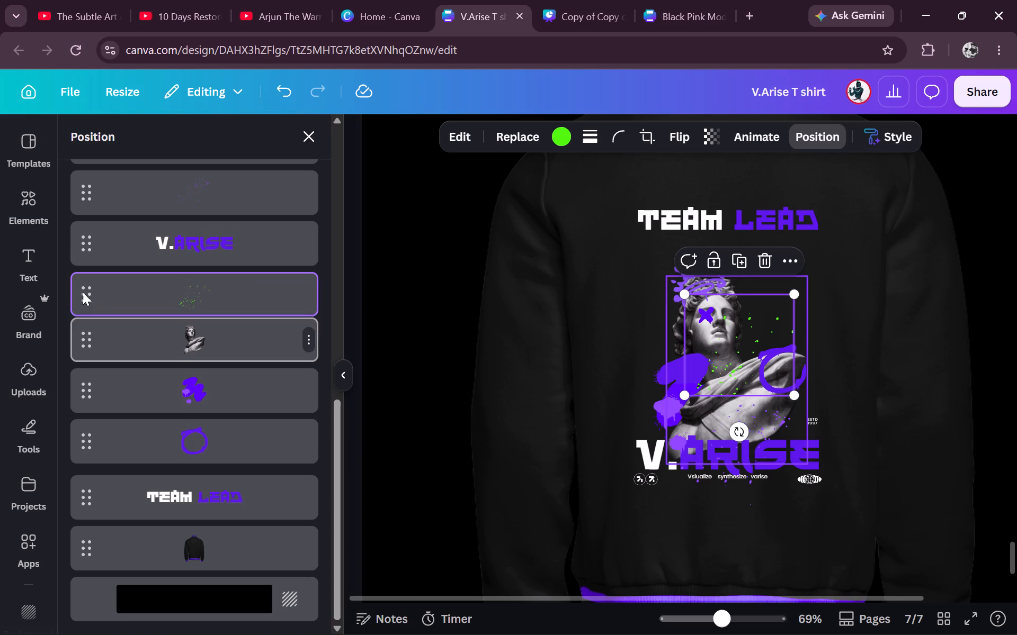
Recolour the green splatter around the sculpture's face light purple to match the crown.
left_click(558, 138)
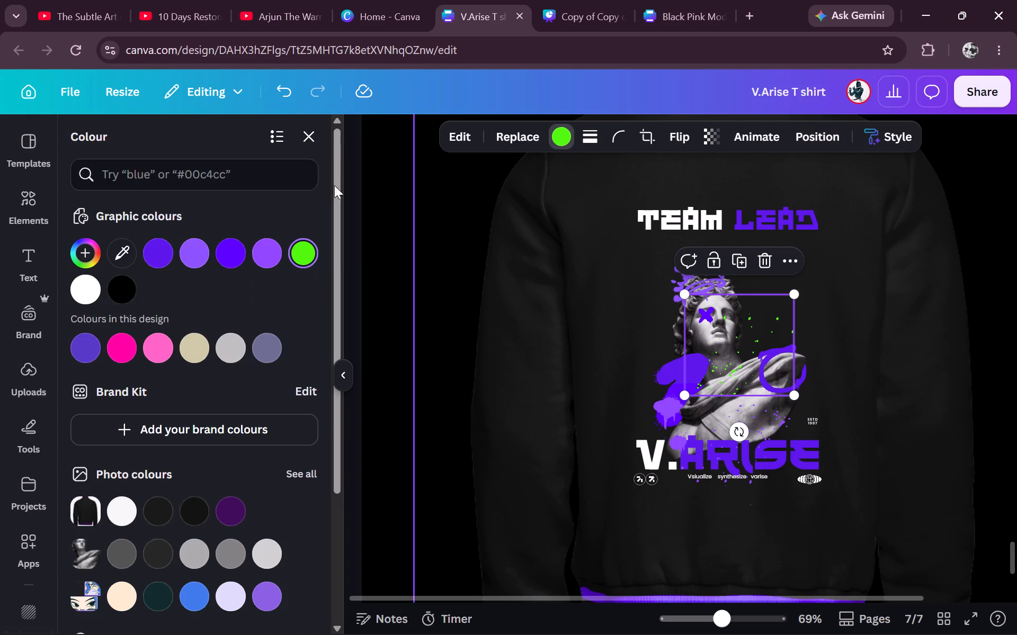
left_click(186, 245)
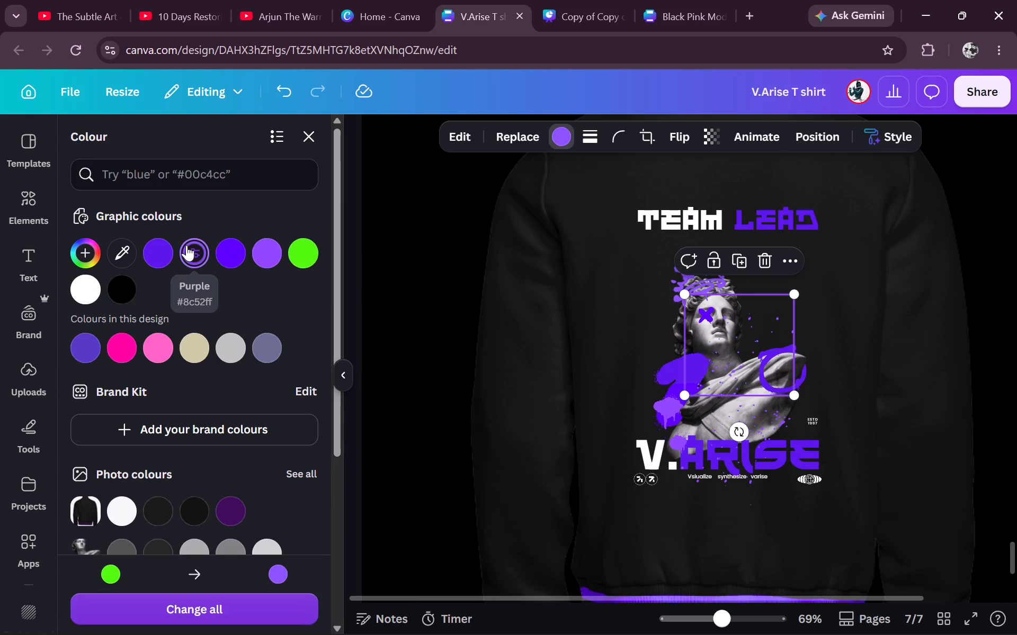
Move the light purple splatter's layer below the sculpture and the ring, directly above the TEAM LEAD text layer.
right_click(739, 329)
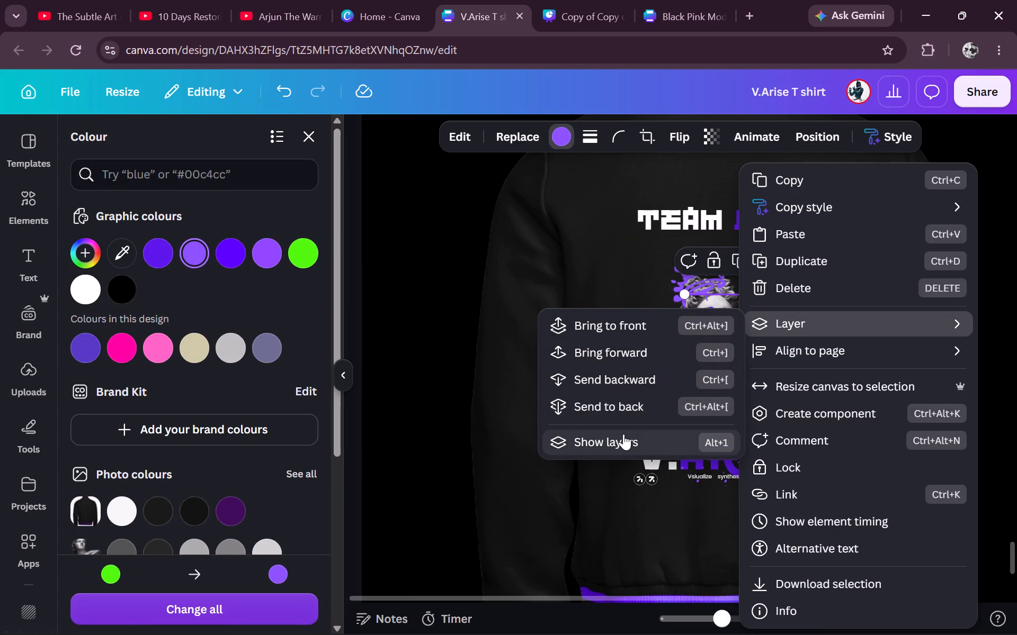
left_click(623, 434)
scroll(147, 490, "down", 4)
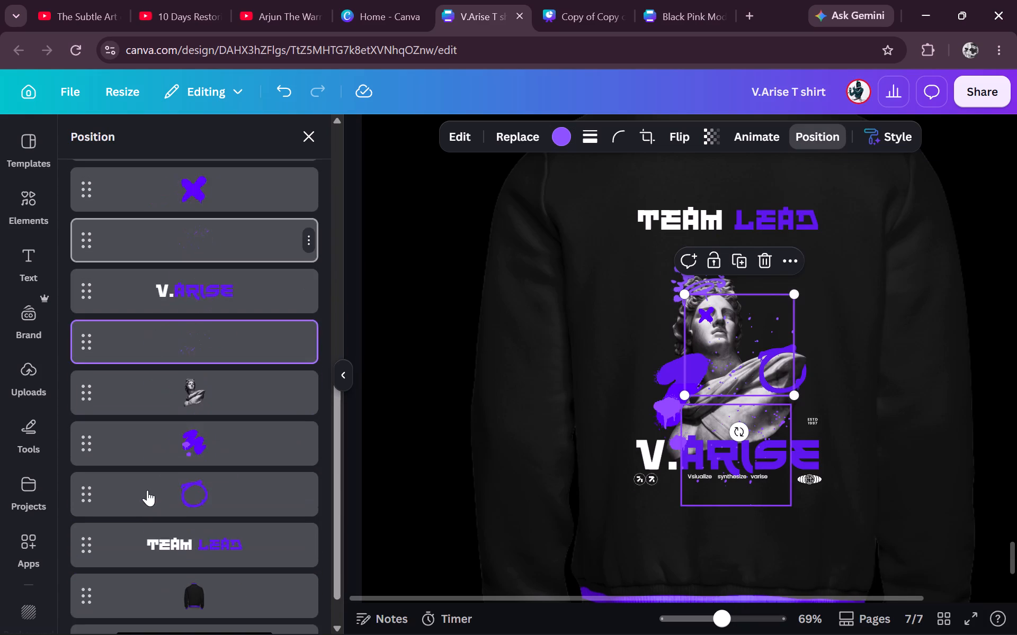
scroll(147, 490, "down", 1)
left_click_drag(85, 297, 85, 466)
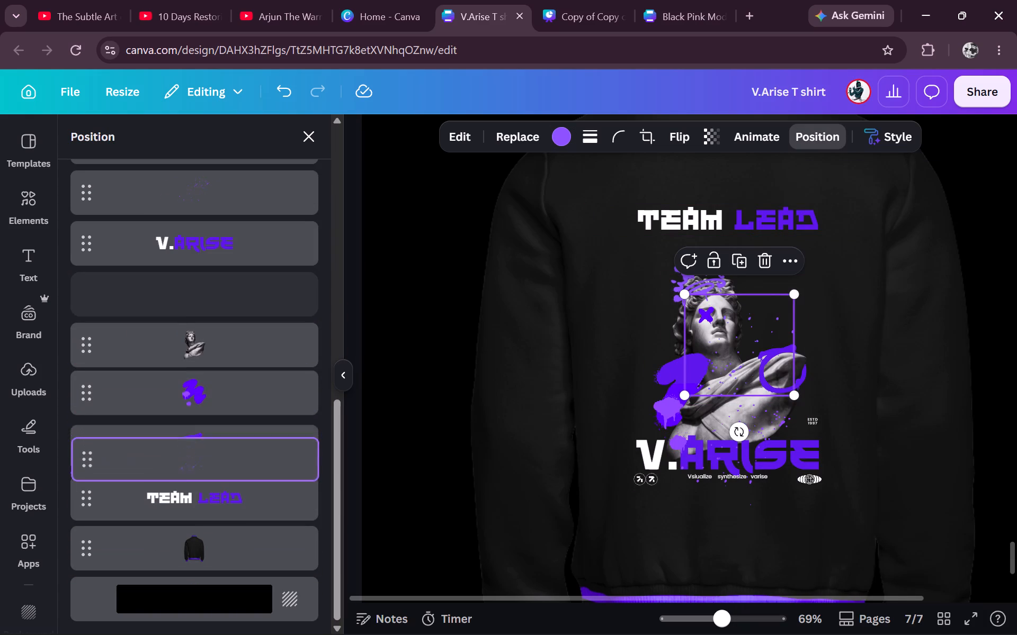
left_click_drag(85, 466, 85, 469)
left_click(916, 288)
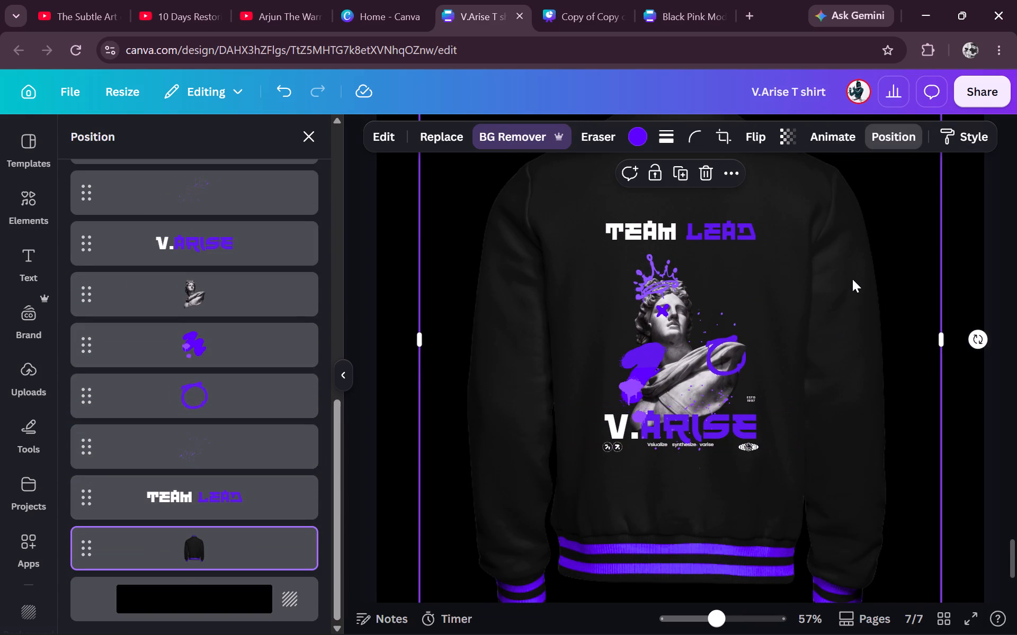
Reduce the TEAM LEAD heading's font size to 33.6.
scroll(852, 279, "up", 2)
left_click(702, 292)
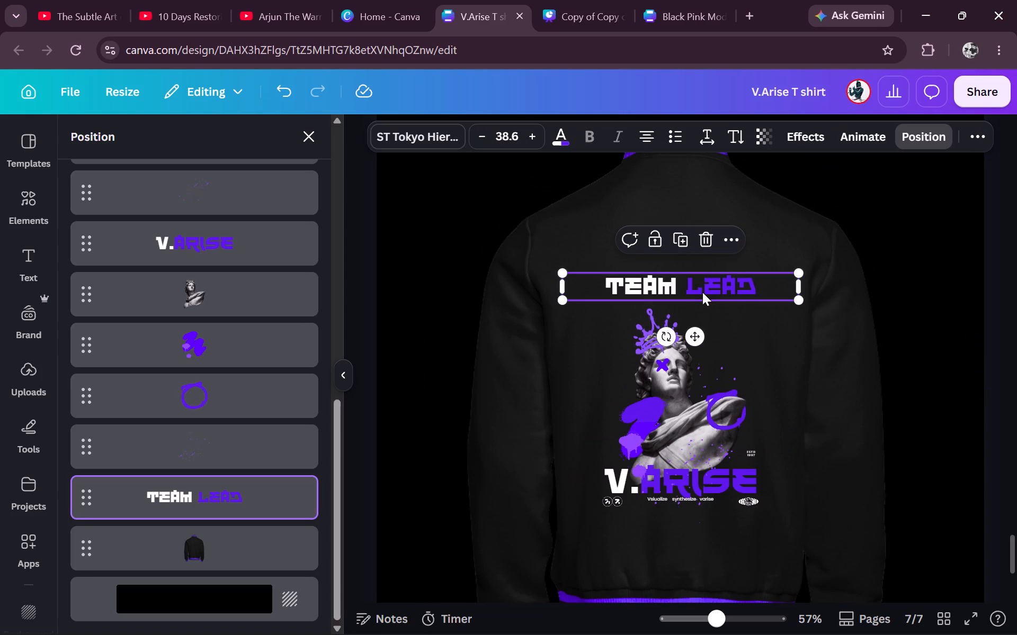
triple_click(478, 133)
double_click(478, 133)
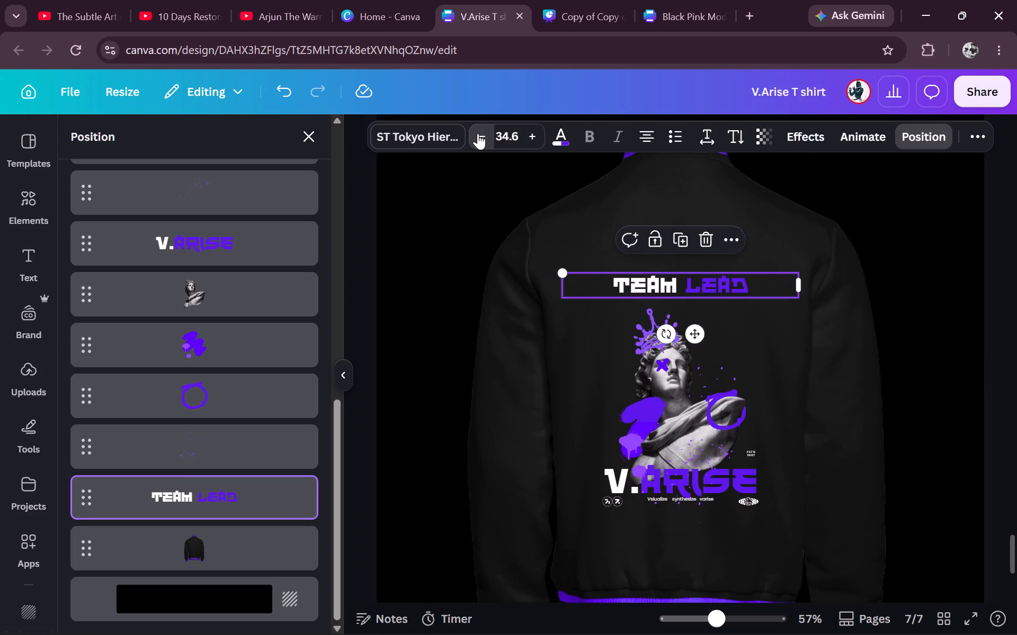
left_click(691, 283)
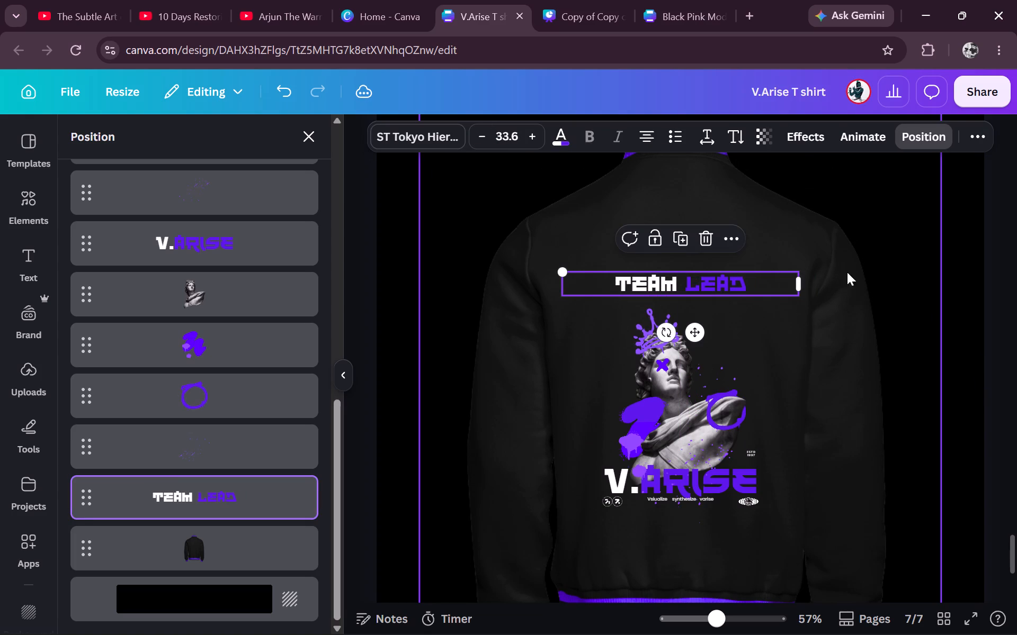
left_click(891, 304)
Add the double four-point sparkle graphic from the recently used elements to the jacket back.
left_click(14, 213)
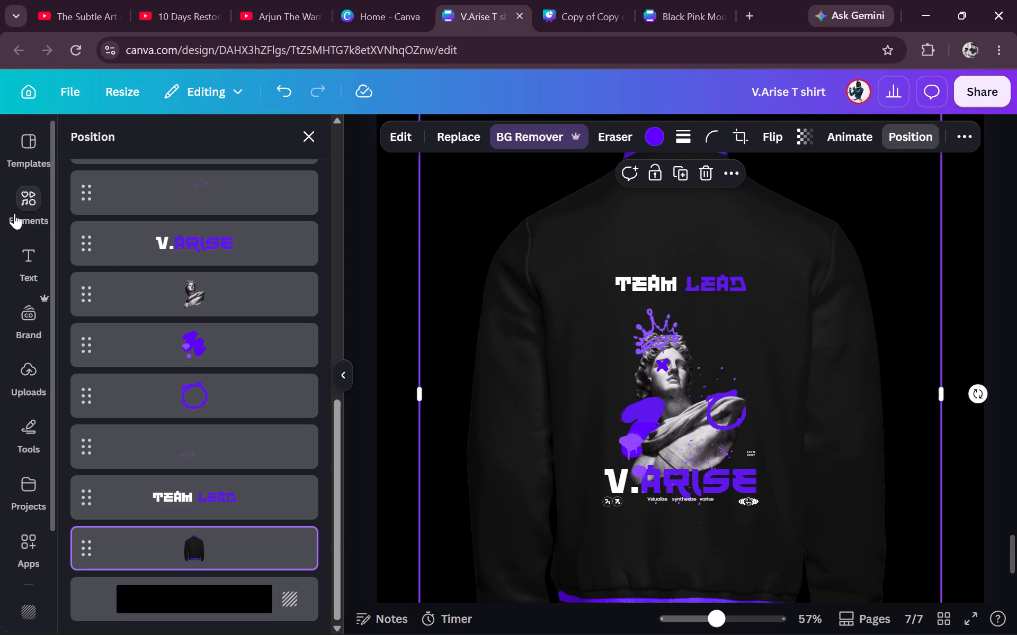
scroll(200, 366, "up", 6)
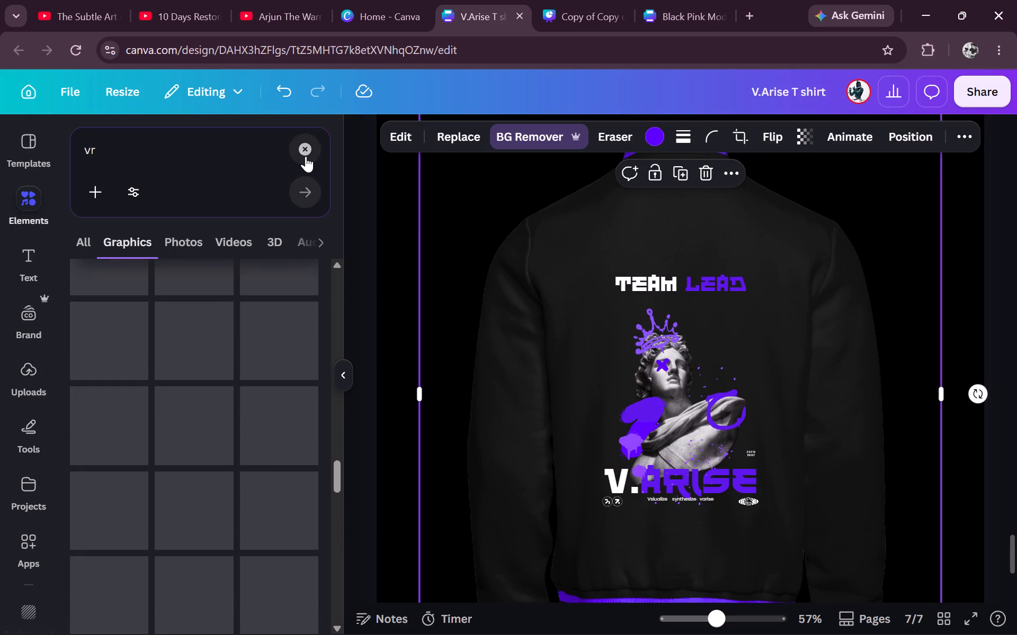
left_click(306, 156)
left_click(359, 199)
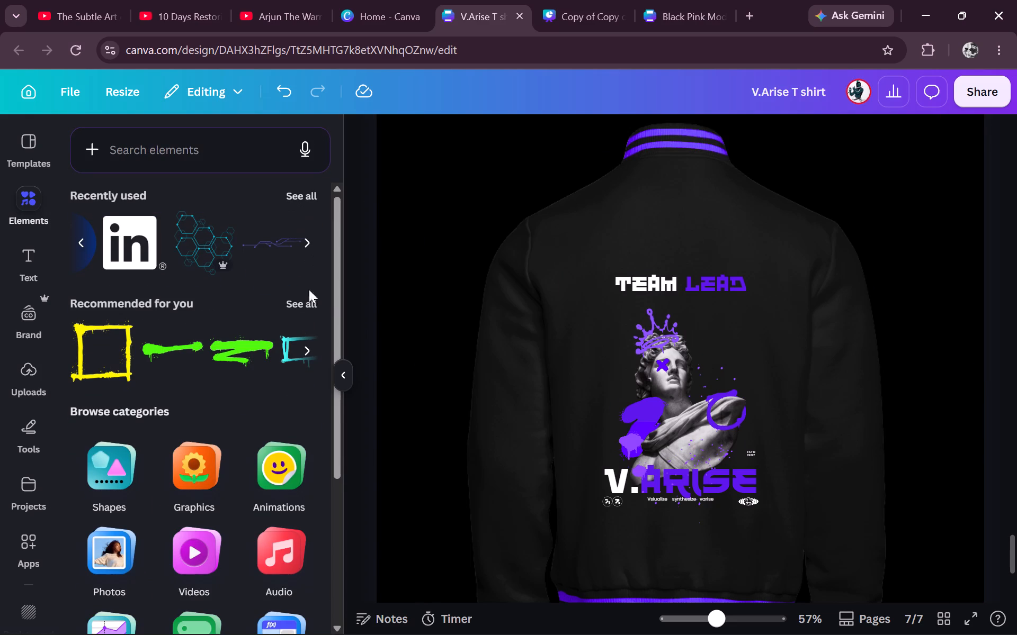
left_click(299, 190)
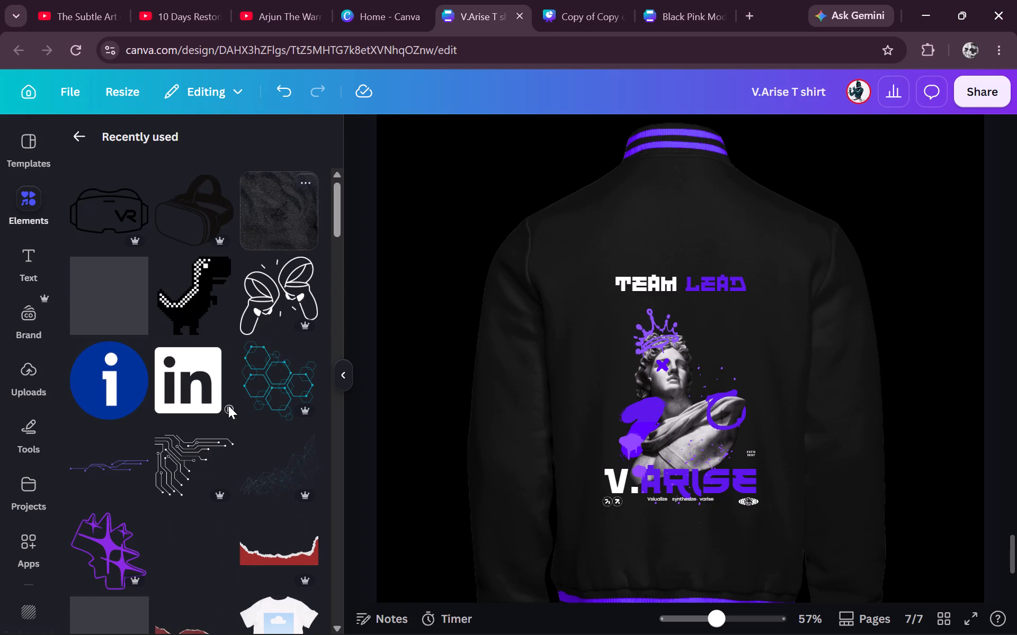
scroll(218, 436, "down", 3)
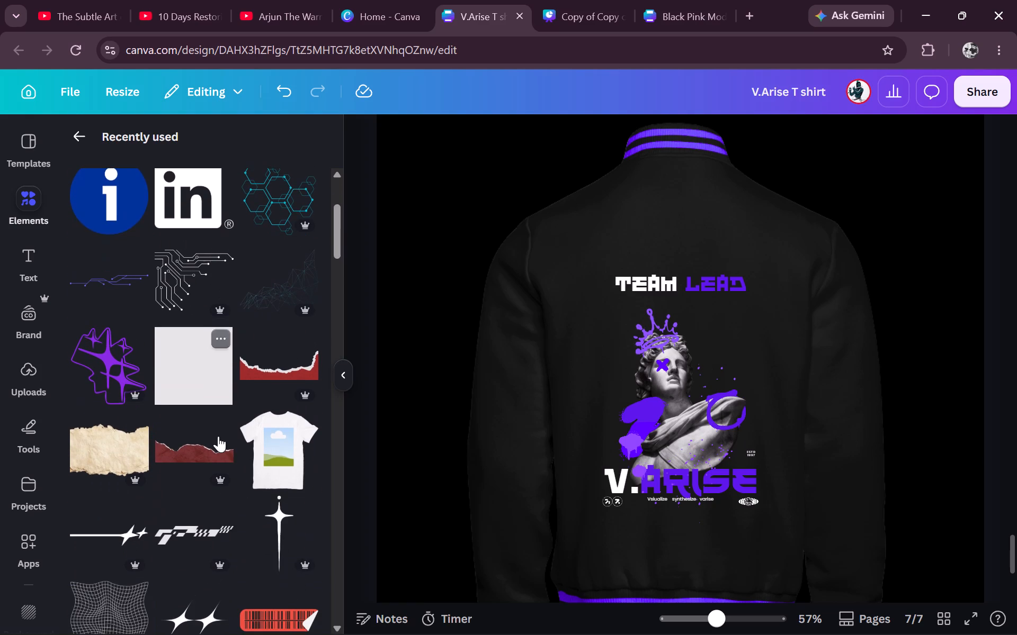
scroll(218, 436, "down", 1)
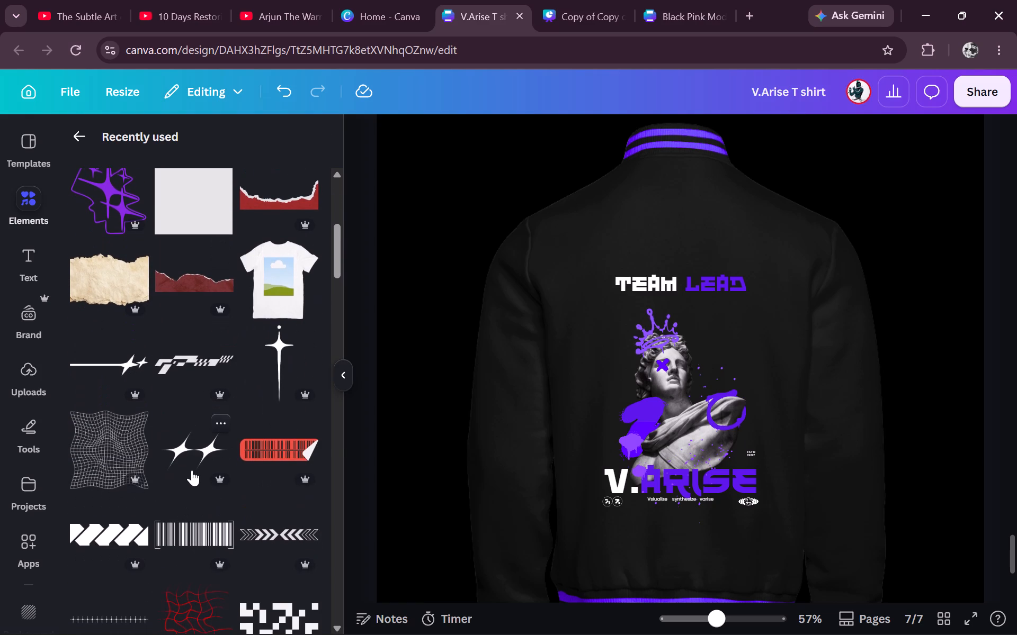
scroll(192, 470, "down", 1)
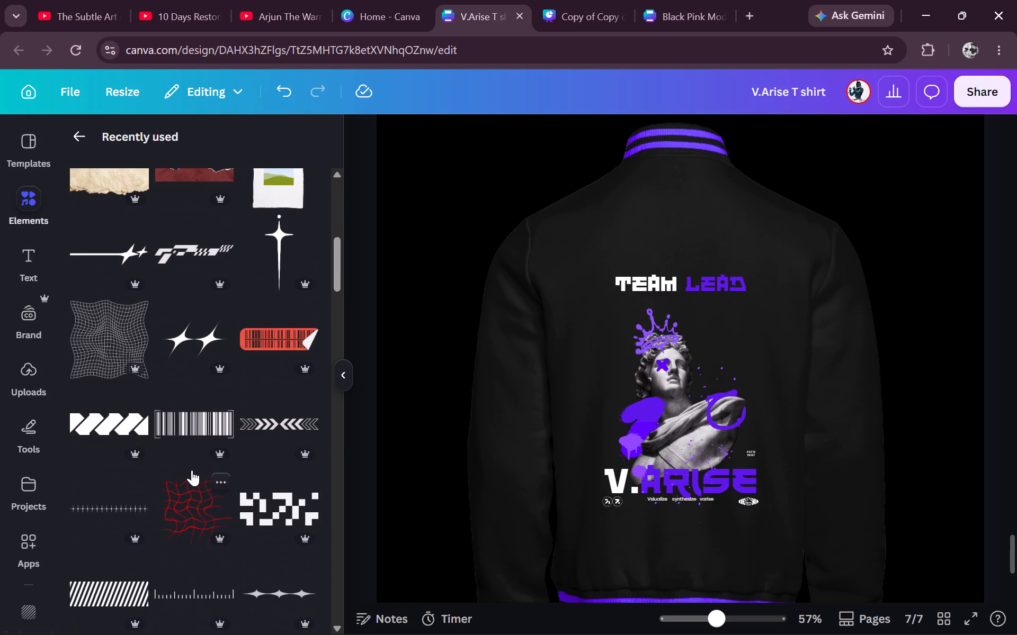
scroll(192, 470, "down", 2)
left_click(185, 337)
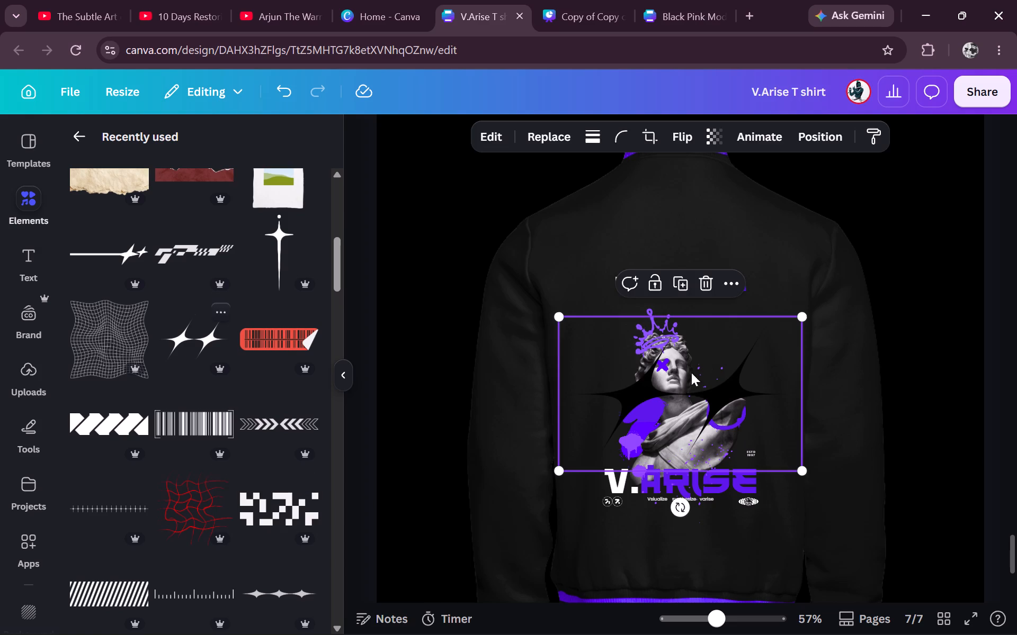
Shrink the sparkle graphic to about 1.5 wide by 1 high and place it beside the sculpture's head, below LEAD.
left_click_drag(561, 472, 701, 384)
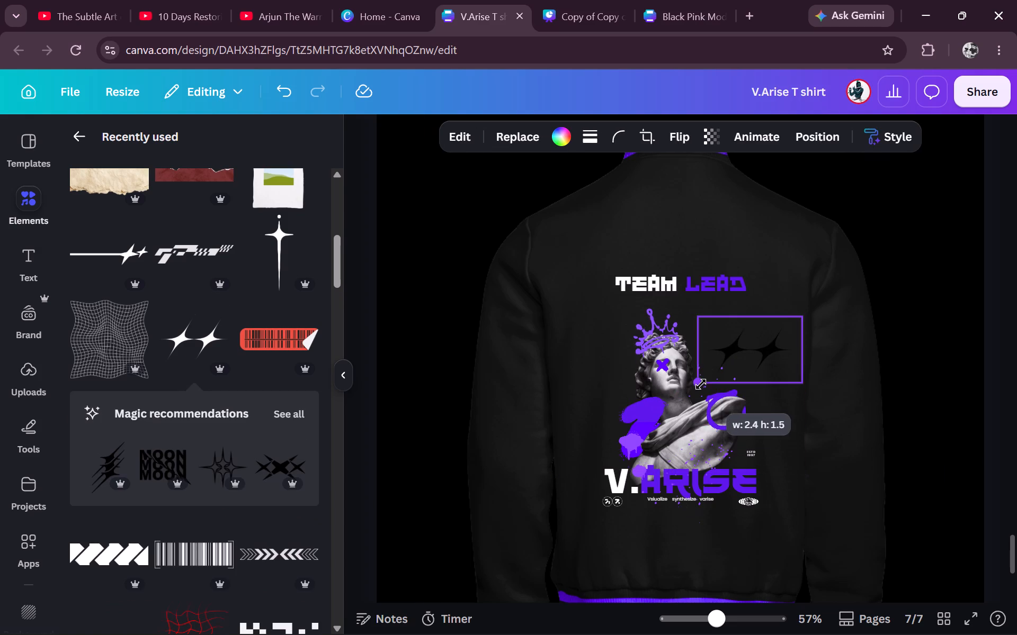
left_click_drag(701, 384, 724, 371)
left_click_drag(790, 332, 763, 332)
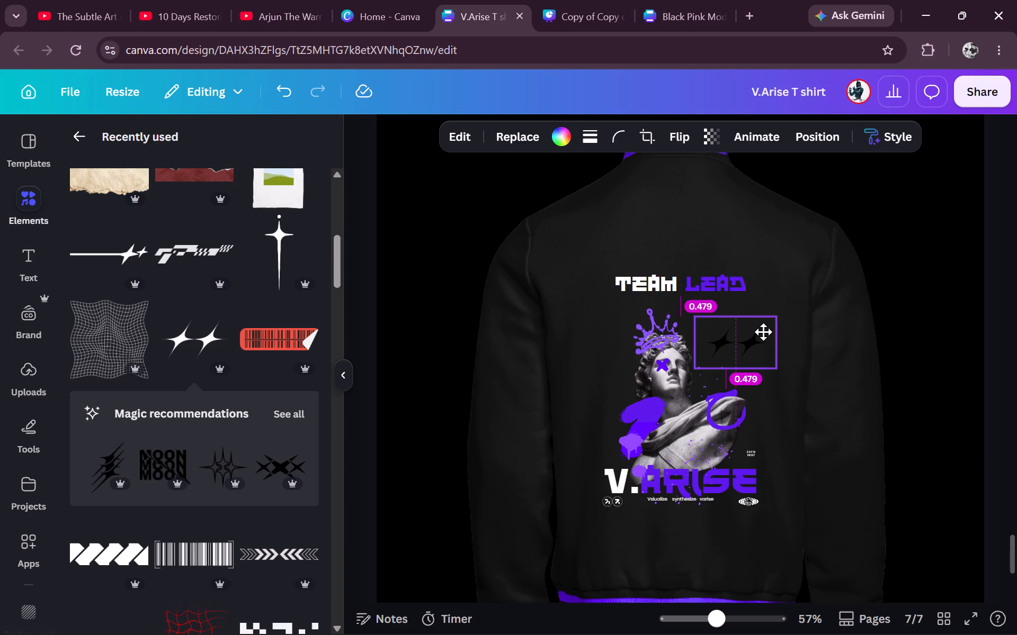
left_click_drag(763, 332, 759, 332)
left_click_drag(773, 315, 760, 328)
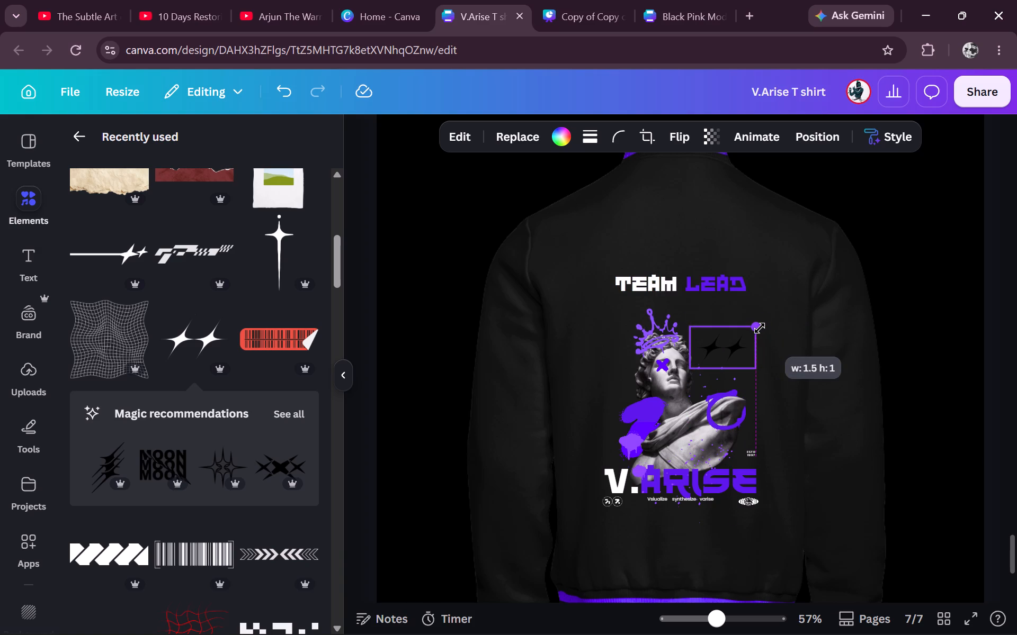
left_click_drag(760, 328, 757, 328)
left_click_drag(722, 353, 725, 353)
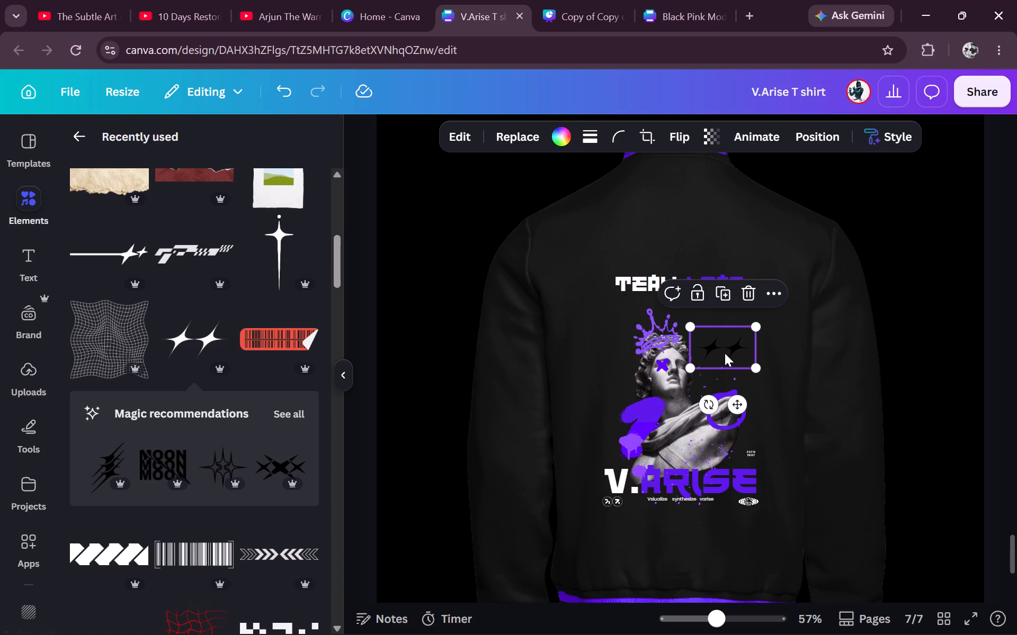
left_click_drag(725, 353, 727, 350)
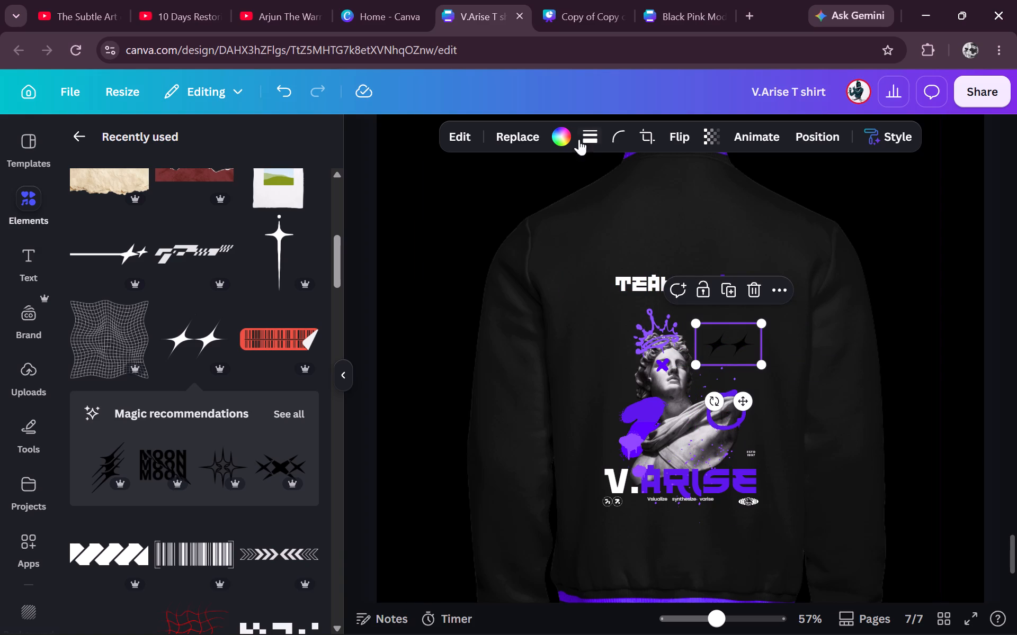
Recolour the sparkle graphic white.
left_click(556, 131)
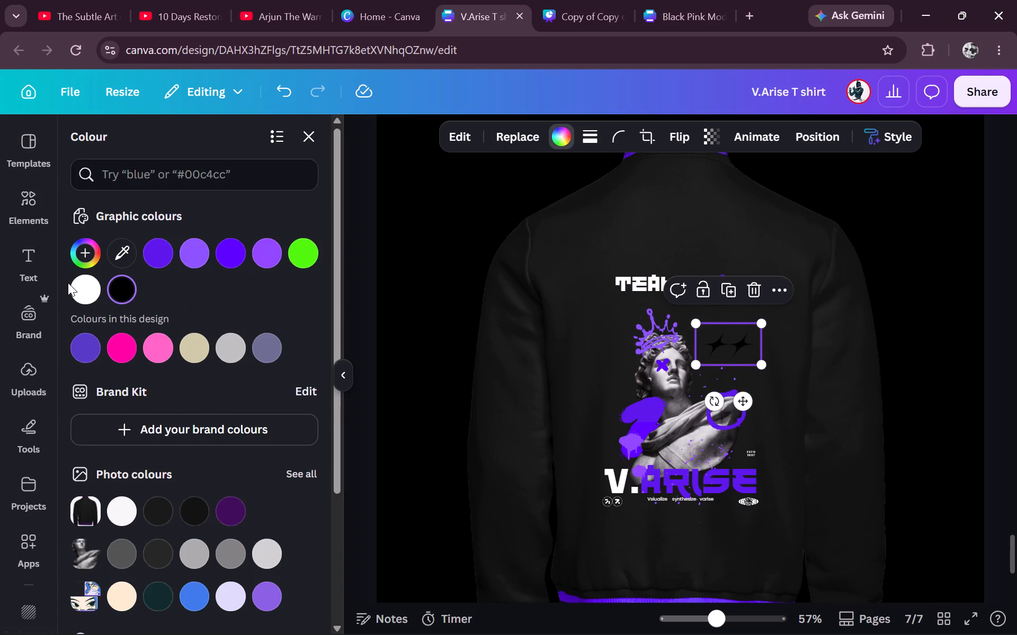
left_click(84, 286)
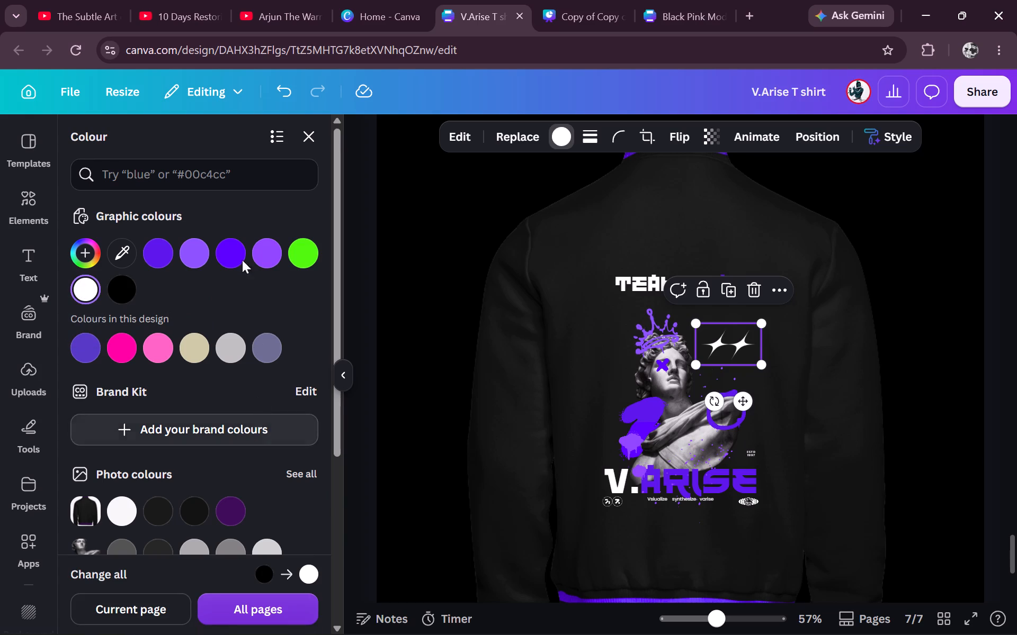
Add the dot-pattern strip graphic from the recently used elements to the jacket back.
left_click(21, 213)
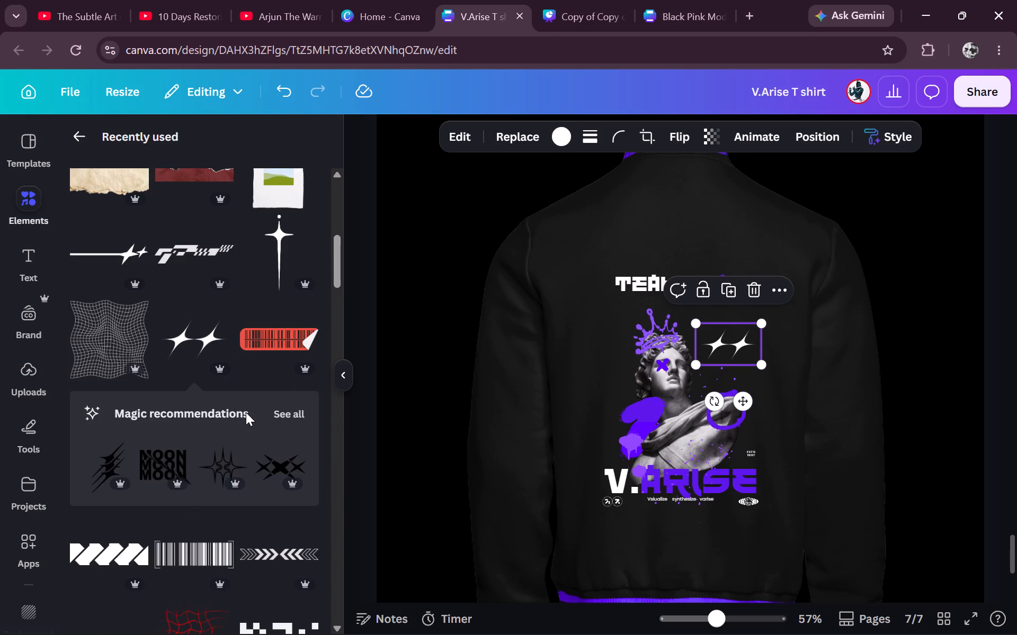
scroll(246, 412, "down", 3)
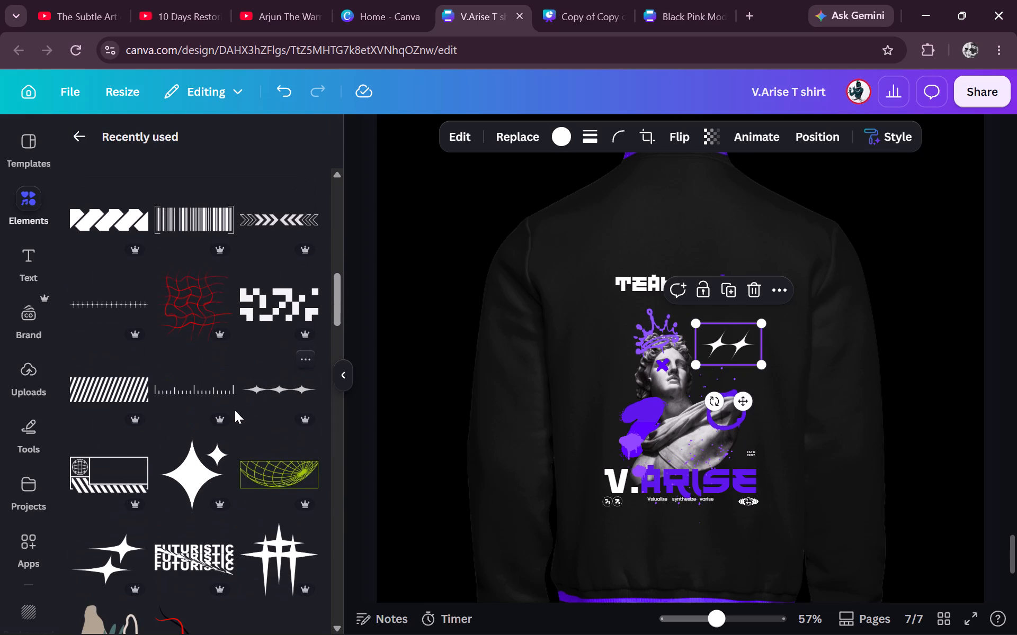
scroll(235, 410, "down", 1)
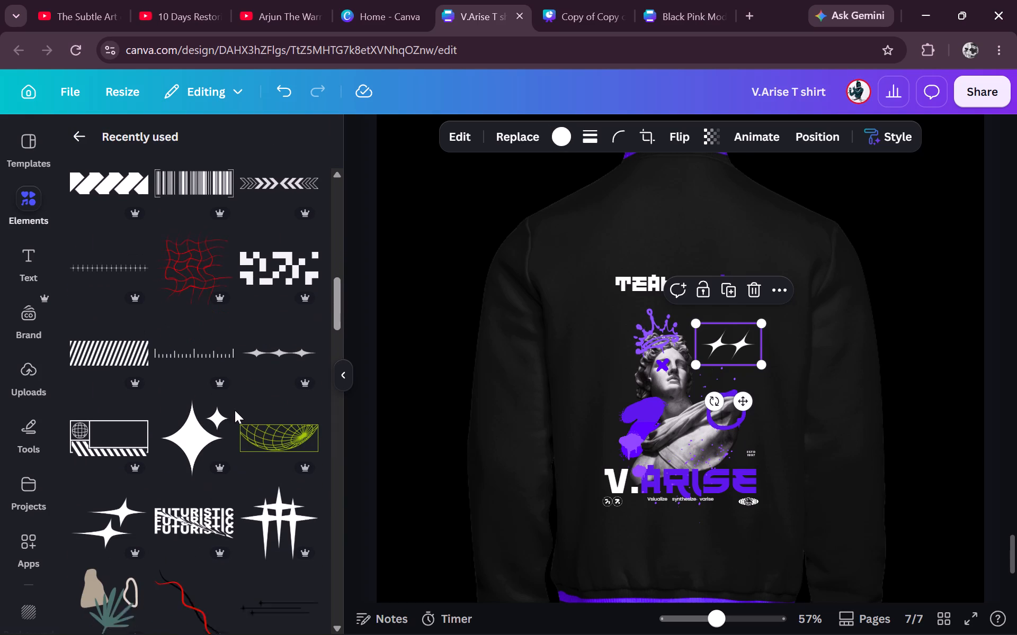
scroll(235, 410, "down", 2)
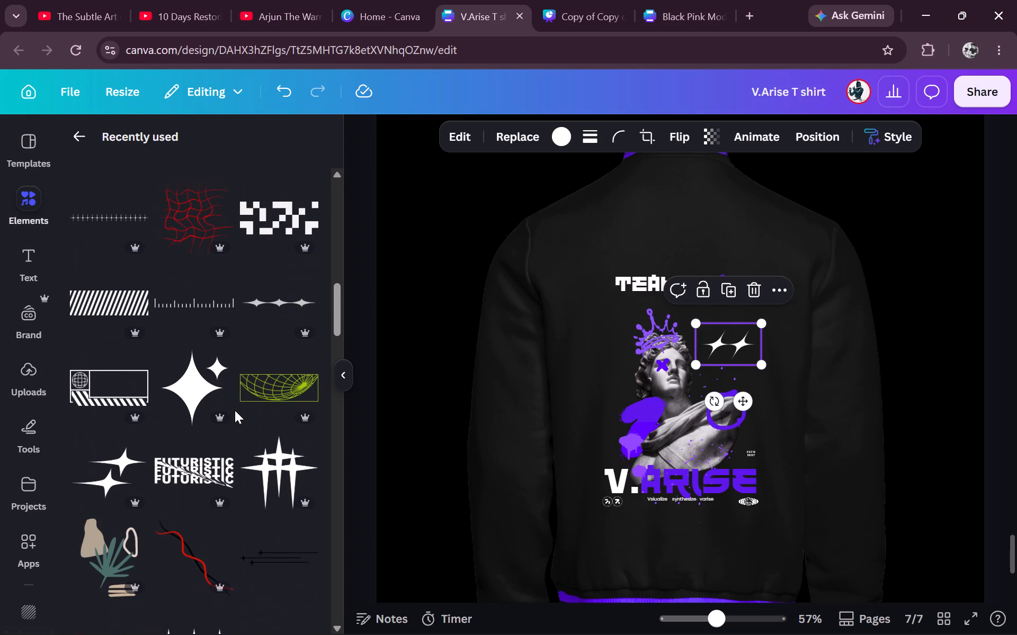
scroll(235, 410, "down", 3)
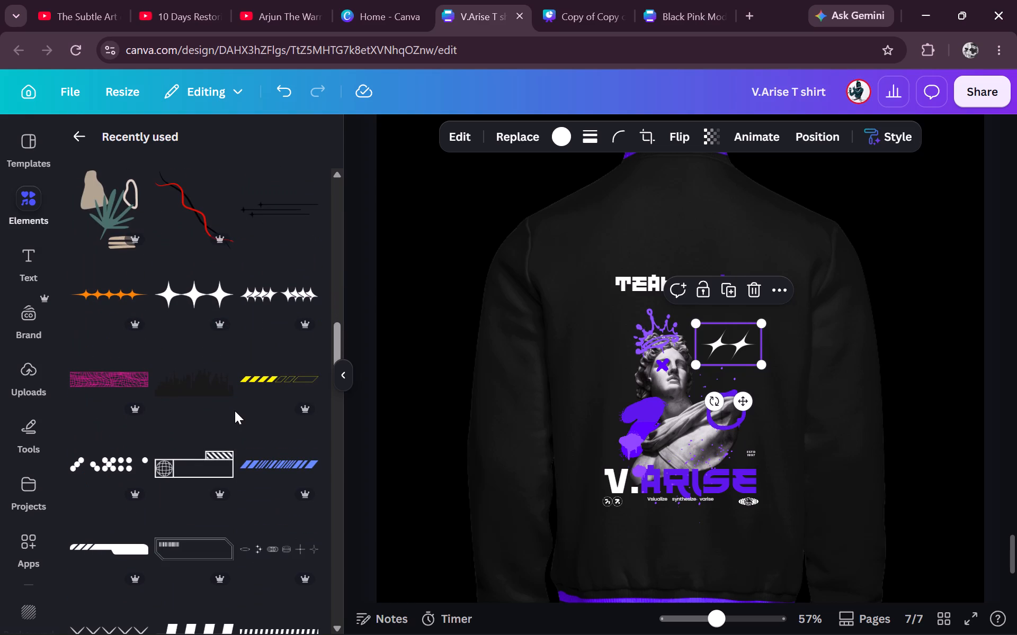
scroll(233, 437, "down", 2)
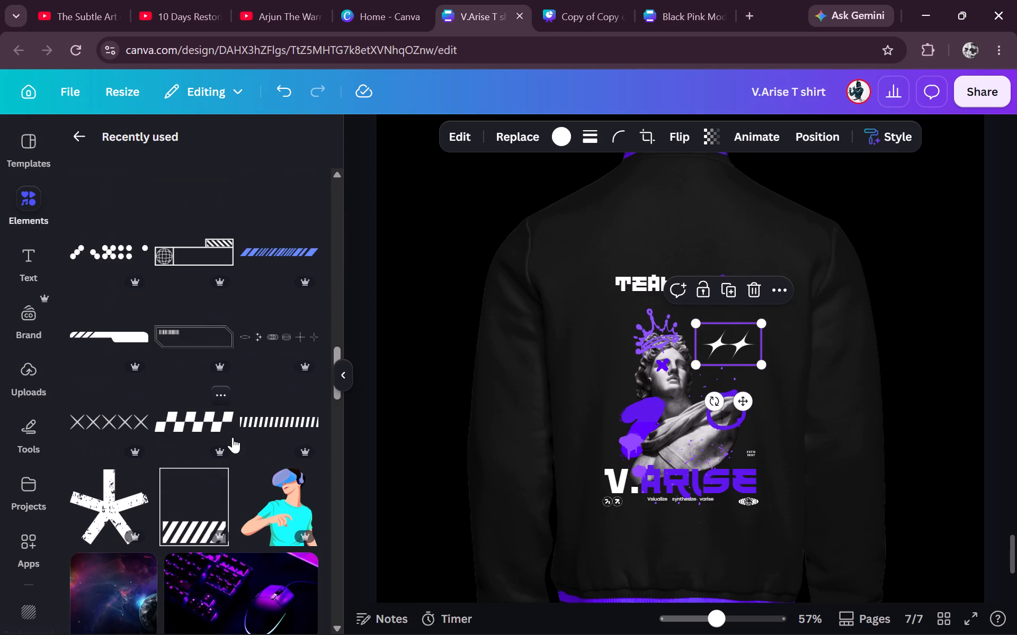
scroll(233, 437, "down", 5)
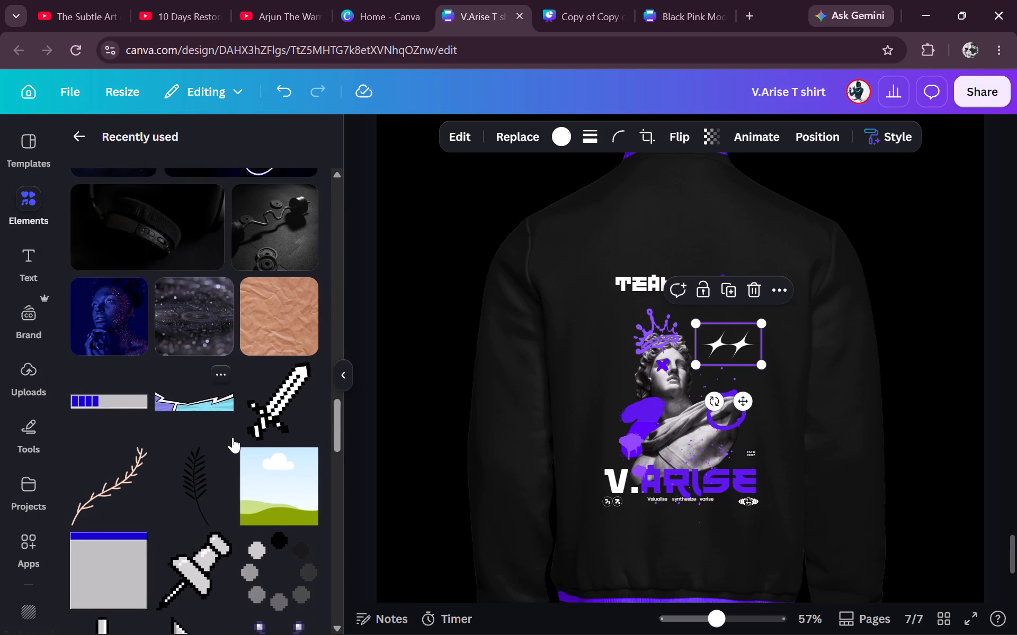
scroll(233, 437, "down", 1)
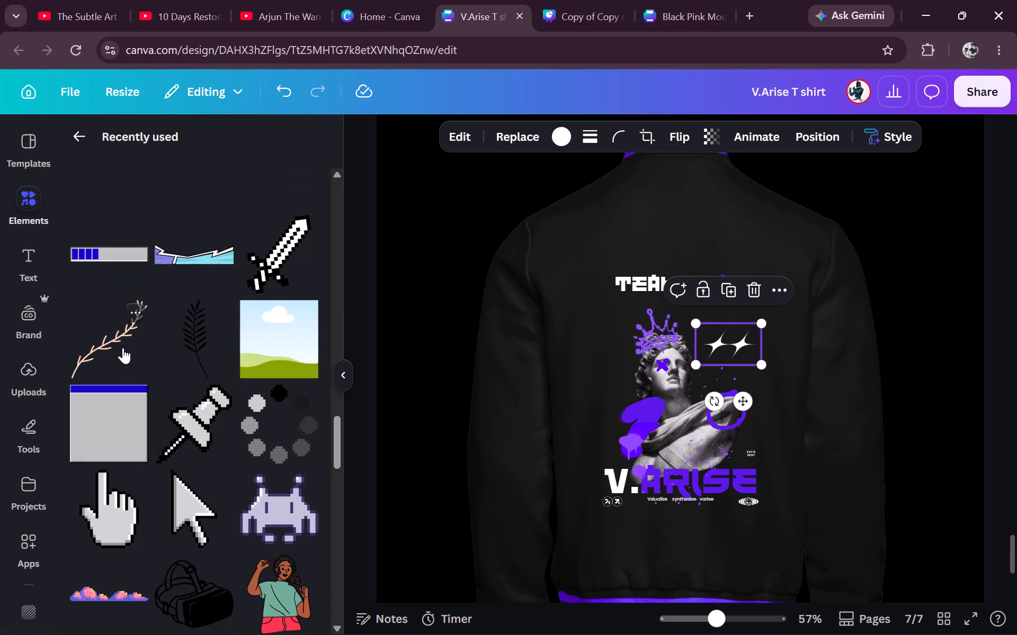
scroll(123, 348, "down", 1)
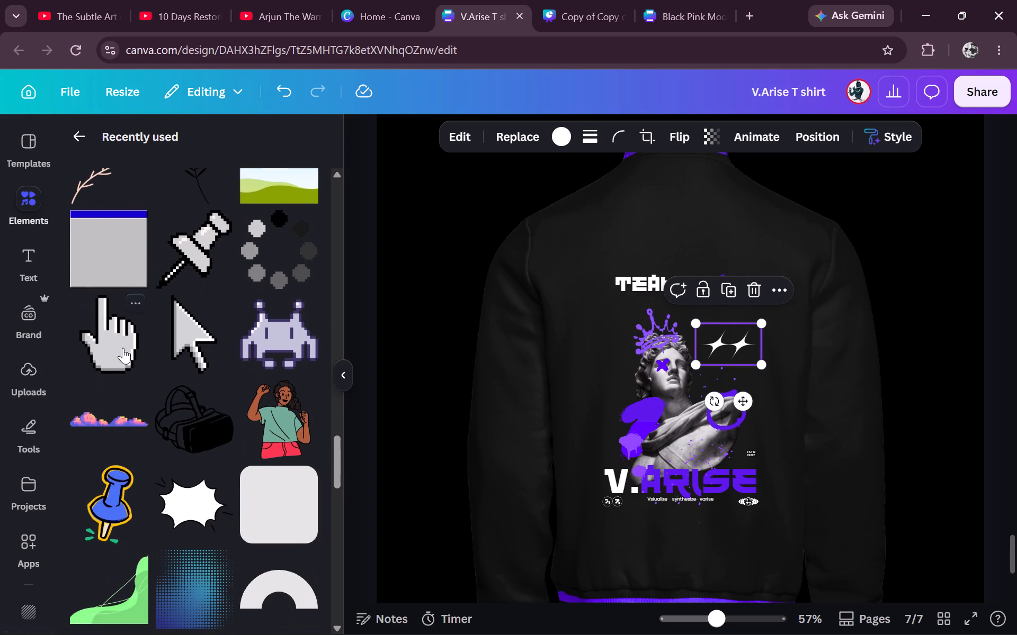
scroll(123, 348, "down", 1)
scroll(181, 495, "right", 1)
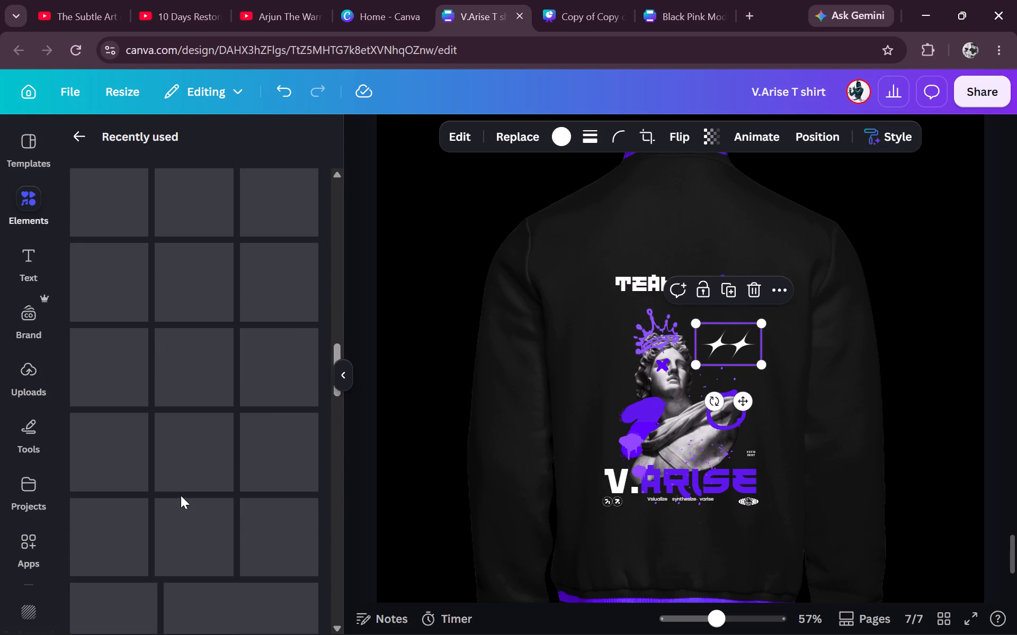
scroll(181, 495, "up", 1)
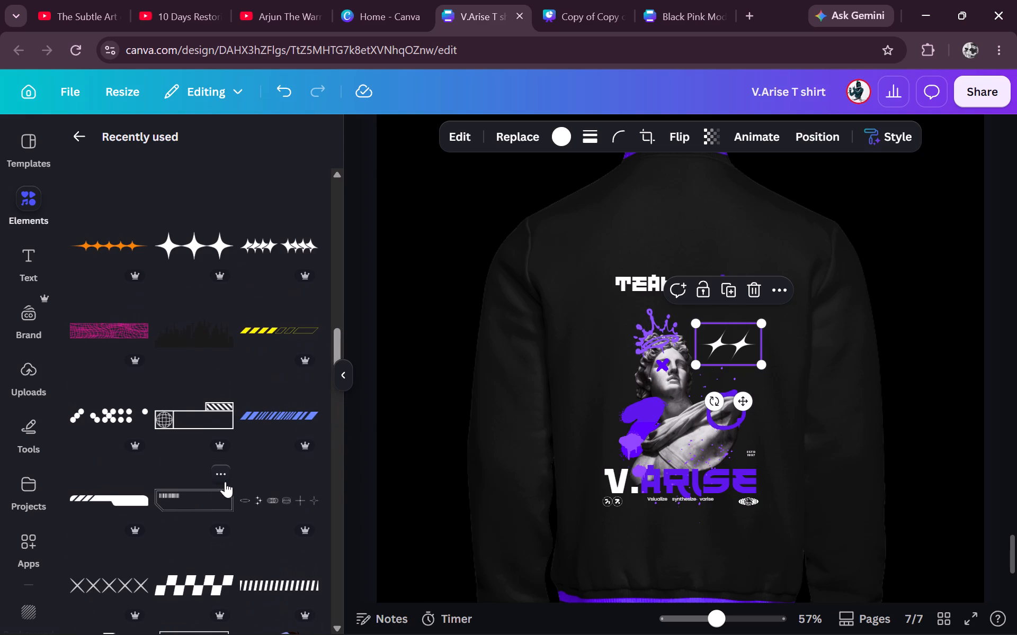
left_click(108, 417)
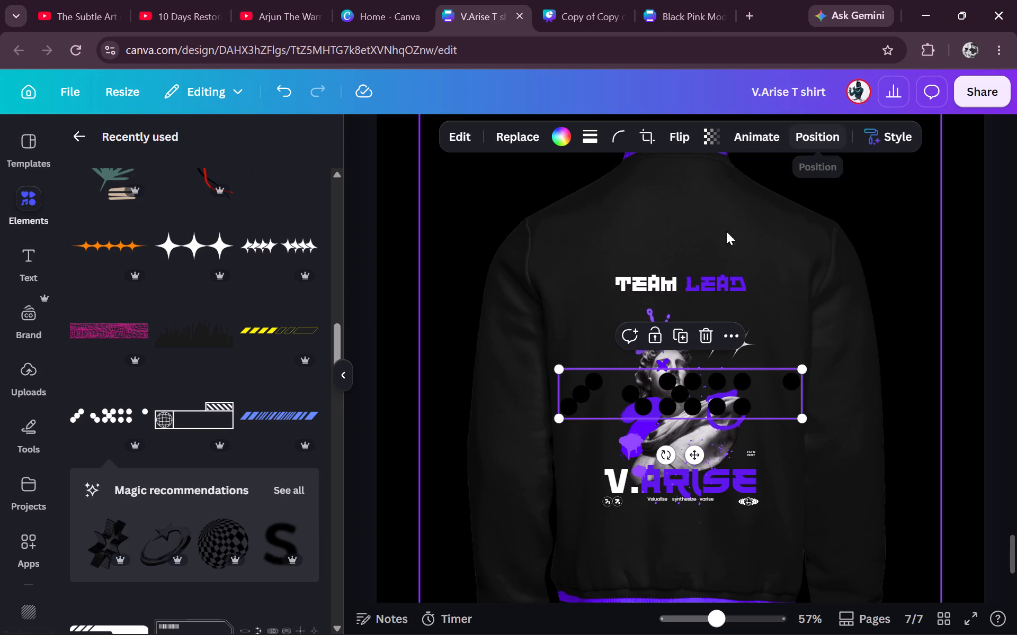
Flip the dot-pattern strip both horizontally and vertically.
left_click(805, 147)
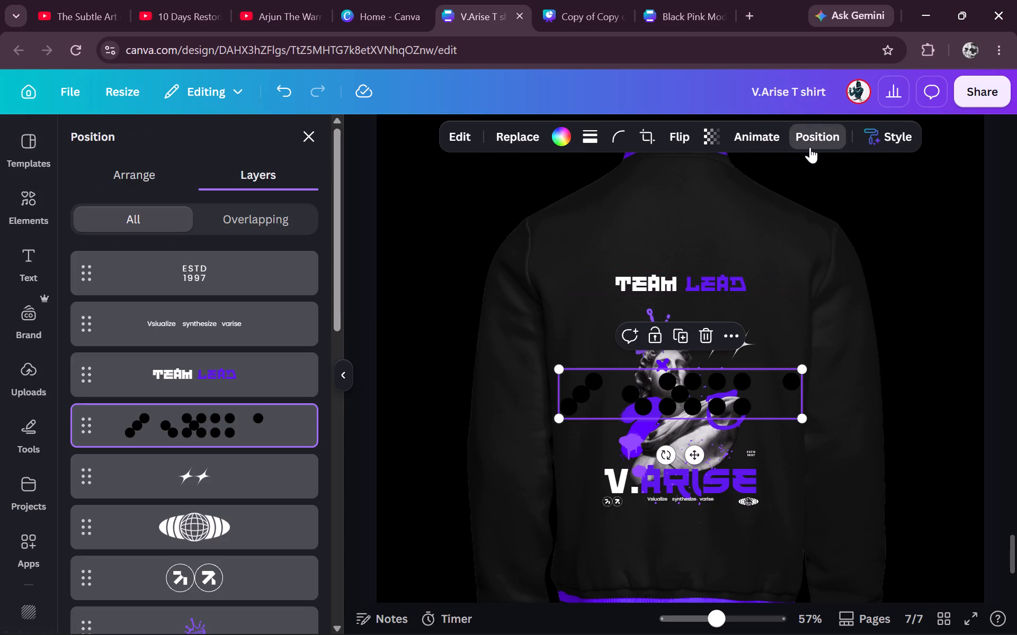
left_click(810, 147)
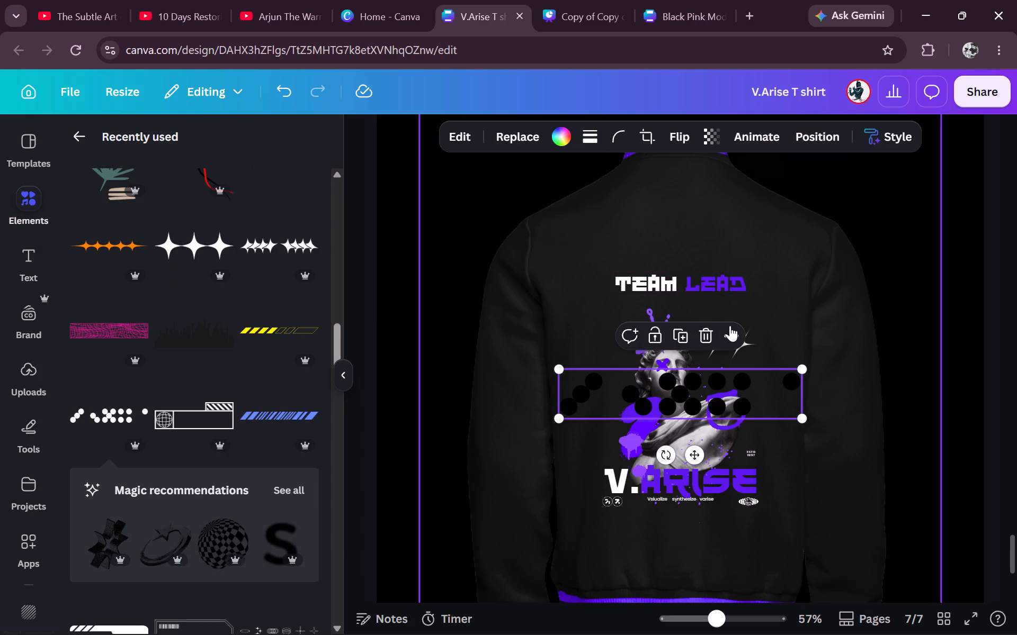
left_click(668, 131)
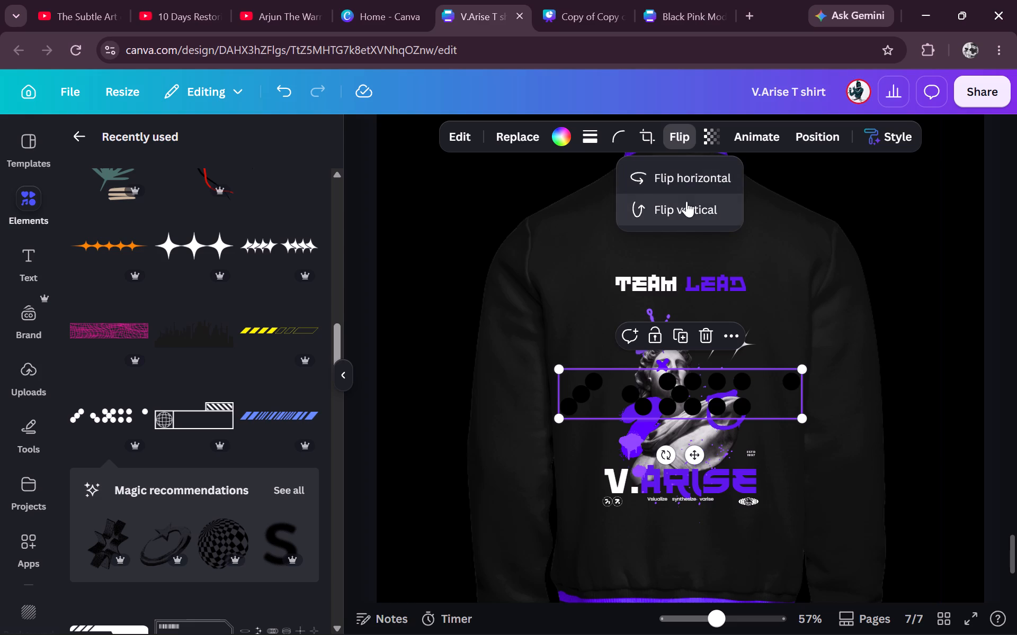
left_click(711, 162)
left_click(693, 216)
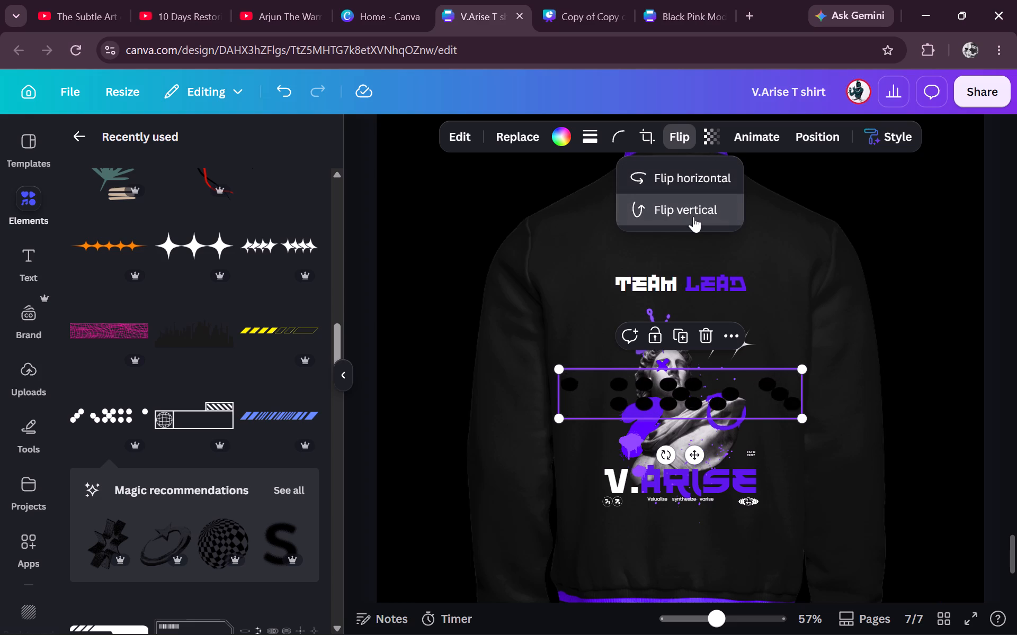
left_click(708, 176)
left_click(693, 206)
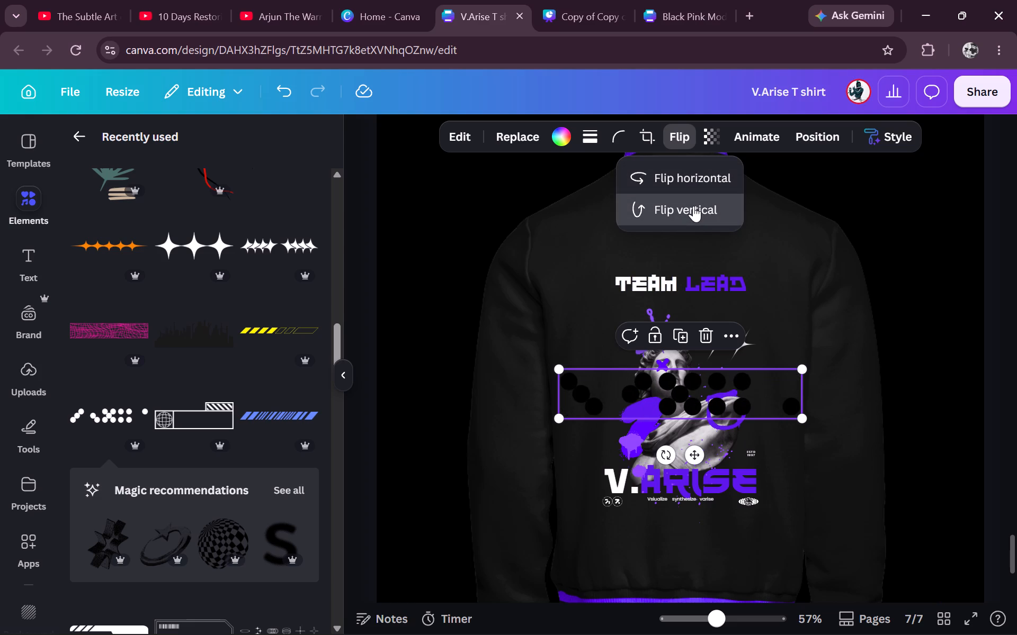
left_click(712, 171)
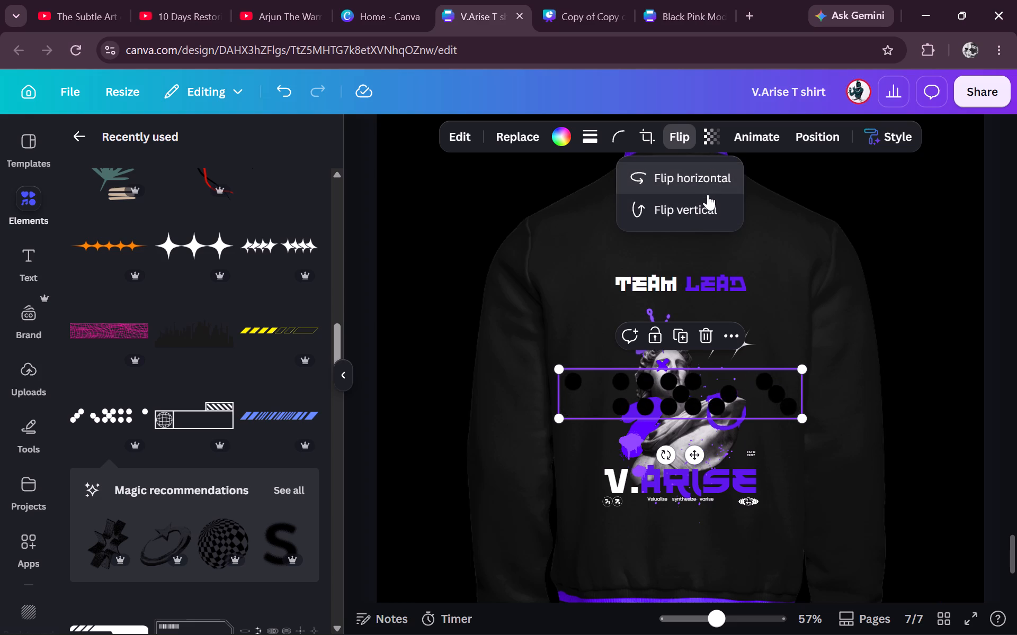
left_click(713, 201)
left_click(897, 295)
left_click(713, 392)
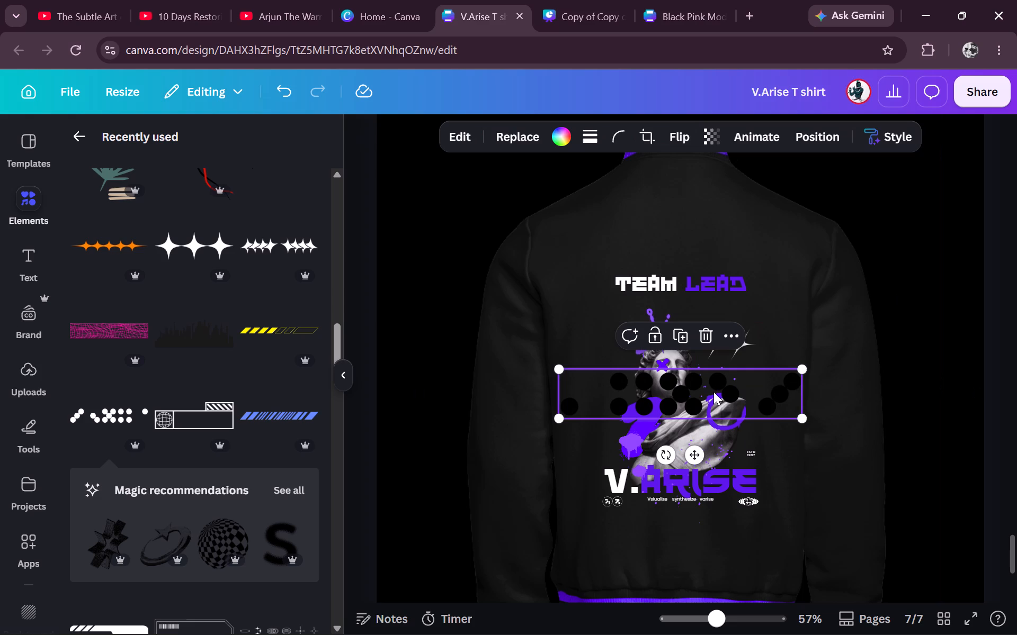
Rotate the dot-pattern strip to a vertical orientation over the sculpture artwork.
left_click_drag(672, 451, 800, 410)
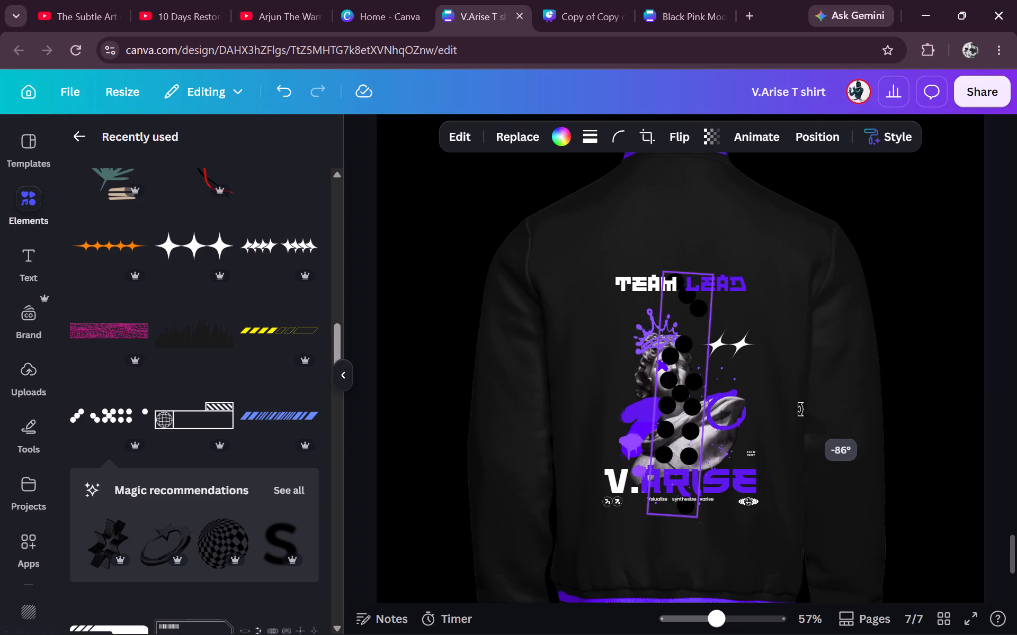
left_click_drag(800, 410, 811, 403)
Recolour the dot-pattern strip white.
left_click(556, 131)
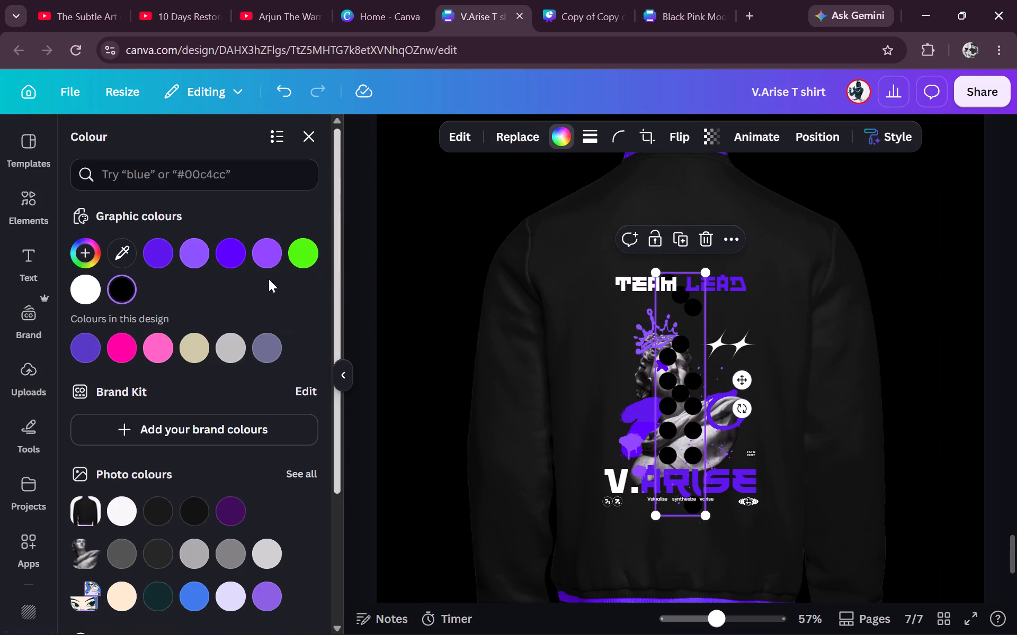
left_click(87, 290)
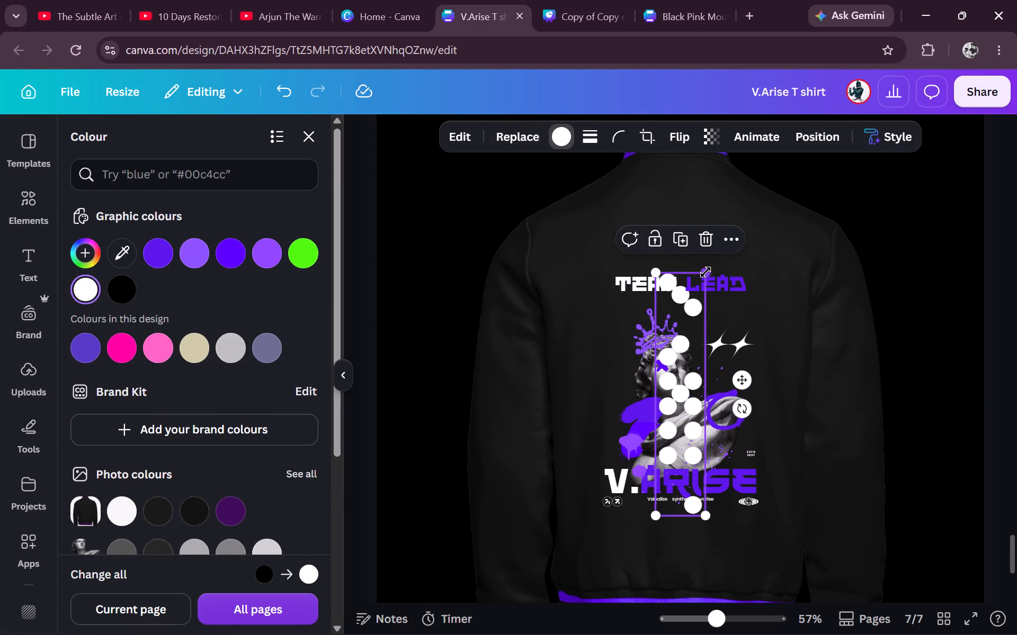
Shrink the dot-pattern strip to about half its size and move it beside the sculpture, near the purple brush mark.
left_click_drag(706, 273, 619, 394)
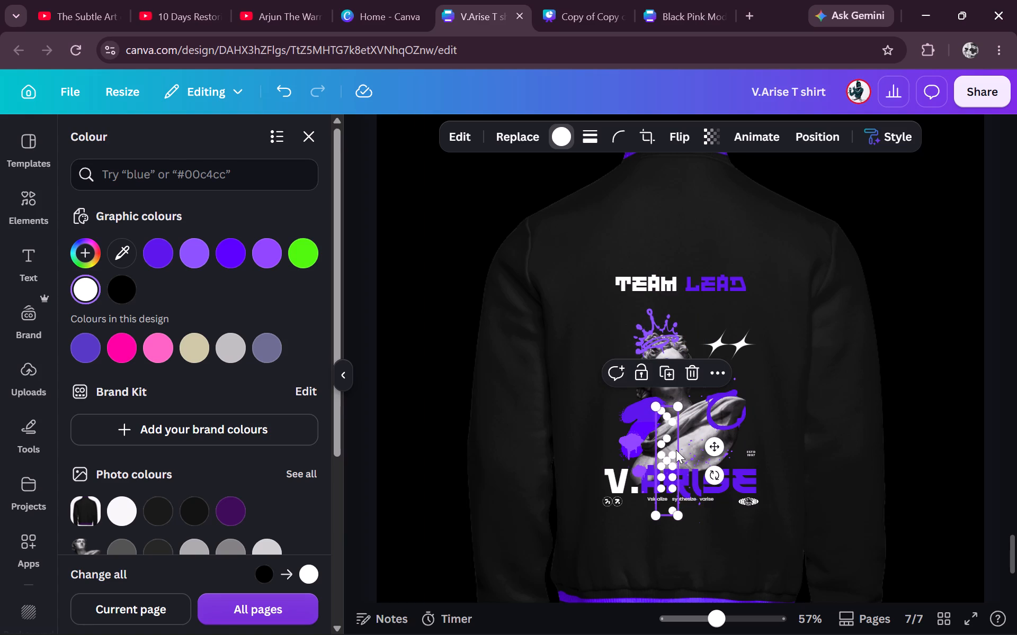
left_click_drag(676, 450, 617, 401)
Delete the dot-pattern strip from the jacket back.
key("Delete")
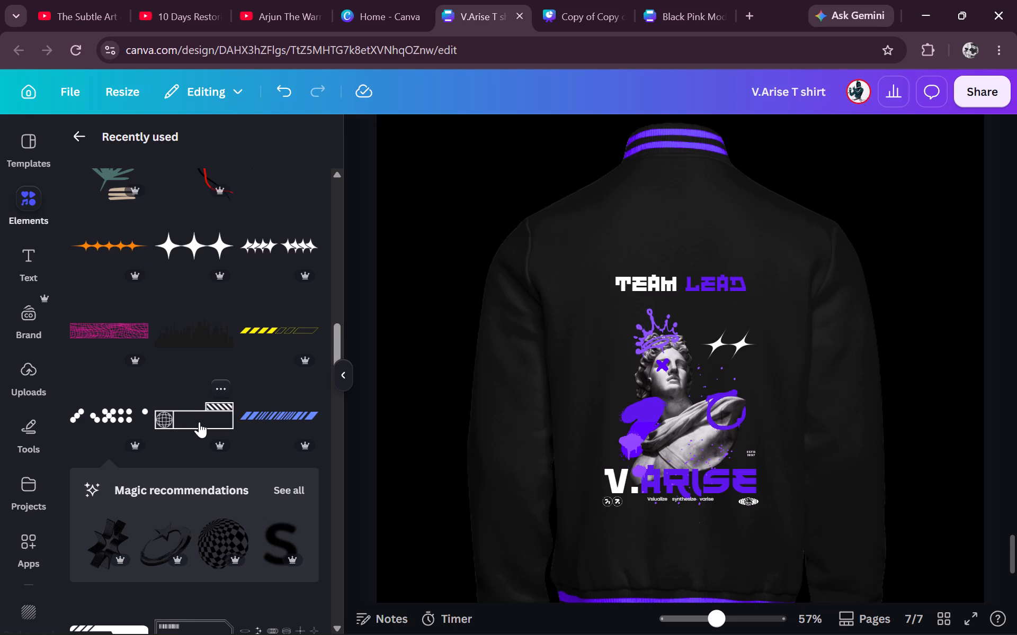
Add the thin strip of small oval, sparkle and cross icons from the recently used elements to the jacket back.
scroll(199, 422, "down", 5)
scroll(199, 422, "right", 1)
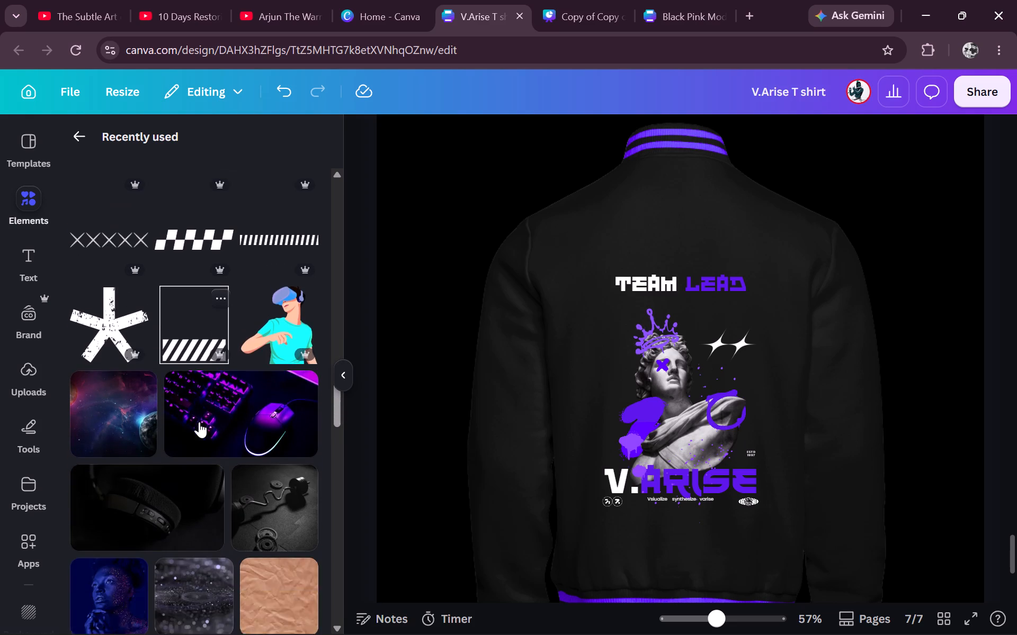
scroll(199, 422, "right", 1)
left_click(275, 269)
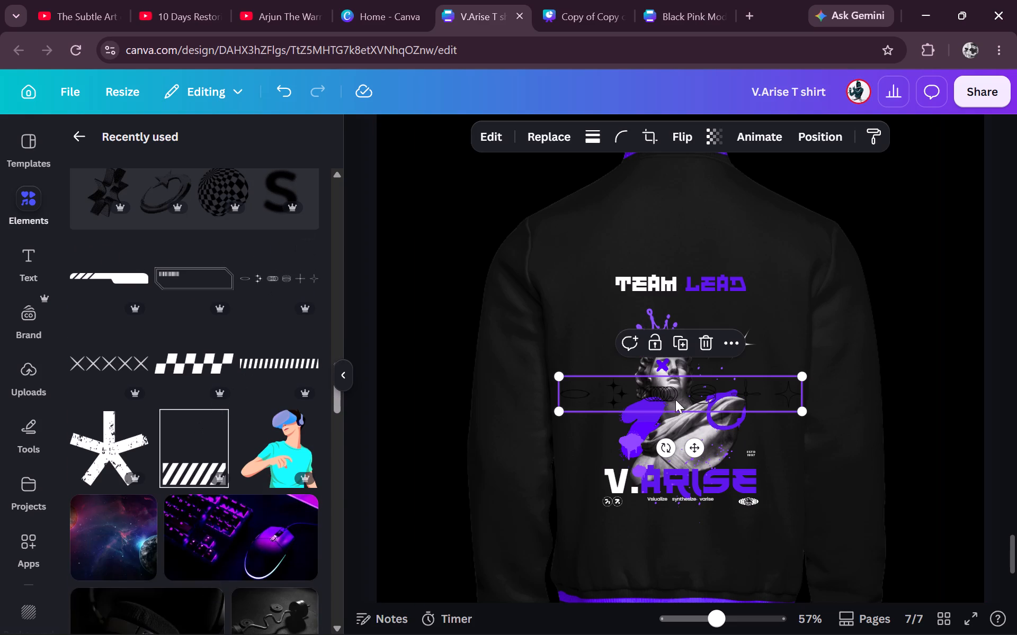
Rotate the icon strip to -90° so it stands vertically.
left_click_drag(668, 449, 777, 416)
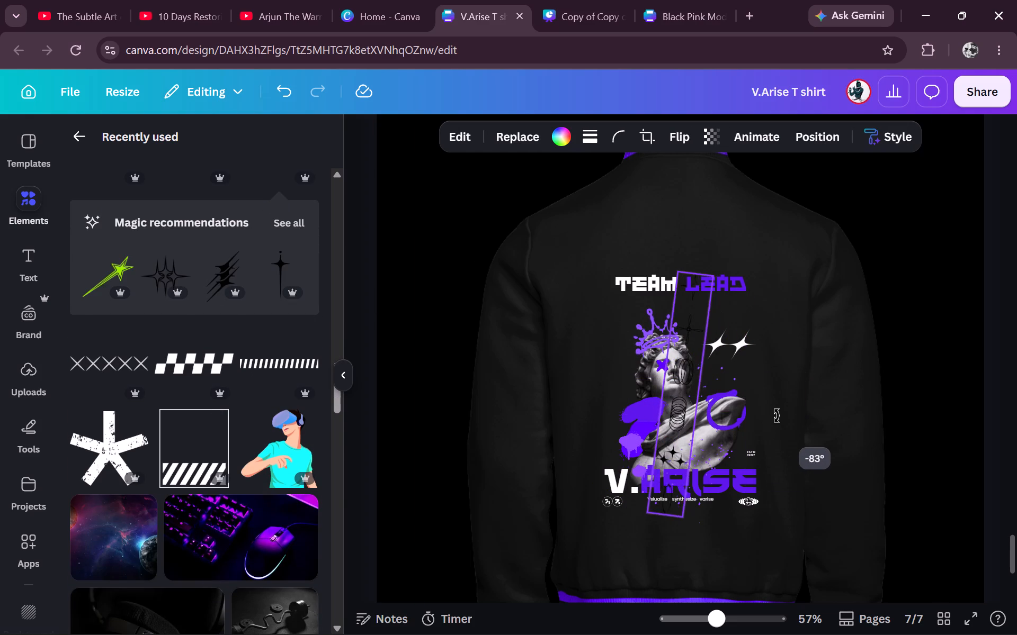
left_click_drag(777, 416, 788, 408)
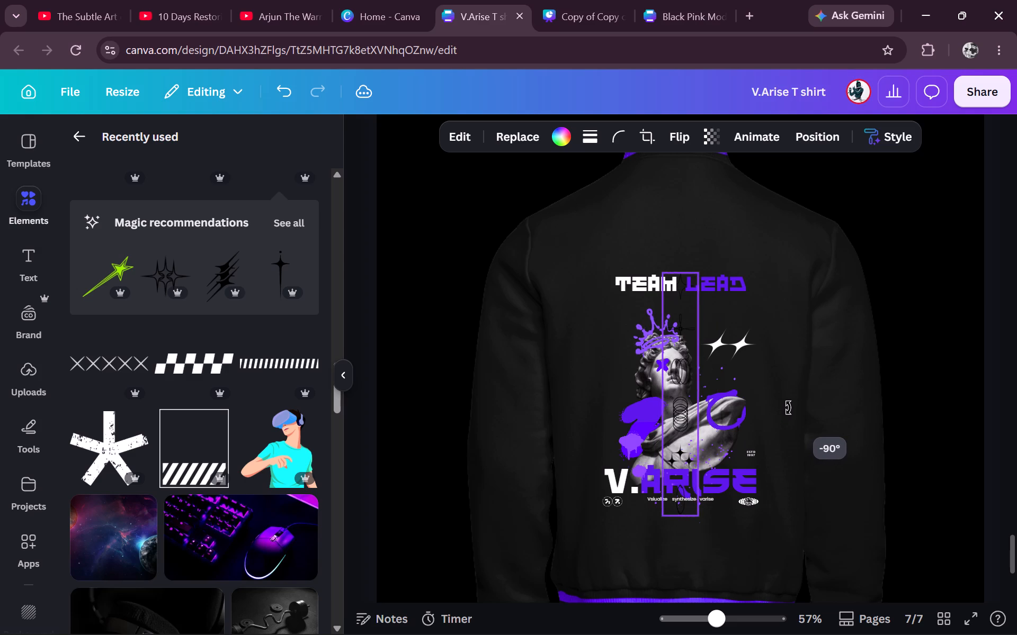
left_click_drag(788, 408, 788, 407)
Shrink the vertical icon strip to about half its length and place it beside the sculpture, above the V of V.ARISE.
left_click_drag(701, 272, 681, 325)
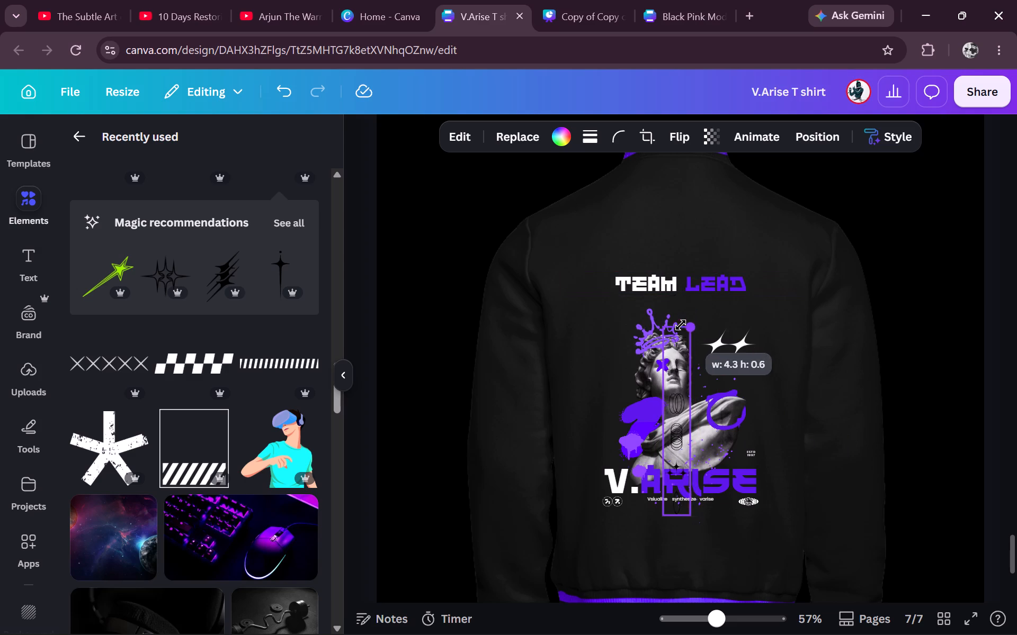
left_click_drag(681, 325, 680, 358)
left_click_drag(669, 391, 594, 339)
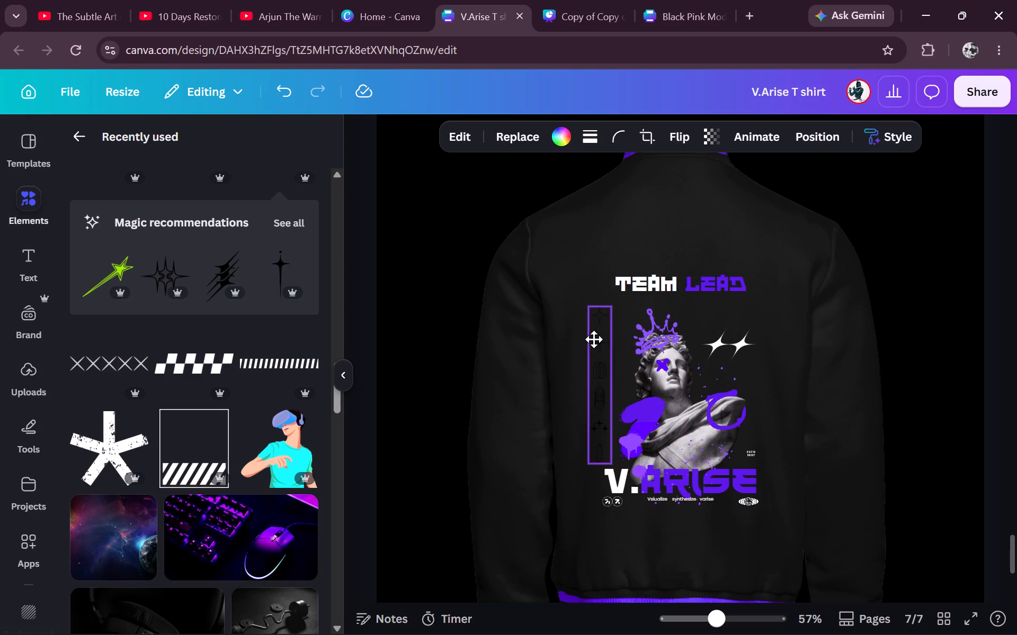
left_click_drag(594, 339, 608, 347)
left_click_drag(605, 315, 637, 350)
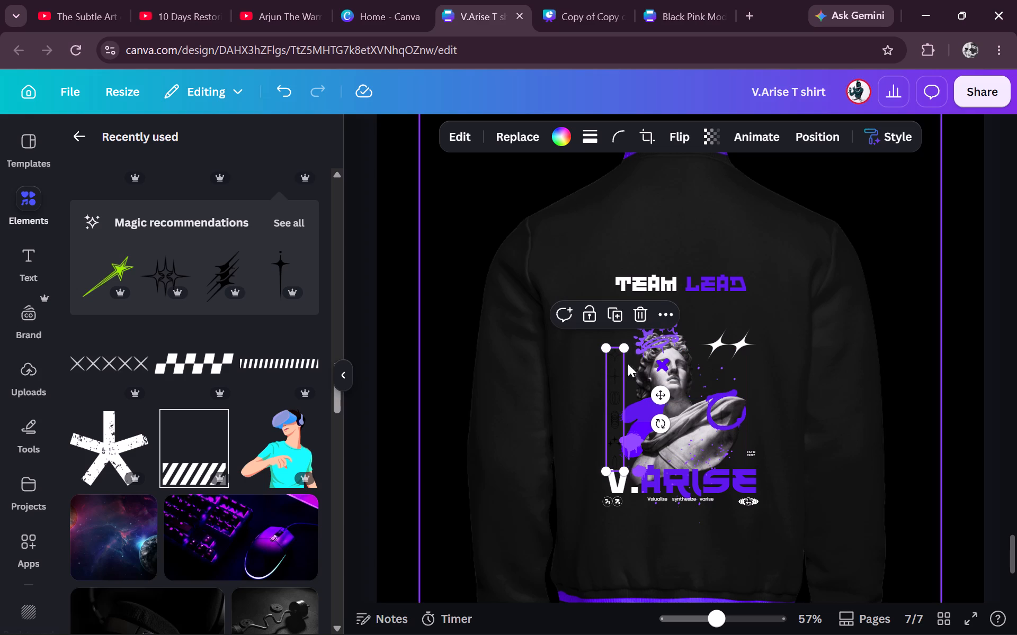
left_click(614, 390)
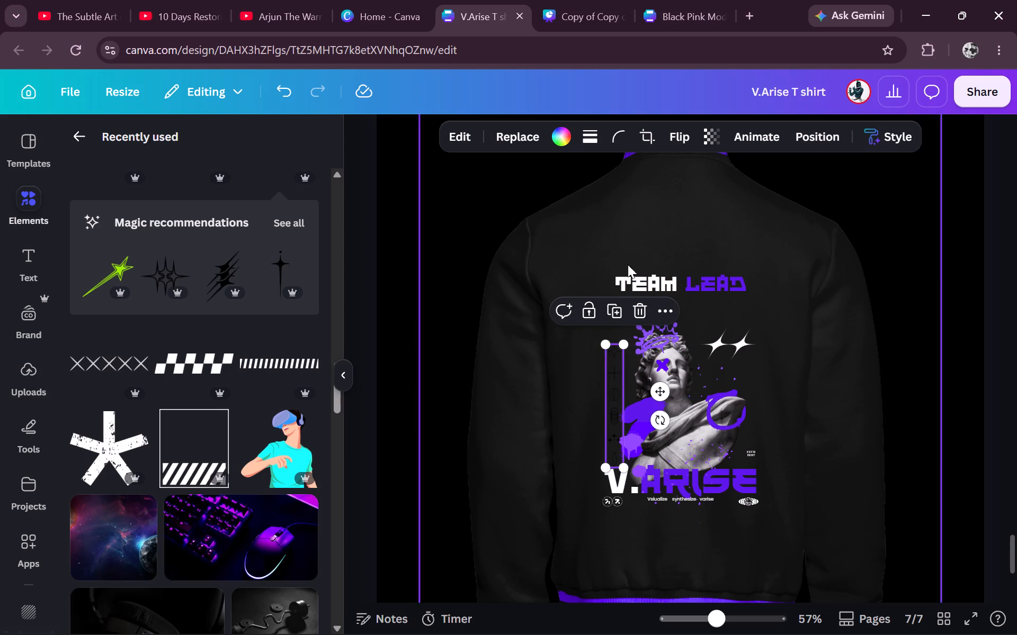
Recolour the vertical icon strip white.
left_click(550, 137)
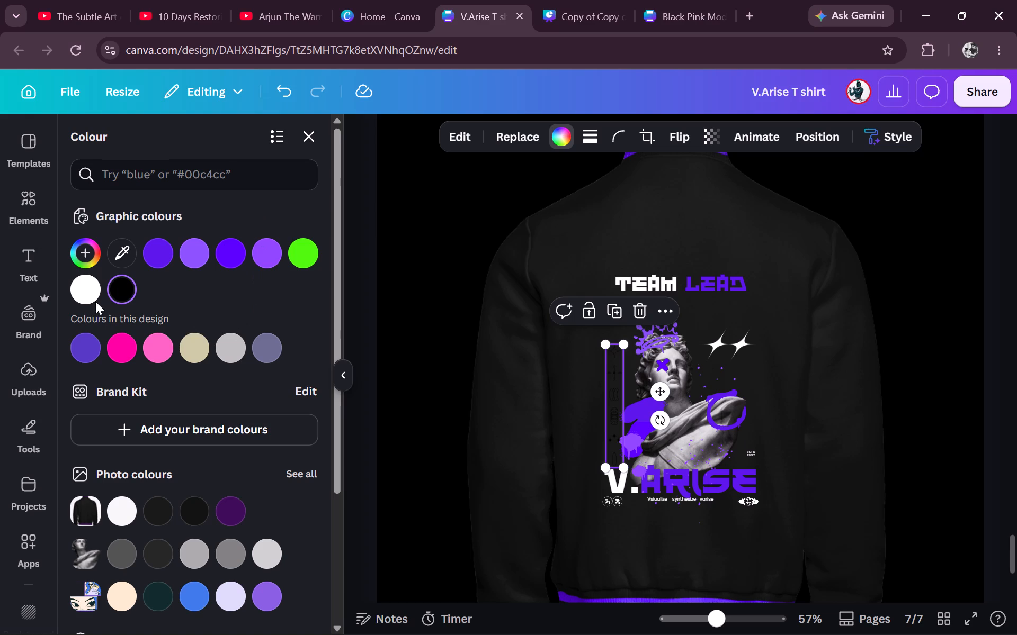
left_click(90, 294)
double_click(403, 320)
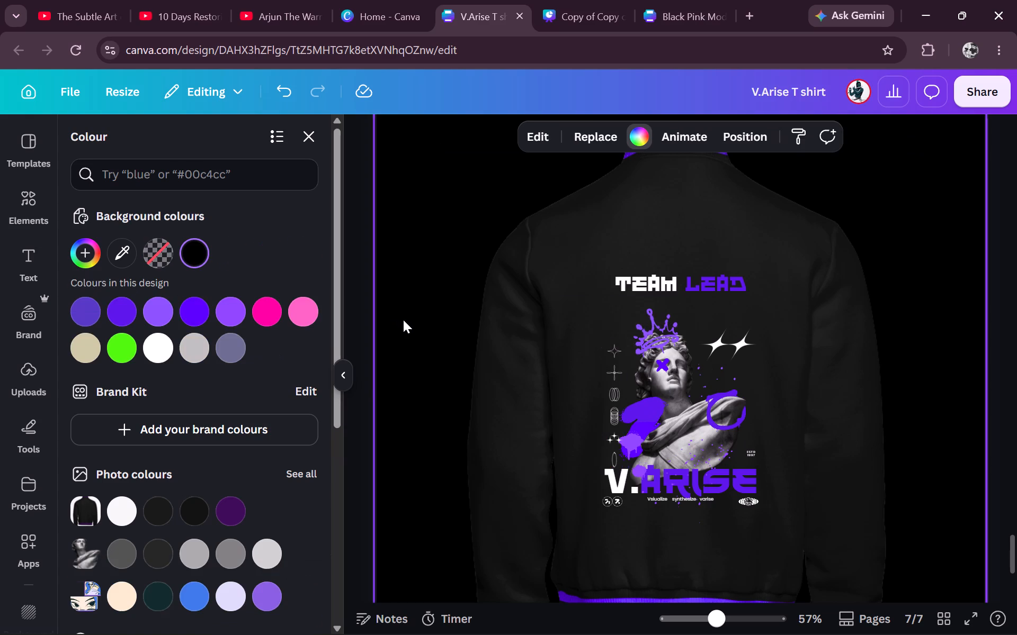
Send the vertical icon strip to the back of the layers, then bring it forward one level.
left_click(617, 371)
right_click(617, 371)
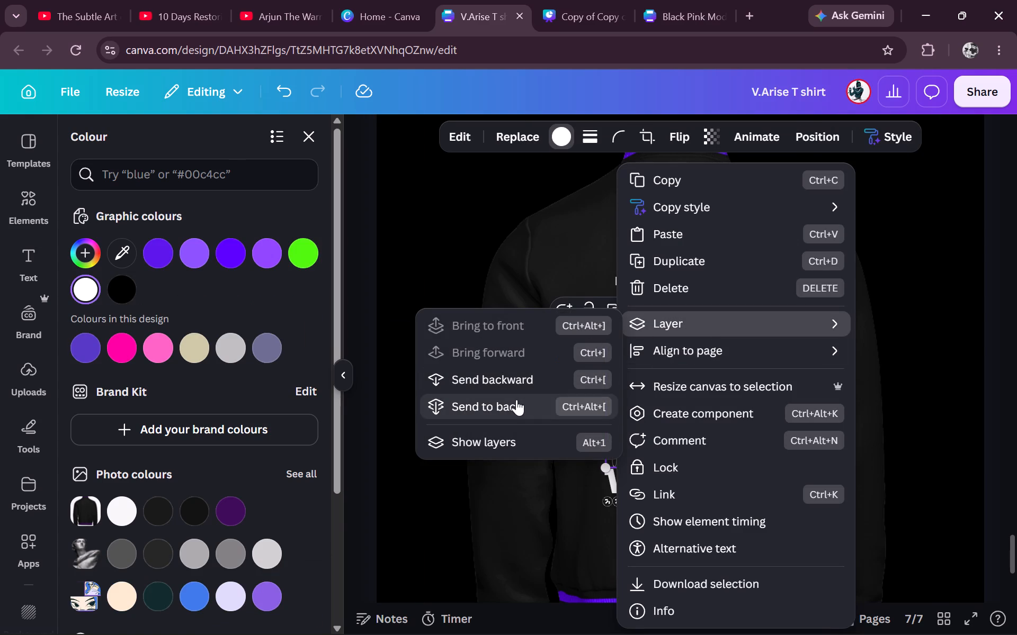
left_click(516, 400)
left_click(532, 362)
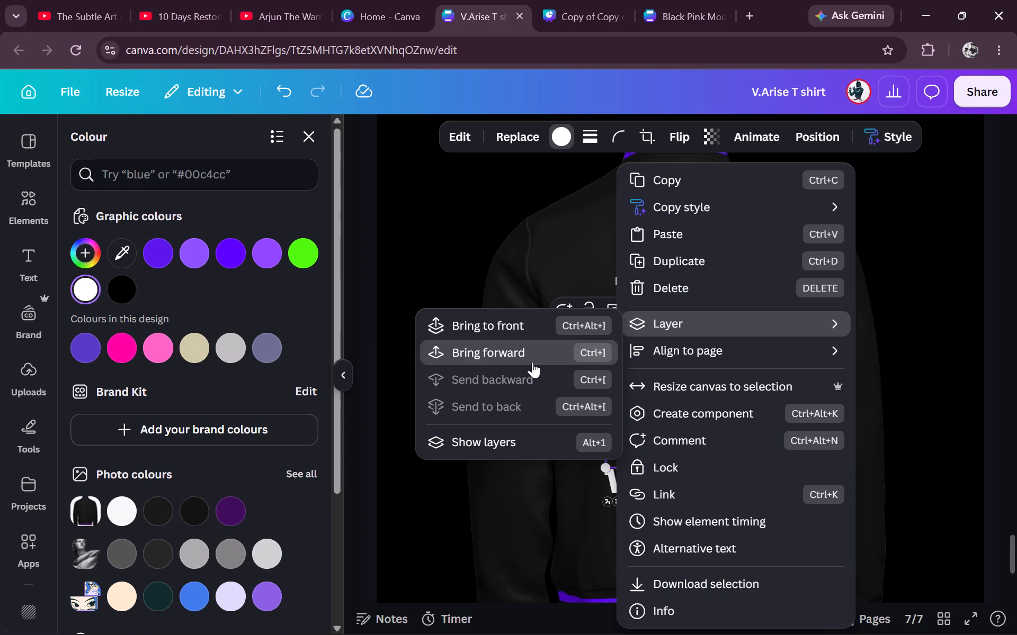
left_click(1000, 351)
left_click(1000, 351)
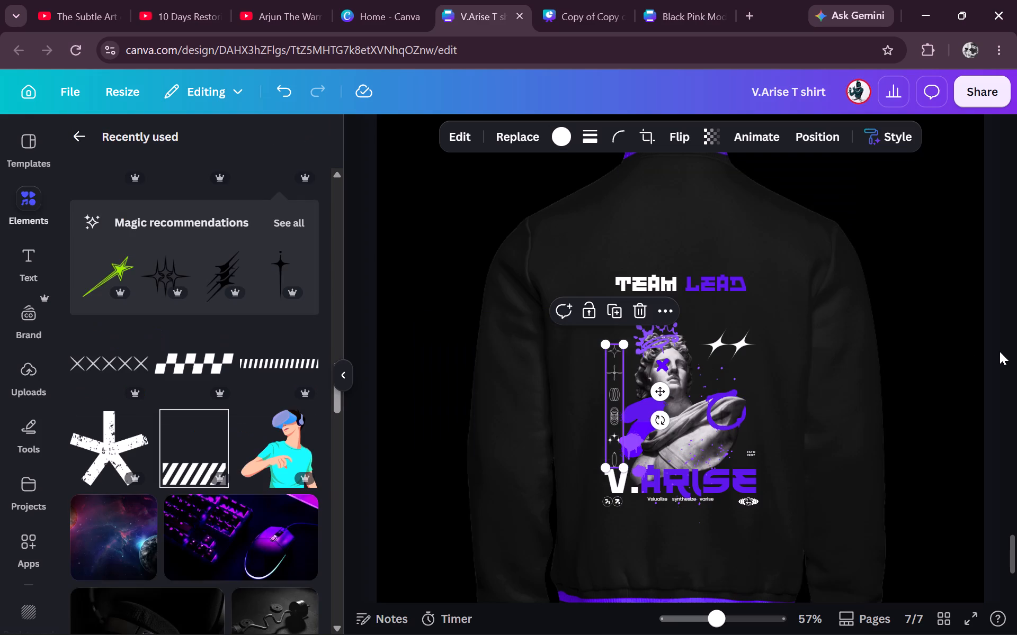
left_click(916, 309)
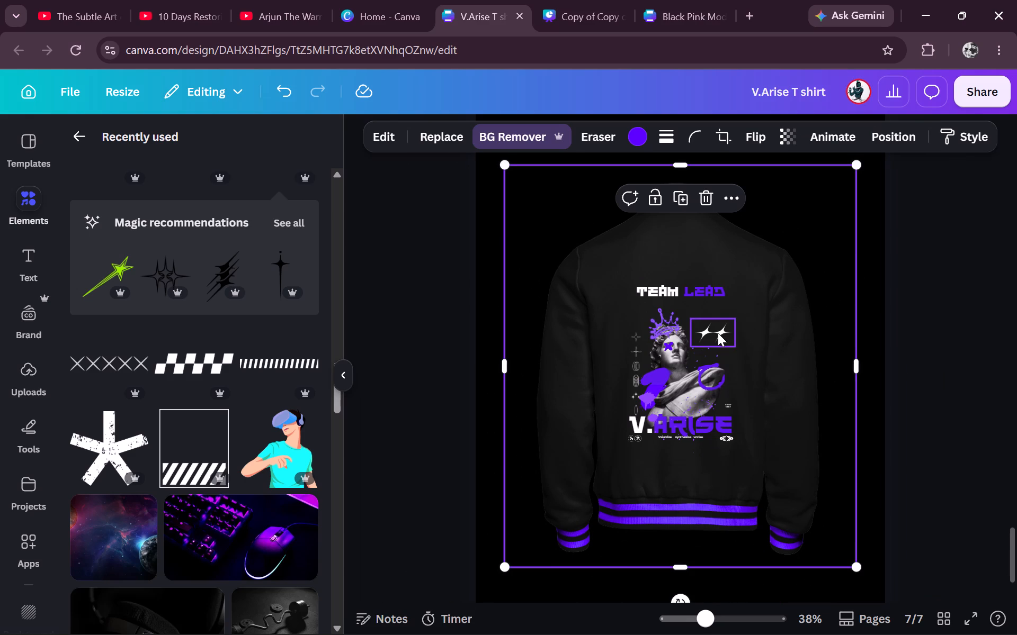
Move the double sparkle graphic slightly down beside the sculpture's head and shrink it to about 1.3 wide by 0.8 high.
left_click_drag(718, 333, 718, 339)
left_click(890, 338)
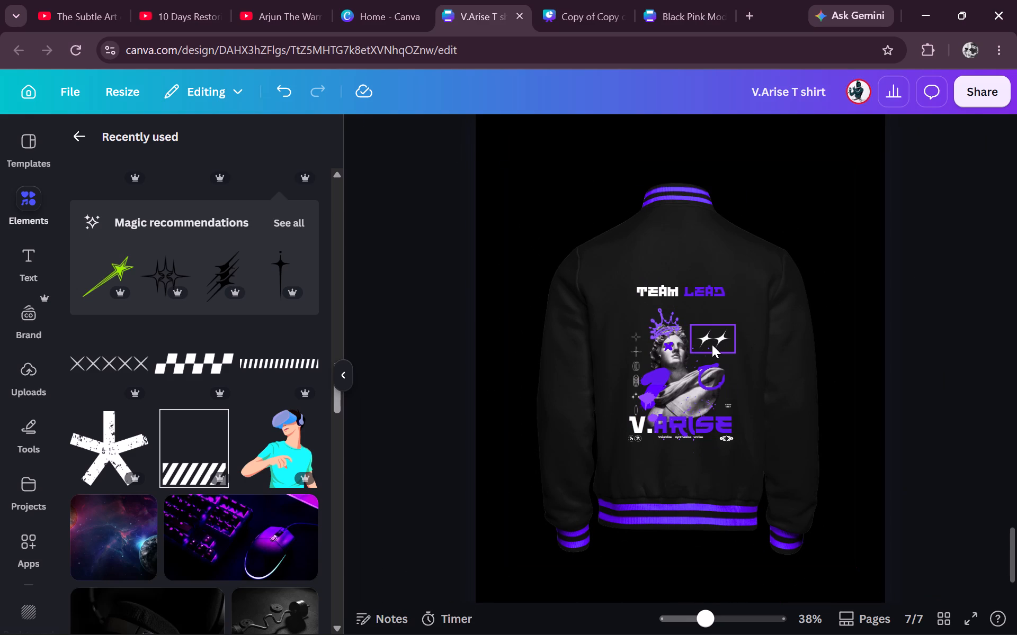
left_click(712, 344)
left_click(736, 324)
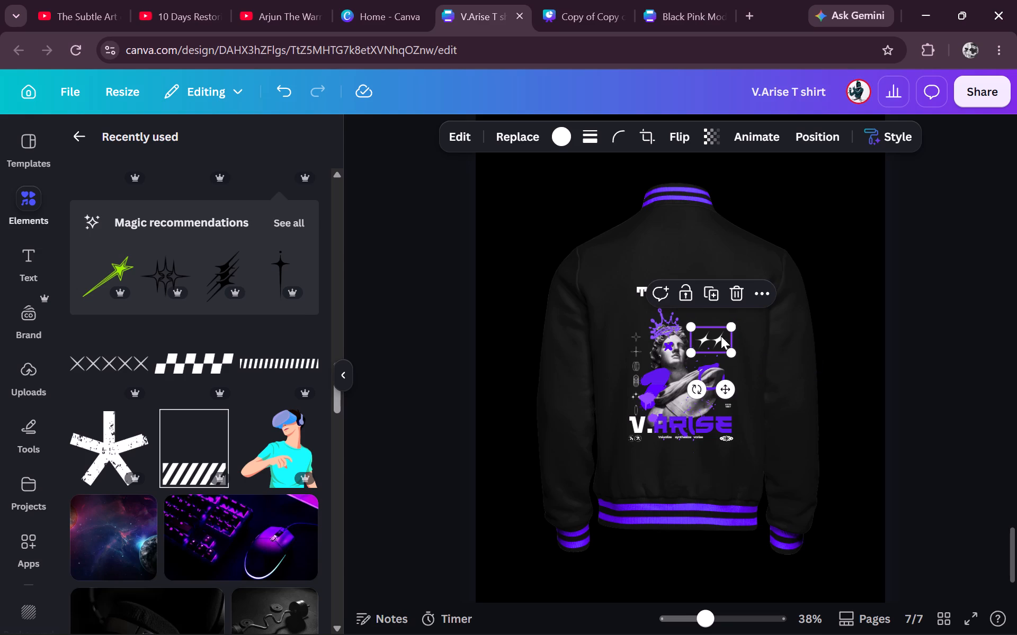
left_click(729, 326)
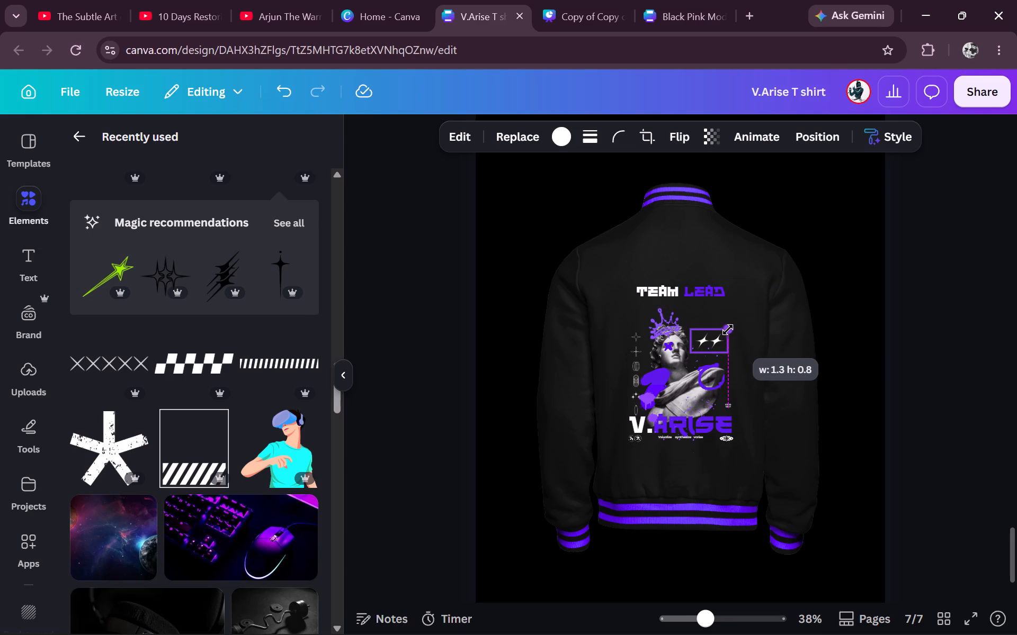
left_click(886, 337)
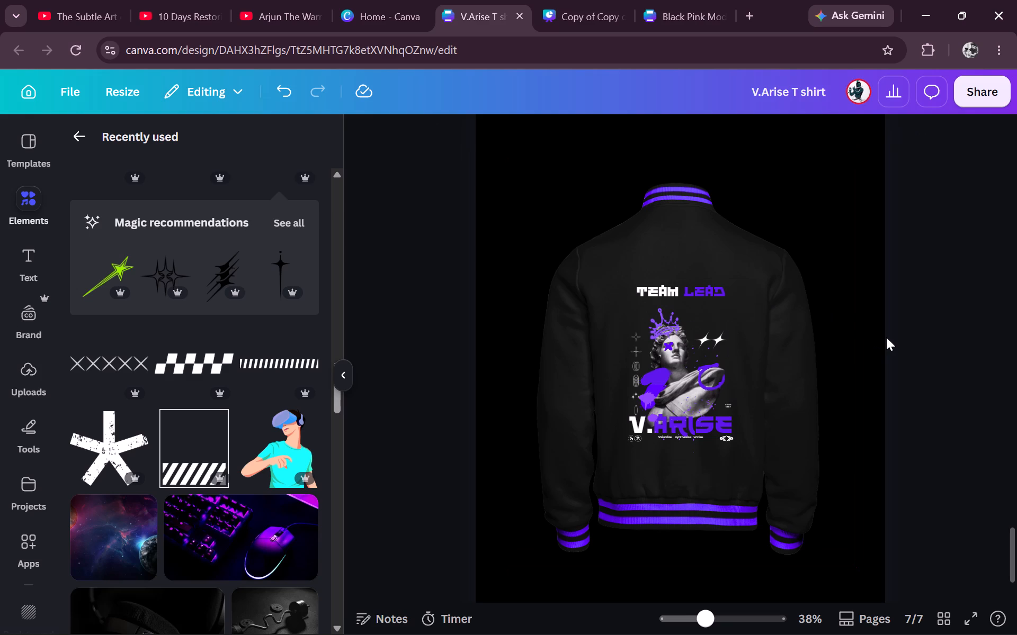
Increase the V.ARISE text's font size to 61.6.
left_click(705, 421)
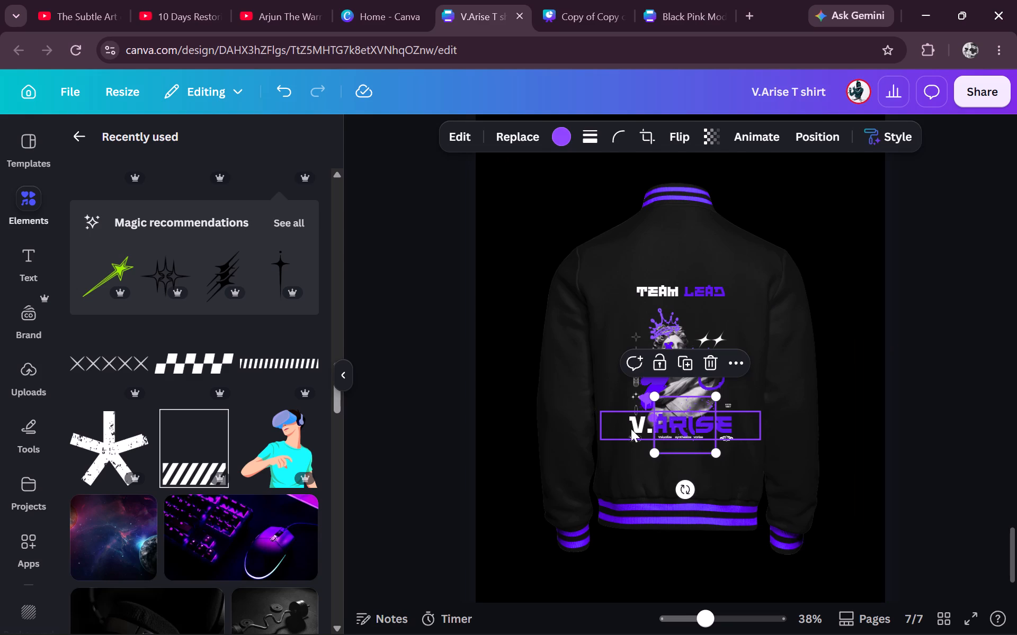
left_click(631, 429)
triple_click(535, 133)
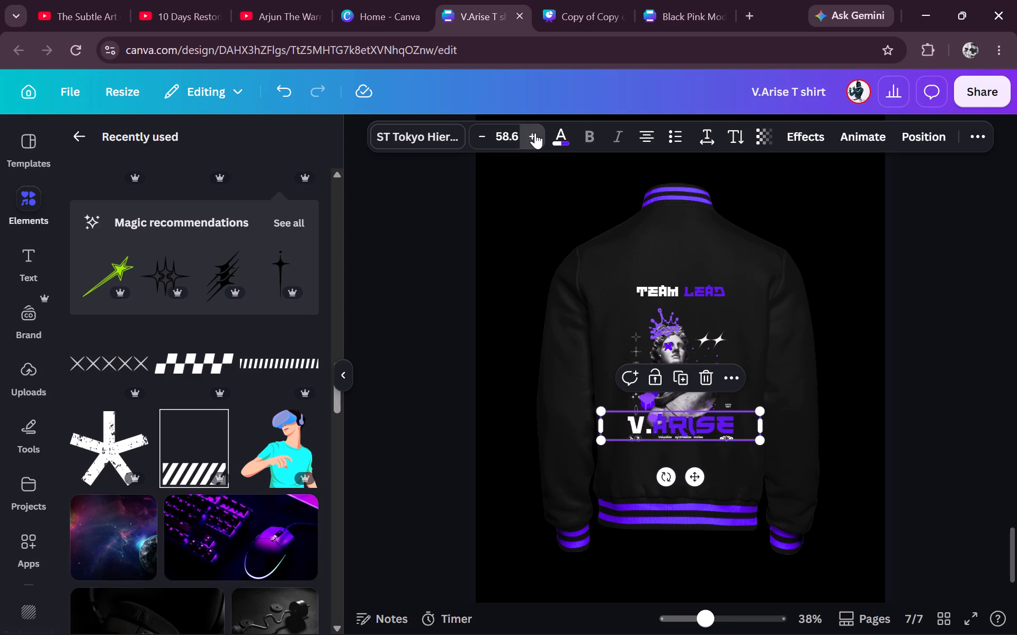
left_click(535, 133)
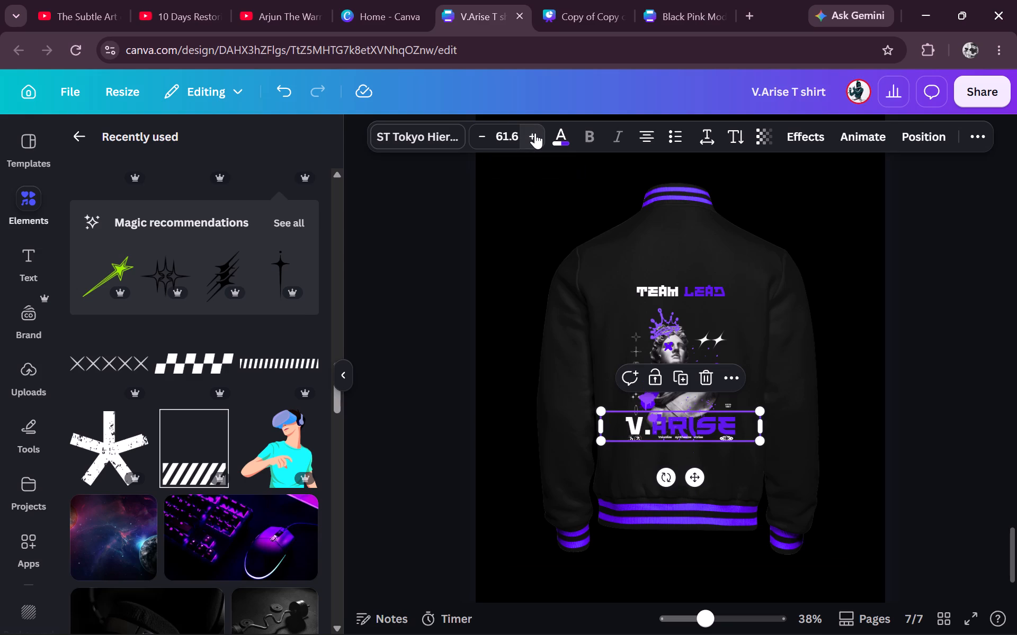
left_click(1004, 324)
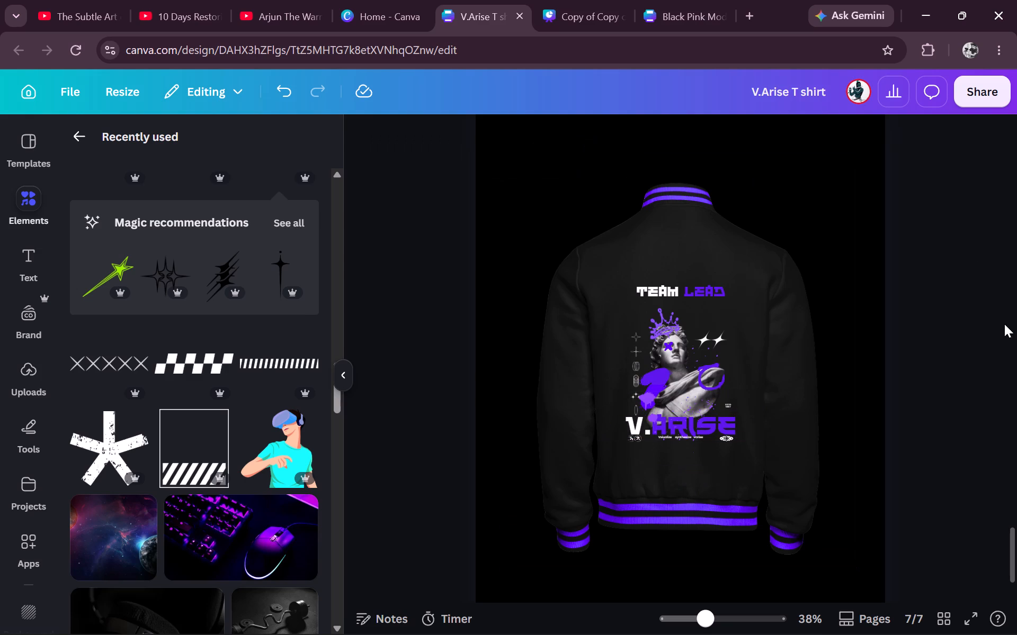
Crop the top end off the white vertical icon strip beside the sculpture, keeping it from the thin cross-shaped sparkle downward.
left_click(632, 364)
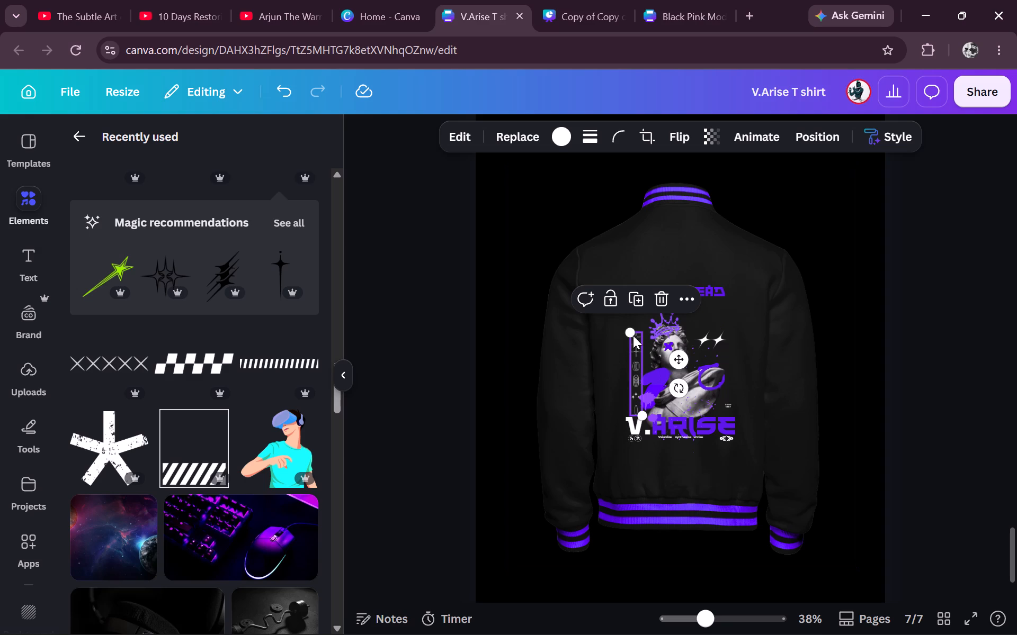
left_click(654, 133)
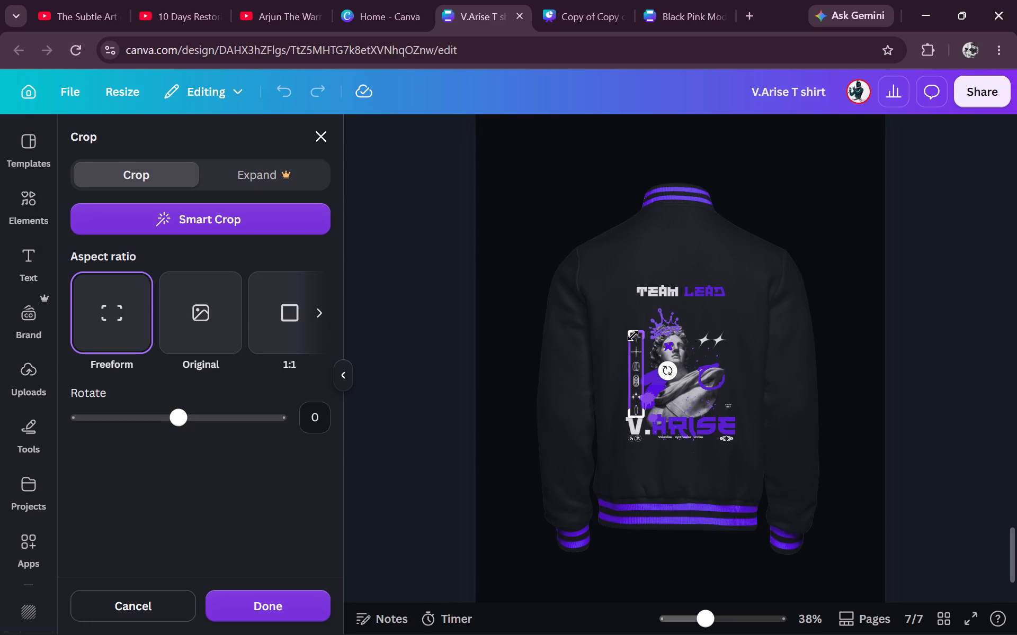
left_click_drag(638, 333, 655, 345)
left_click(836, 340)
left_click(836, 340)
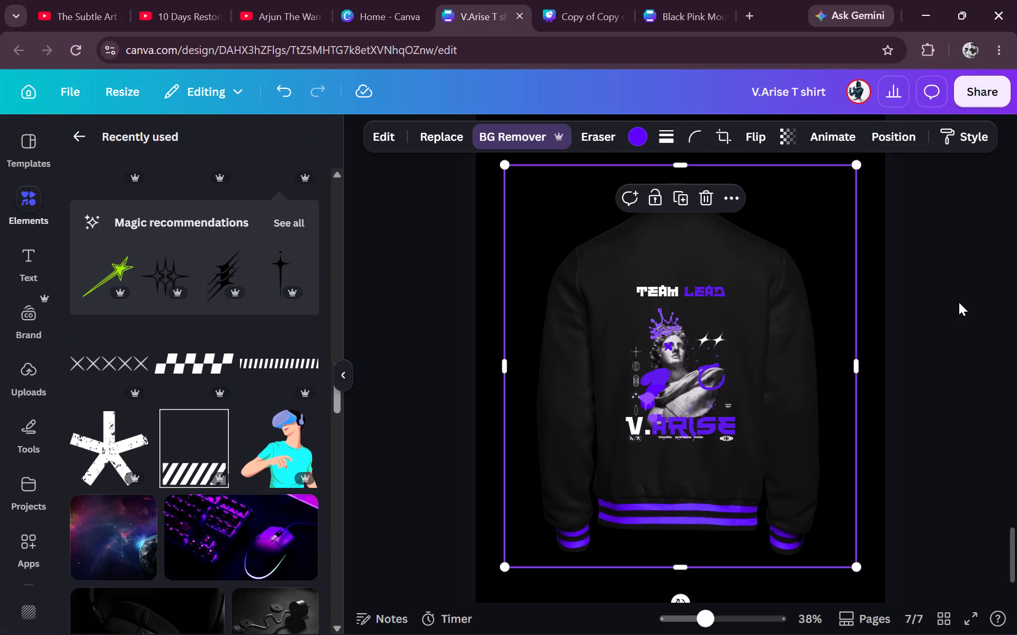
left_click(959, 302)
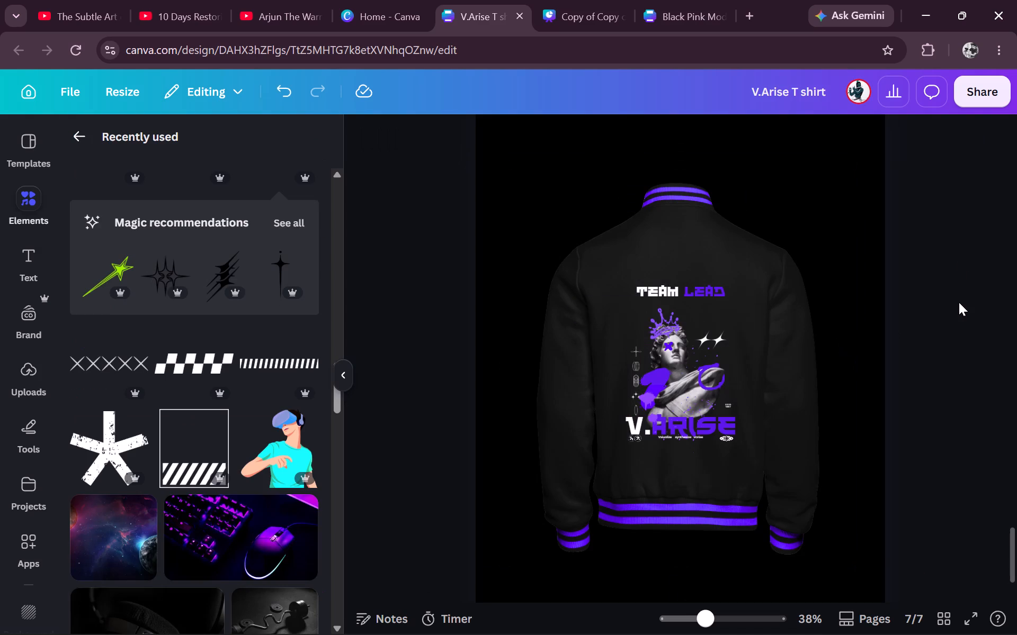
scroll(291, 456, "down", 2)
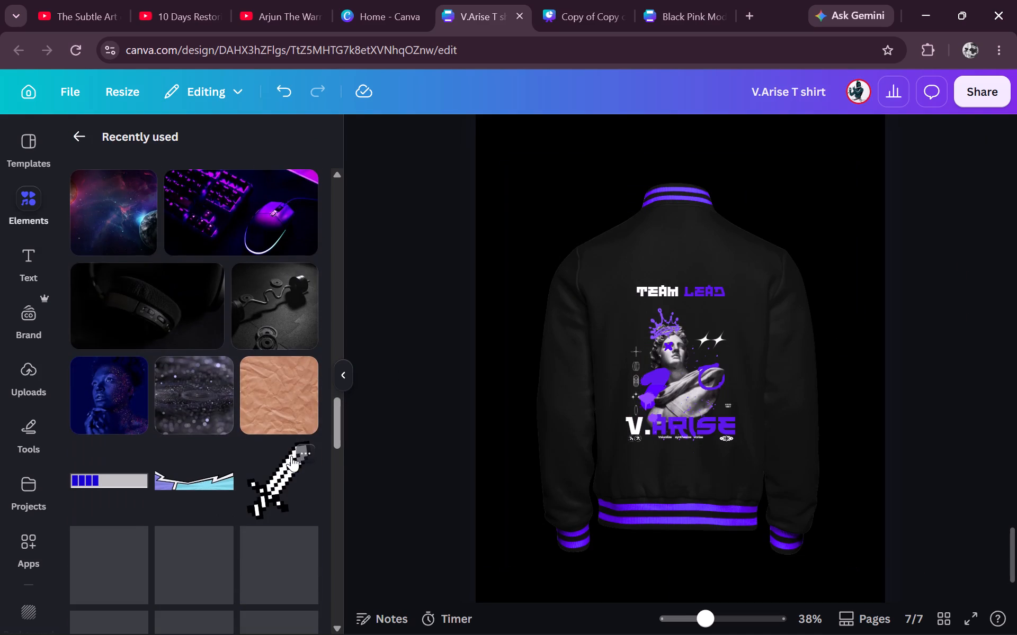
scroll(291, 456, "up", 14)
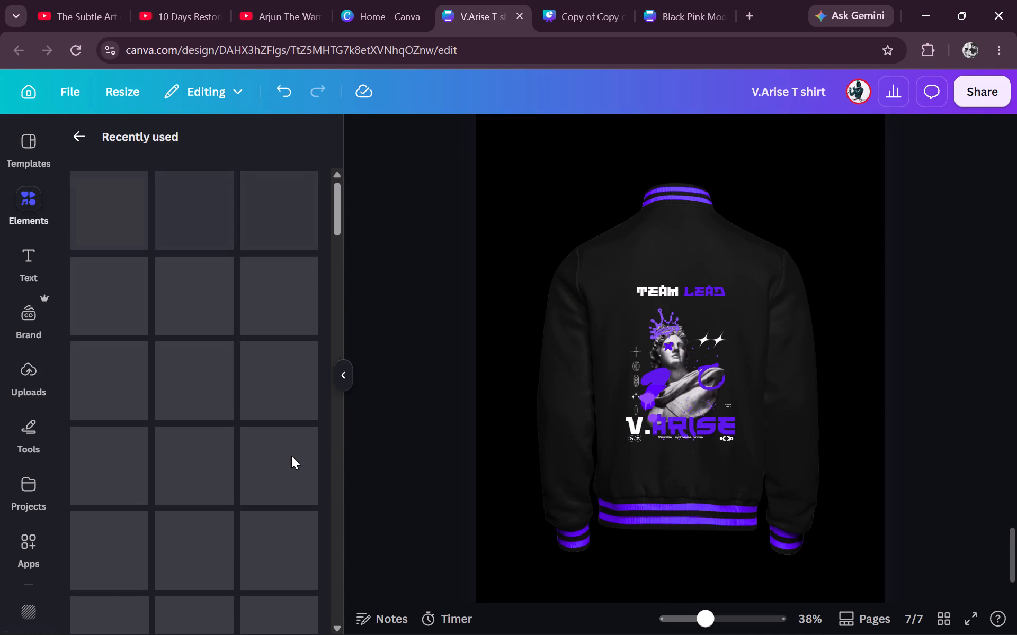
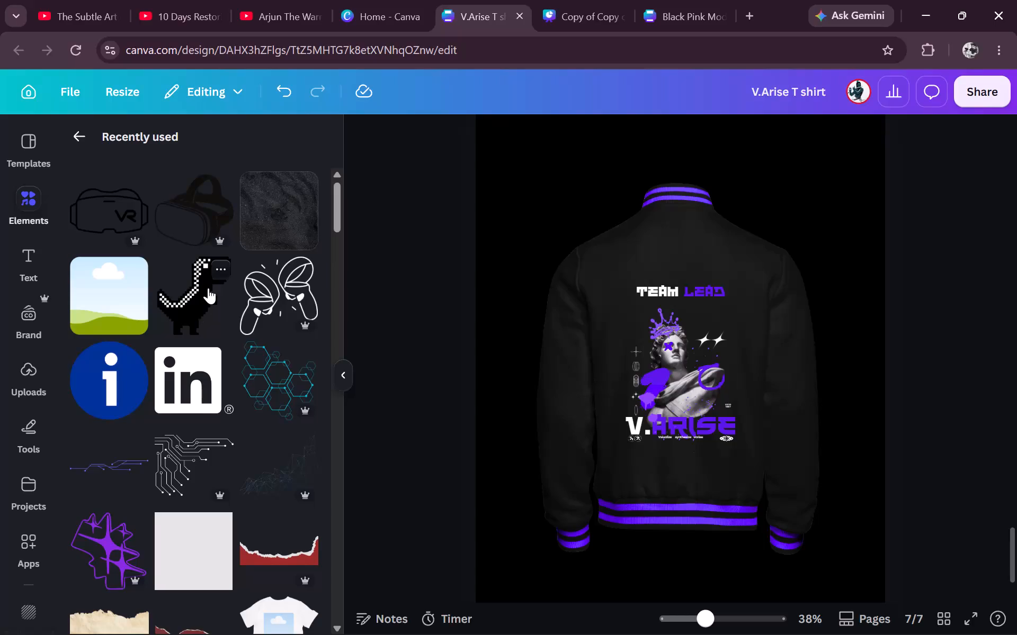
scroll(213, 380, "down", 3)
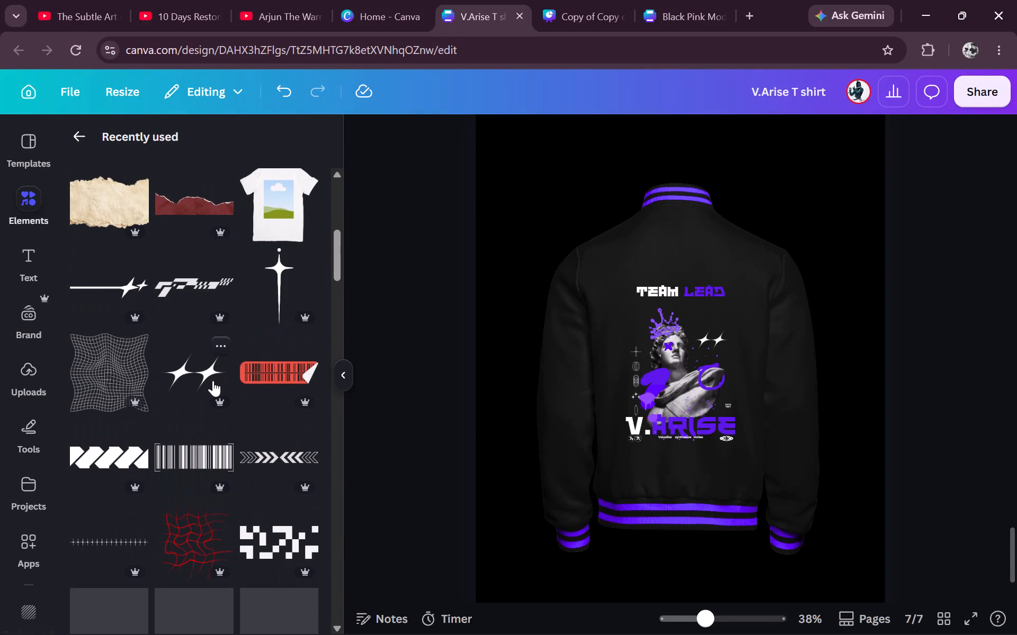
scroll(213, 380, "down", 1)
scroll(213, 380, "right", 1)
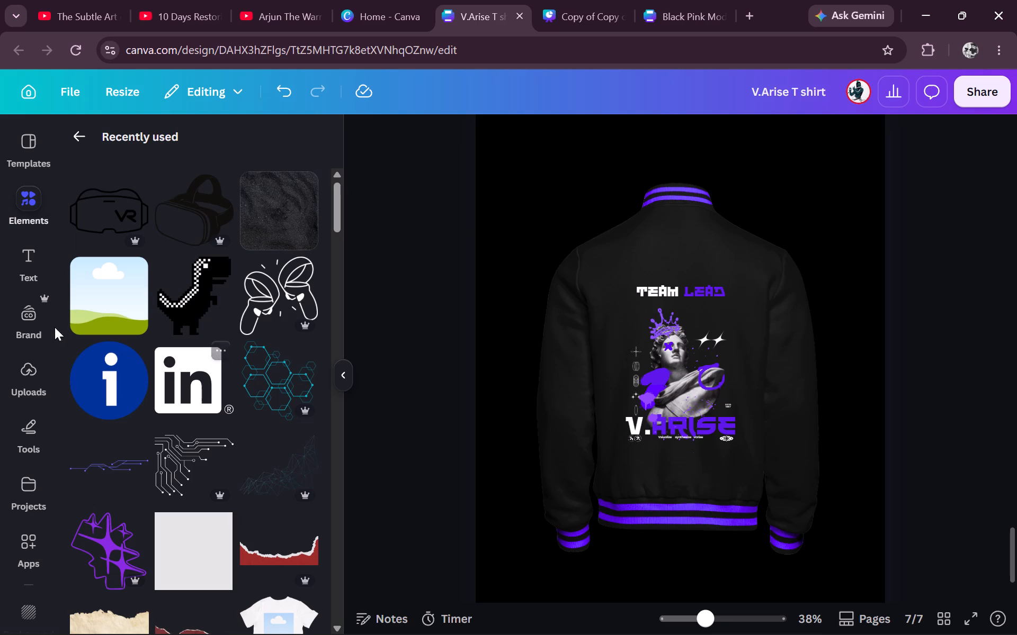
Activate the Marker drawing tool and set its colour to the purple marker swatch.
left_click(24, 420)
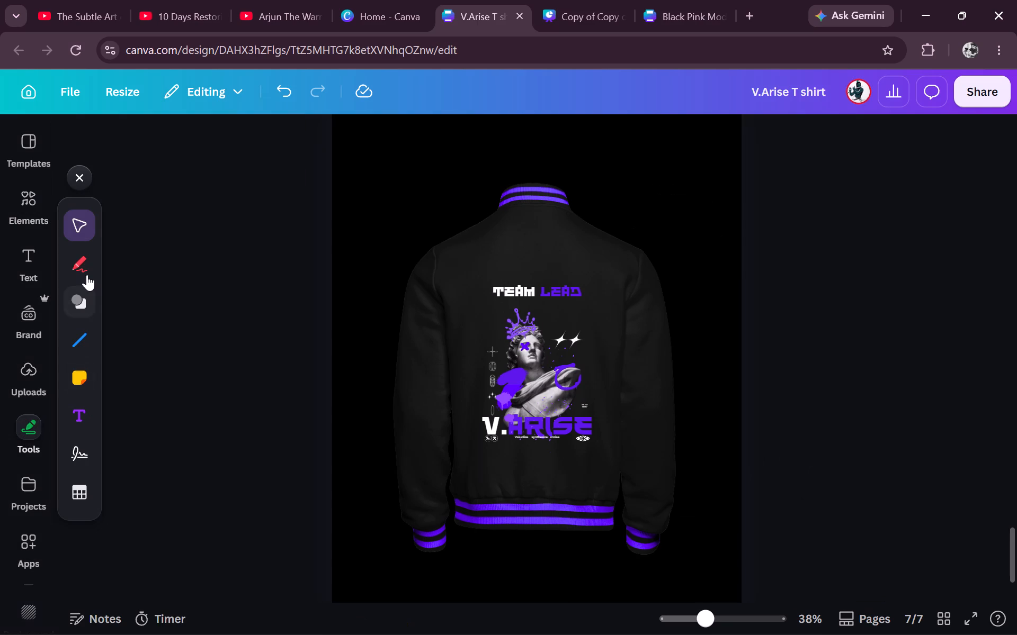
left_click(79, 257)
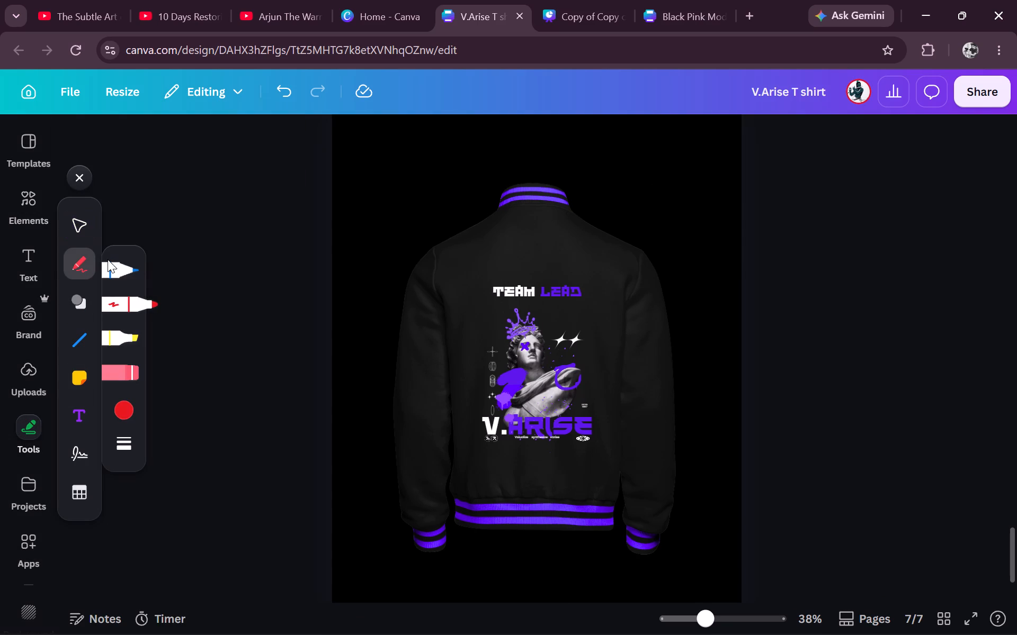
left_click(141, 305)
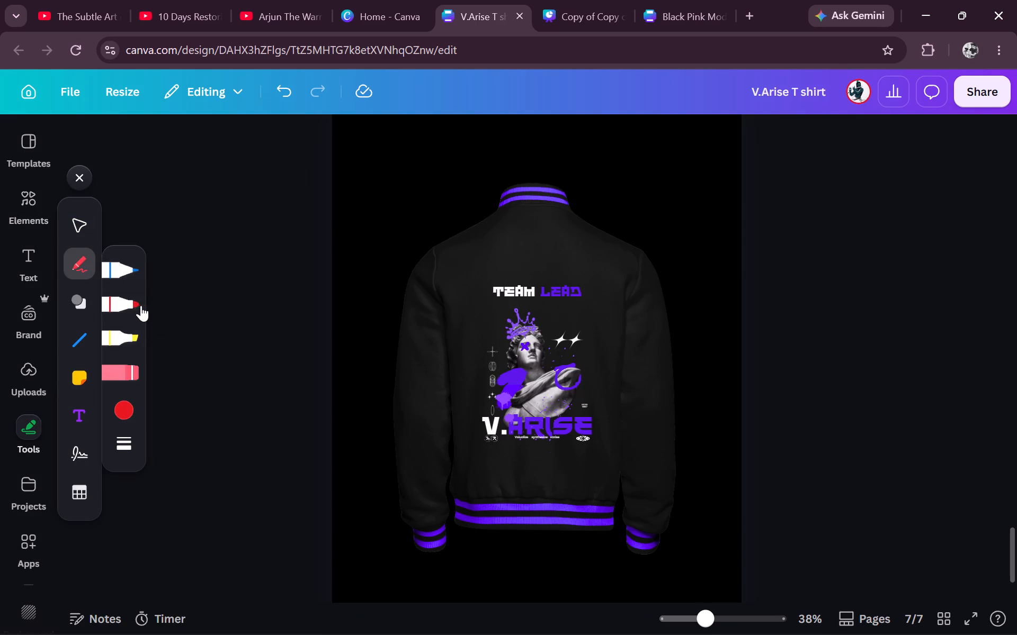
double_click(141, 305)
left_click(133, 301)
left_click(130, 410)
left_click(315, 416)
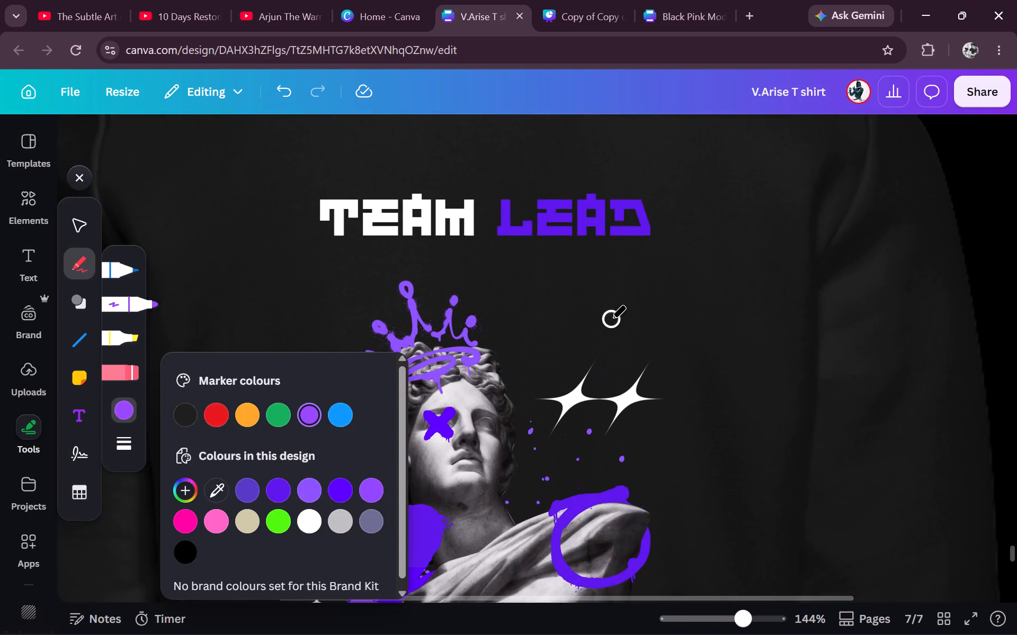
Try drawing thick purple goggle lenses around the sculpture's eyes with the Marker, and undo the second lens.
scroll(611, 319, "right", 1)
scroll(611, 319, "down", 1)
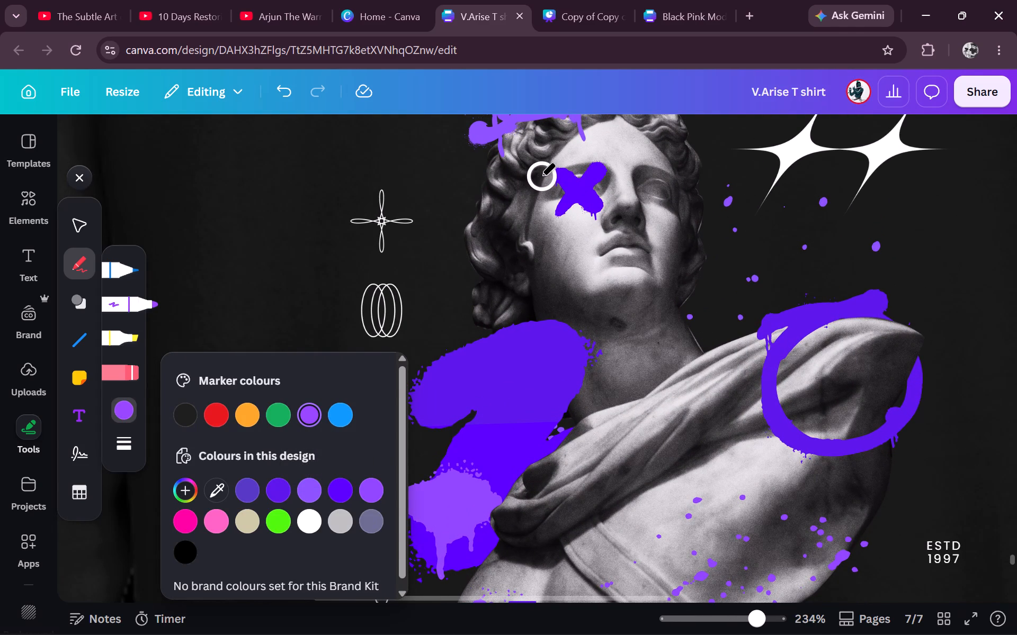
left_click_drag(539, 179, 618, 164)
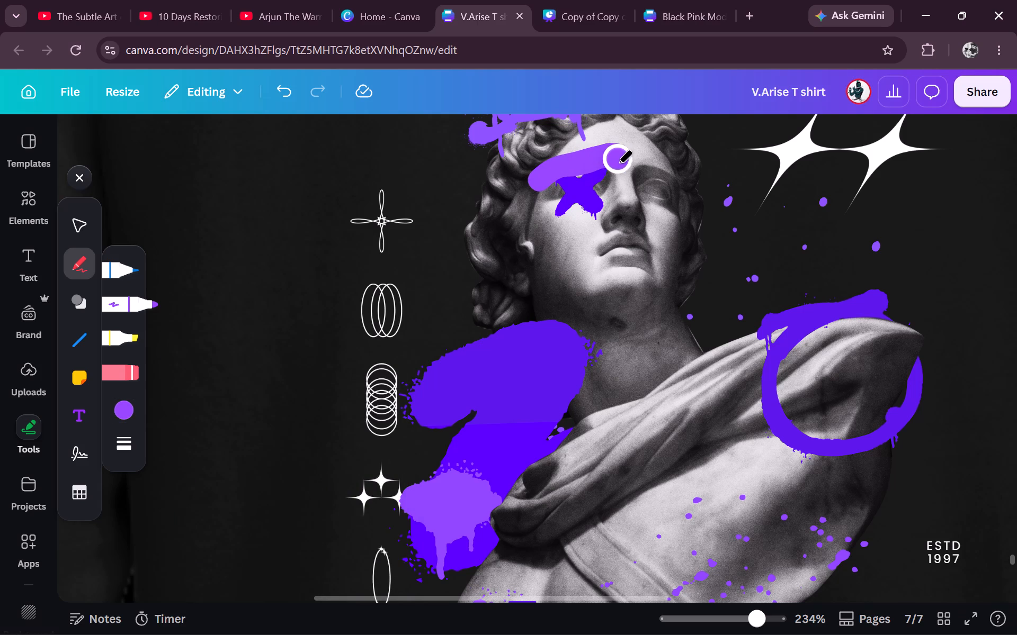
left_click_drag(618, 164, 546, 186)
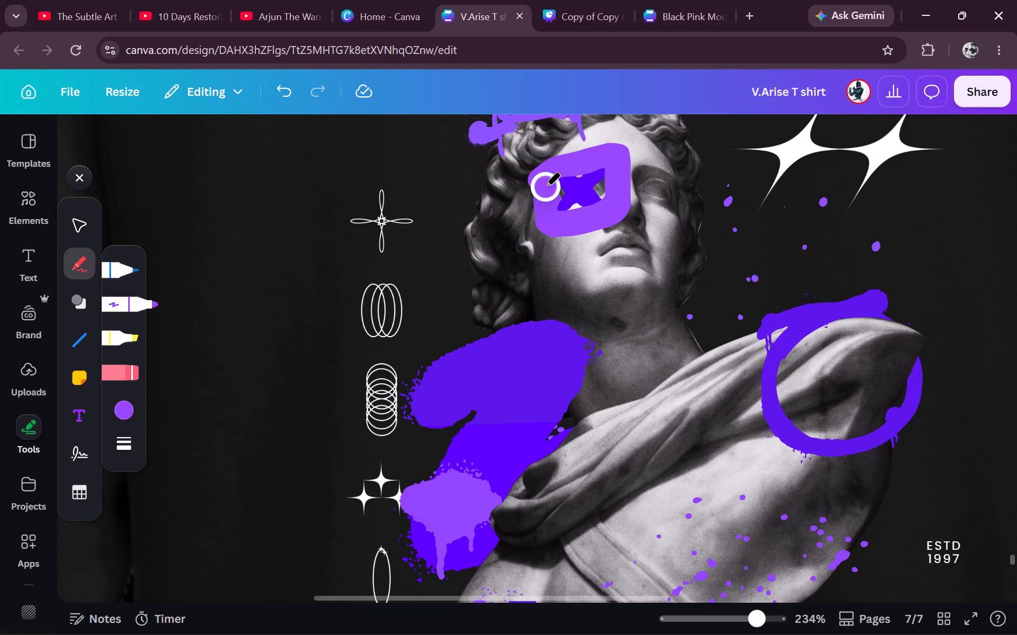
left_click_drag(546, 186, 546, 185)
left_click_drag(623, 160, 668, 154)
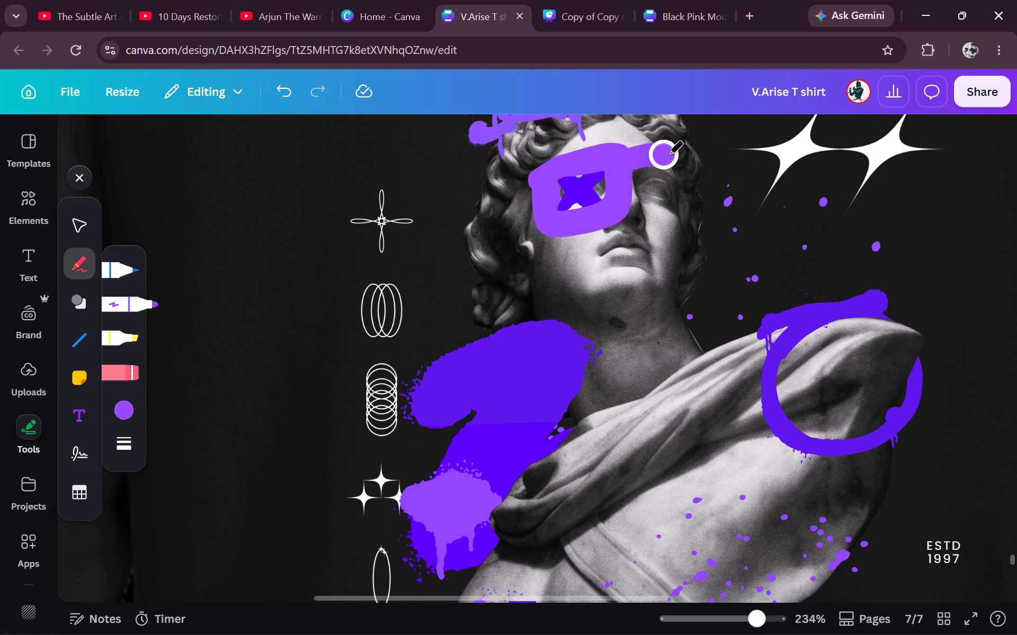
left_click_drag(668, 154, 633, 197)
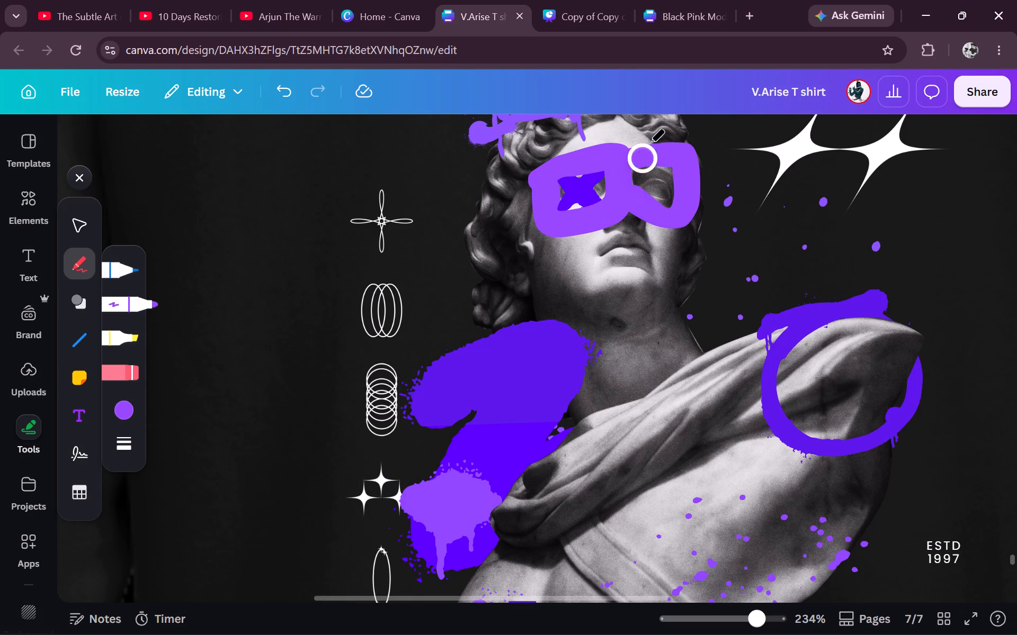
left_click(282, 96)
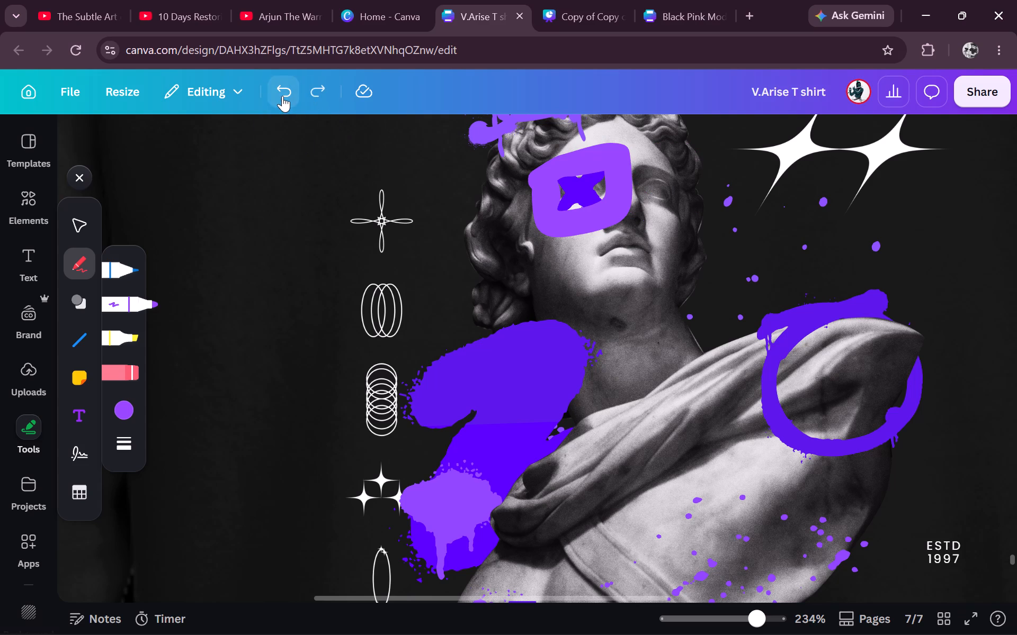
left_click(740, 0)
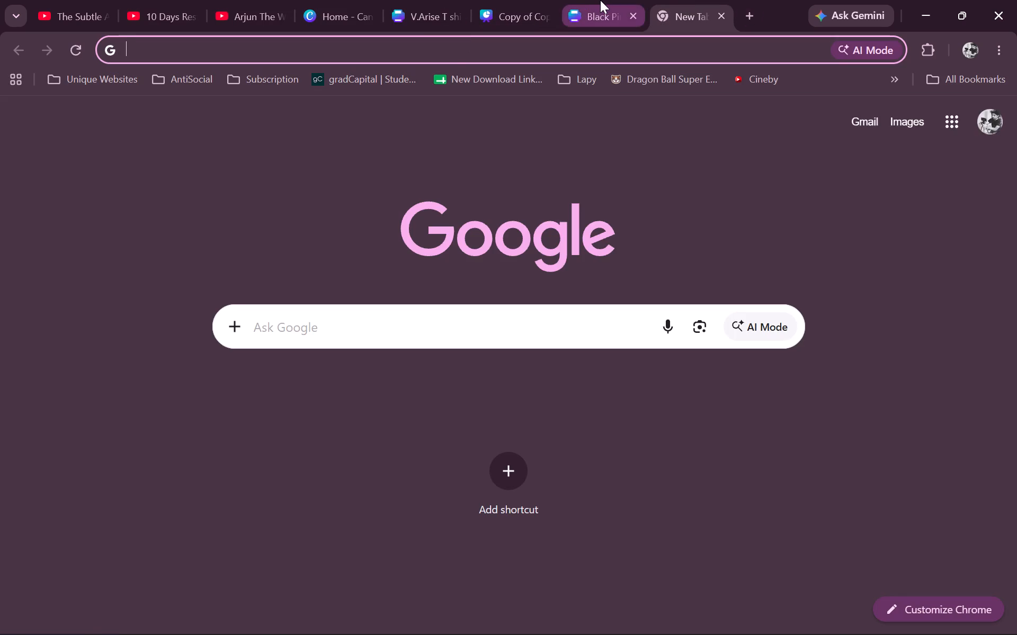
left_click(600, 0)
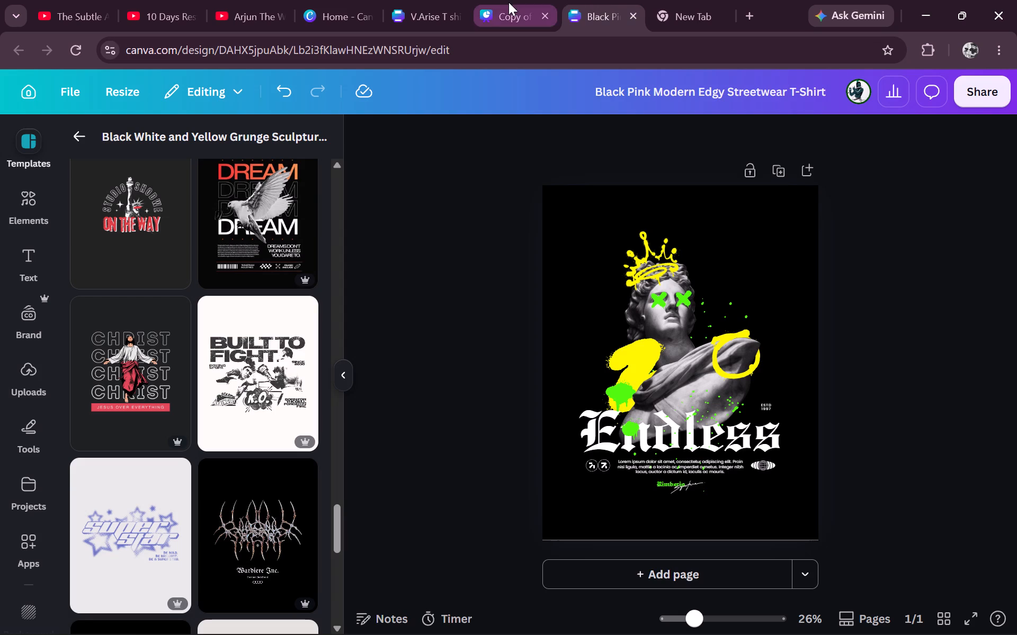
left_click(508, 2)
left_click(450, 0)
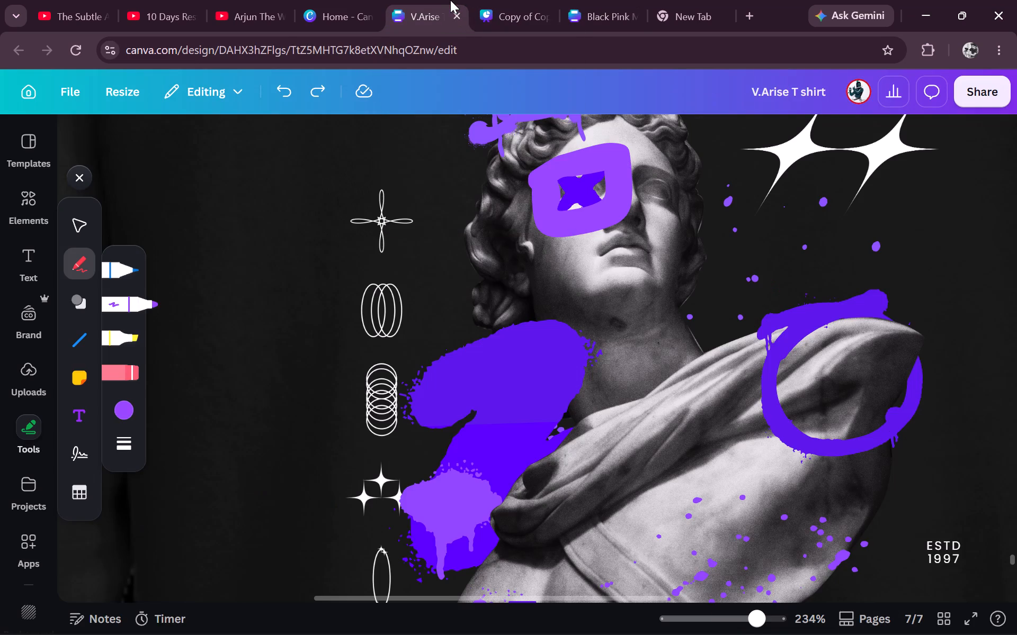
Set the Marker weight to 2 and undo the remaining thick purple lens around the crossed-out eye.
left_click(128, 439)
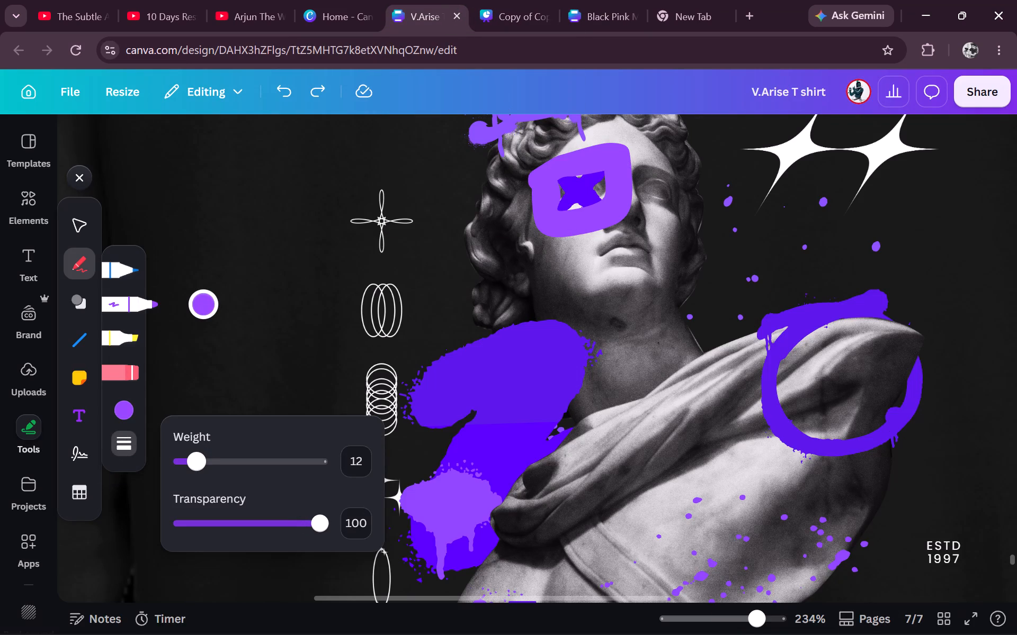
left_click_drag(199, 464, 181, 465)
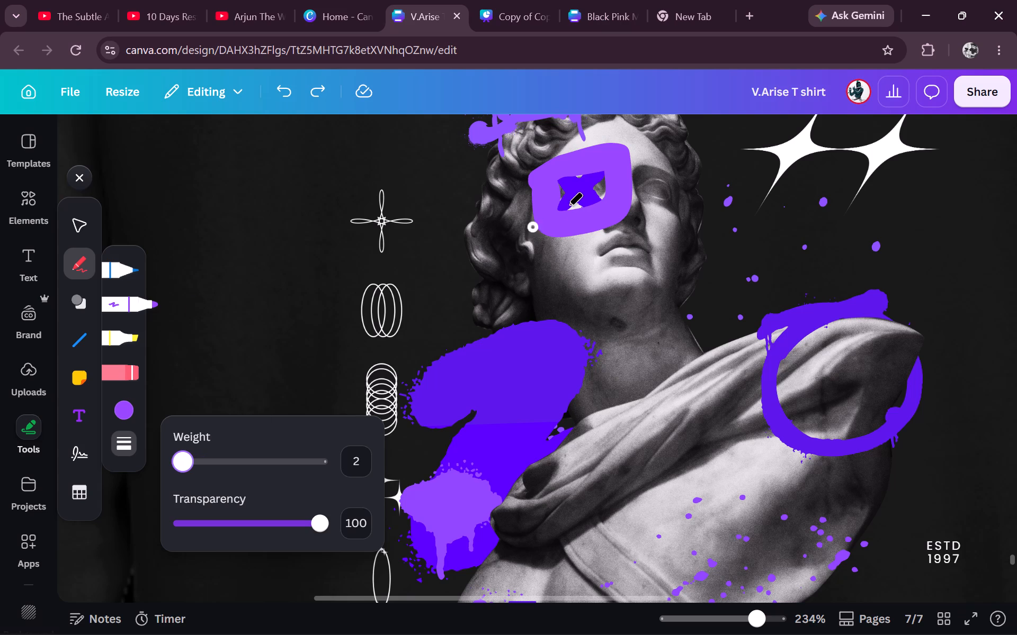
left_click(286, 93)
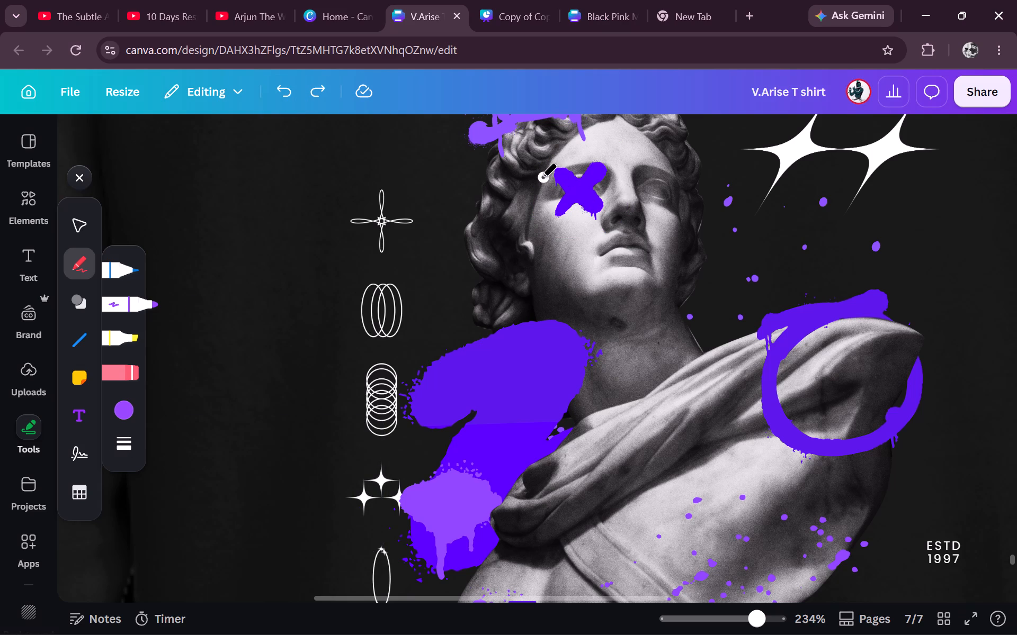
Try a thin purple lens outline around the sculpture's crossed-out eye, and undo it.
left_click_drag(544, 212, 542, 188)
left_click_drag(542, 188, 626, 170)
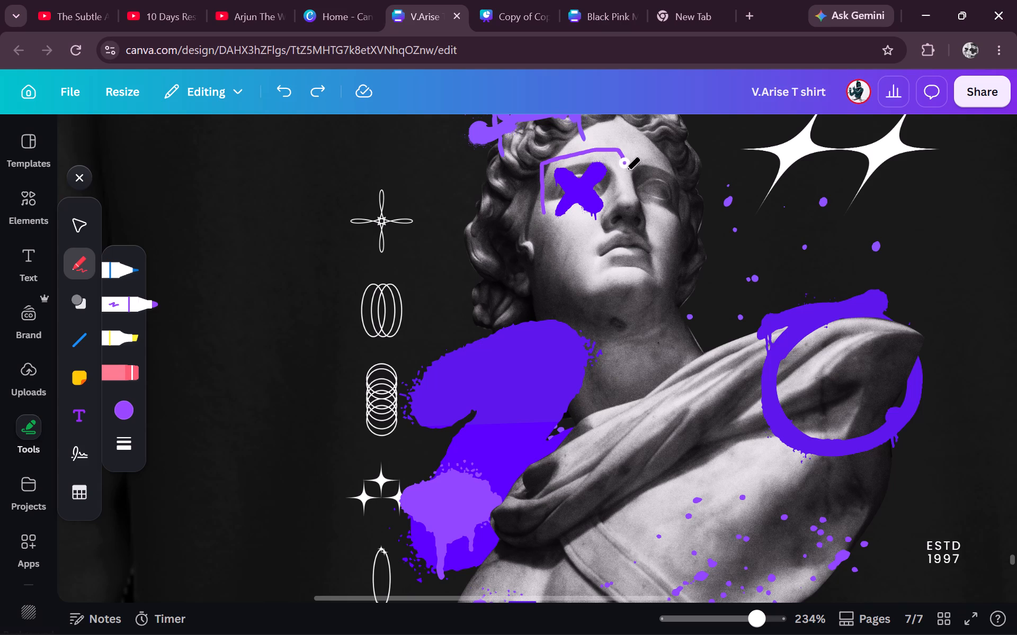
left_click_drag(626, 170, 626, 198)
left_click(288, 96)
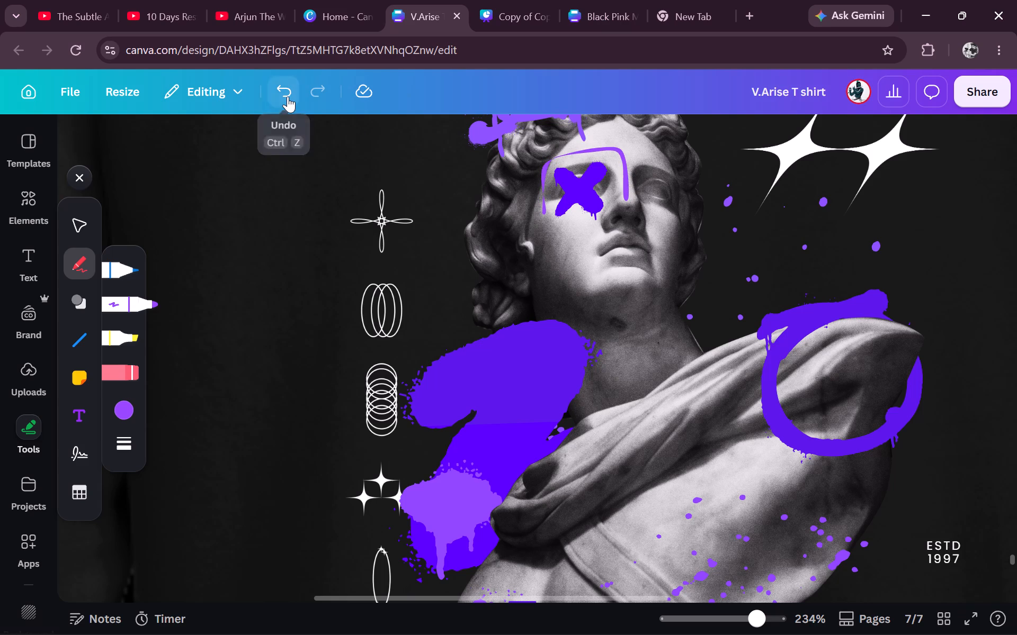
Draw a thin purple rounded-rectangle visor outline around both of the sculpture's eyes with the Marker.
left_click_drag(547, 214, 546, 179)
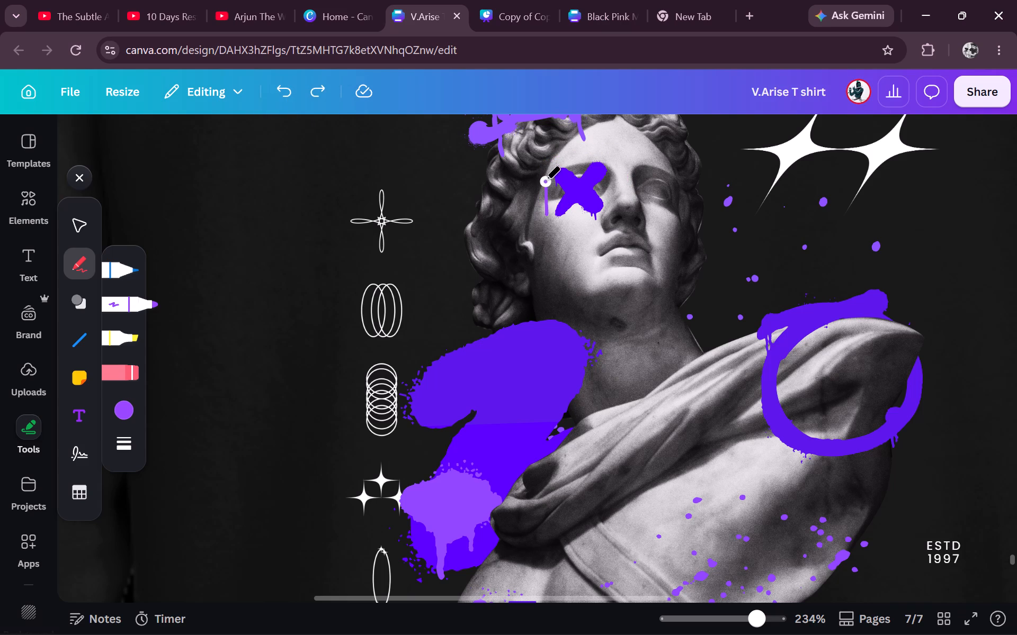
left_click_drag(546, 179, 668, 156)
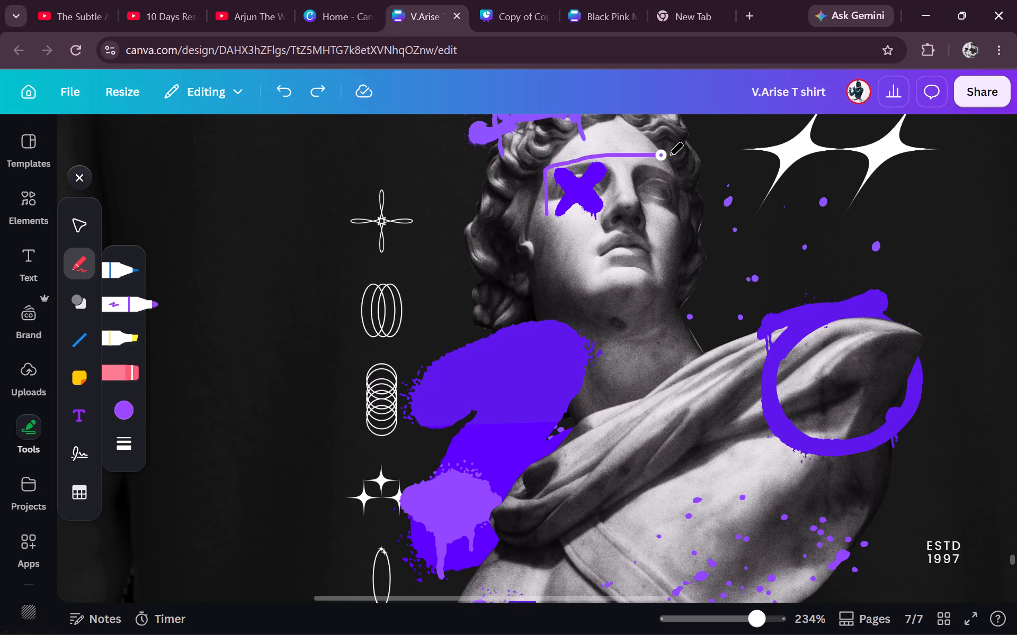
left_click_drag(668, 156, 670, 216)
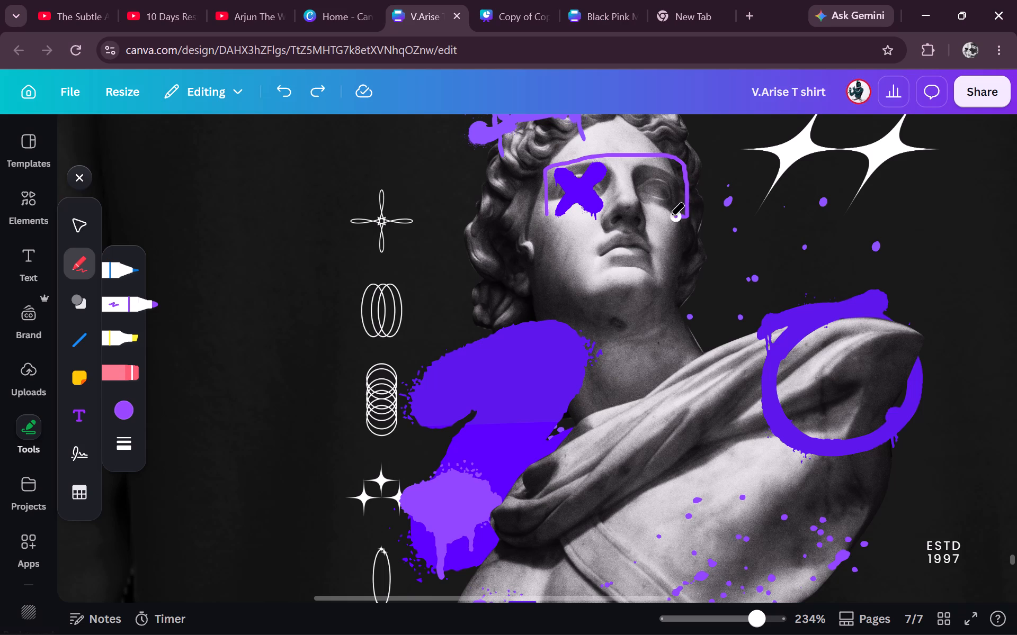
left_click_drag(670, 216, 551, 221)
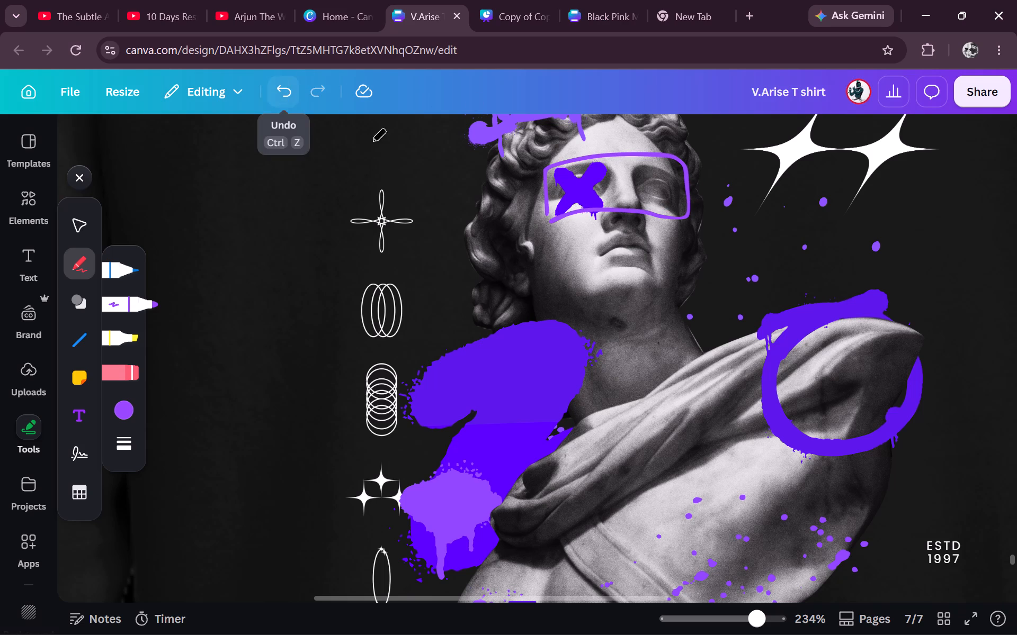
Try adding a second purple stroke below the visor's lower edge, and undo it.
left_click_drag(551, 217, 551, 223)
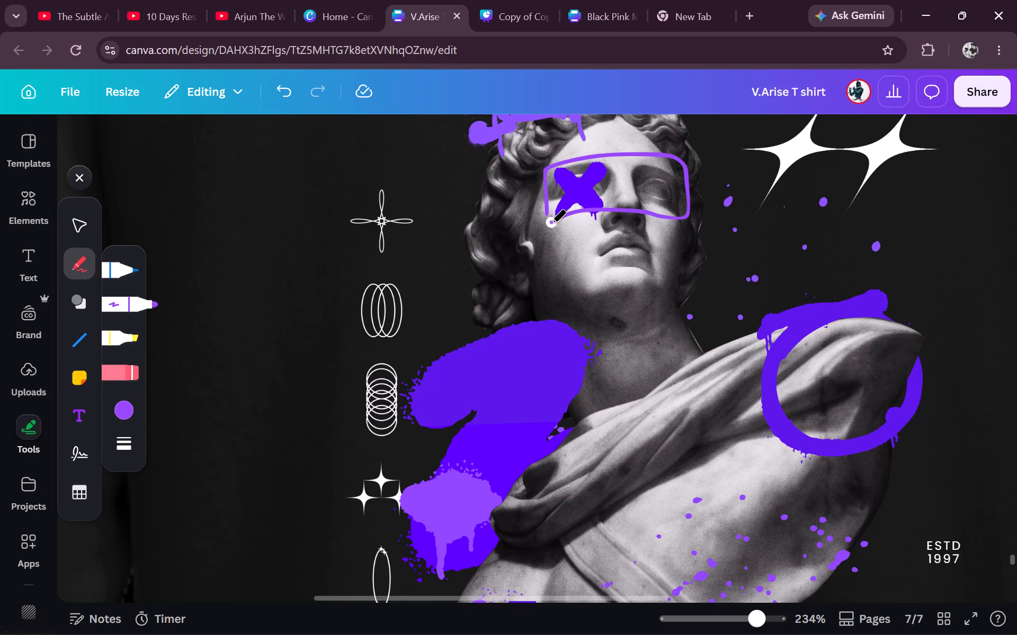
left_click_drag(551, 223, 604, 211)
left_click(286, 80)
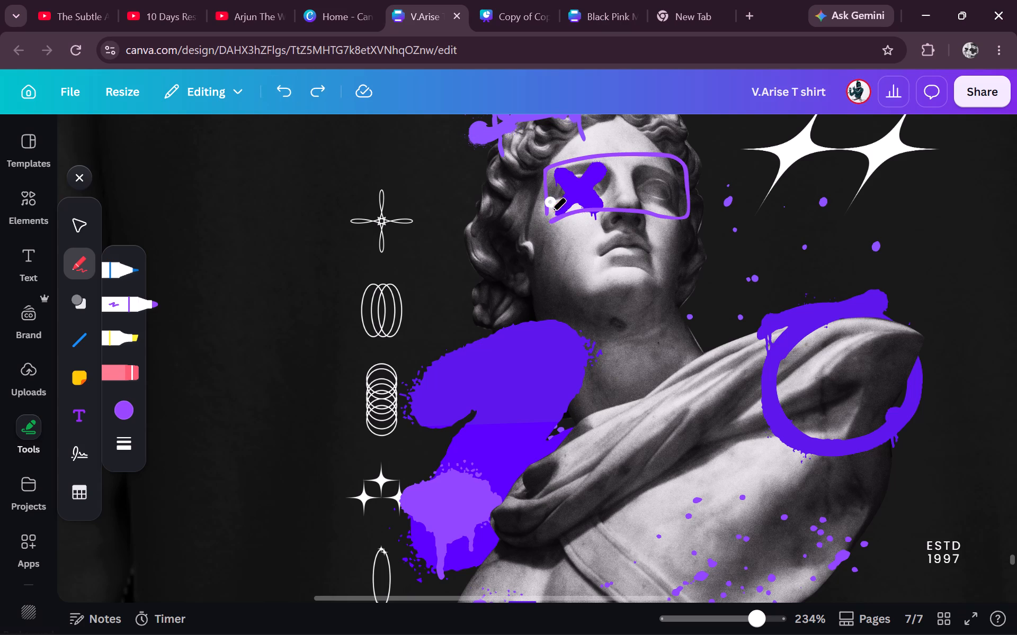
Draw a second purple line just below the visor's bottom edge, curving up to meet its far corner.
left_click_drag(554, 230, 603, 219)
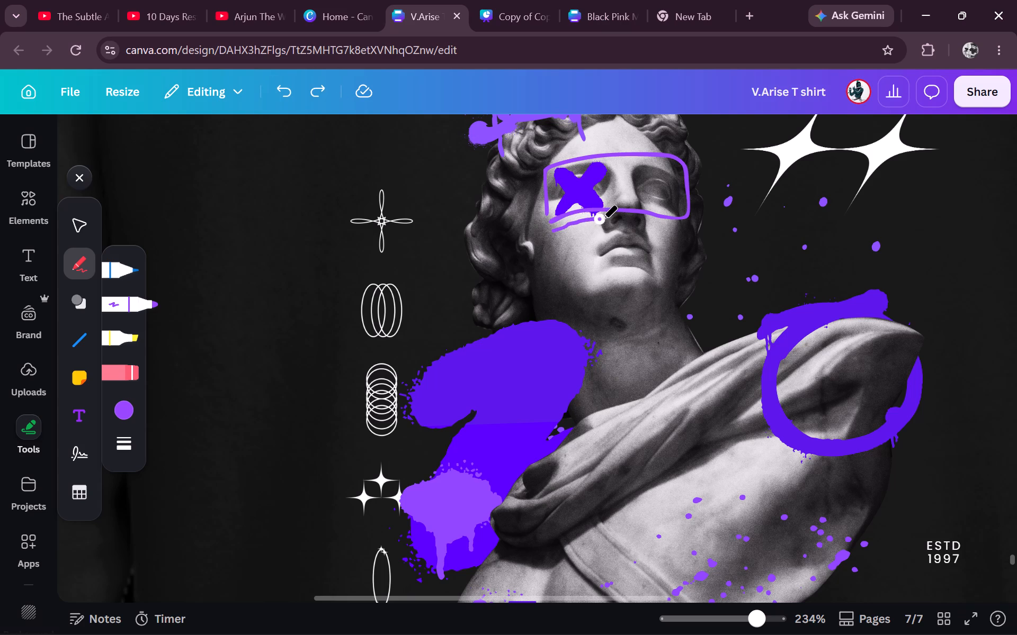
left_click_drag(603, 219, 689, 211)
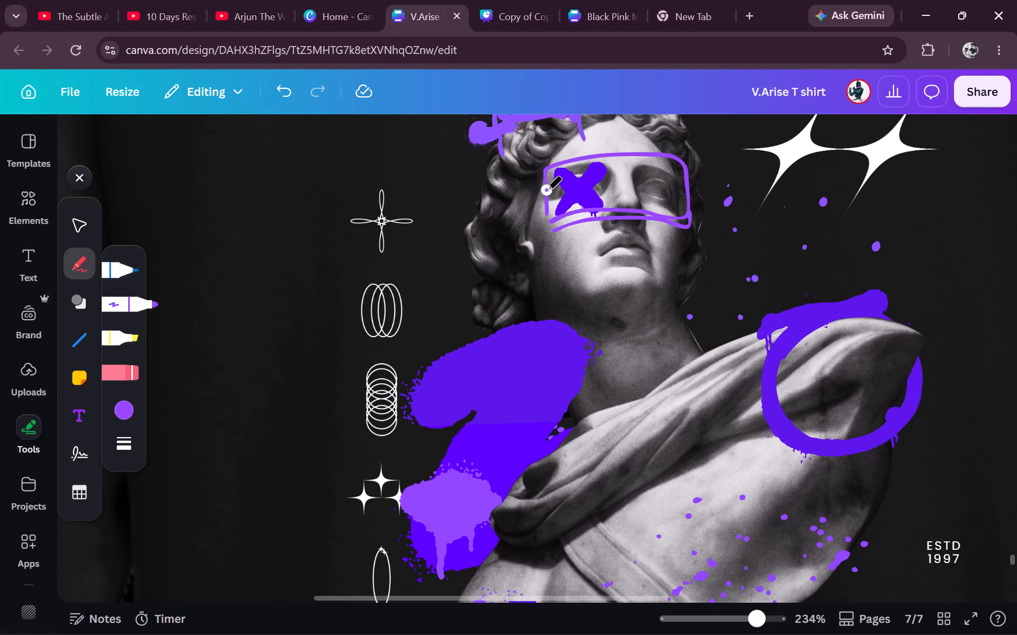
Draw two-line purple straps from both sides of the visor to the edges of the sculpture's head.
left_click_drag(547, 189, 487, 199)
left_click_drag(487, 199, 480, 208)
left_click_drag(546, 203, 475, 217)
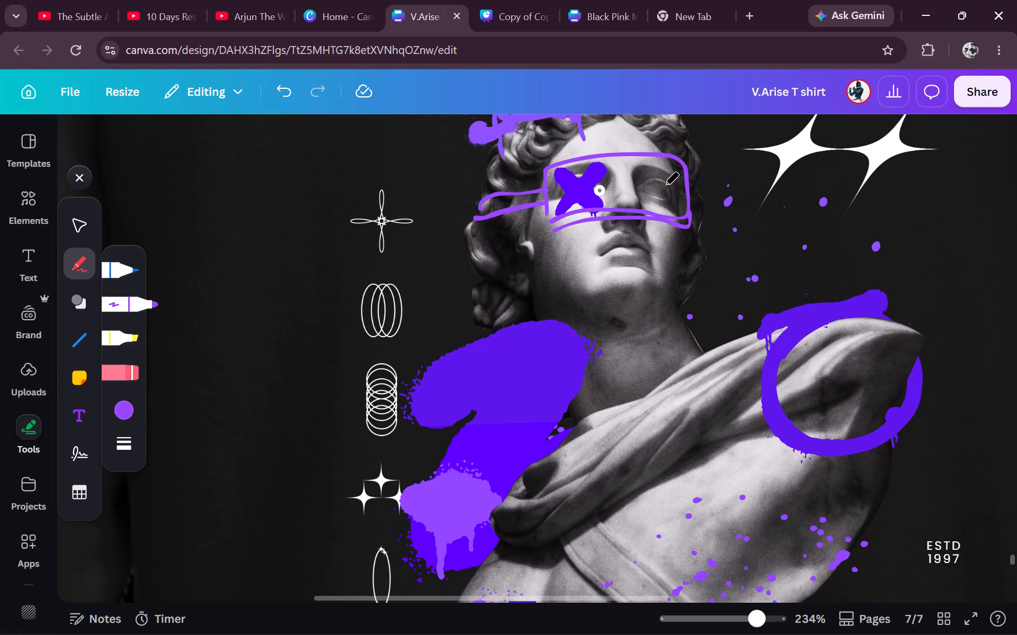
left_click_drag(691, 187, 693, 181)
left_click_drag(693, 181, 699, 176)
left_click_drag(689, 197, 708, 176)
scroll(708, 176, "up", 3)
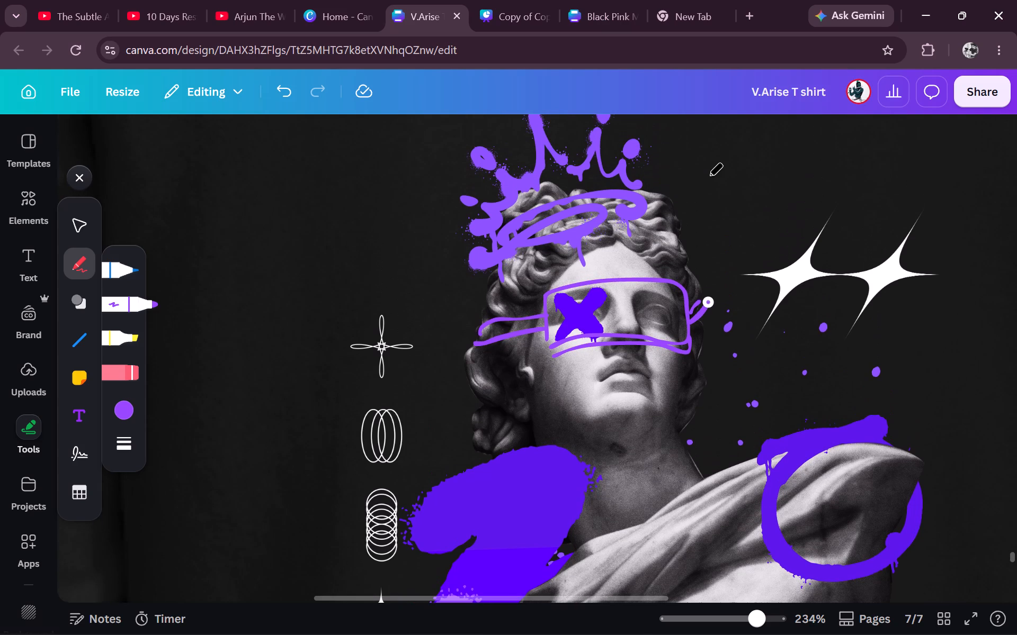
Draw two purple strap lines rising from the visor's top edge over the forehead to the crown scribble.
left_click_drag(606, 283, 594, 234)
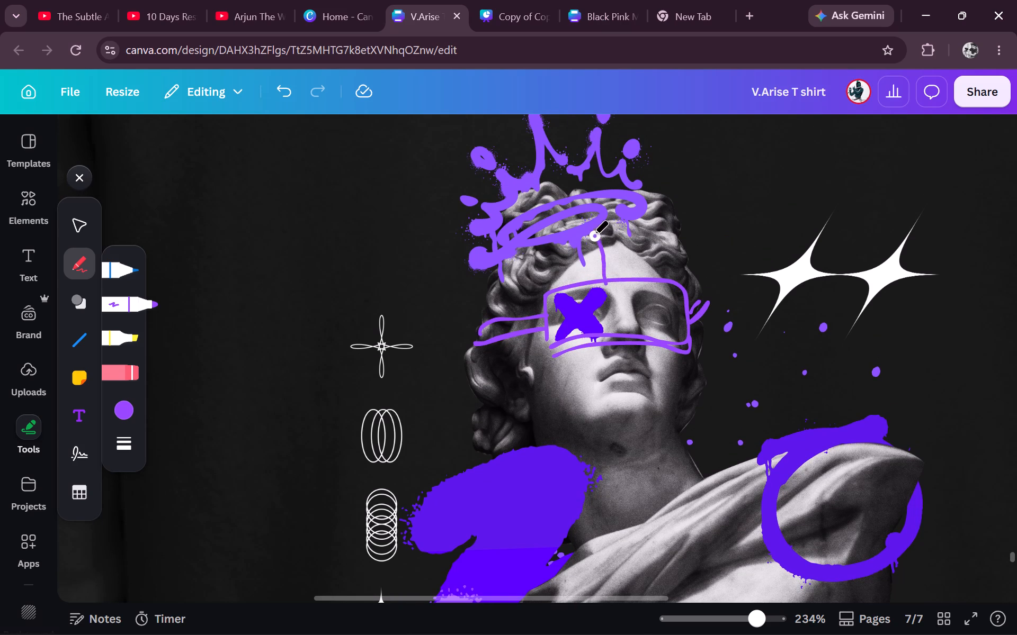
left_click_drag(594, 234, 590, 231)
left_click_drag(623, 225, 626, 275)
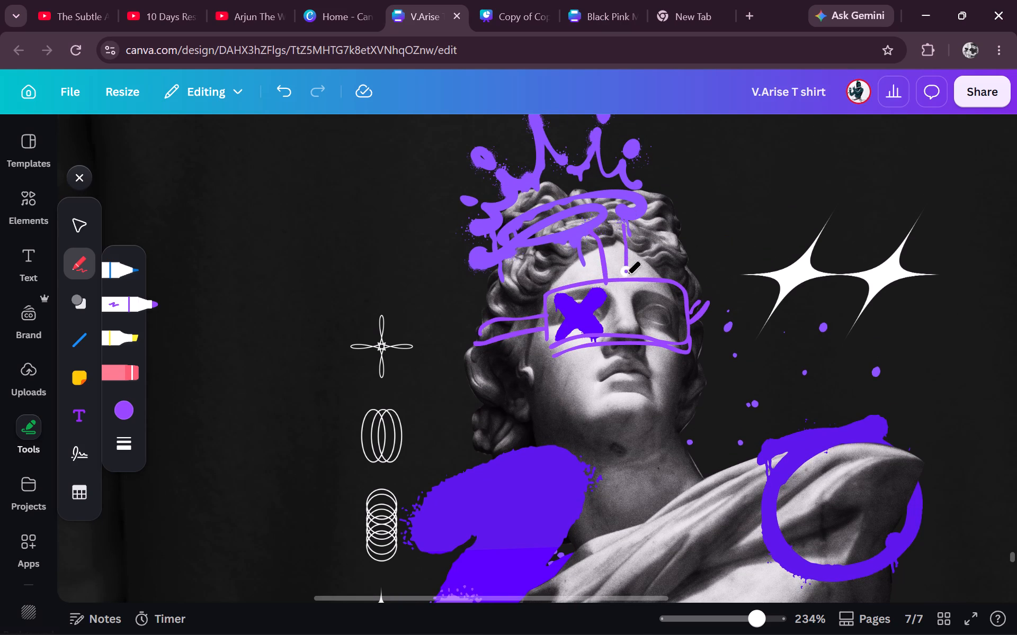
left_click_drag(626, 275, 626, 280)
Hatch the visor's interior with evenly spaced parallel purple diagonal strokes from one end to the other.
left_click_drag(559, 295, 550, 317)
left_click_drag(579, 289, 557, 322)
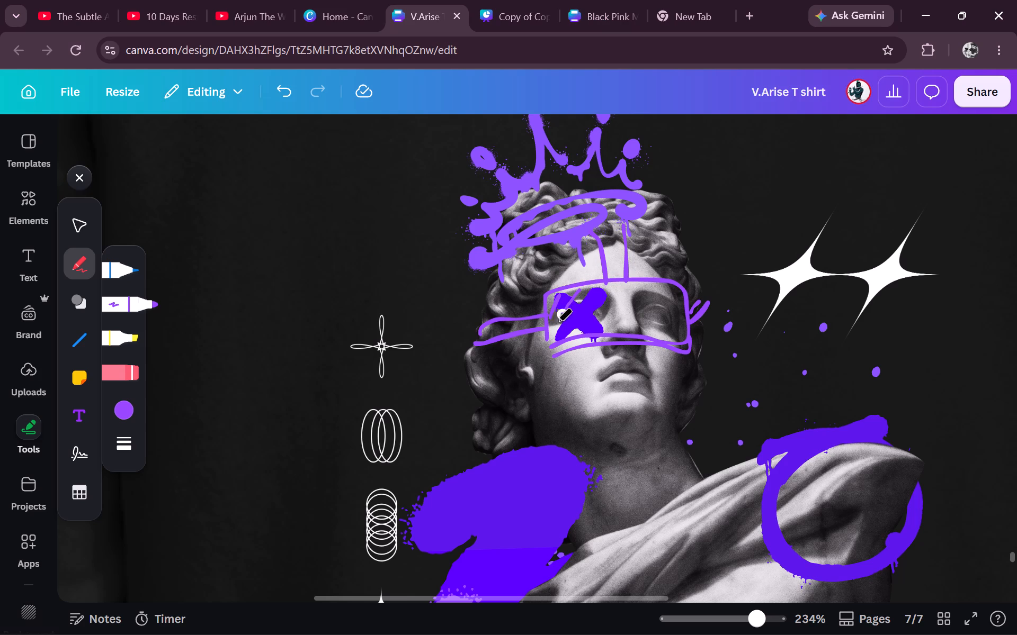
left_click_drag(557, 322, 553, 328)
left_click_drag(600, 288, 565, 330)
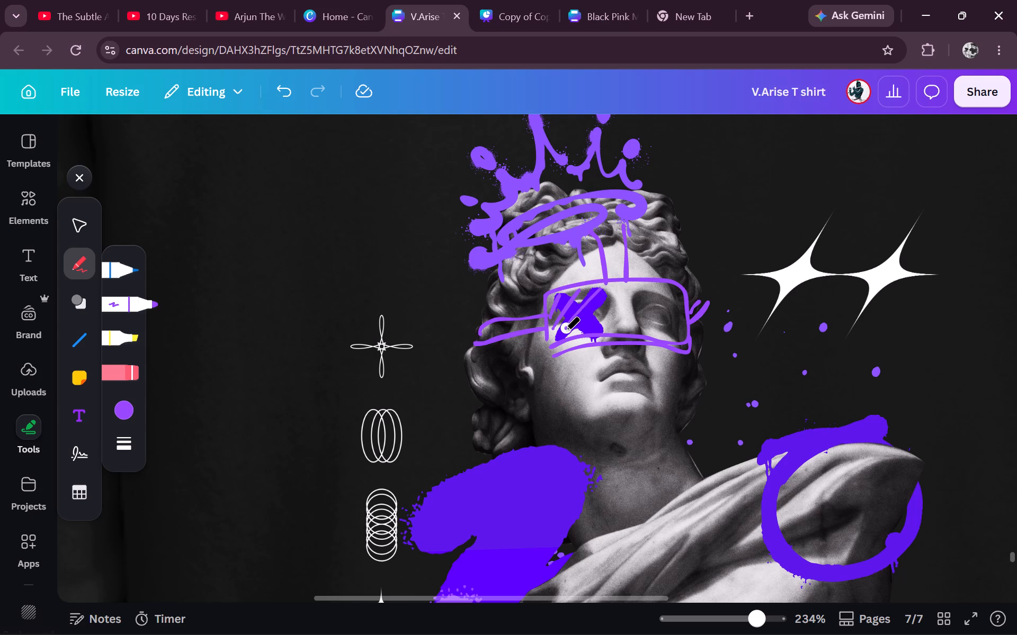
left_click_drag(565, 330, 563, 333)
left_click_drag(618, 286, 584, 330)
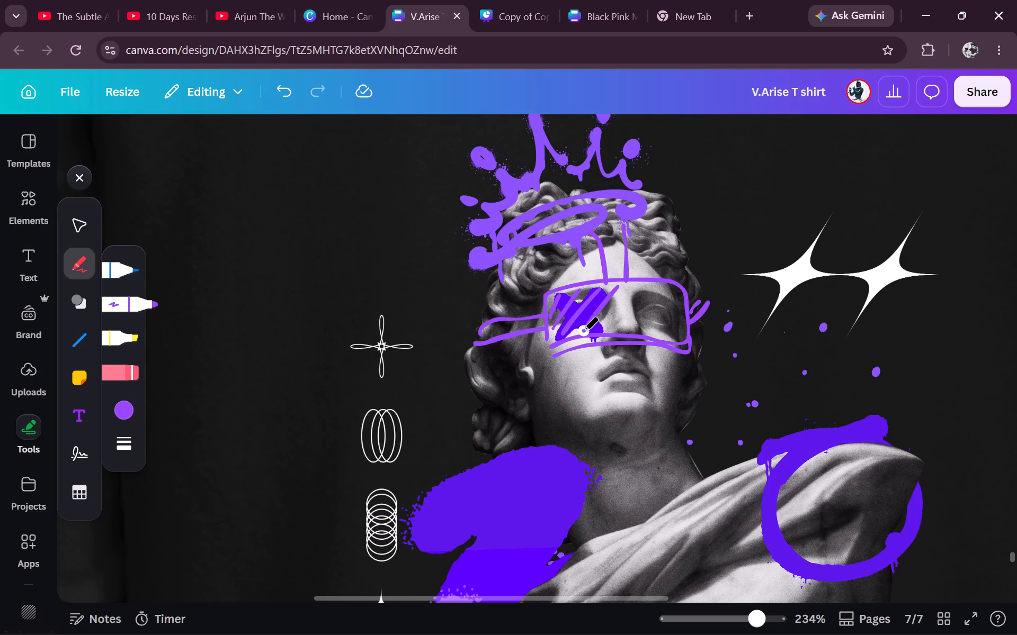
left_click_drag(643, 286, 618, 306)
left_click_drag(618, 306, 605, 325)
left_click_drag(661, 286, 646, 304)
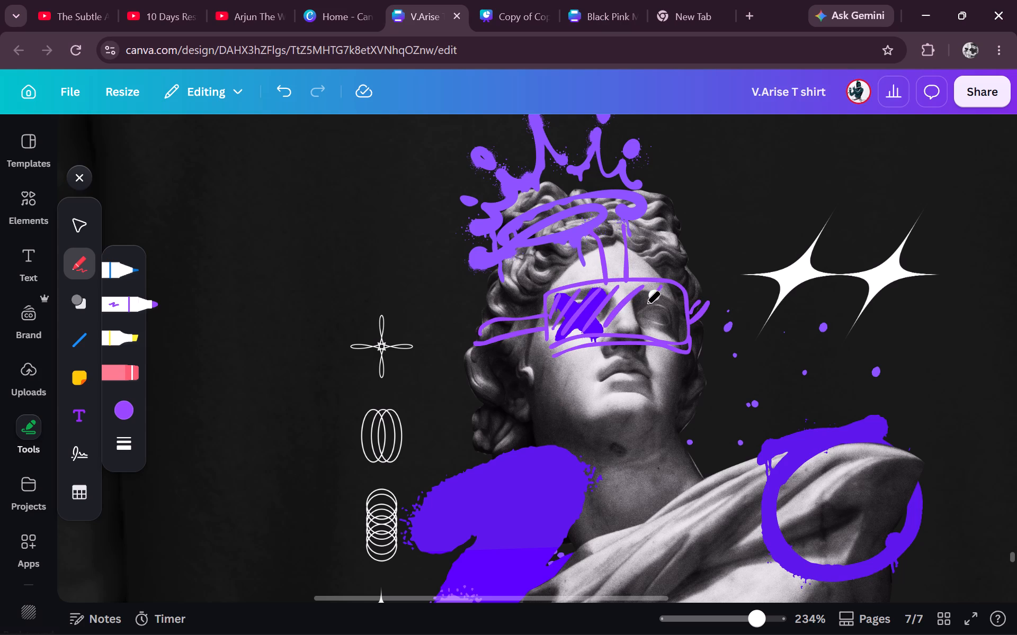
left_click_drag(646, 304, 621, 331)
left_click_drag(681, 294, 646, 329)
left_click_drag(646, 329, 645, 331)
left_click_drag(685, 312, 662, 336)
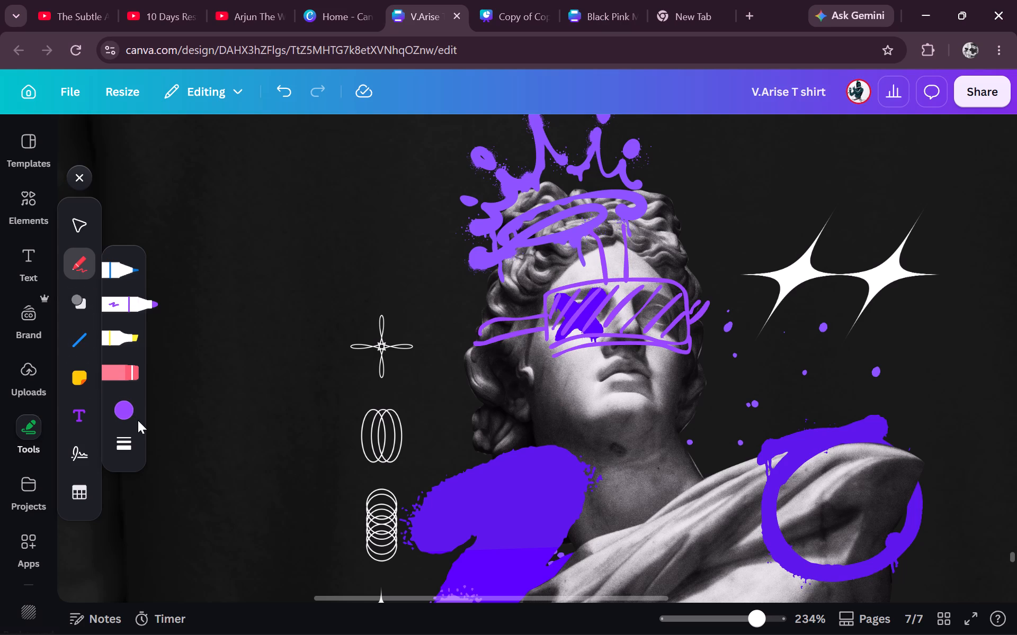
Switch the Marker to the design's darker violet and cross-hatch the visor with diagonals in the opposite direction.
left_click(122, 409)
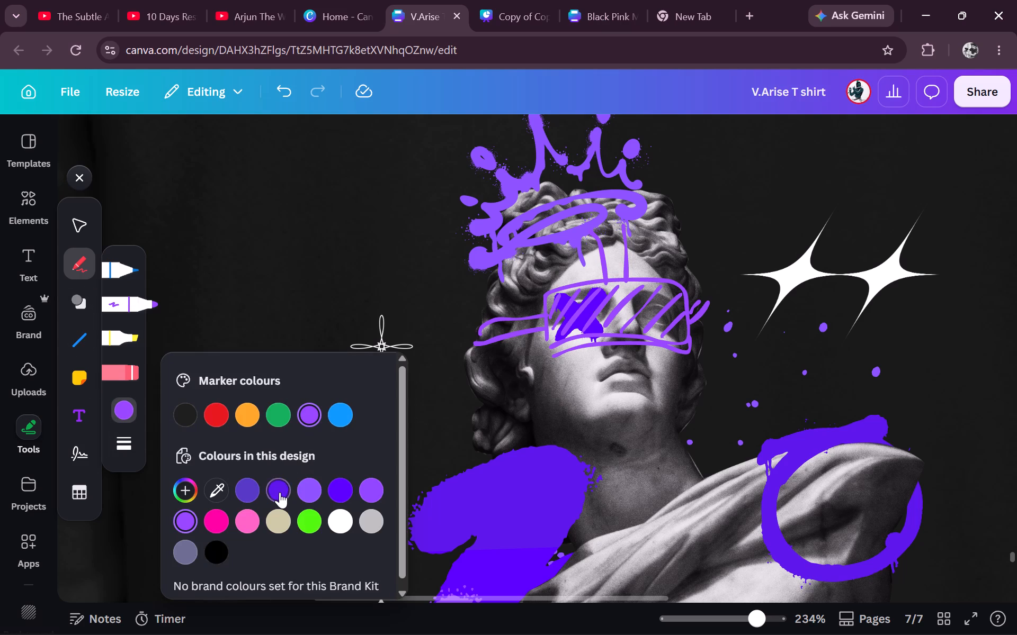
left_click(280, 492)
left_click_drag(652, 283, 682, 312)
left_click_drag(626, 282, 678, 331)
left_click_drag(612, 288, 655, 333)
left_click_drag(581, 293, 611, 312)
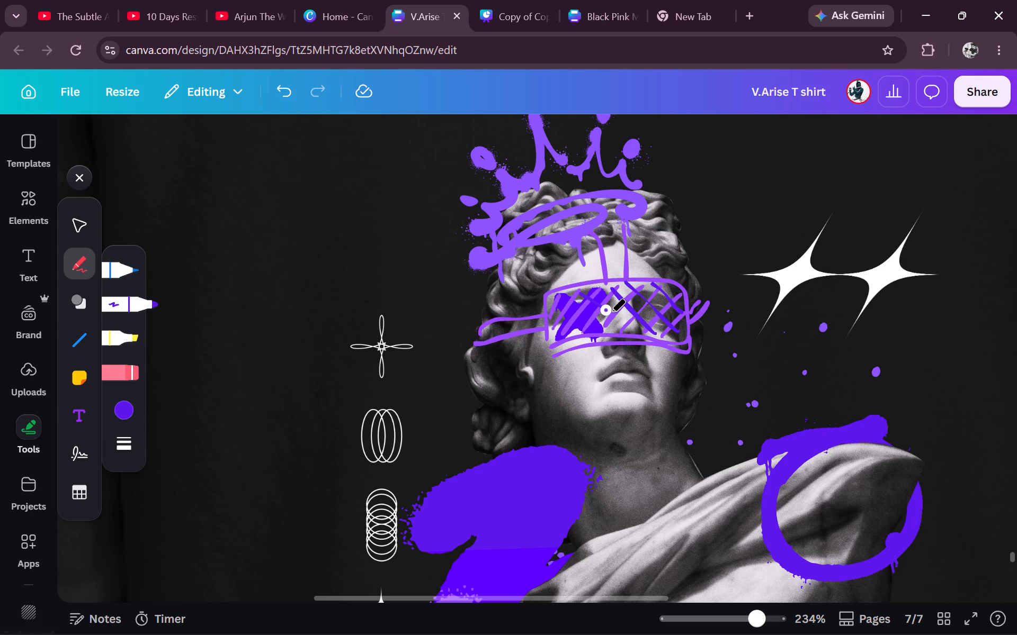
left_click_drag(611, 312, 634, 333)
left_click_drag(558, 298, 586, 309)
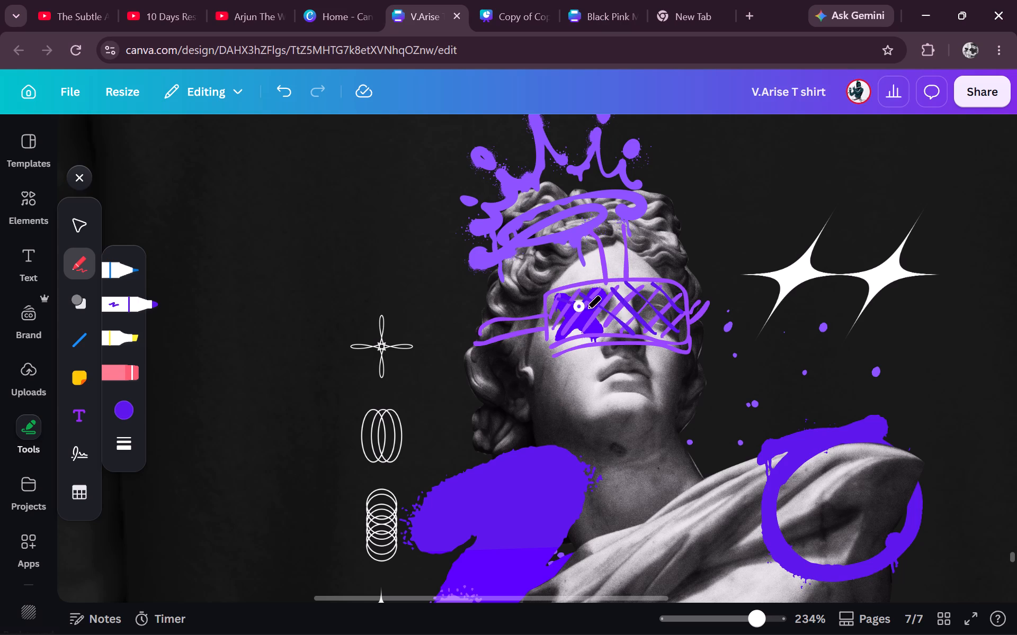
left_click_drag(586, 309, 612, 326)
left_click_drag(548, 302, 577, 337)
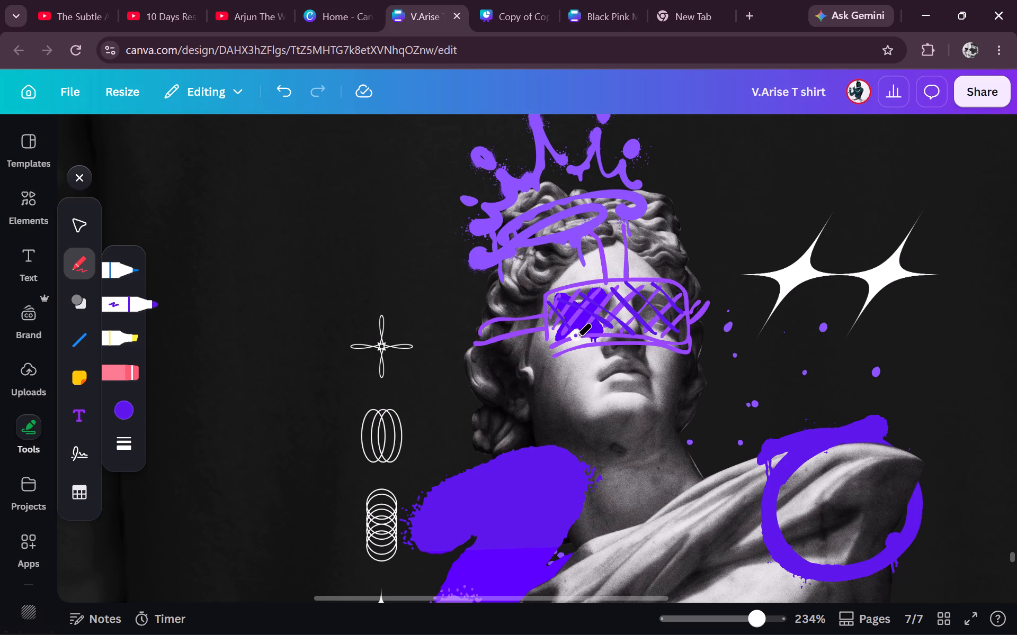
left_click_drag(577, 337, 579, 338)
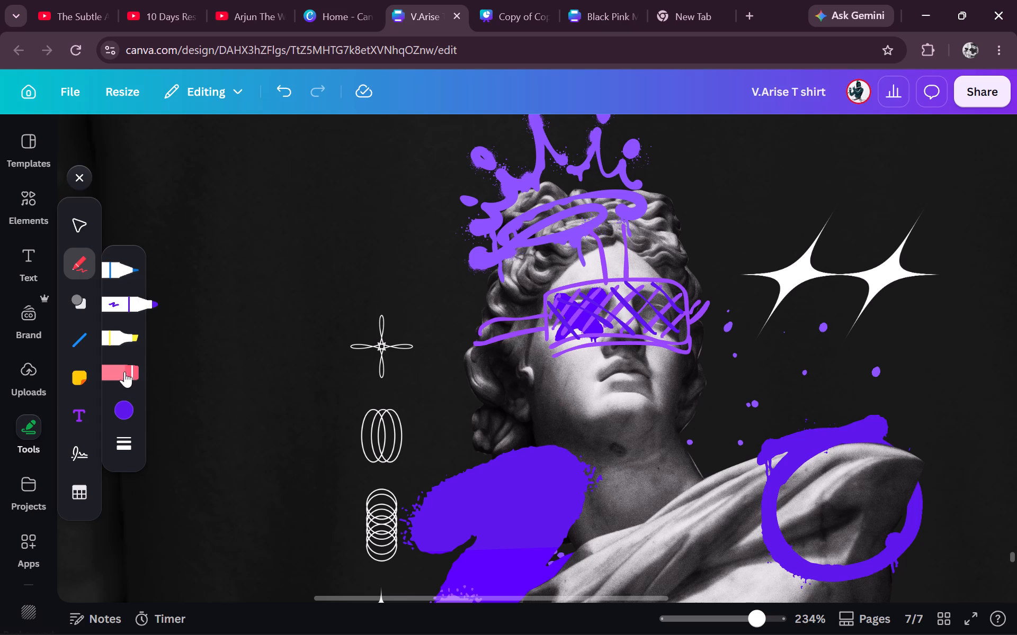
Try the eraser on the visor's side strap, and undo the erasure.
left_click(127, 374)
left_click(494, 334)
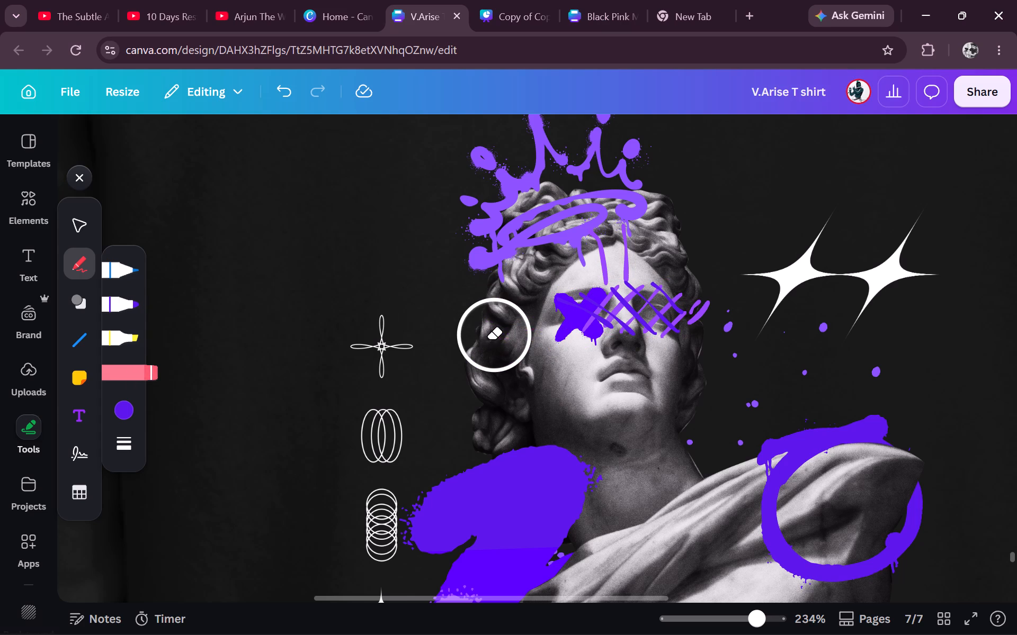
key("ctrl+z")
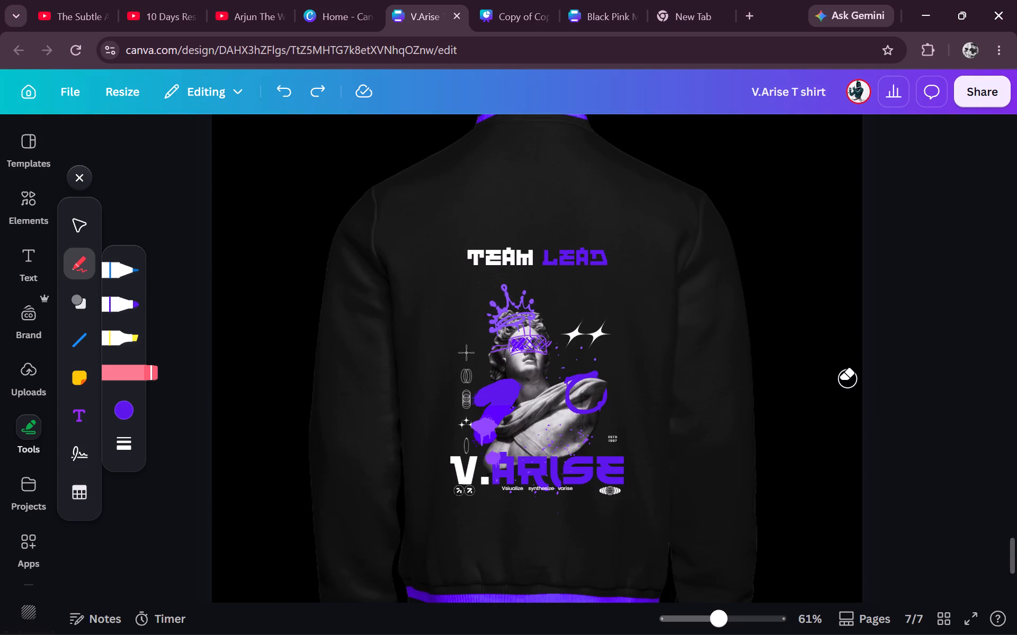
Draw a violet handwritten signature with a slanted underline and a dot just above the ESTD 1997 text with the Marker.
left_click(134, 305)
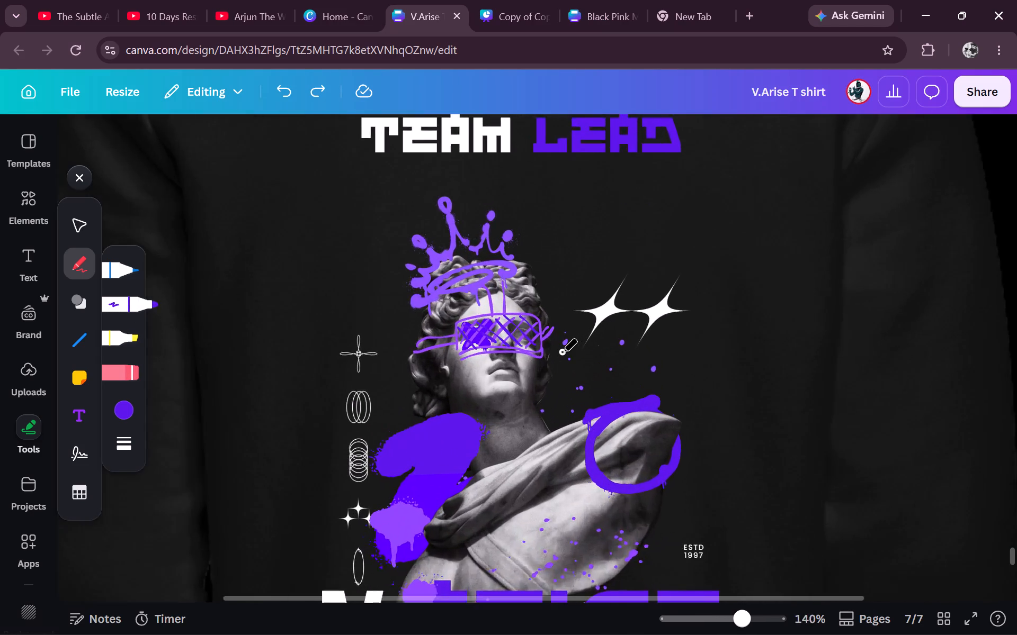
scroll(563, 352, "down", 2)
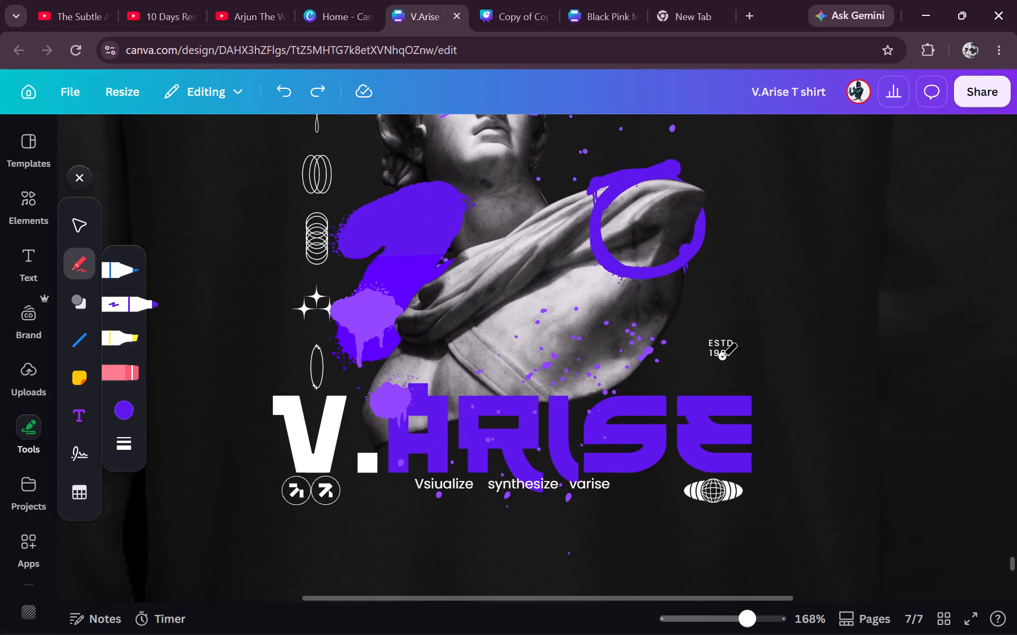
scroll(722, 356, "up", 2)
left_click_drag(692, 500, 686, 559)
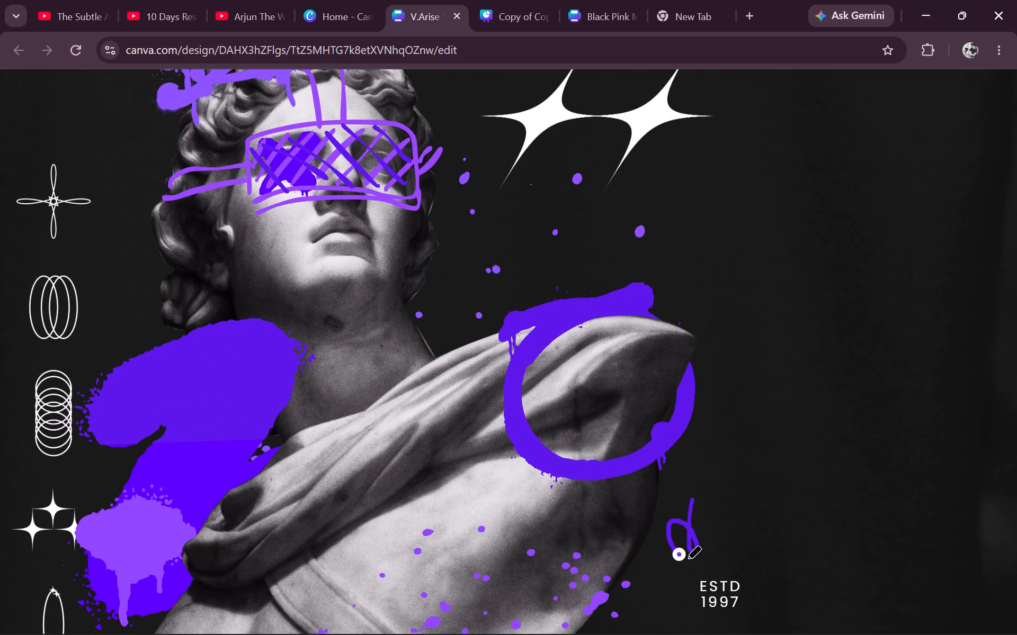
left_click_drag(686, 559, 737, 501)
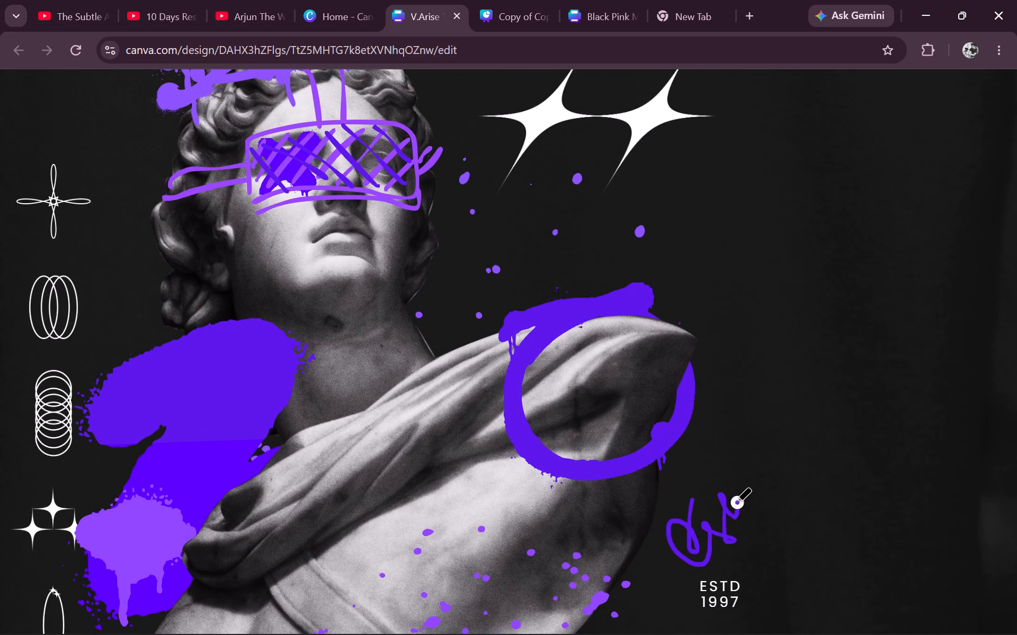
left_click_drag(737, 501, 762, 558)
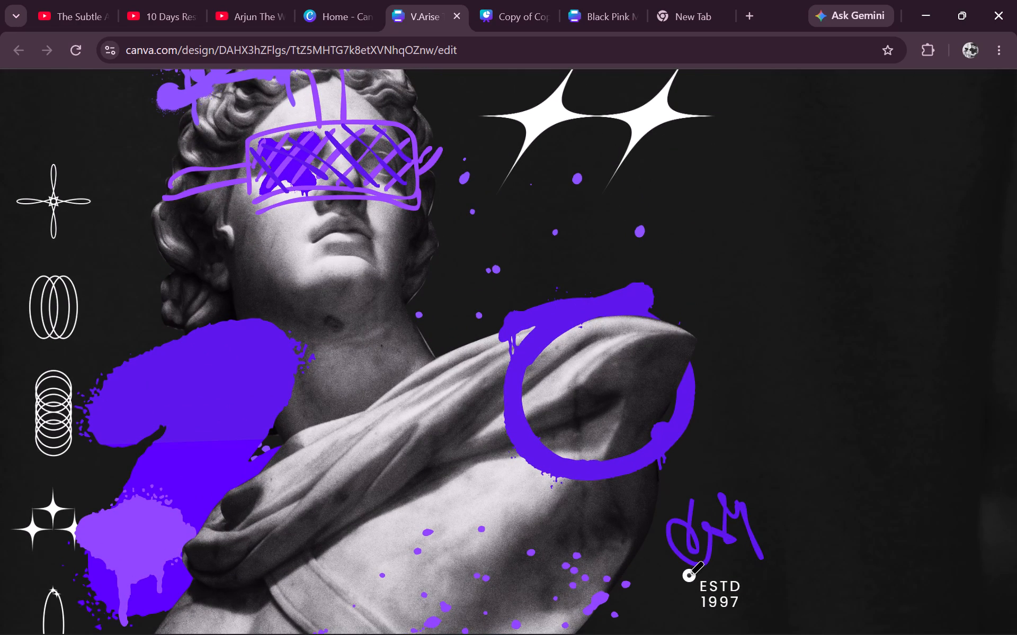
left_click_drag(689, 575, 765, 512)
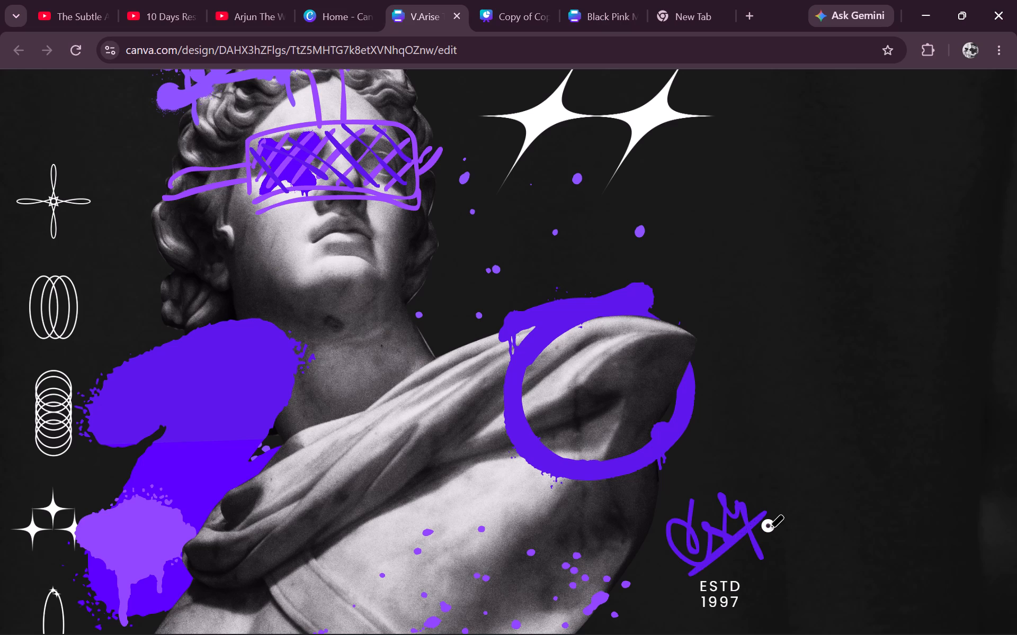
left_click(769, 528)
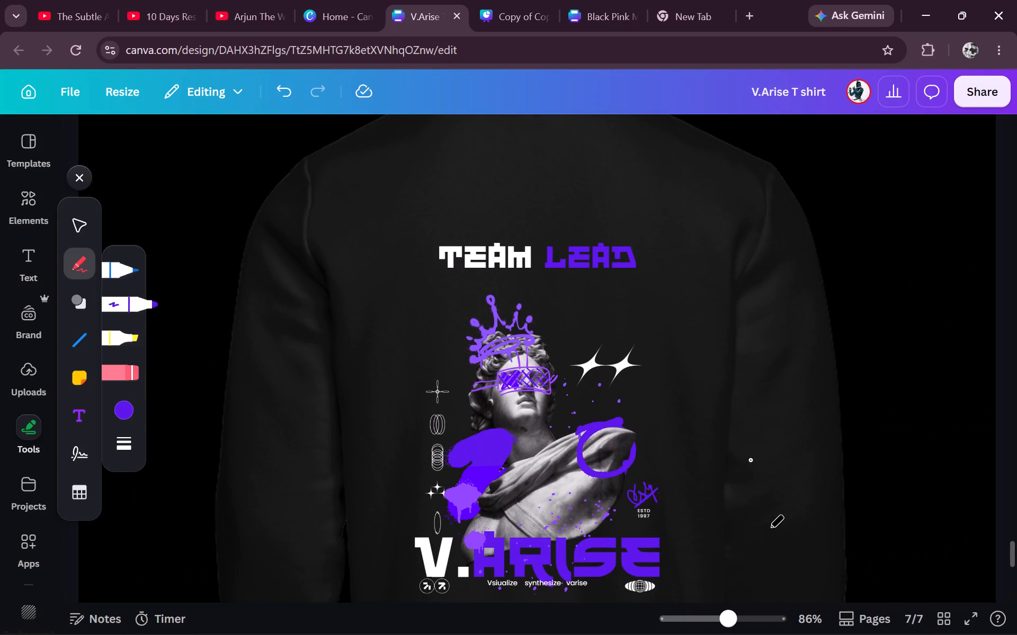
scroll(769, 528, "down", 1)
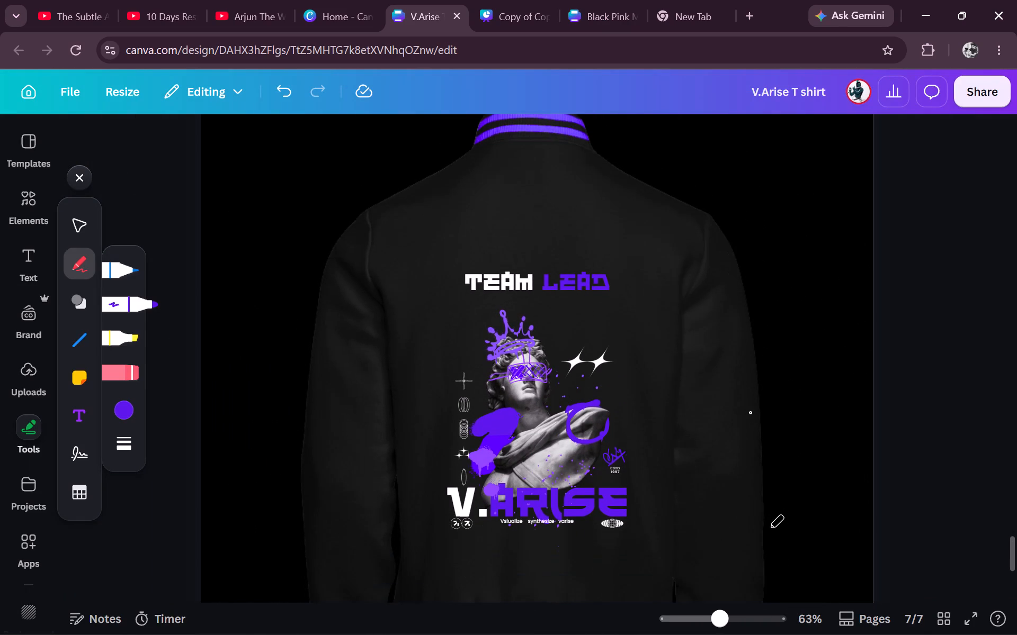
left_click(83, 175)
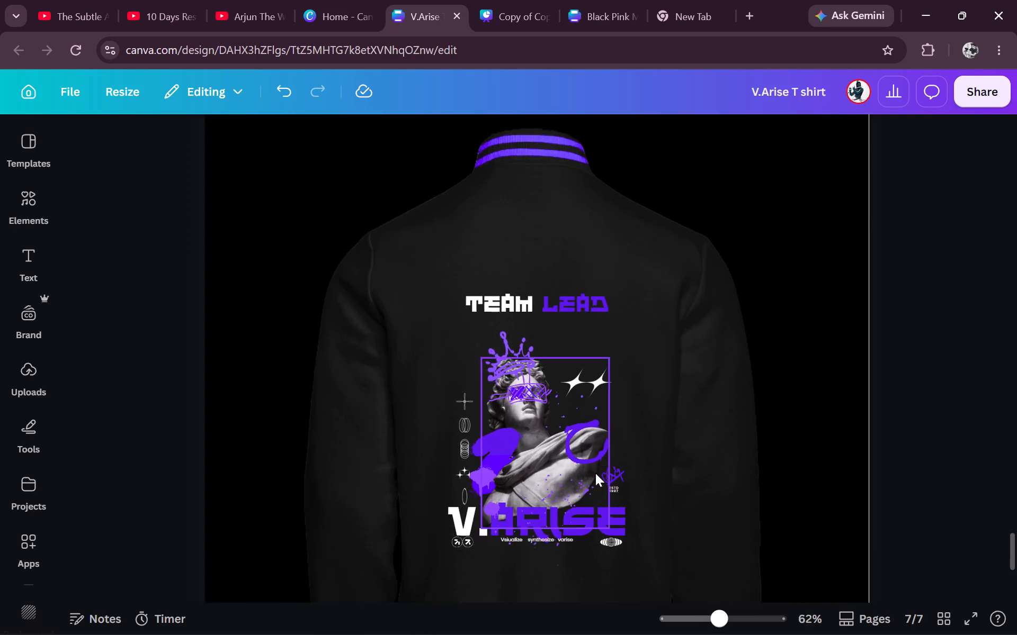
Move the signature's lettering and underline strokes down and inward, keeping them overlapped beside the ESTD 1997 text.
left_click_drag(662, 475, 645, 483)
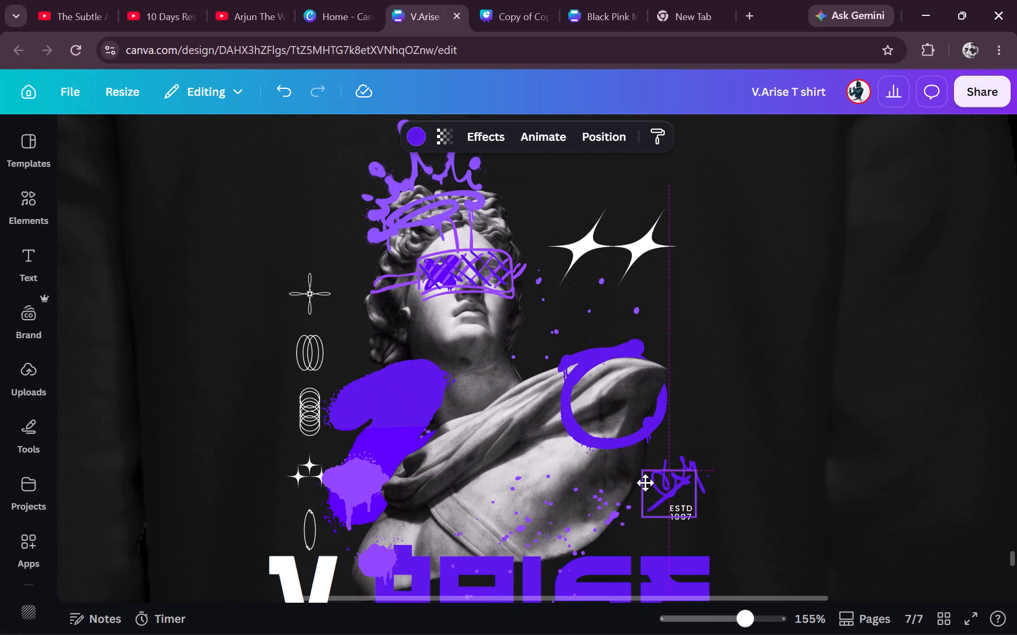
left_click_drag(645, 483, 661, 480)
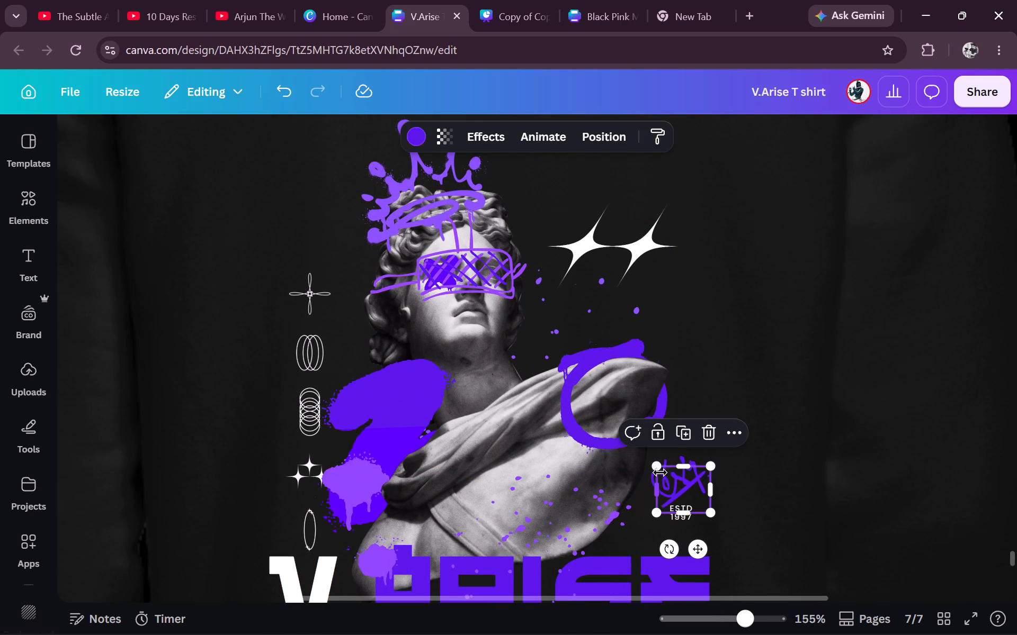
left_click_drag(674, 457, 649, 476)
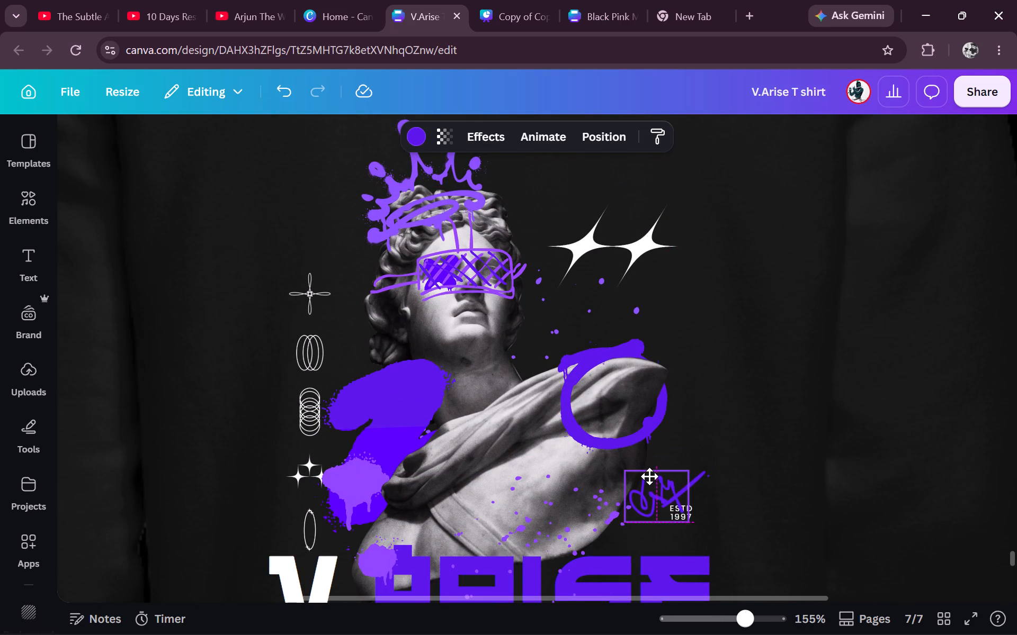
left_click_drag(649, 476, 649, 476)
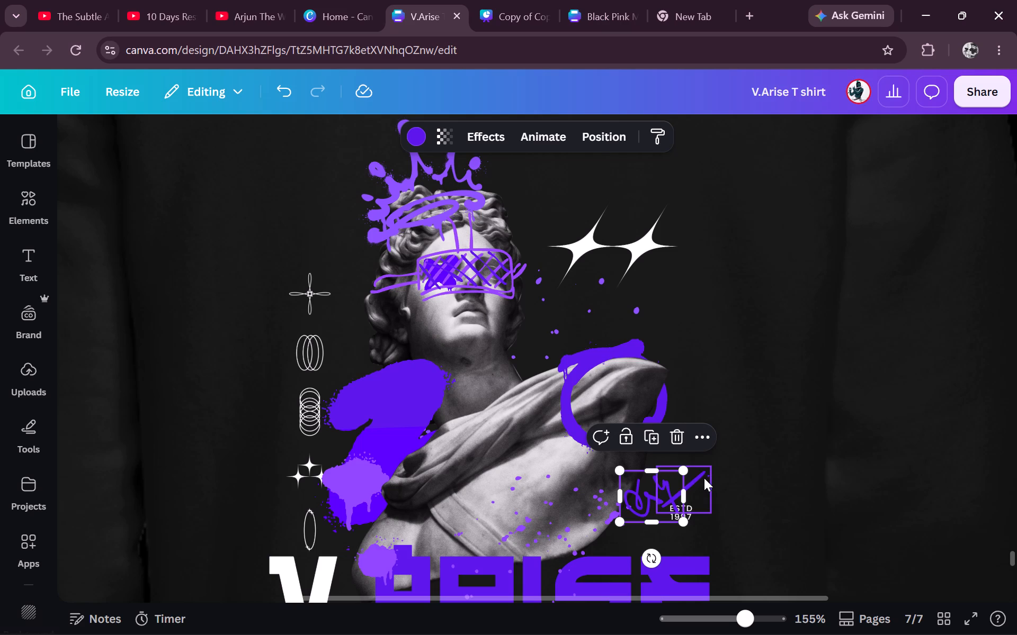
left_click_drag(695, 482, 668, 502)
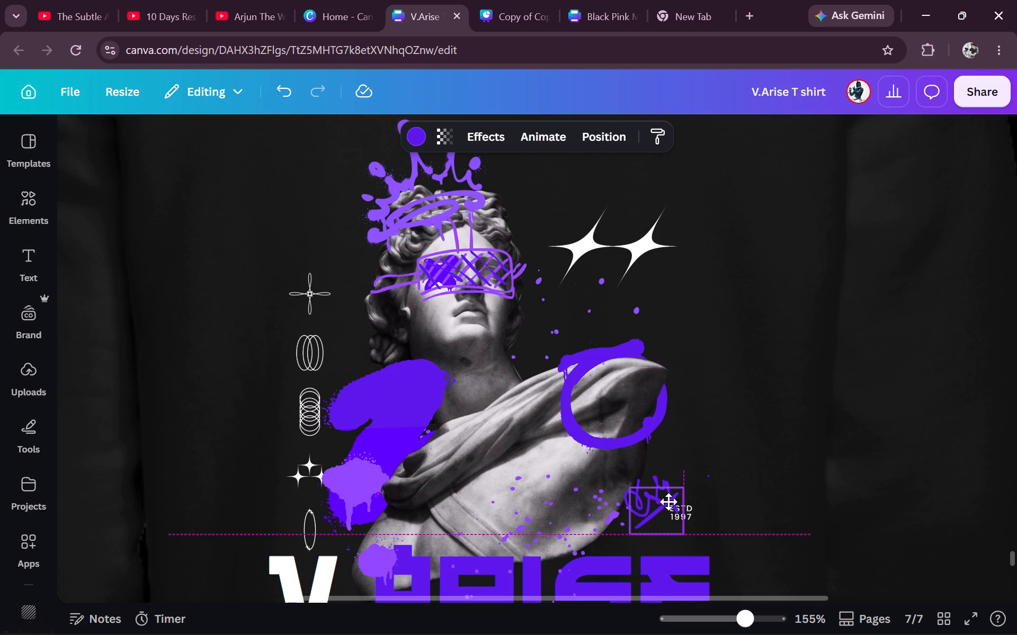
left_click_drag(668, 502, 668, 498)
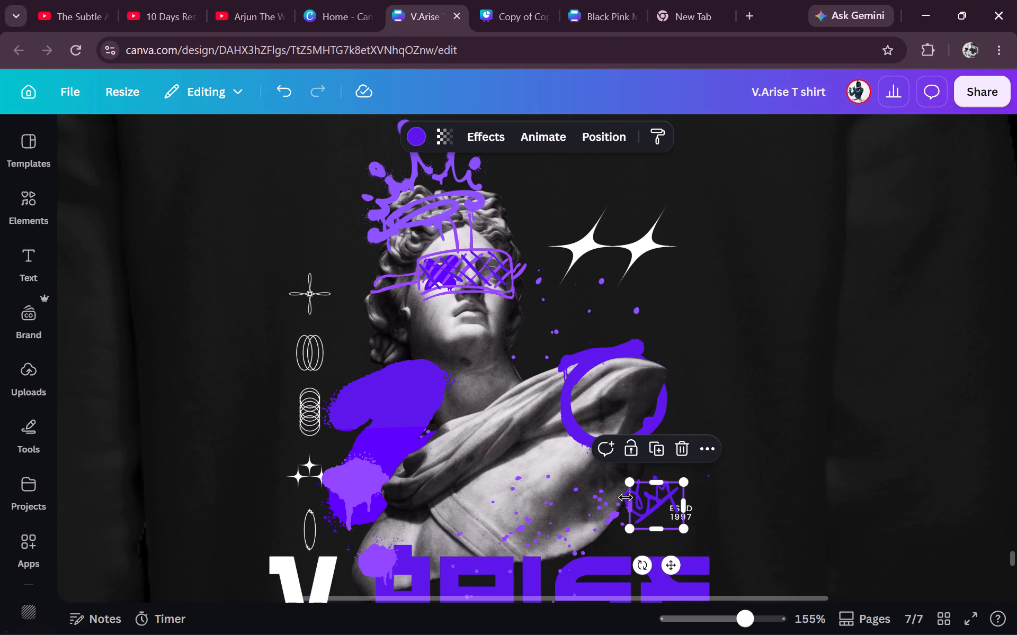
Group the signature's lettering and underline strokes.
left_click(620, 494, "shift")
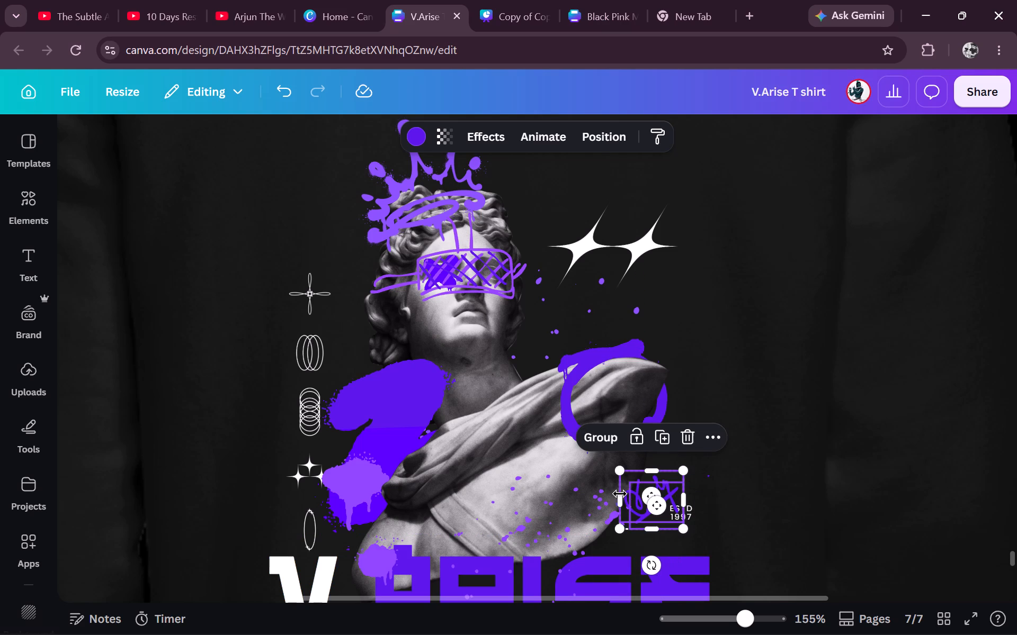
left_click(606, 446)
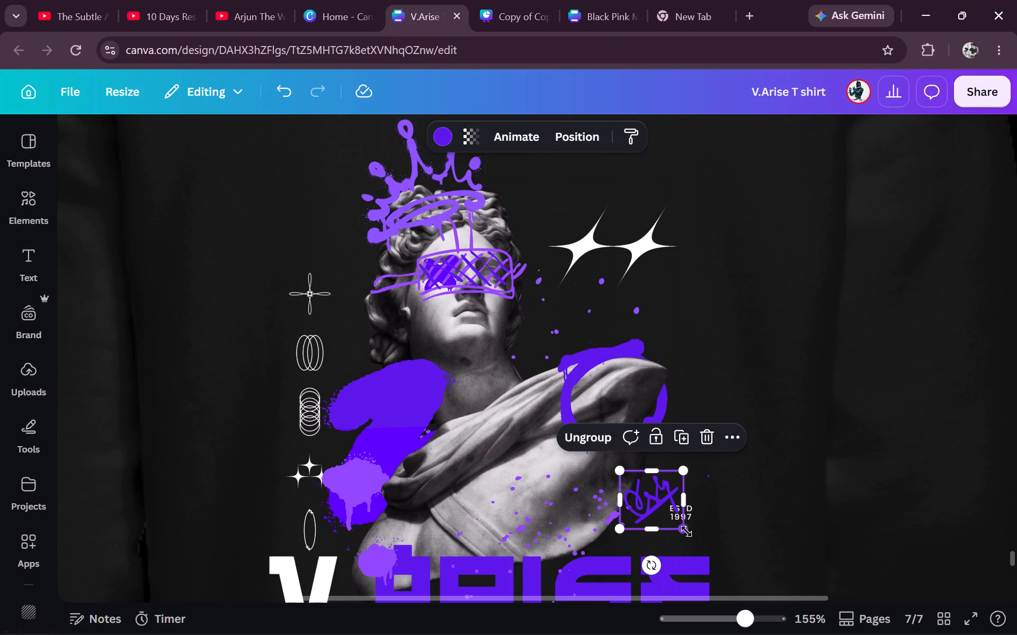
Shrink the grouped signature and place it between the sculpture's draped shoulder and the ESTD 1997 text.
left_click_drag(687, 531, 661, 516)
left_click_drag(639, 483, 648, 485)
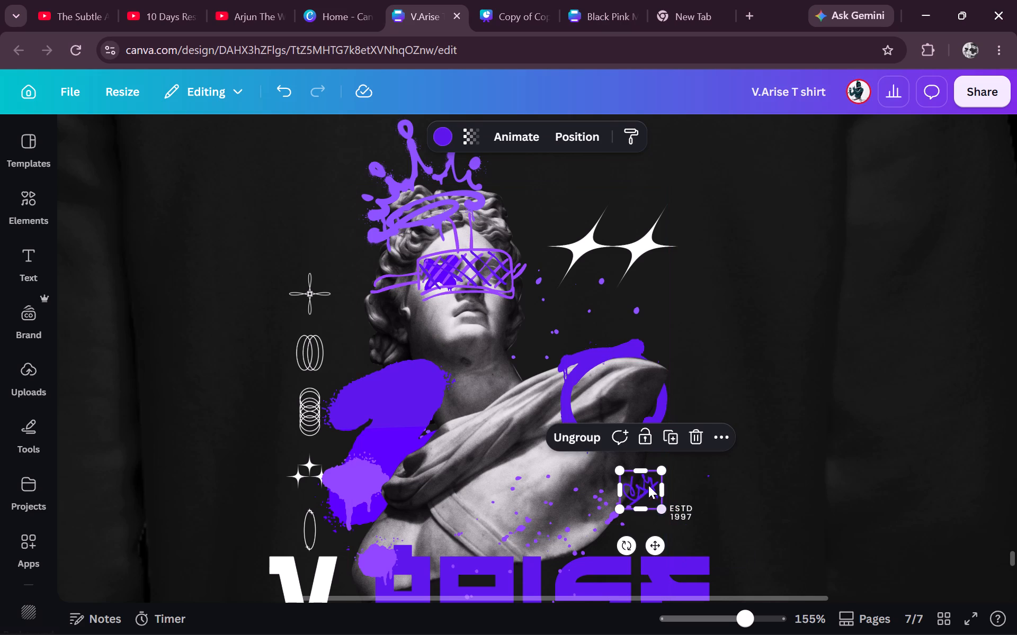
left_click_drag(648, 485, 653, 487)
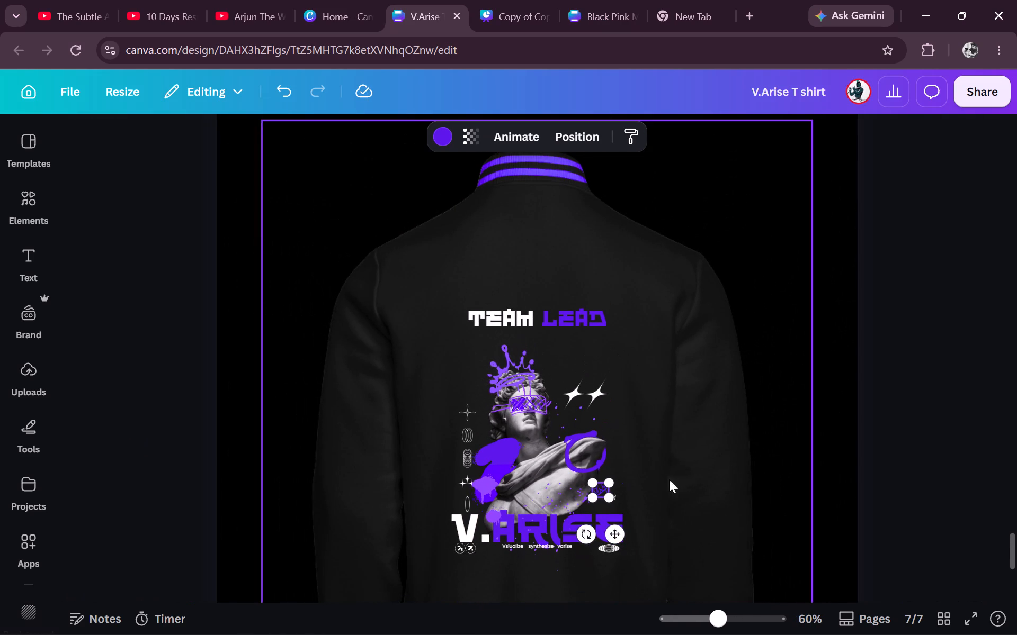
Draw a small violet burst of short curved strokes with the Marker, beside the crown and above the thin four-loop star ornament.
left_click(853, 416)
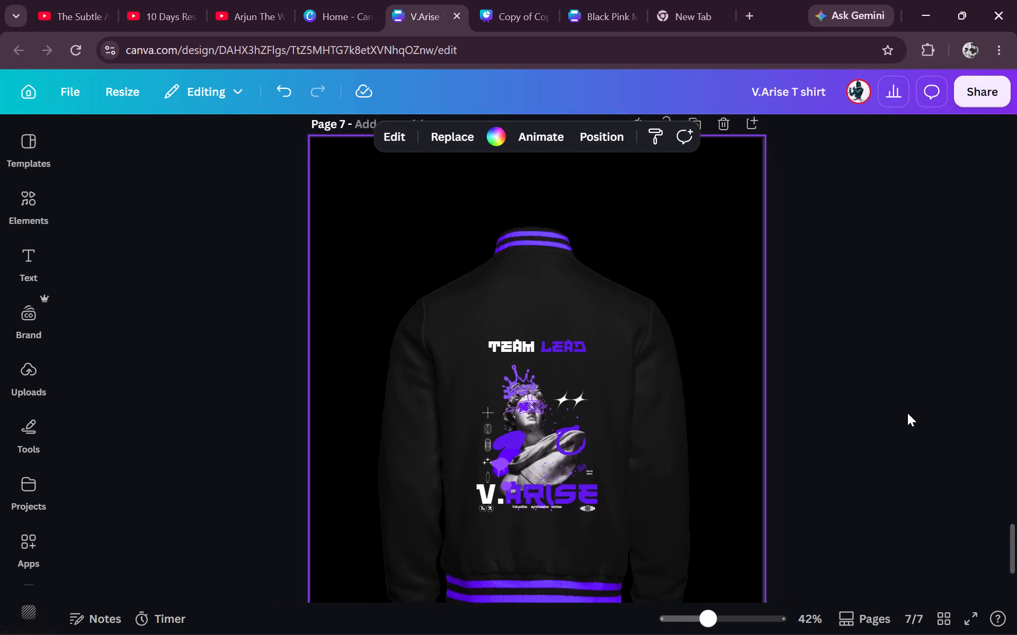
scroll(907, 413, "down", 1)
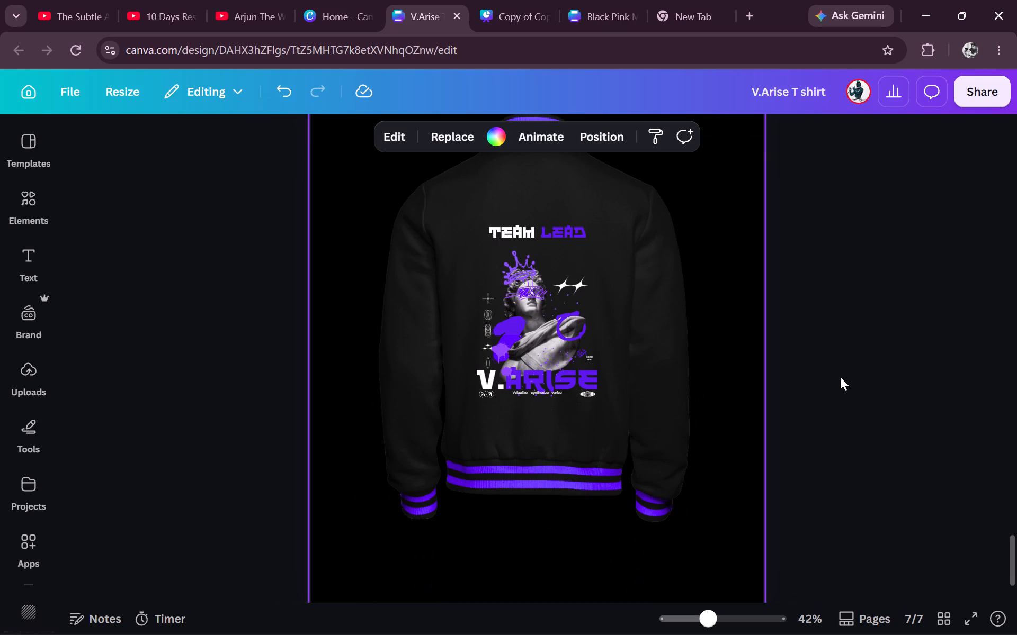
left_click(37, 429)
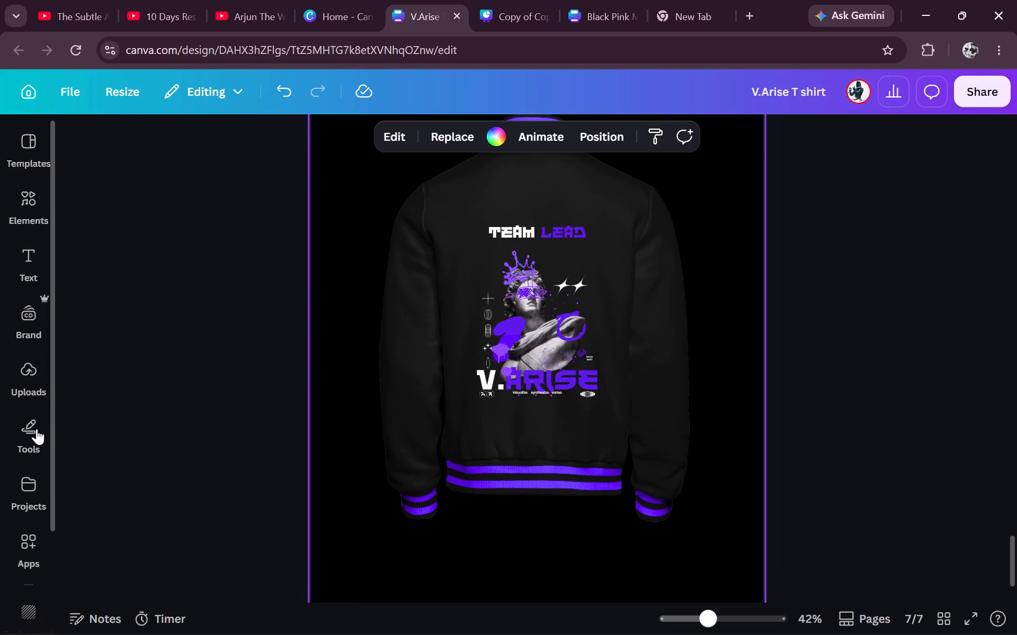
left_click(88, 256)
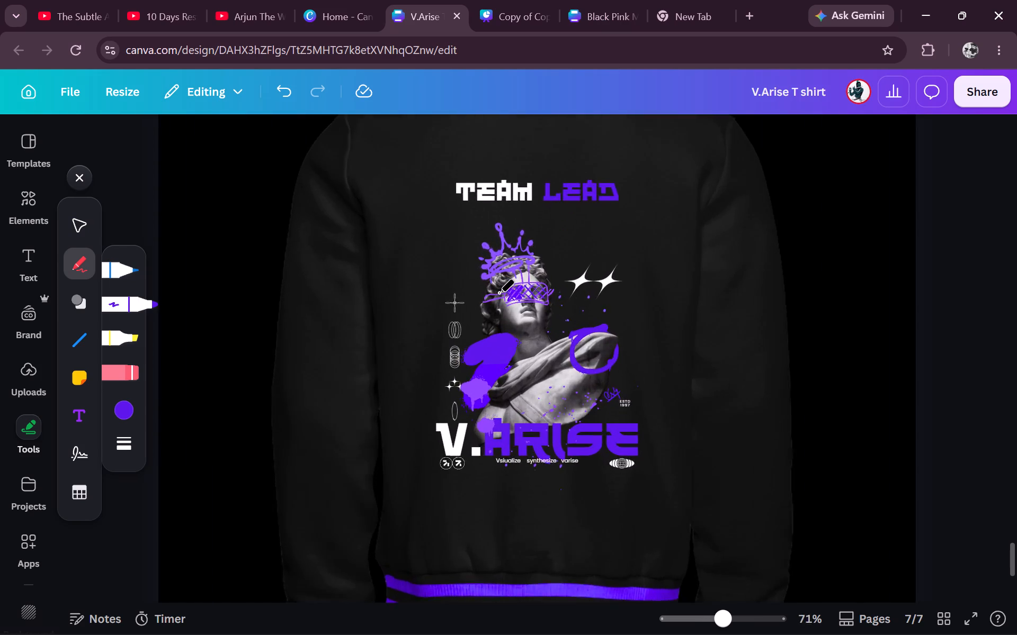
scroll(499, 293, "up", 1)
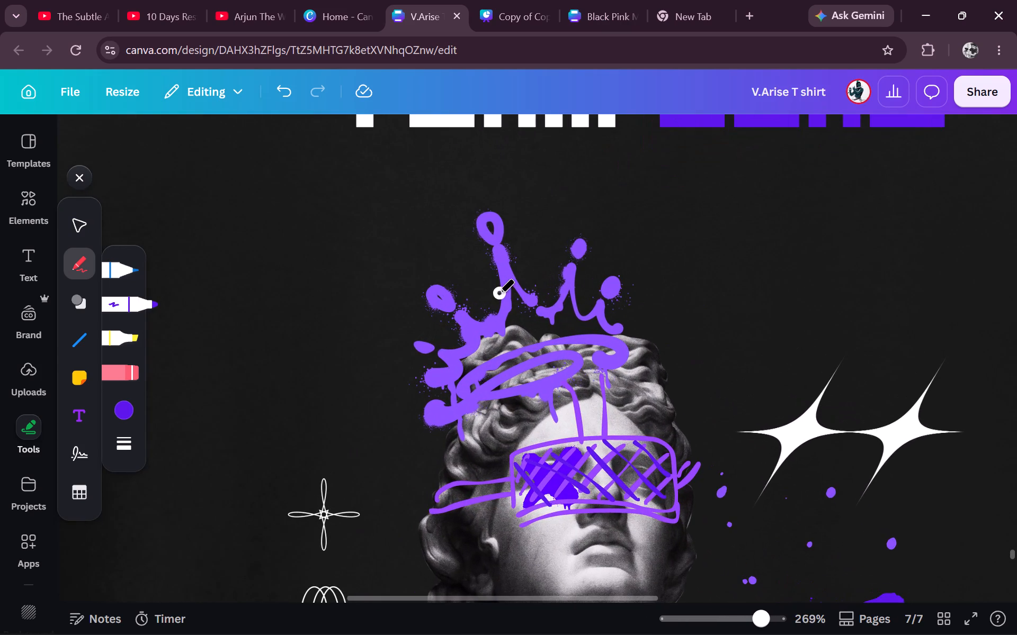
left_click_drag(331, 436, 315, 409)
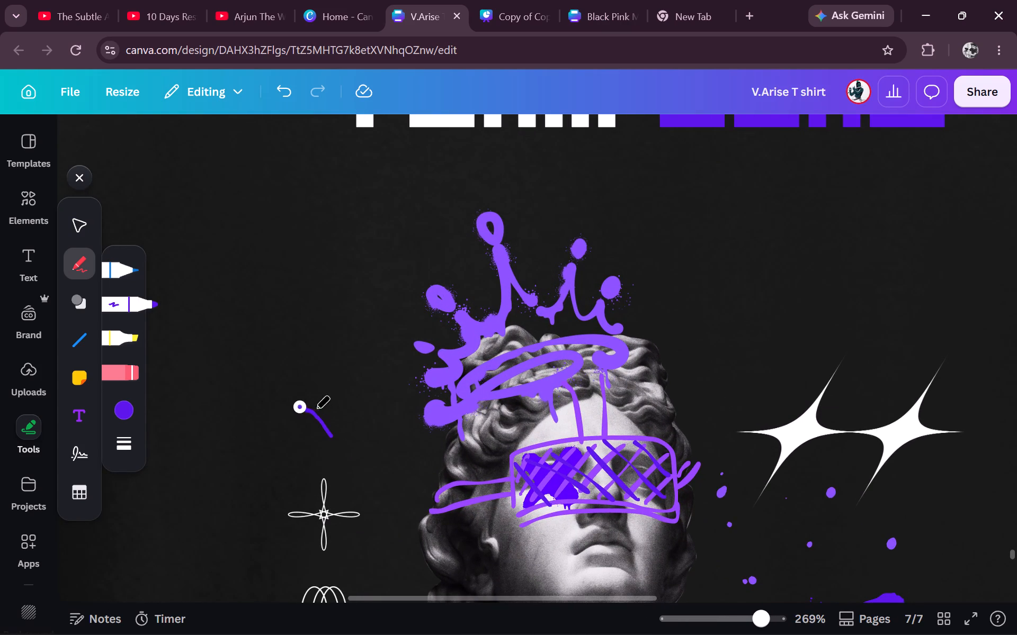
left_click_drag(315, 409, 319, 411)
left_click_drag(315, 388, 358, 379)
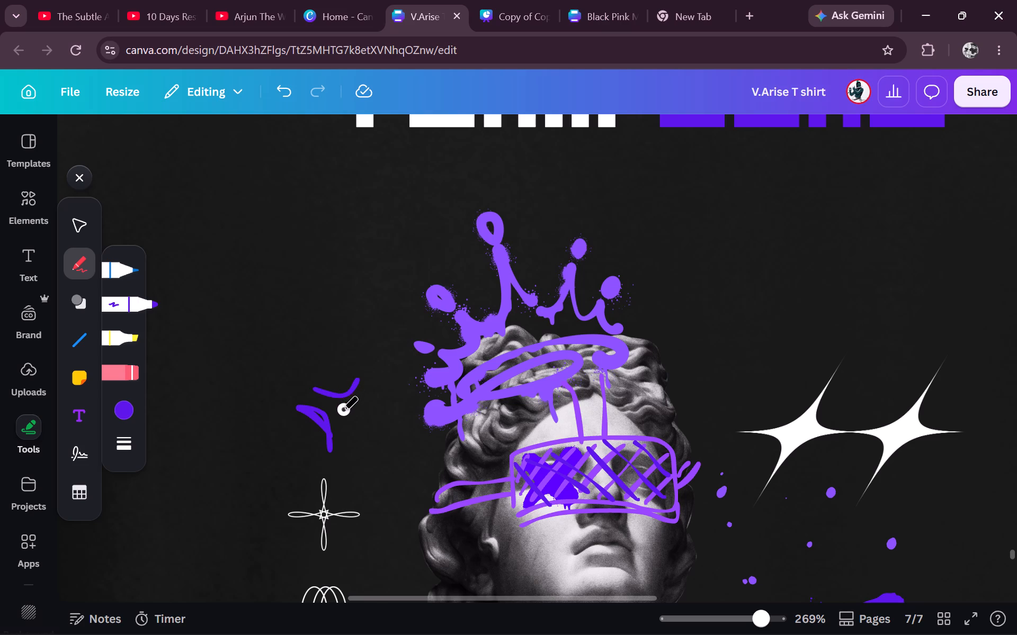
left_click_drag(343, 410, 377, 410)
left_click_drag(342, 447, 376, 429)
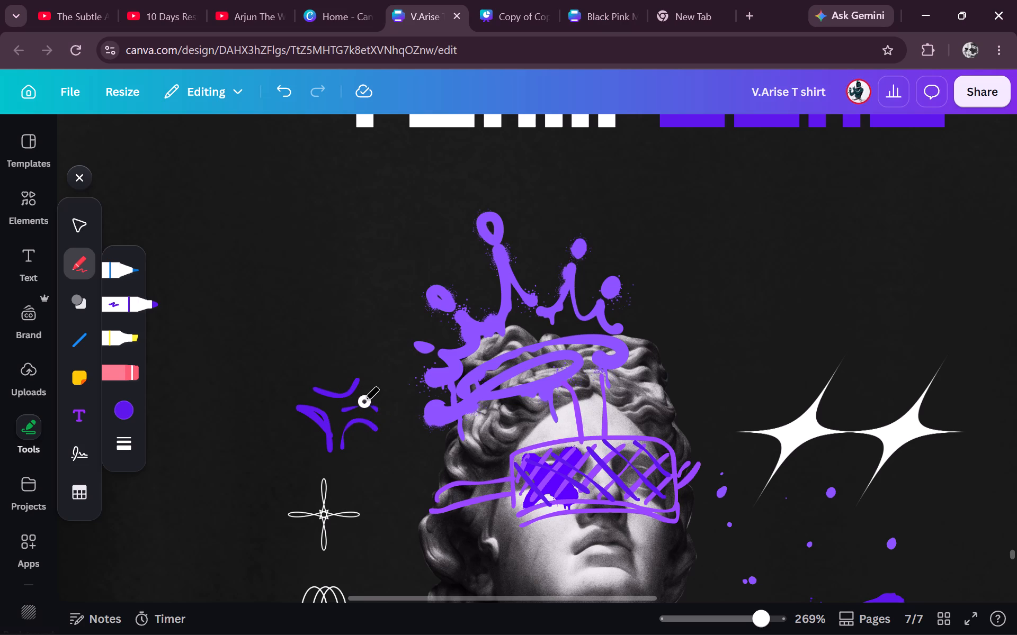
left_click_drag(370, 383, 383, 410)
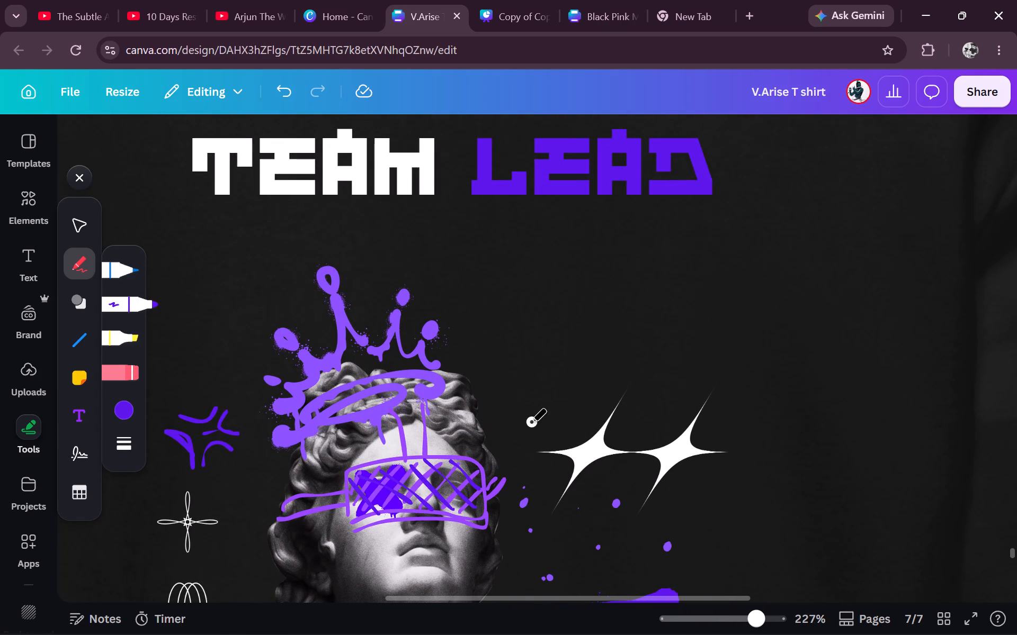
Draw violet curved accent strokes above the two white sparkles and an arch between their lower points.
left_click_drag(536, 431, 640, 353)
left_click_drag(657, 356, 679, 403)
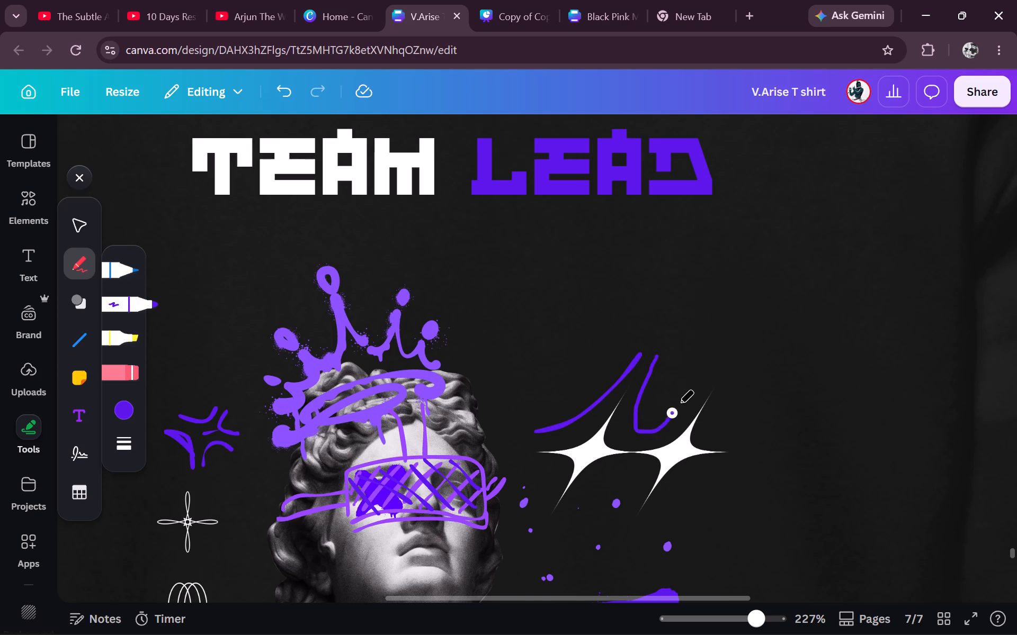
left_click_drag(679, 403, 712, 355)
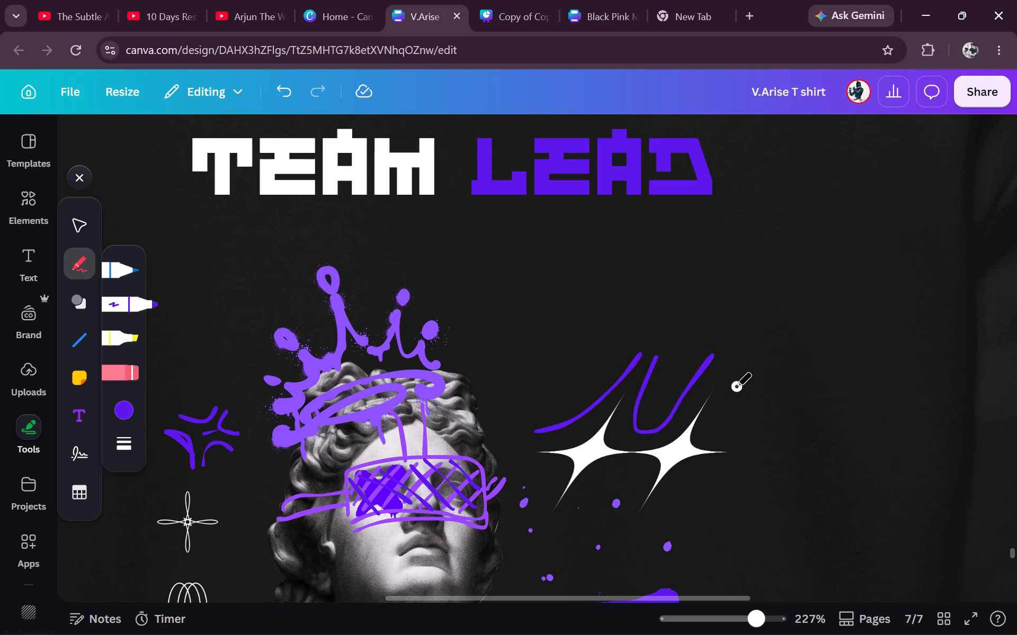
left_click_drag(740, 374, 740, 433)
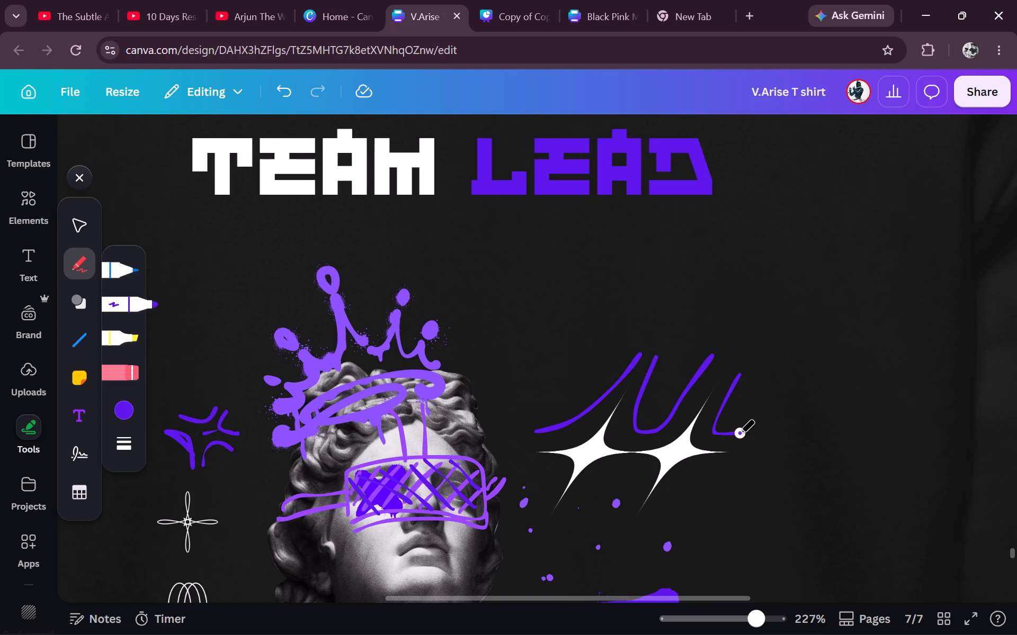
left_click_drag(581, 504, 598, 479)
left_click_drag(598, 479, 627, 513)
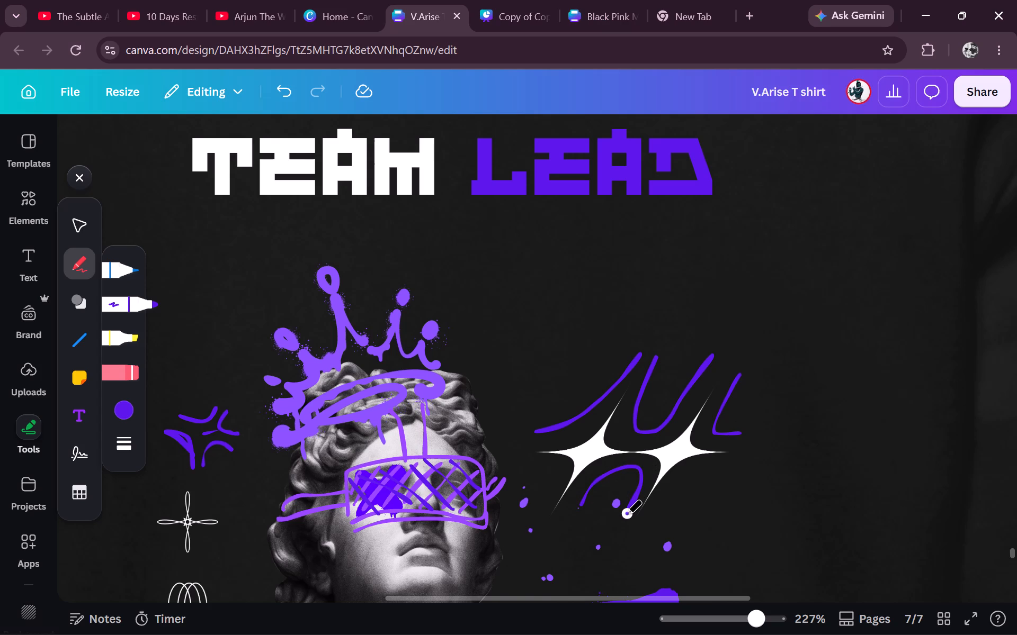
Handwrite "Varise" in violet, slanting upward above the painted ring on the sculpture's shoulder, and dot the i.
scroll(627, 513, "down", 2)
scroll(627, 513, "up", 1)
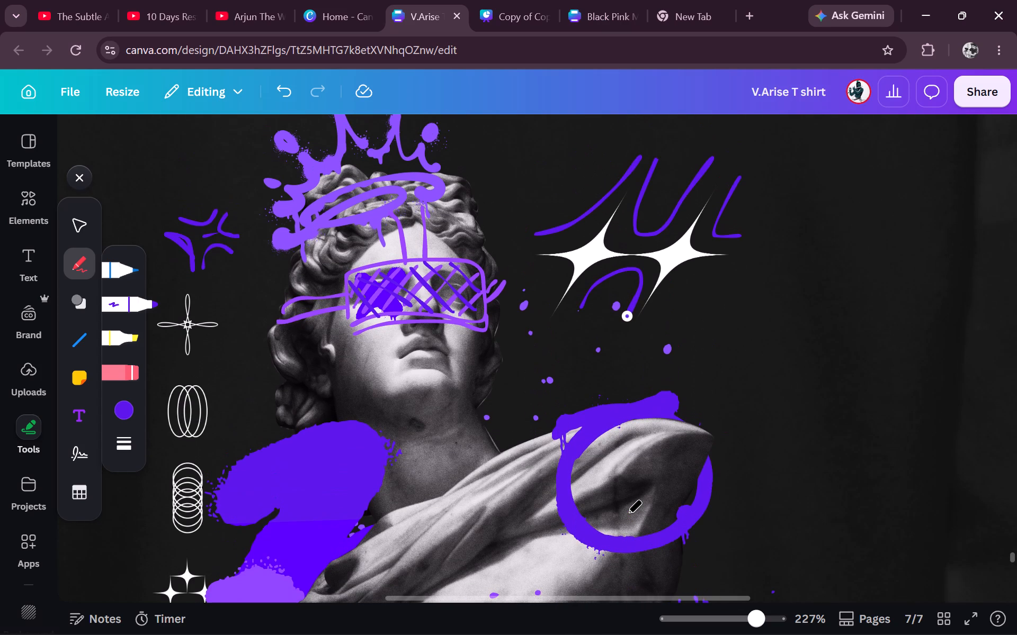
scroll(627, 513, "up", 1)
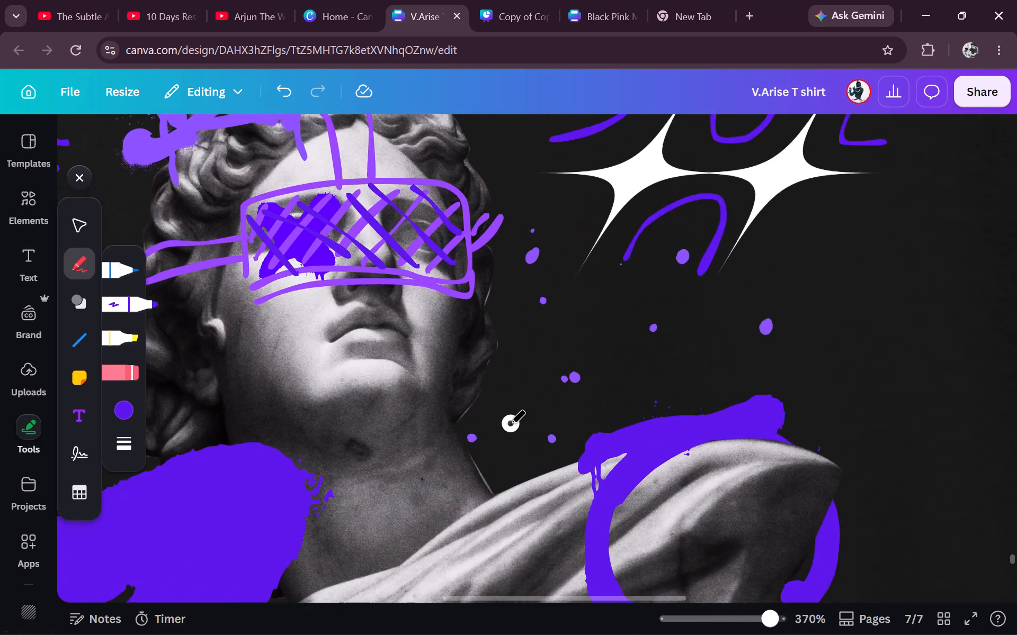
left_click_drag(504, 404, 555, 404)
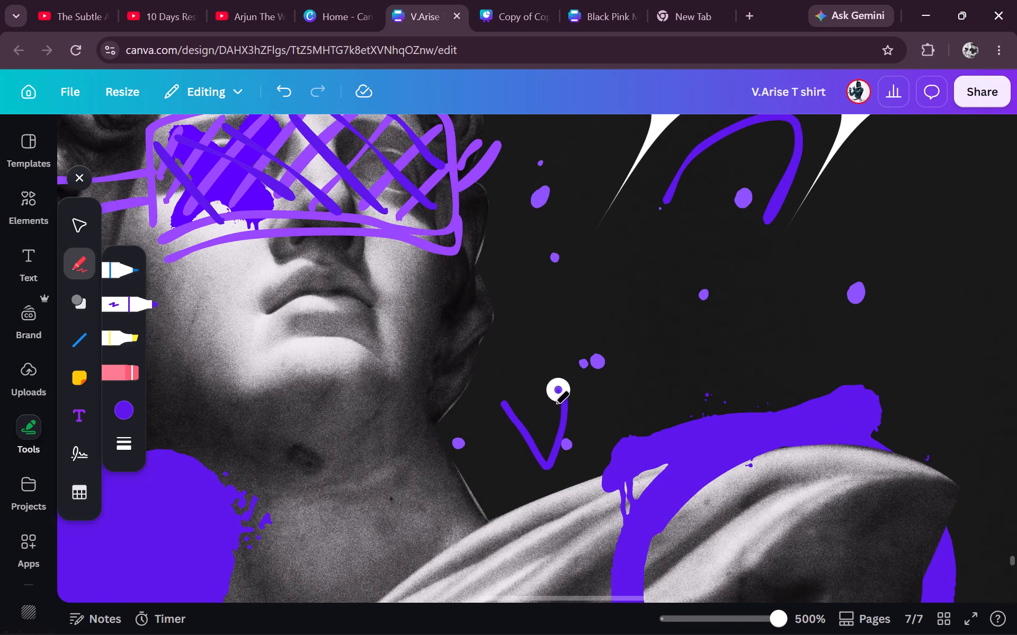
left_click_drag(555, 404, 622, 419)
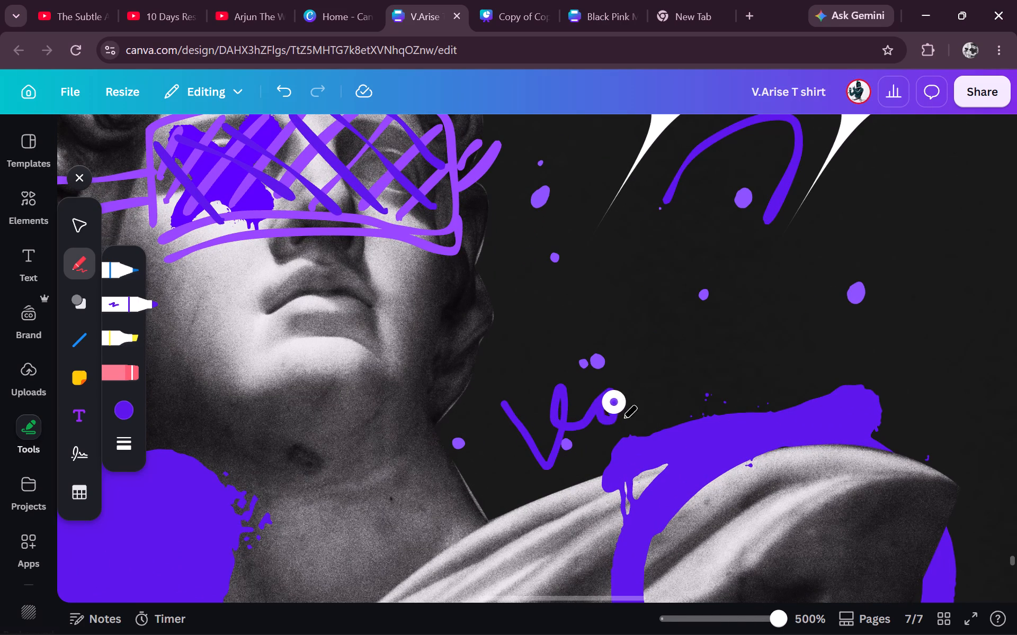
left_click_drag(622, 419, 745, 342)
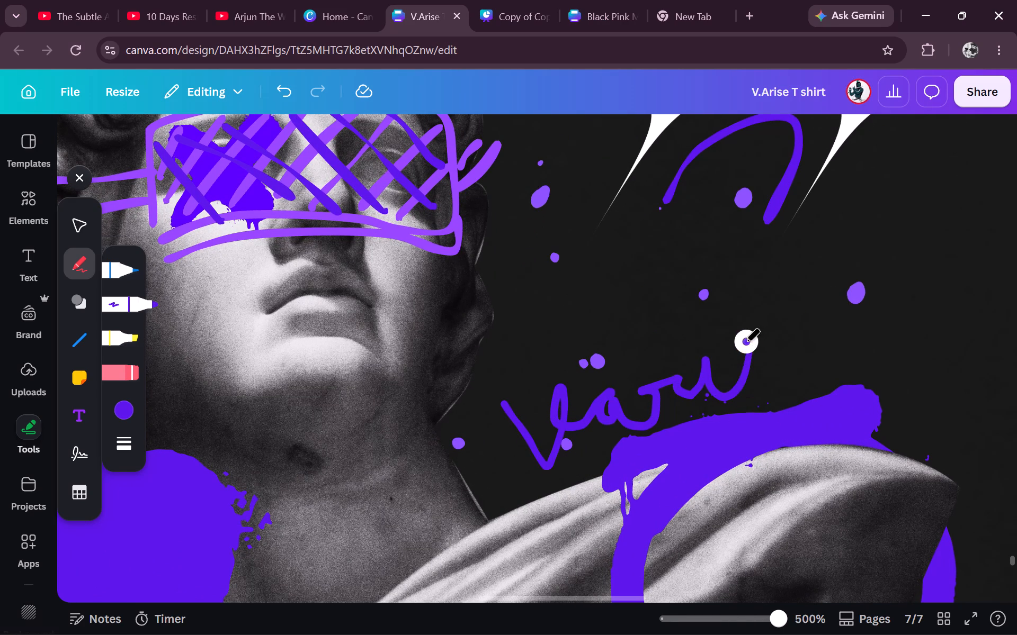
left_click_drag(745, 342, 822, 354)
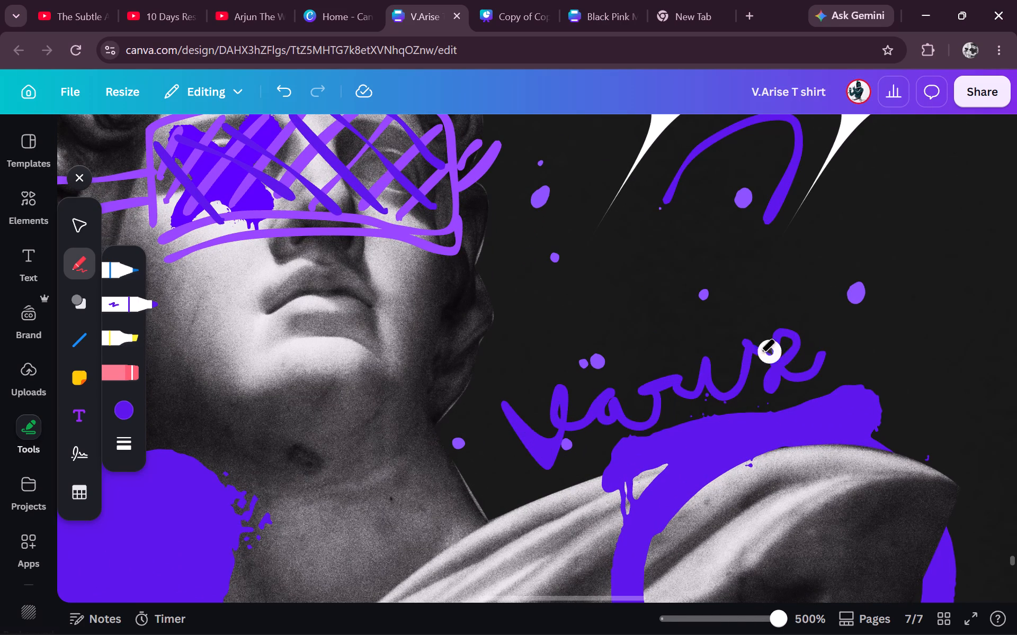
left_click(705, 338)
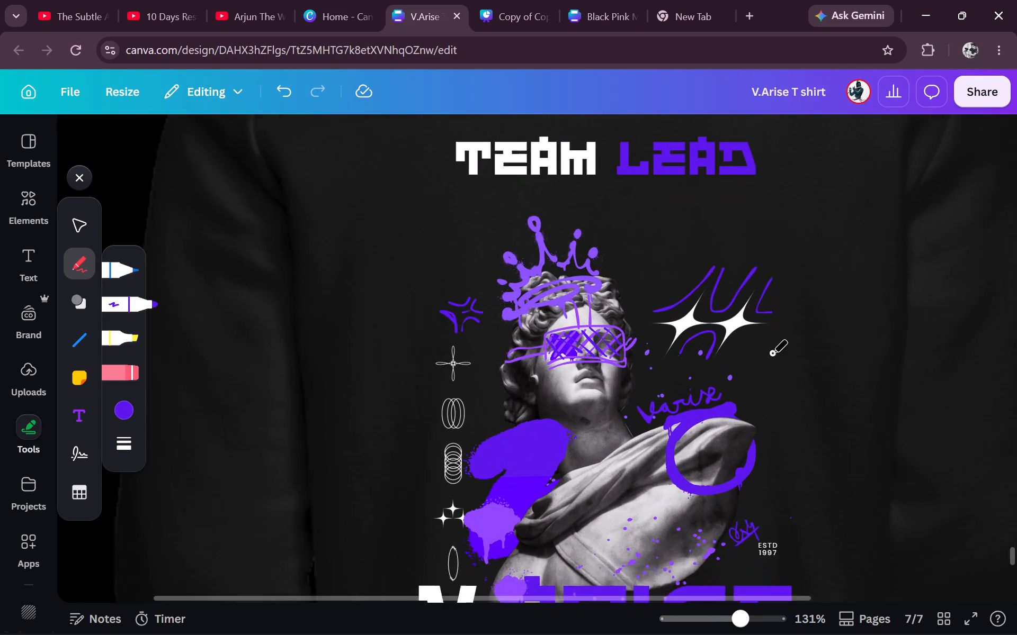
Draw a violet lightning bolt outline beside the handwritten "Varise", below the sparkles, and finish drawing.
left_click_drag(779, 339, 768, 396)
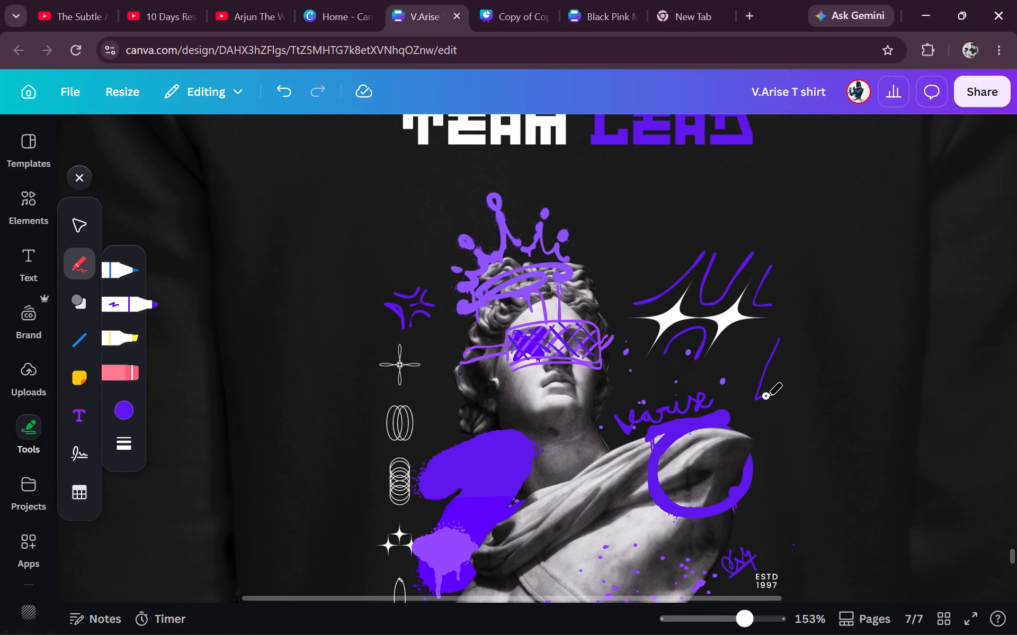
left_click_drag(768, 396, 768, 393)
left_click_drag(768, 393, 775, 347)
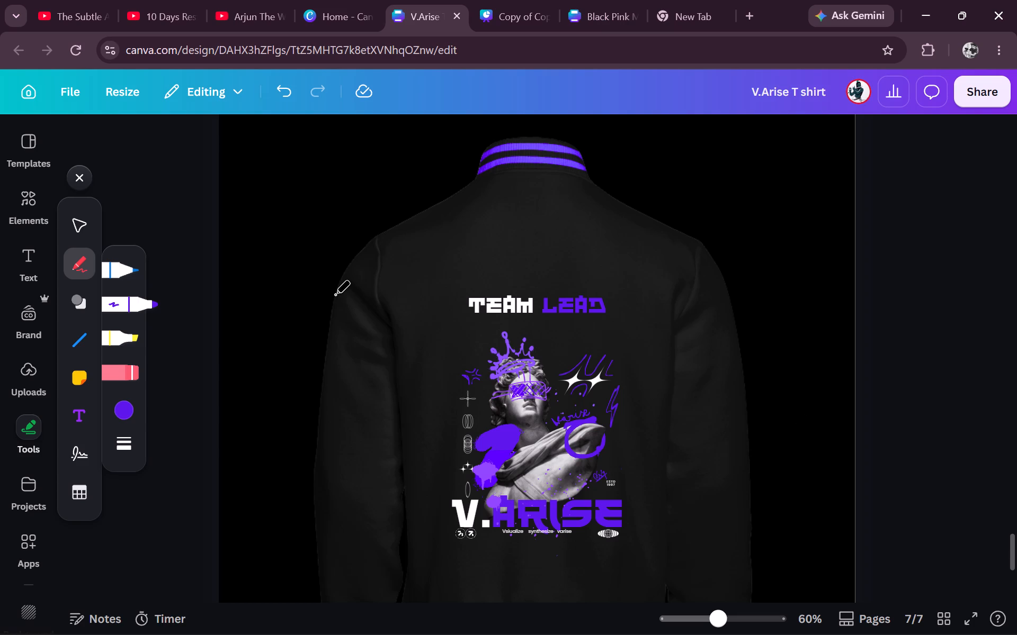
left_click(77, 177)
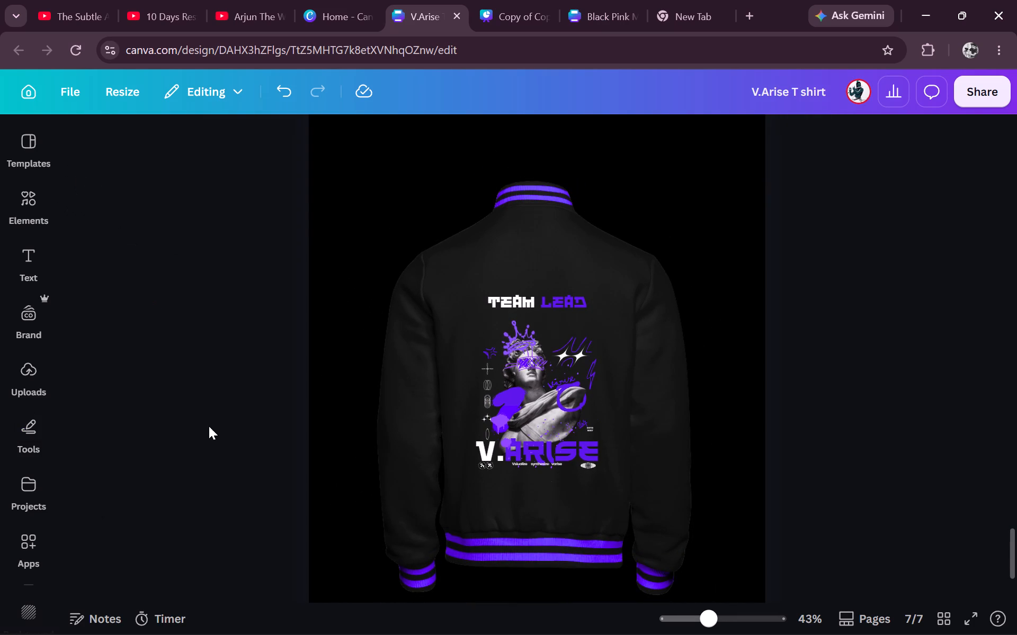
Replace the TEAM LEAD heading text with "Management HEAD".
left_click(551, 303)
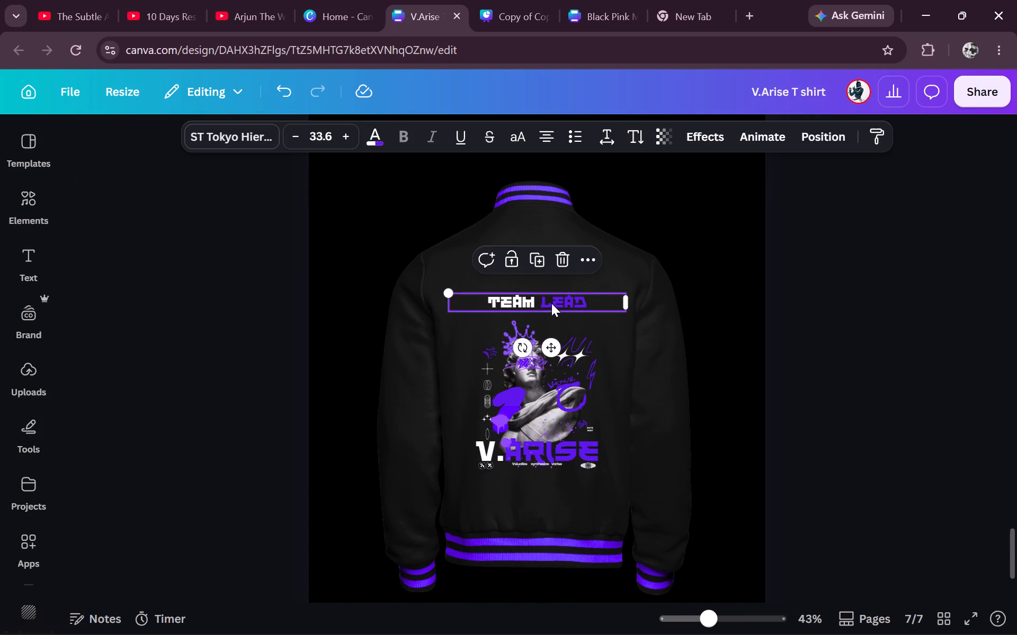
double_click(551, 306)
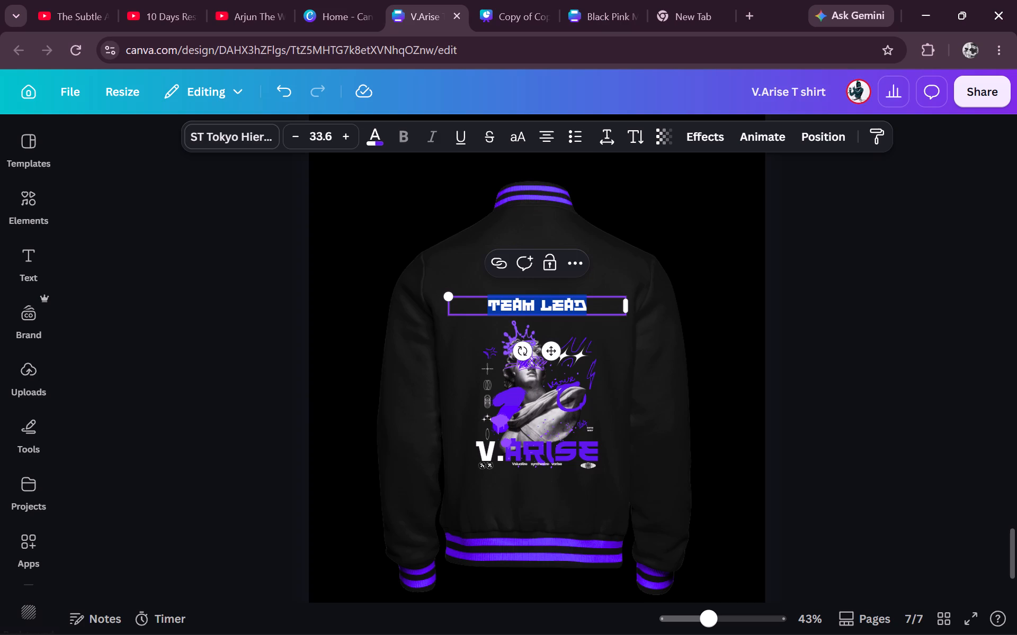
type("Mana")
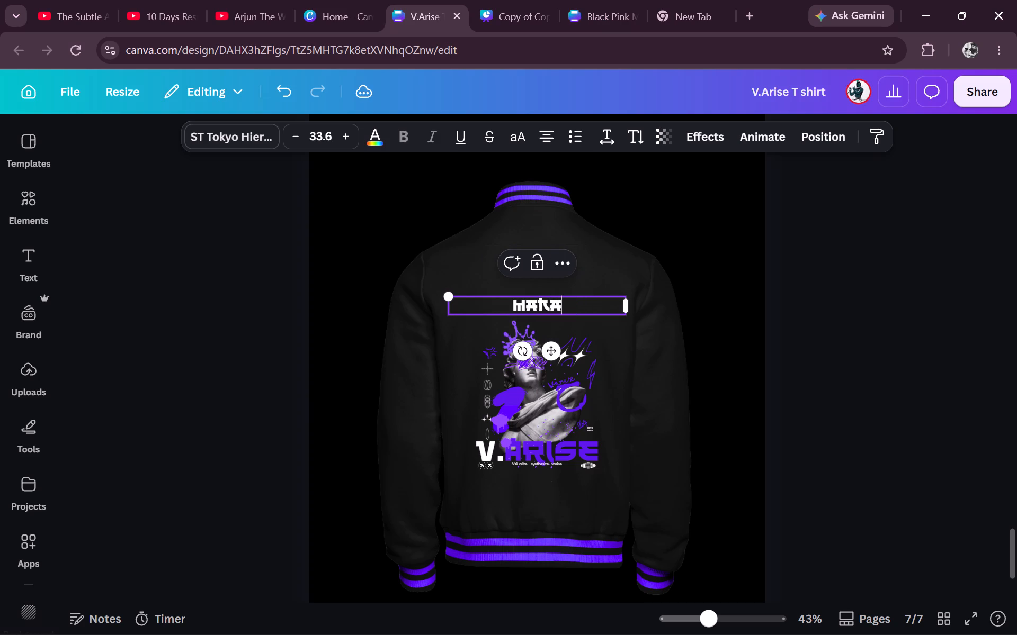
type("gement")
key("space")
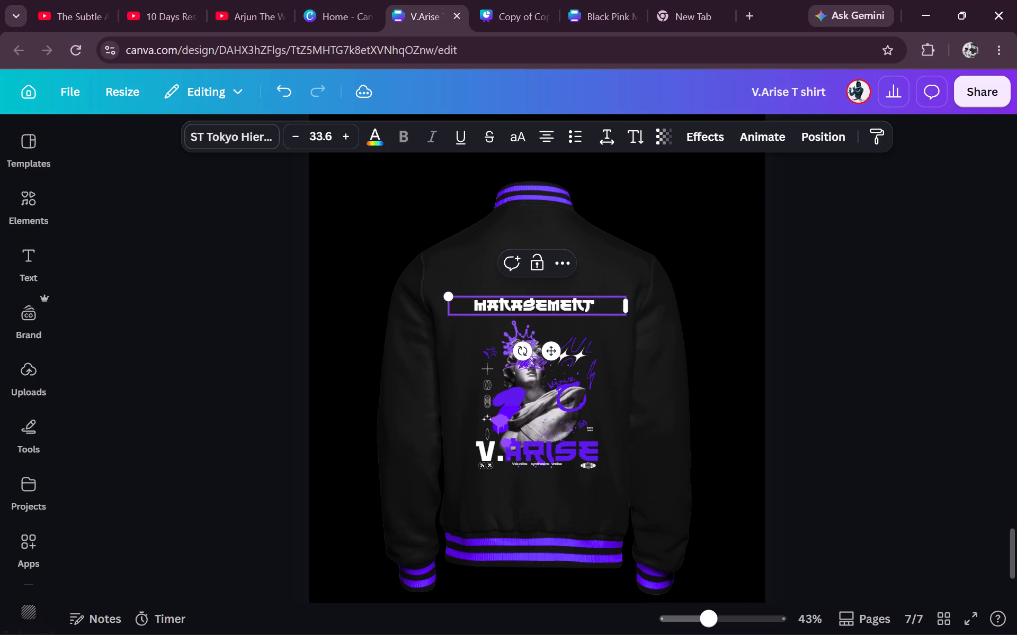
type("HEAD")
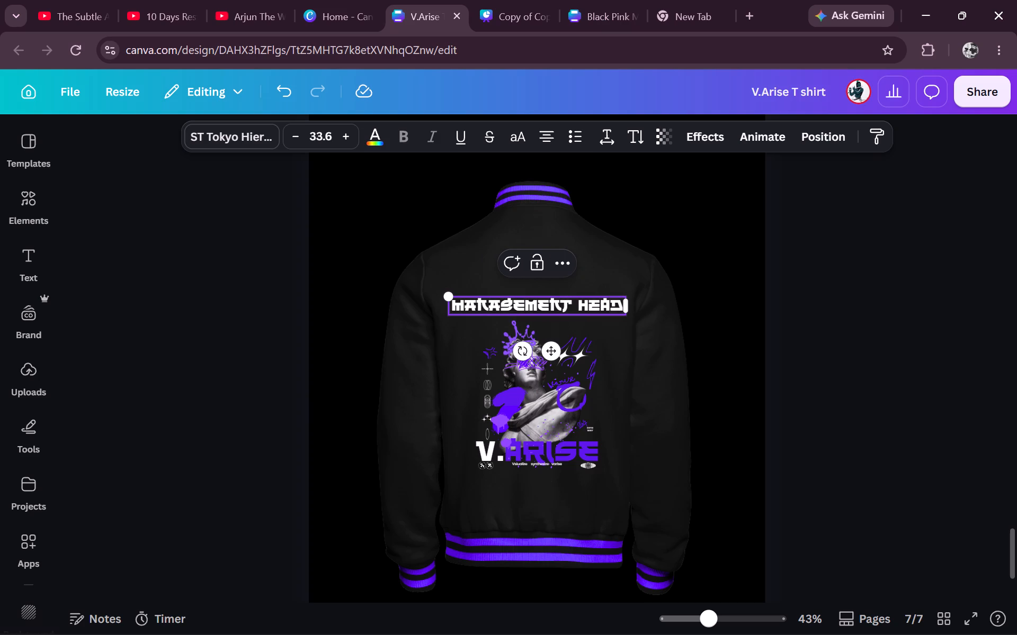
left_click(750, 316)
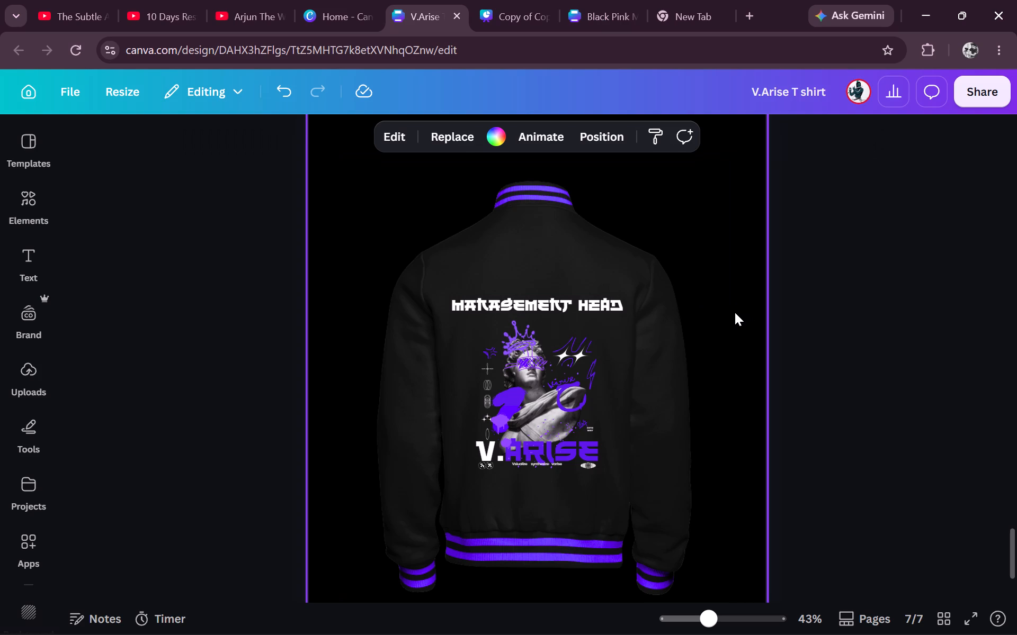
Move the Management HEAD text below the V.ARISE artwork, centred on the page just above the jacket's striped hem.
left_click_drag(581, 303, 567, 491)
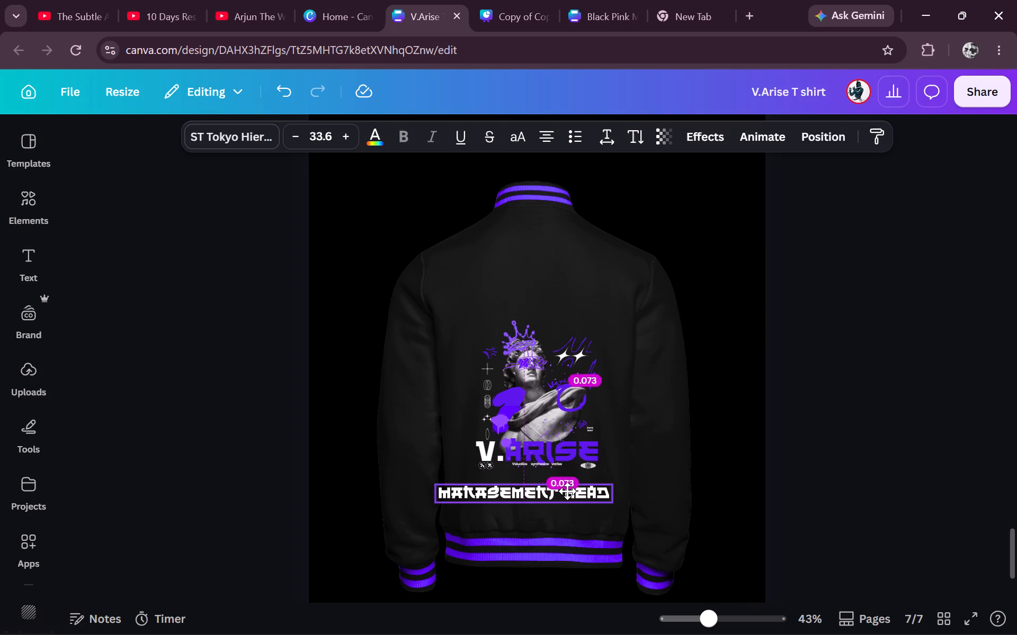
left_click_drag(567, 491, 583, 512)
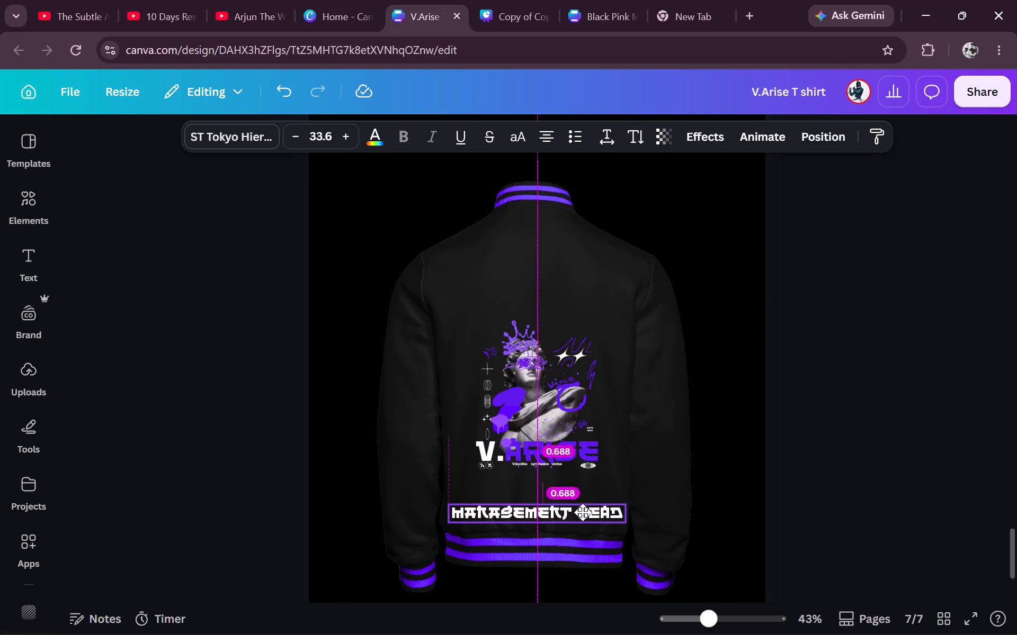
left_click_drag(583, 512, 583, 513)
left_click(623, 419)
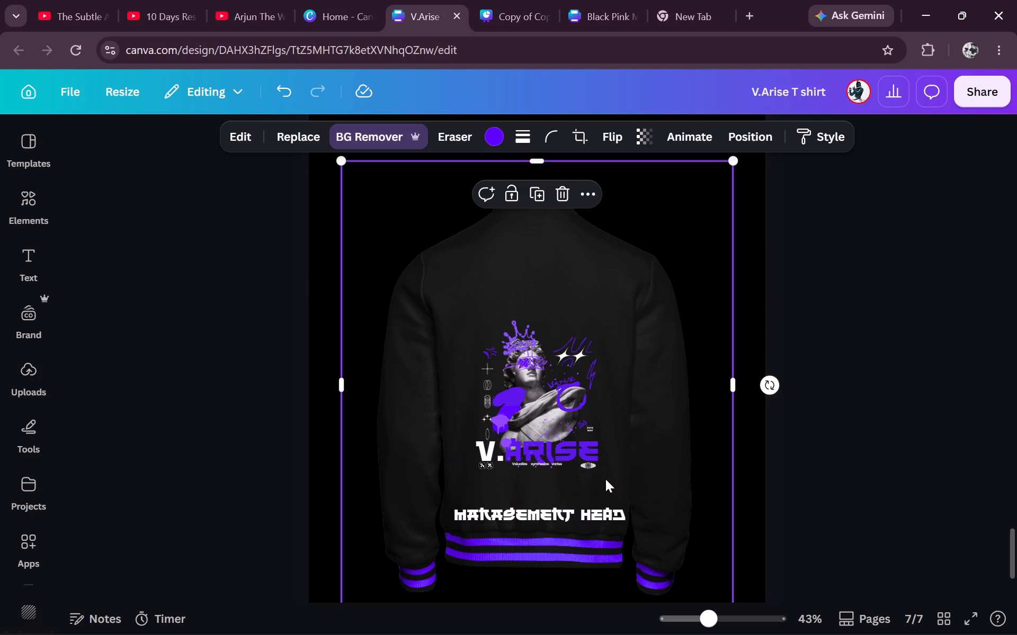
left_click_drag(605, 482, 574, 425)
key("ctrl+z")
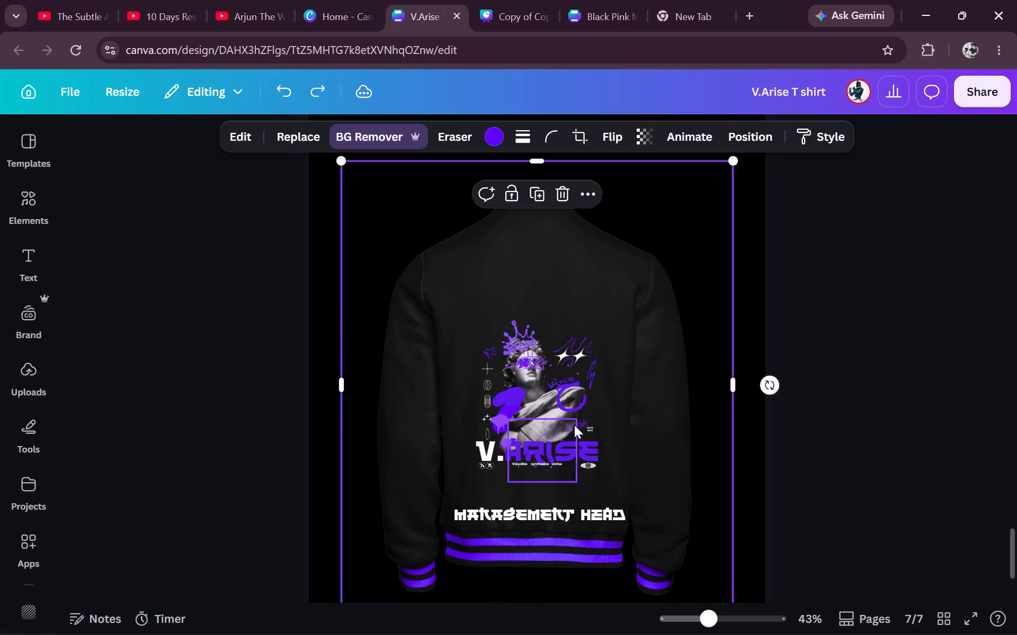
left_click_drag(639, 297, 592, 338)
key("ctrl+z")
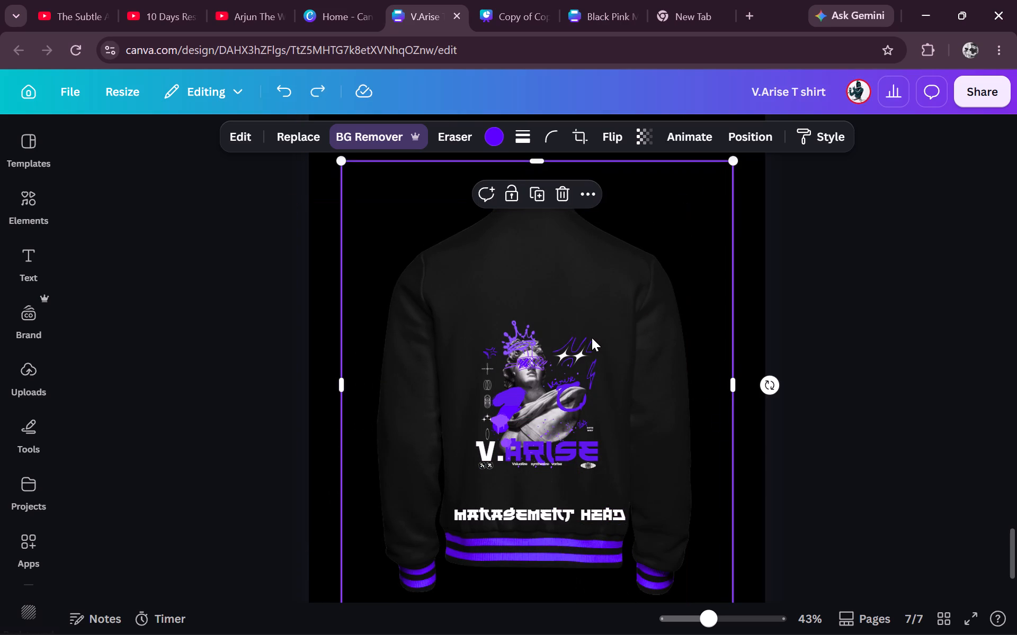
Move the whole sculpture and V.ARISE artwork, excluding the jacket and Management Head title, straight up the jacket back, keeping it centred.
key("ctrl+a")
left_click(528, 507, "ctrl")
left_click(391, 444, "ctrl")
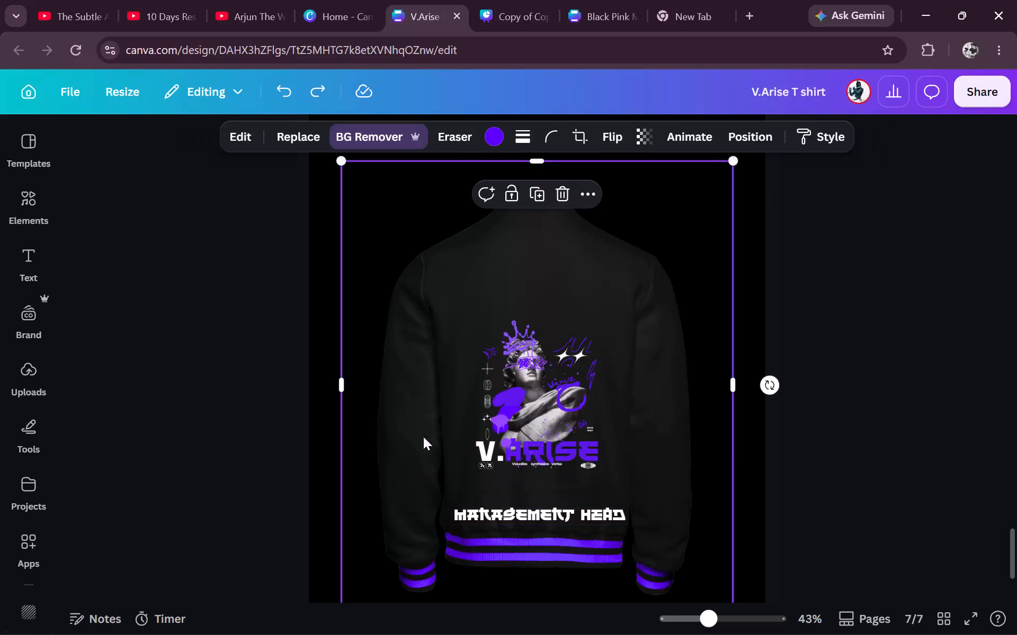
key("ctrl+a")
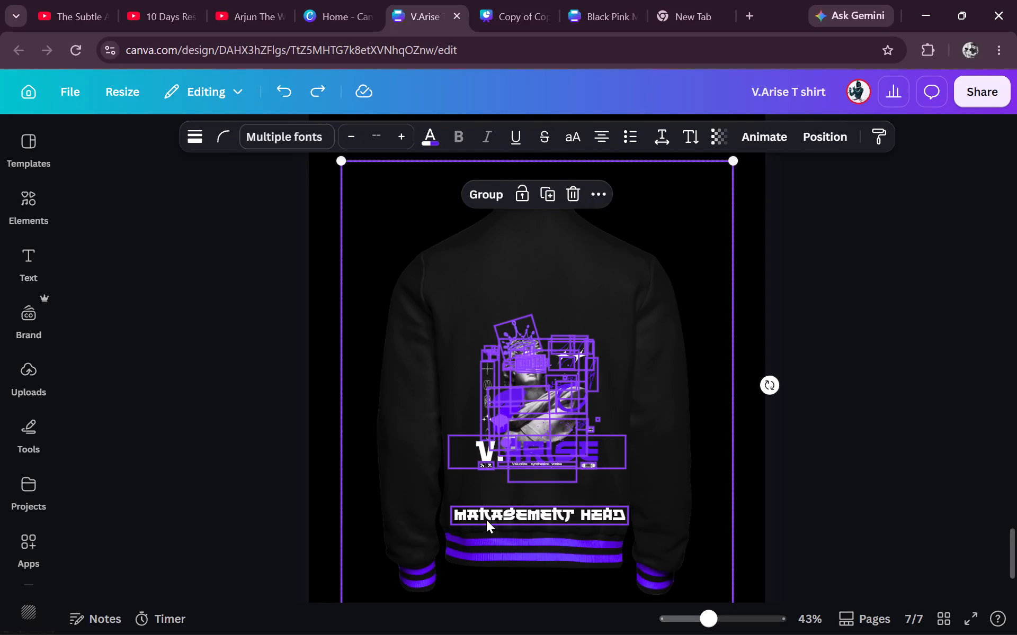
left_click(486, 520, "shift")
left_click(404, 415, "shift")
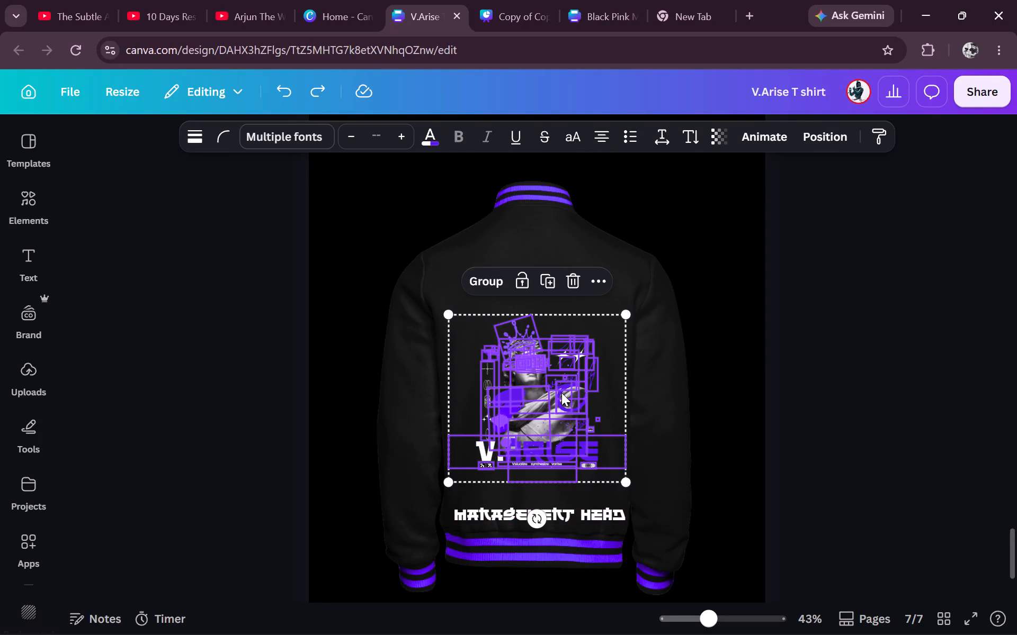
left_click_drag(561, 393, 561, 356)
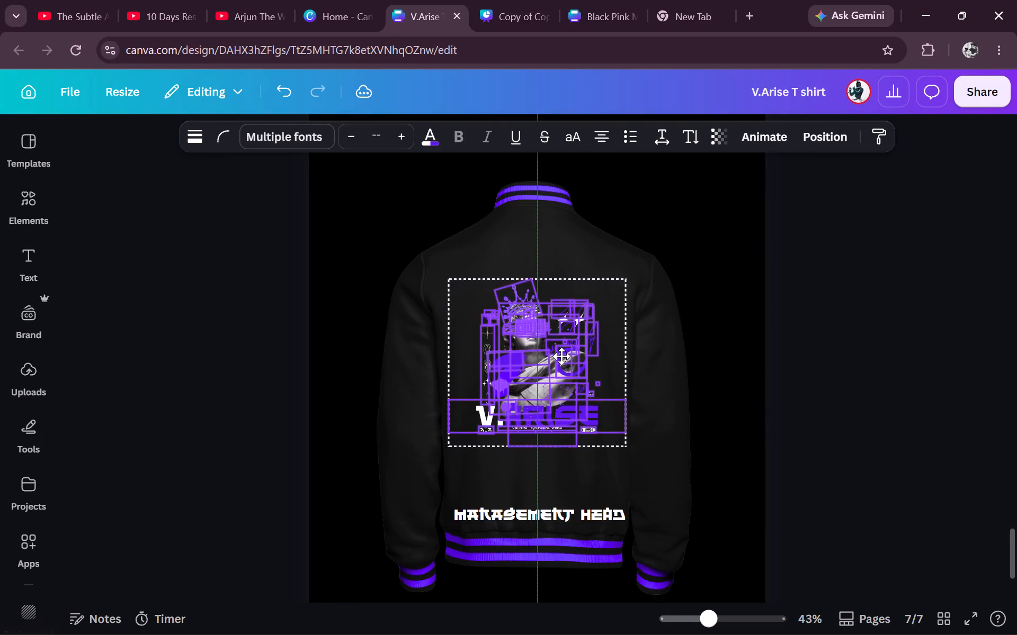
left_click_drag(561, 356, 561, 356)
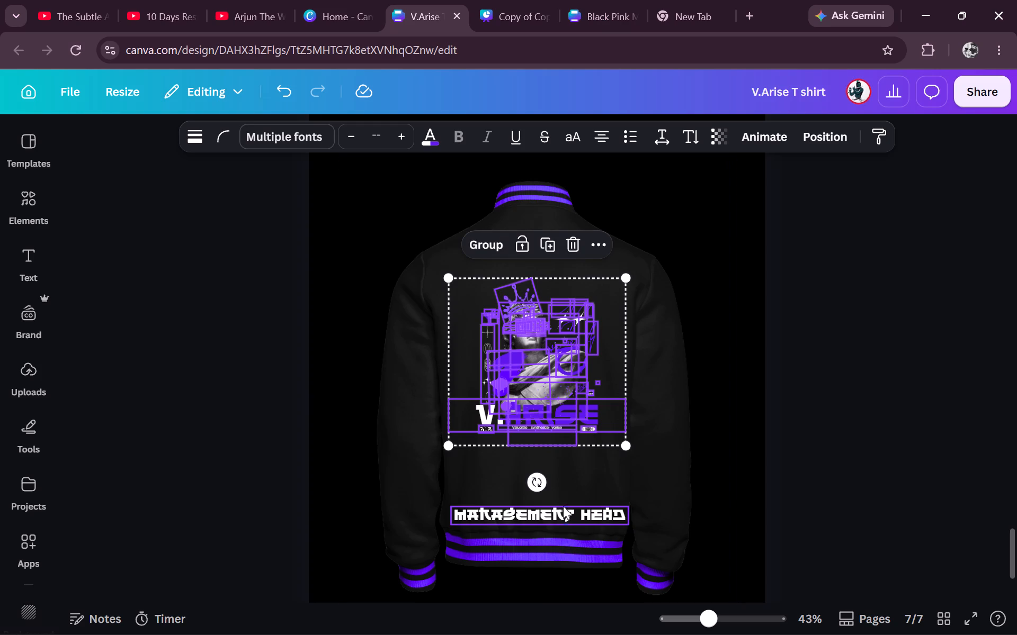
Bring the Management Head title up closer to the V.ARISE artwork and shrink it to font size 29.9.
left_click_drag(561, 513, 561, 479)
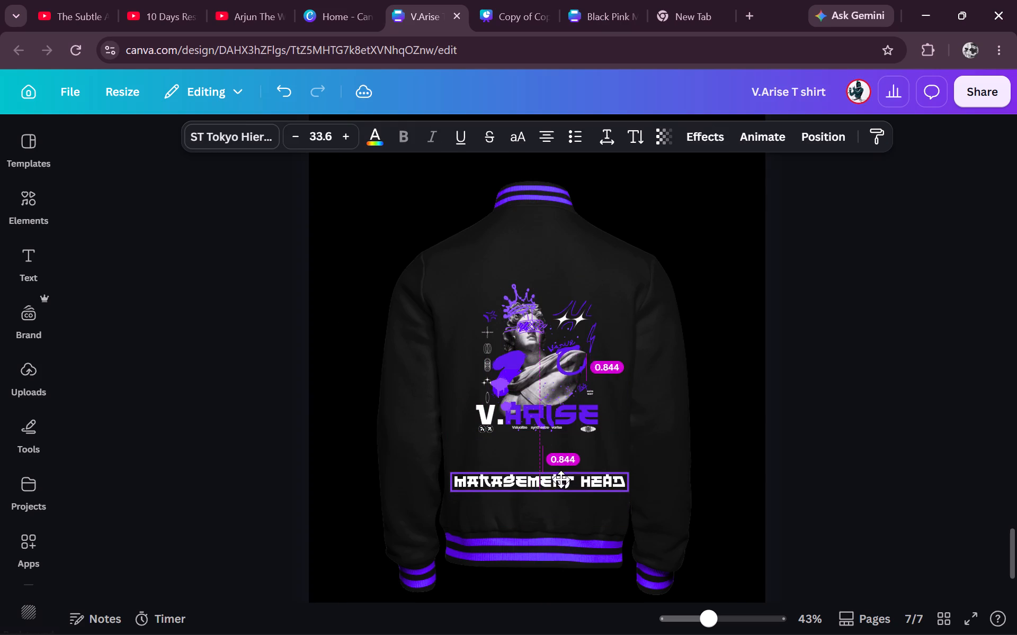
left_click_drag(561, 479, 561, 478)
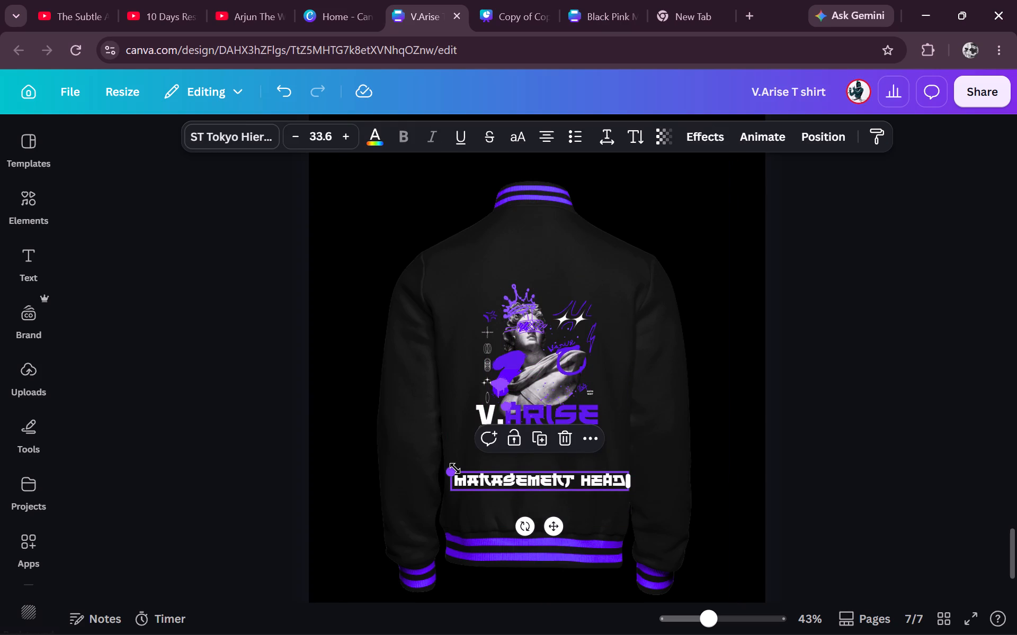
left_click_drag(455, 468, 474, 475)
Adjust the Management Head title's position below the V.ARISE artwork and align it to the horizontal centre of the page.
left_click_drag(524, 478, 504, 475)
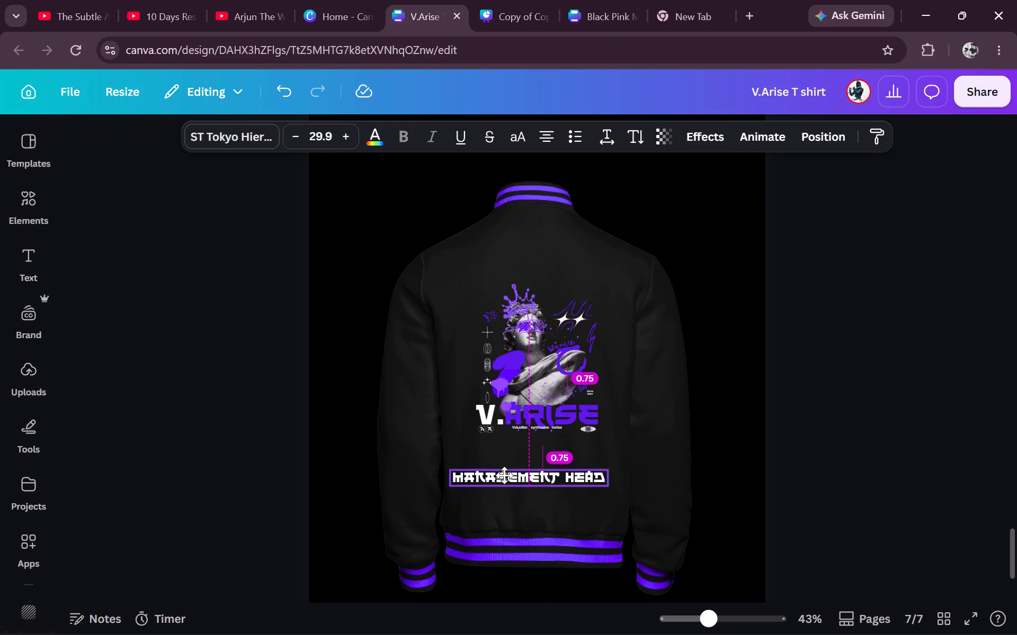
left_click_drag(504, 475, 517, 474)
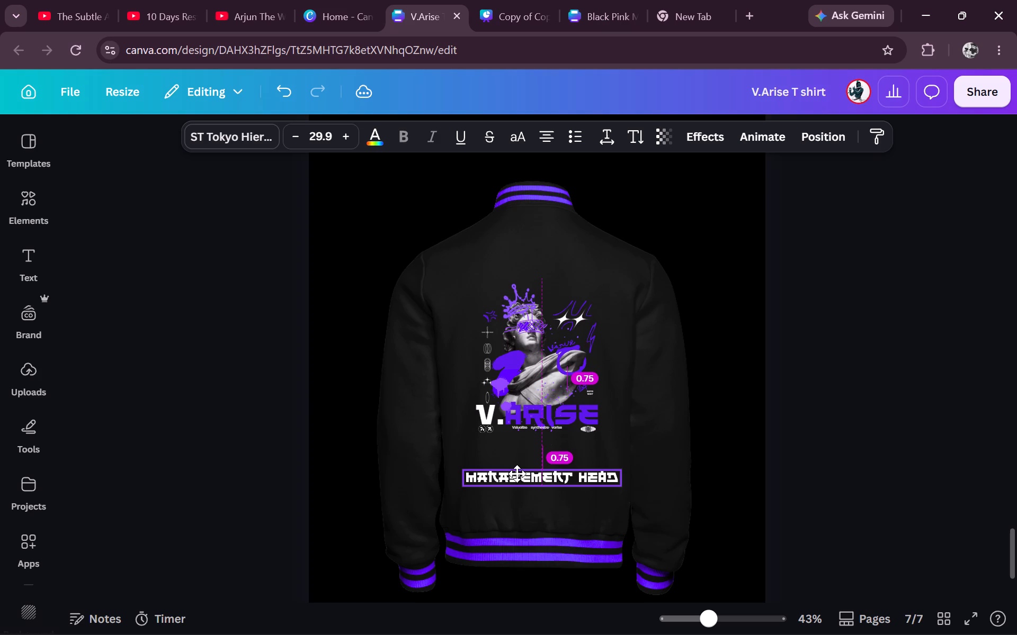
left_click_drag(517, 474, 515, 474)
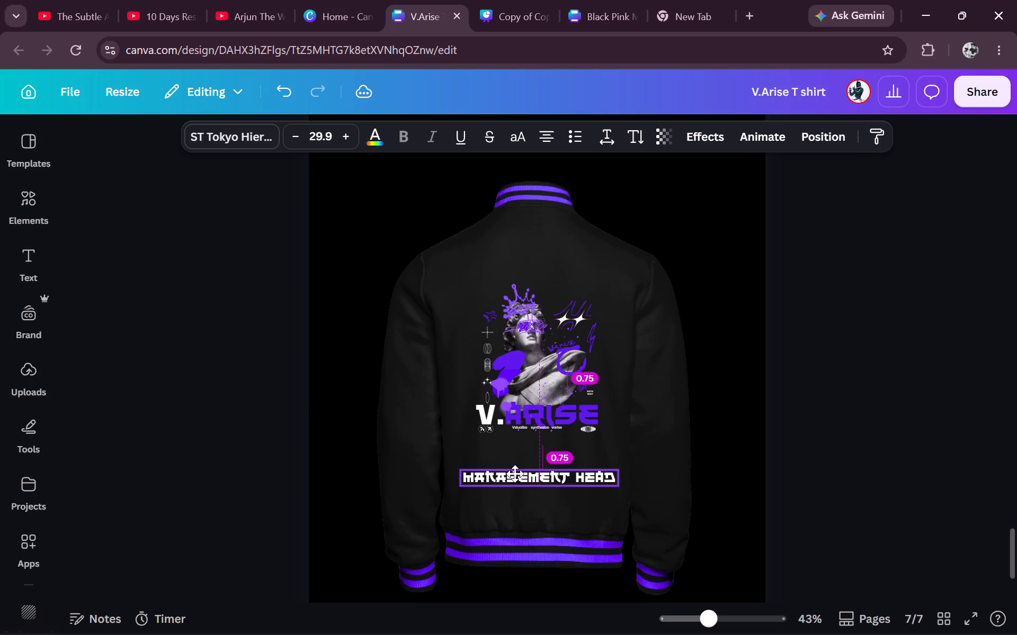
left_click_drag(515, 474, 512, 474)
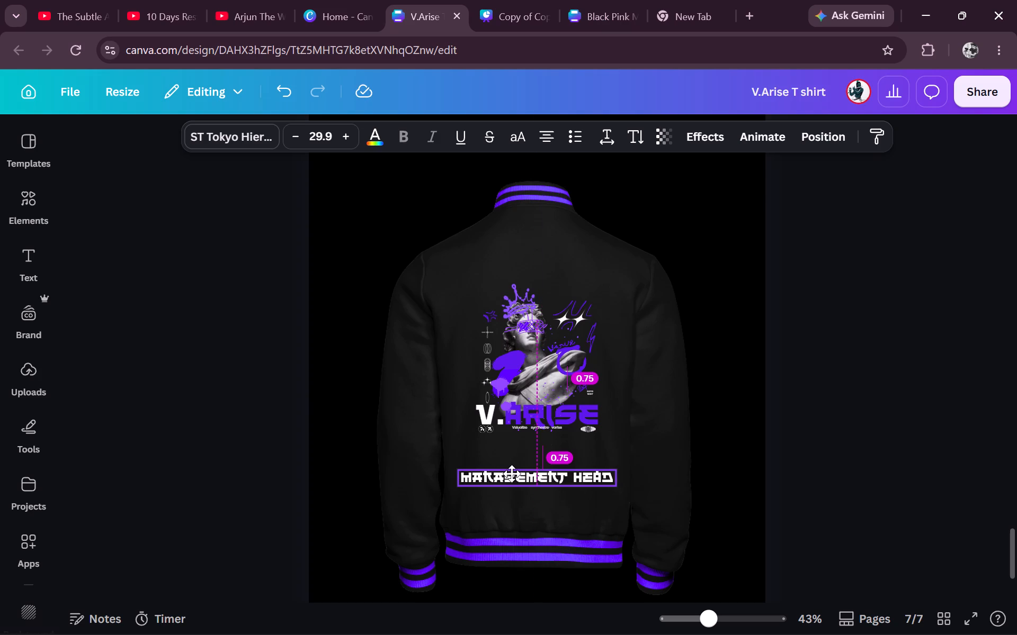
left_click_drag(512, 474, 514, 474)
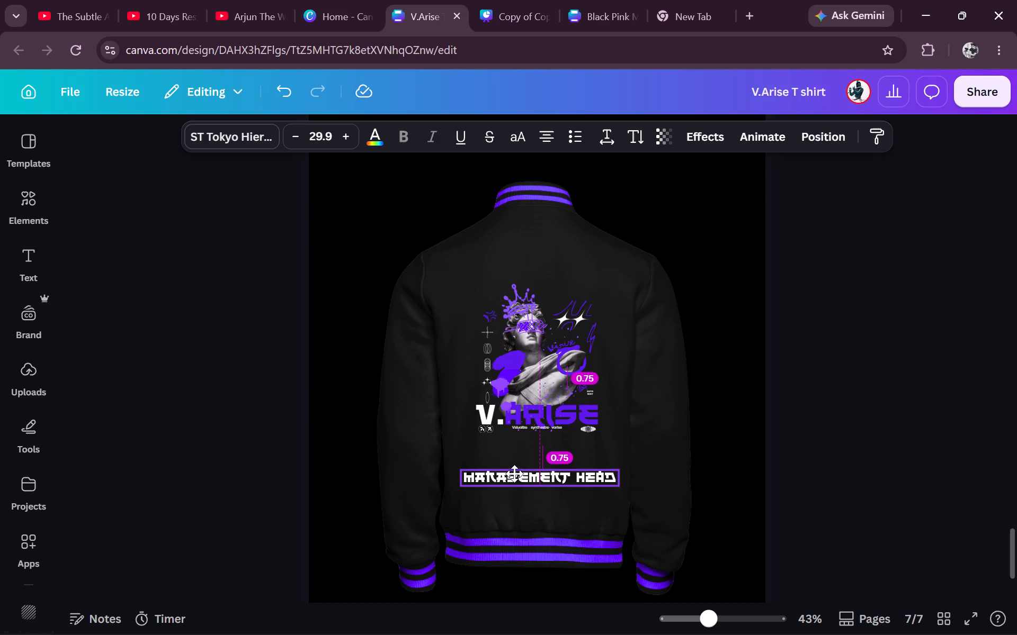
left_click_drag(514, 474, 507, 476)
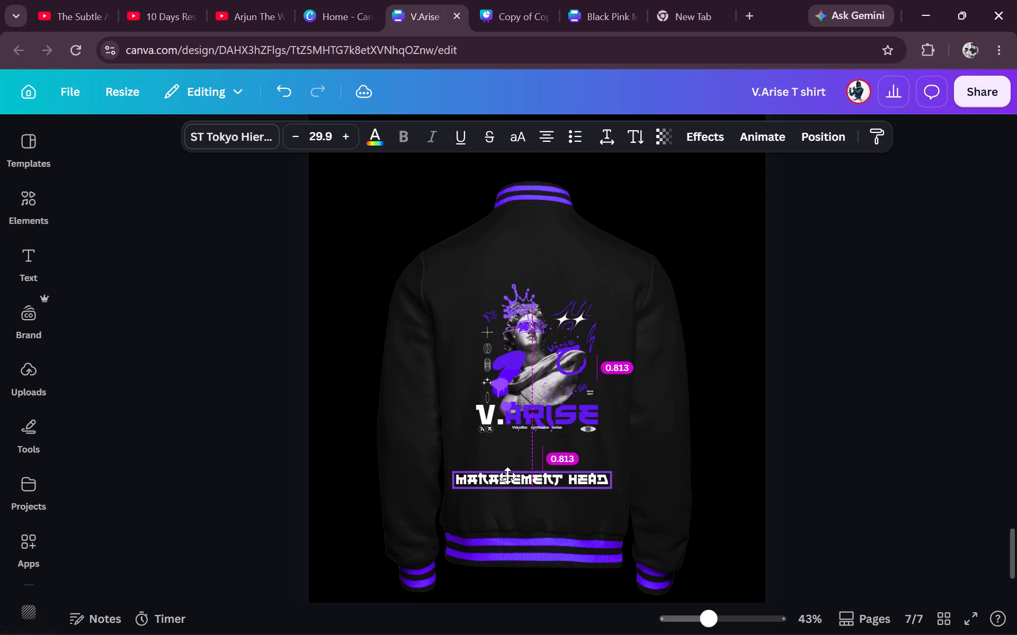
left_click_drag(507, 476, 512, 477)
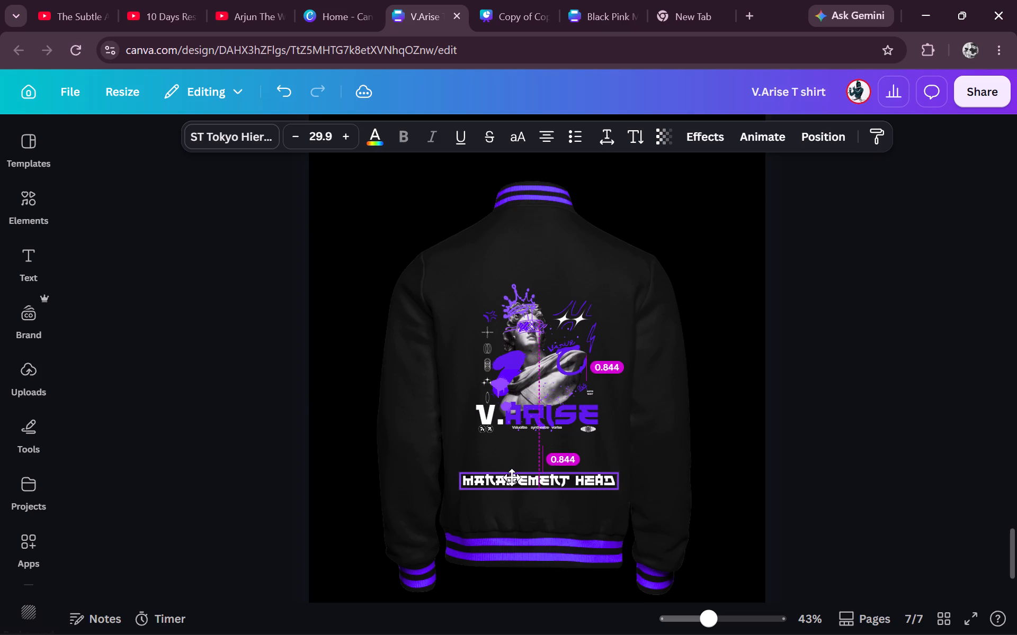
left_click_drag(512, 477, 511, 477)
right_click(511, 477)
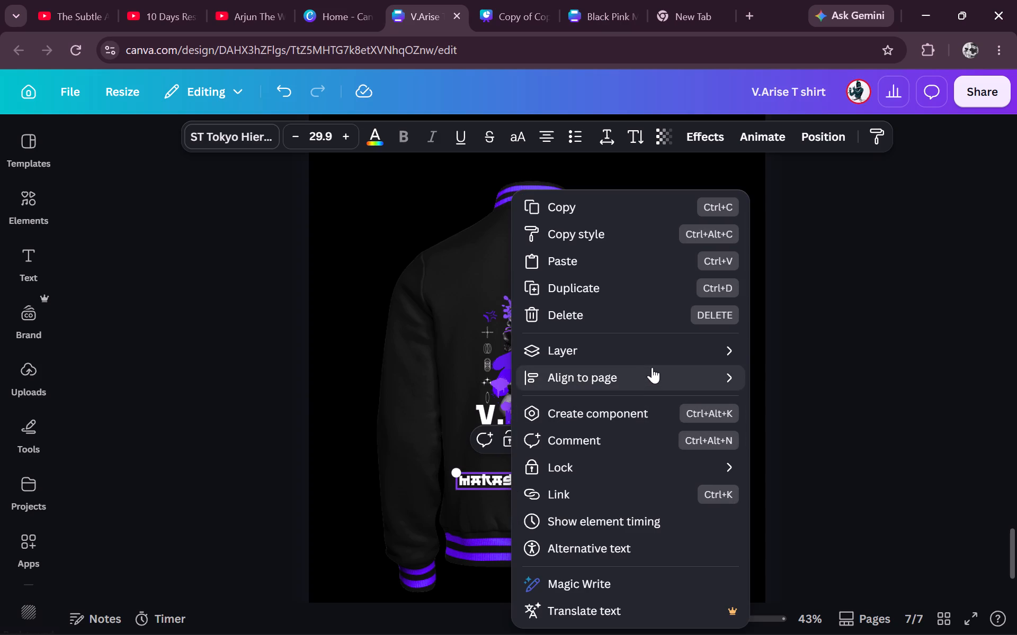
left_click(785, 397)
left_click(850, 365)
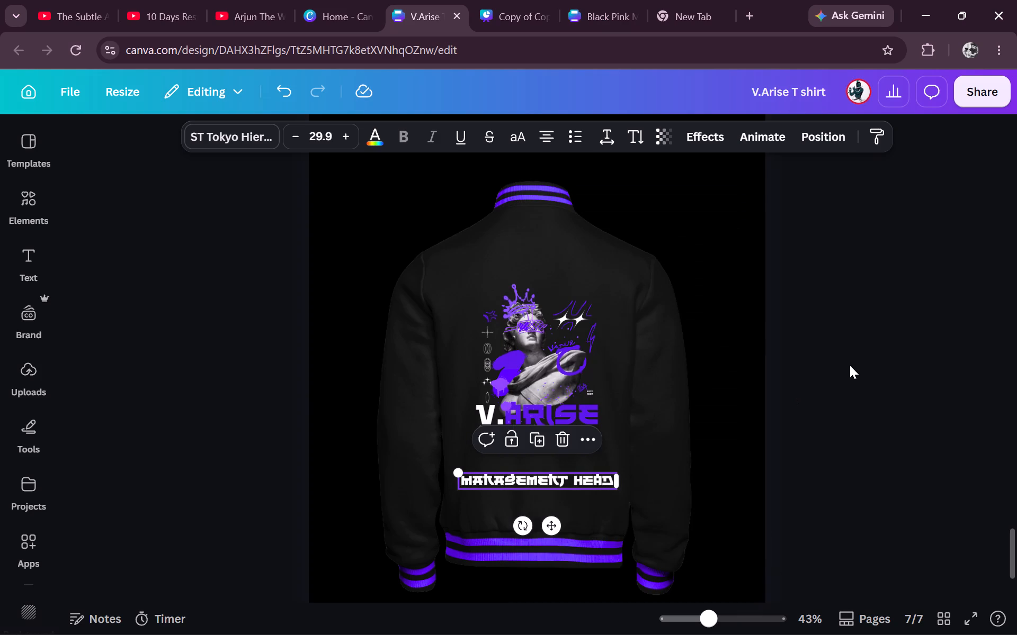
Duplicate the Management Head title and place the copy directly above the original, centred on it.
left_click(516, 470)
left_click(520, 475)
left_click(530, 438)
left_click_drag(541, 483, 537, 470)
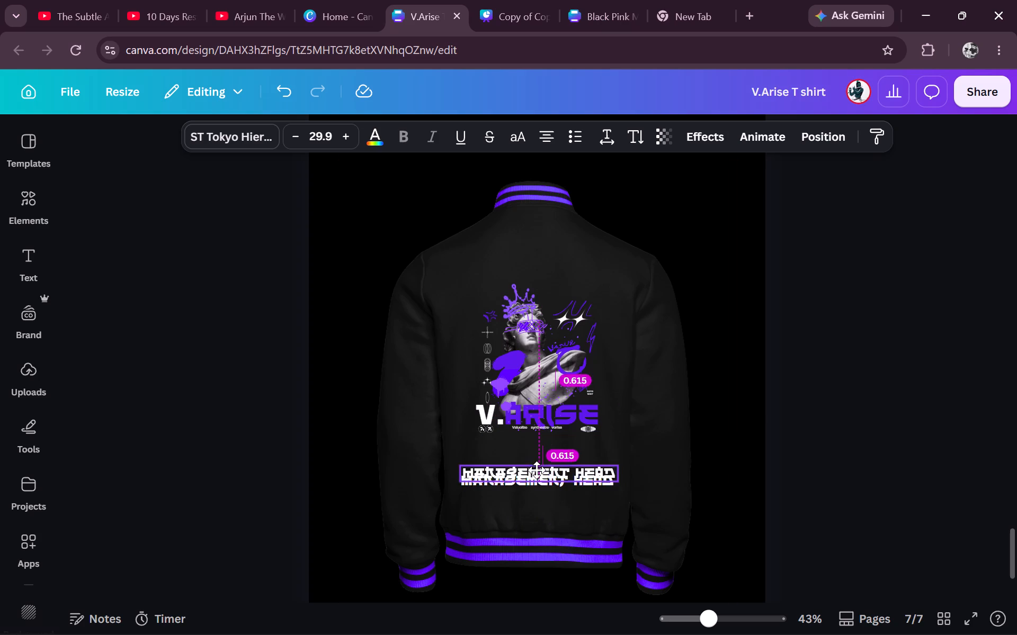
left_click_drag(537, 470, 535, 460)
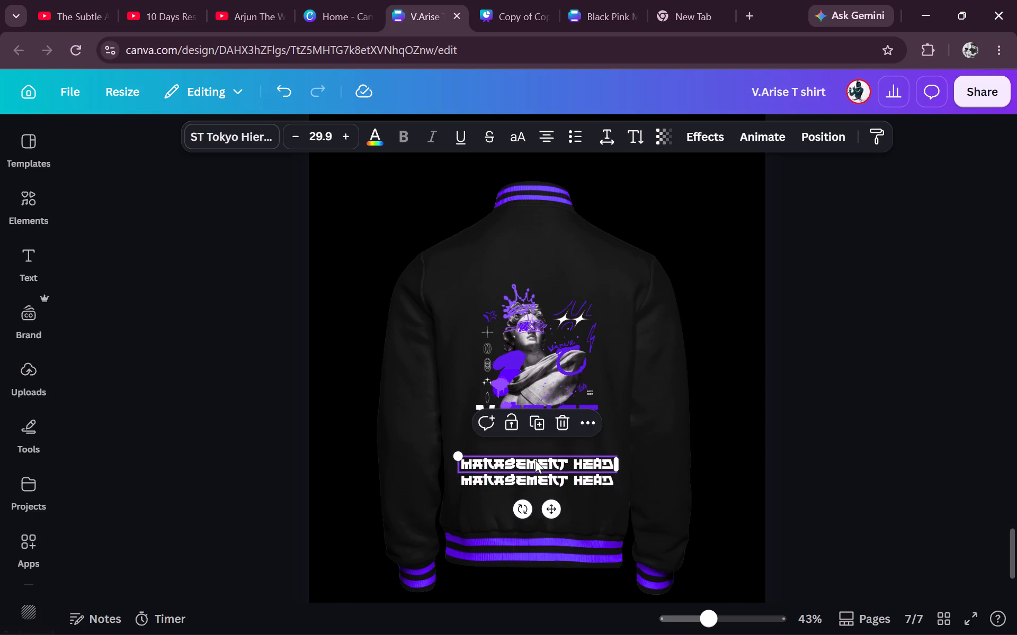
Replace the upper copy's text with "Warior".
double_click(535, 460)
type("Warior")
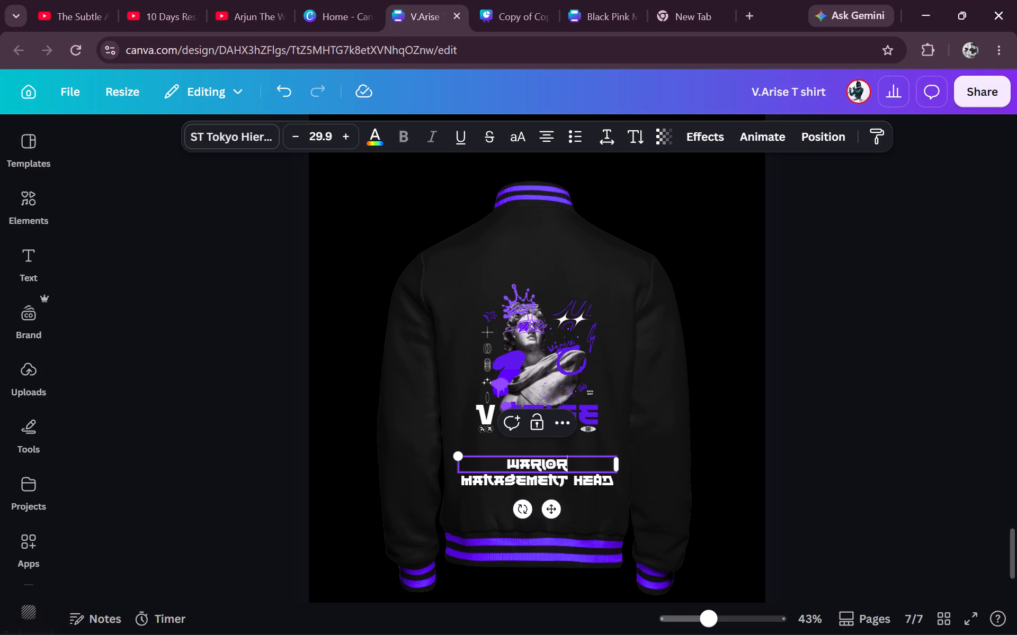
left_click(684, 433)
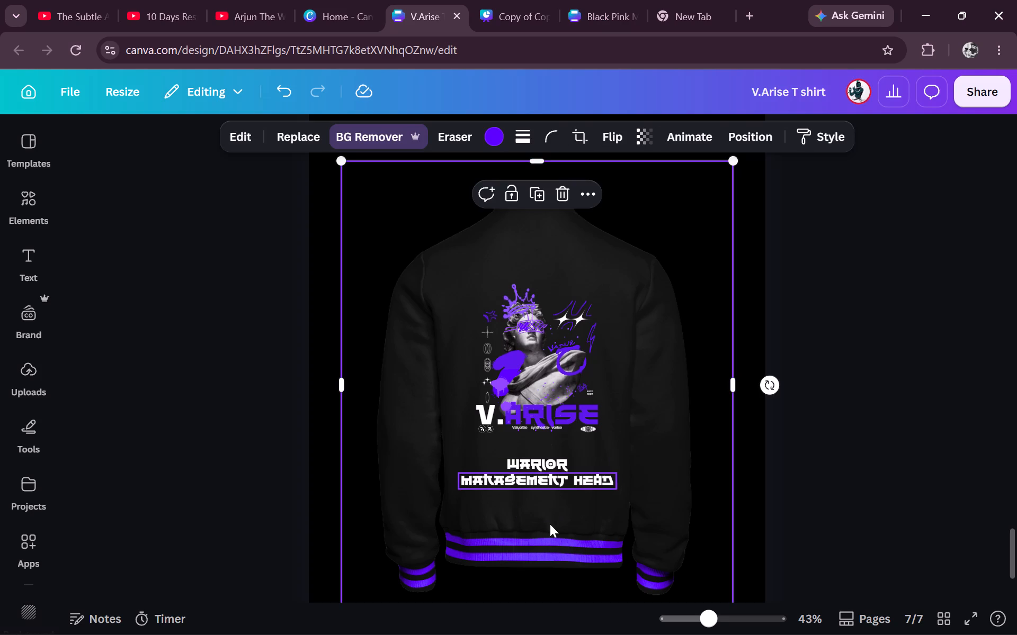
Widen the letter spacing of the Warior text.
left_click(529, 384)
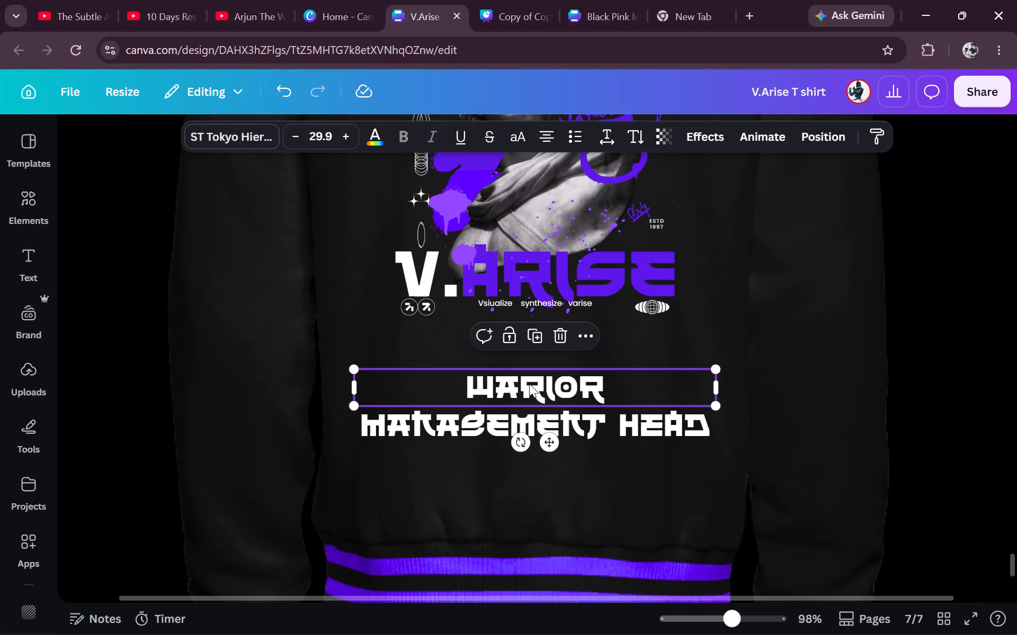
left_click(607, 138)
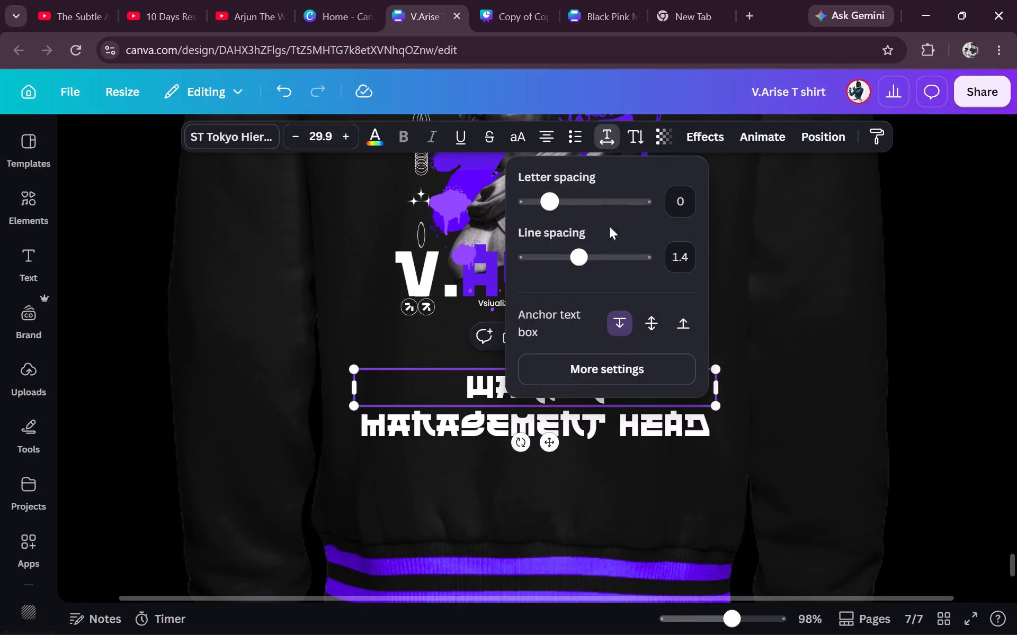
left_click_drag(555, 208, 563, 208)
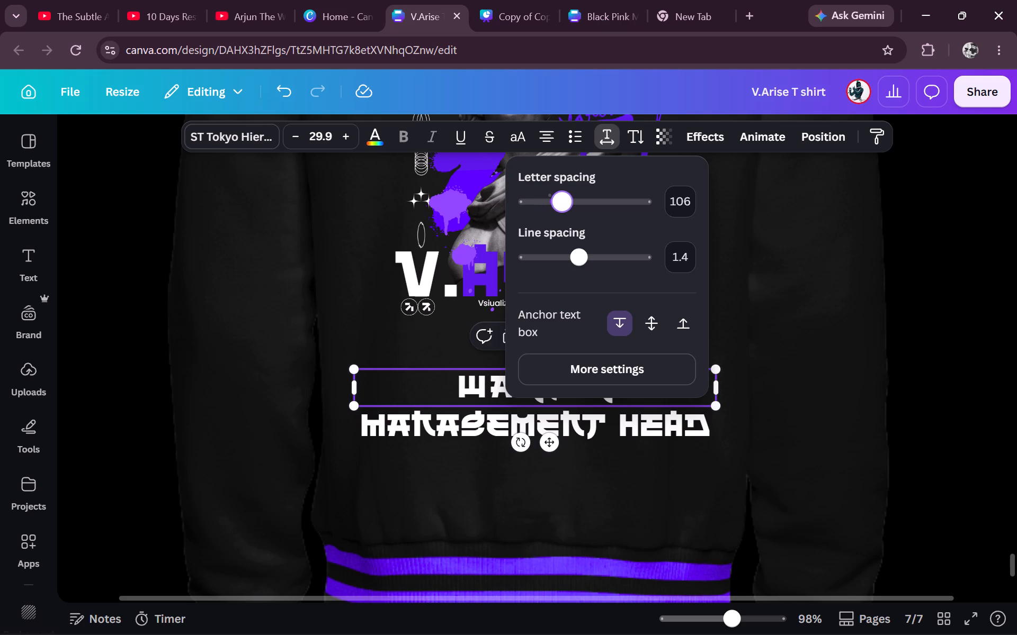
left_click_drag(563, 208, 566, 208)
left_click(768, 314)
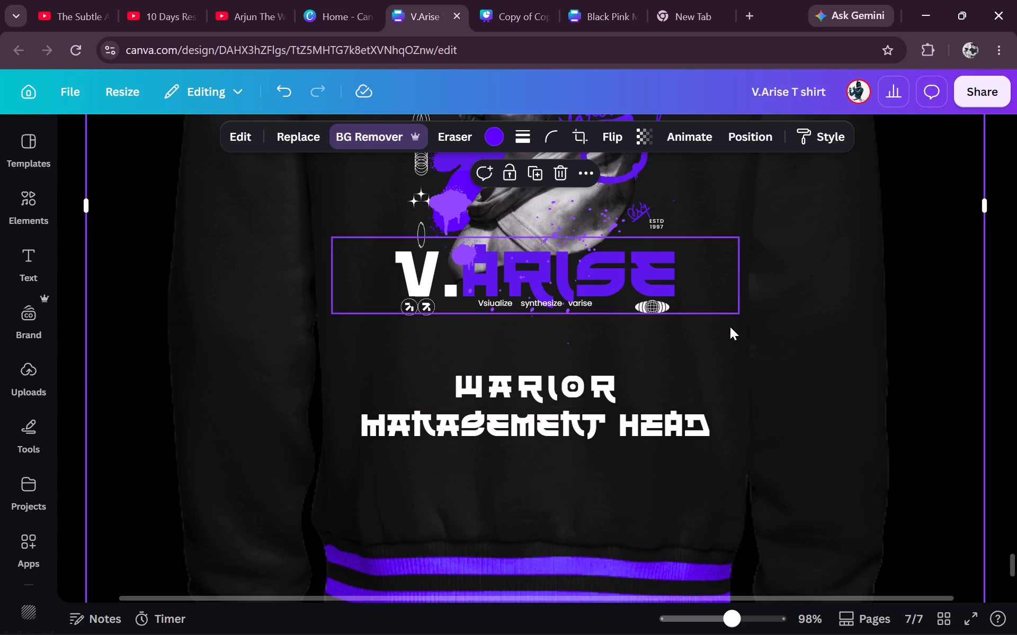
Nudge the Warior text slightly up to open a small gap above the Management Head title.
left_click_drag(578, 392, 578, 386)
left_click(630, 384)
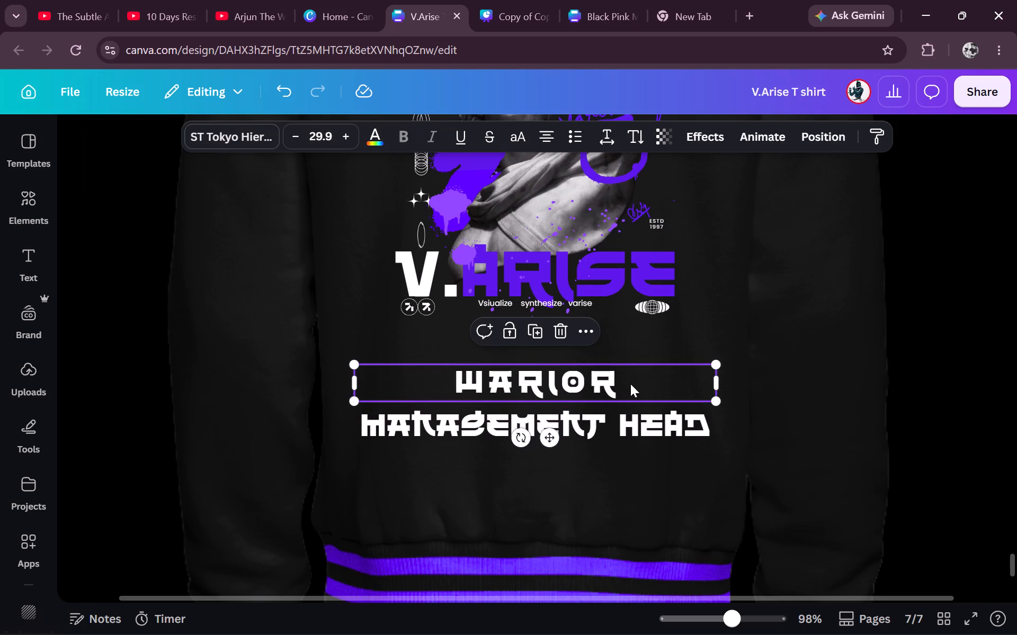
left_click(547, 385)
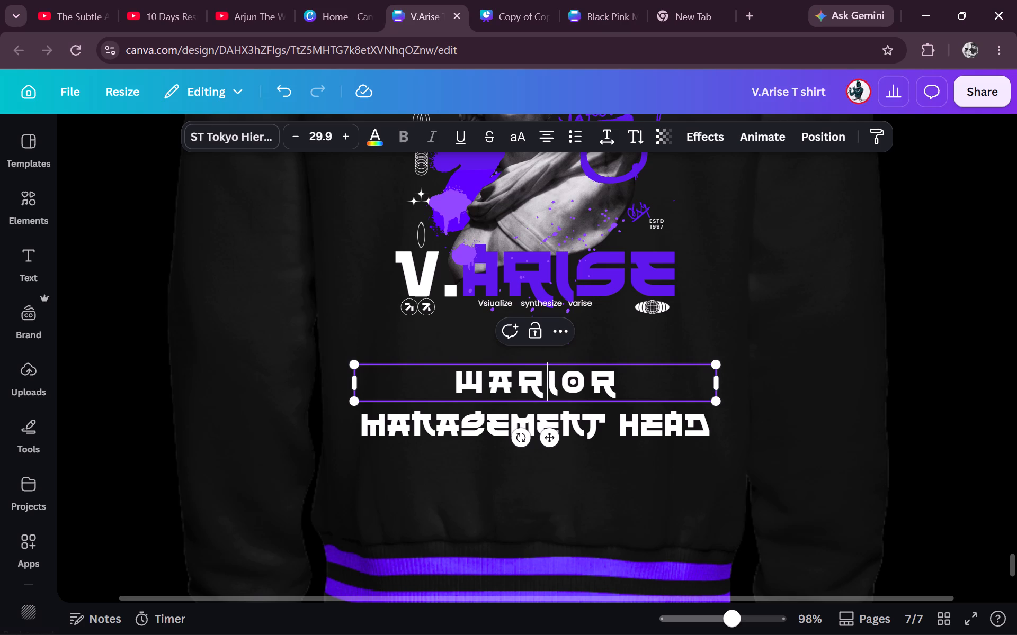
left_click(703, 457)
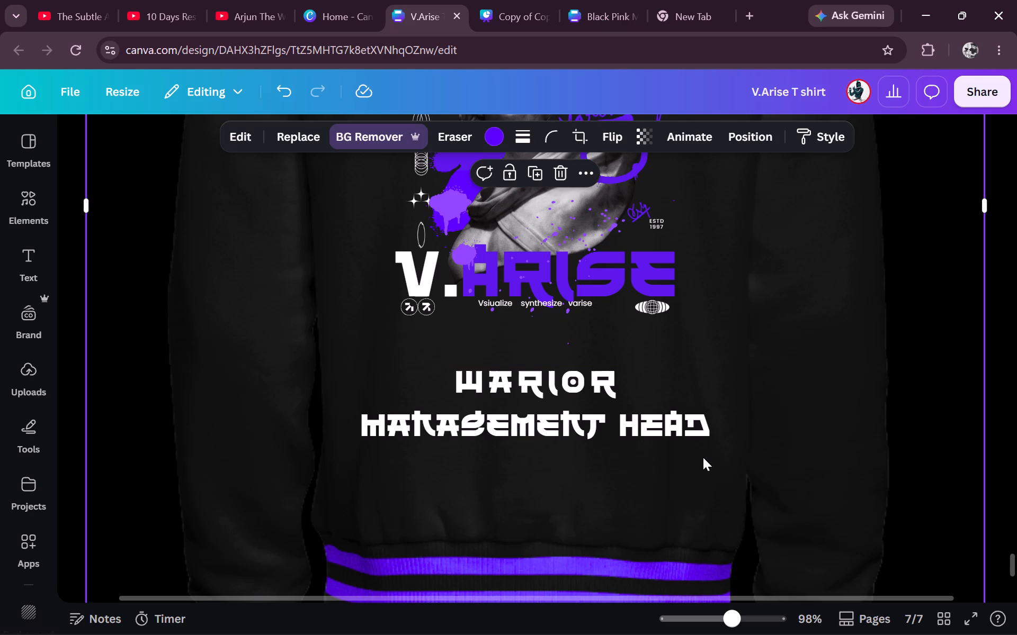
Recolour the Warior text in the lighter violet from the document's text colours.
left_click(575, 384)
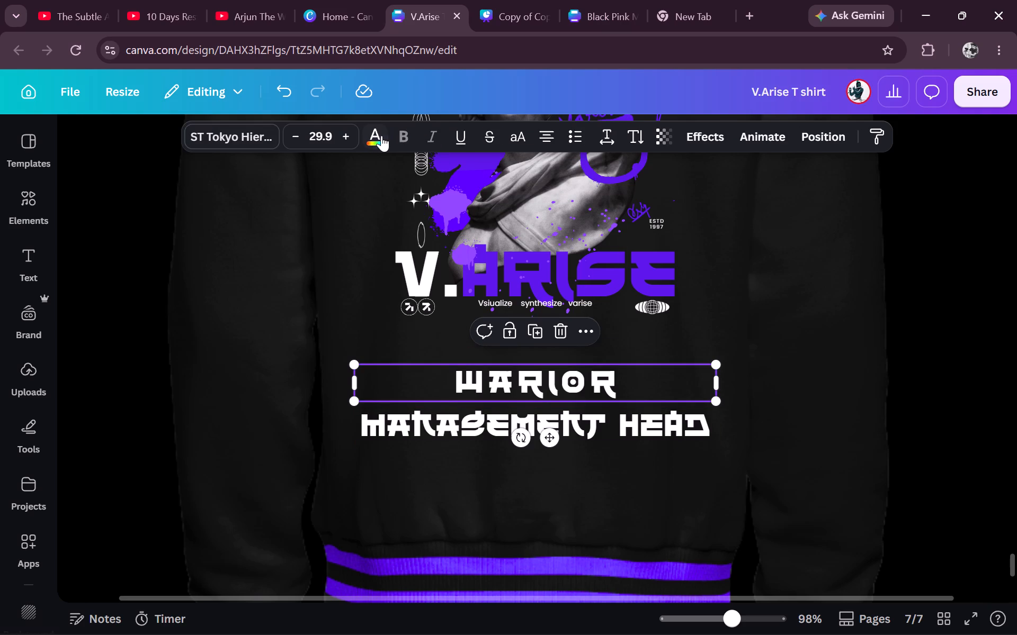
left_click(381, 135)
left_click(180, 297)
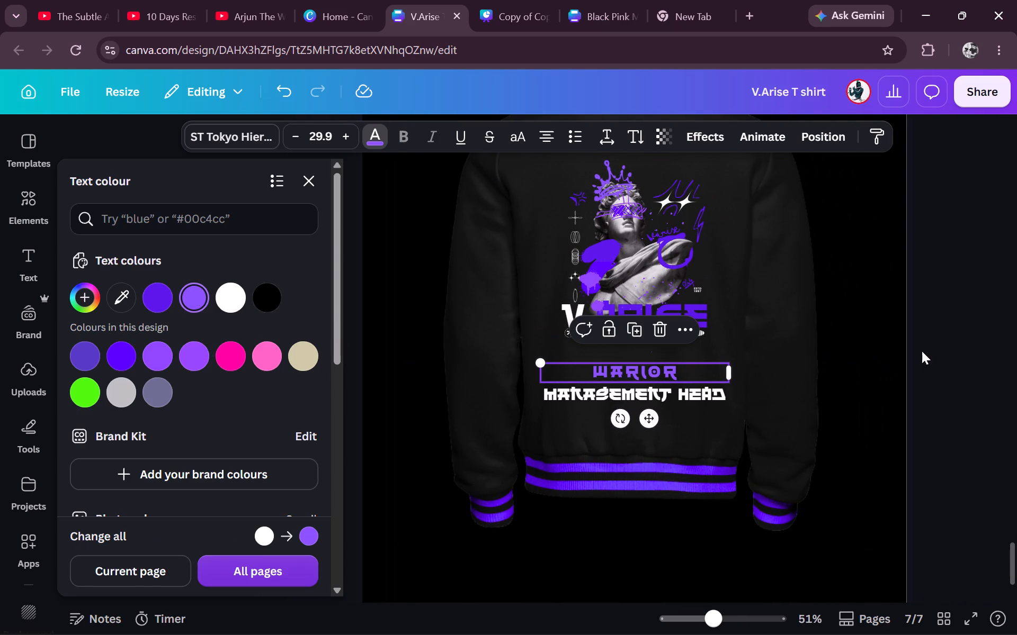
left_click(949, 339)
left_click(949, 339)
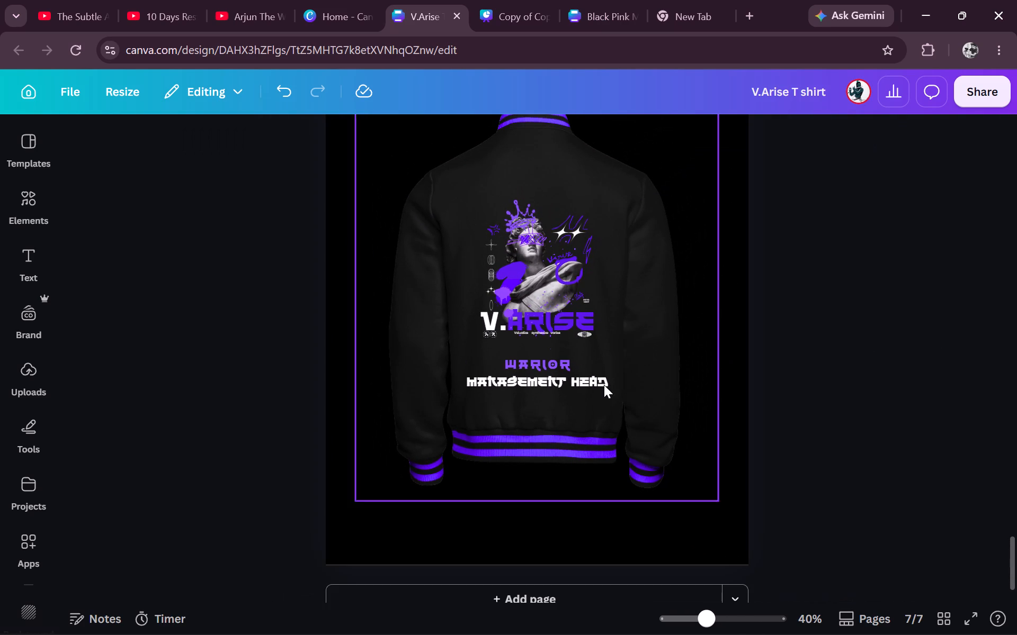
Reduce the Management Head text on the jacket's back to font size 26.9.
left_click(584, 379)
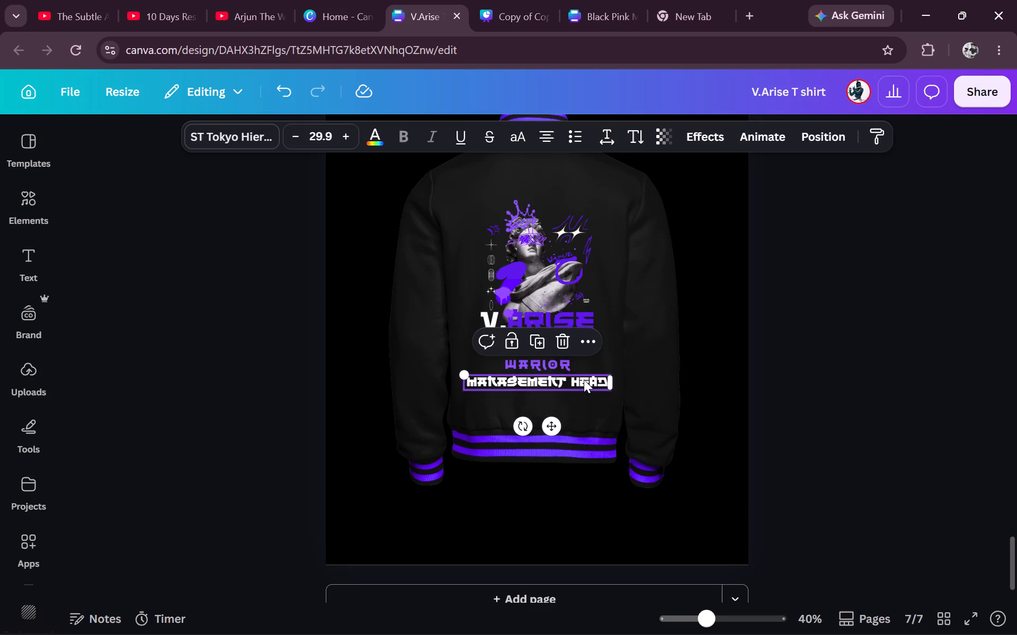
triple_click(289, 139)
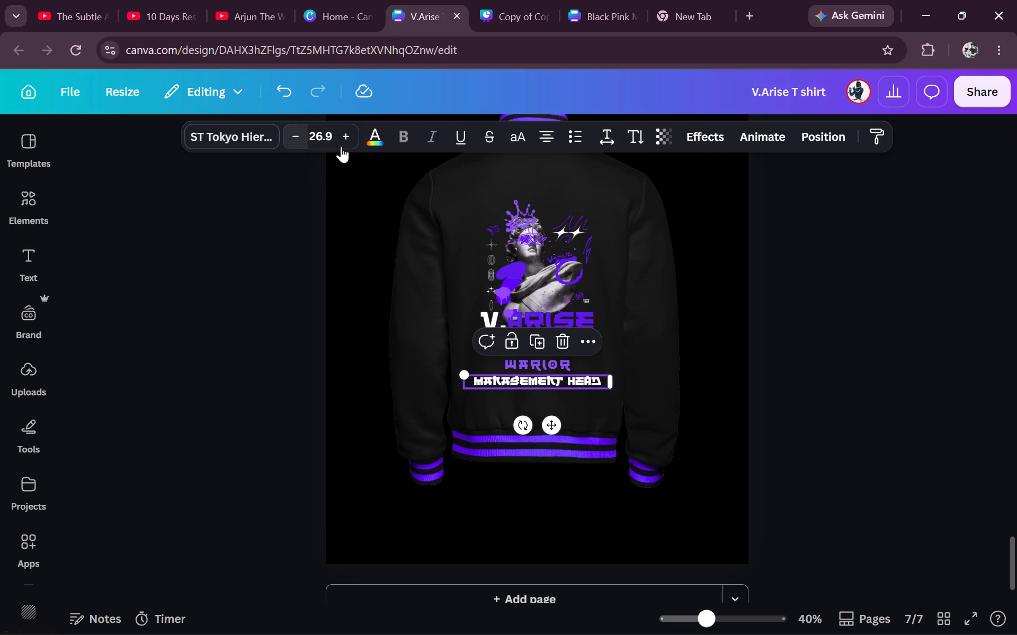
left_click(860, 387)
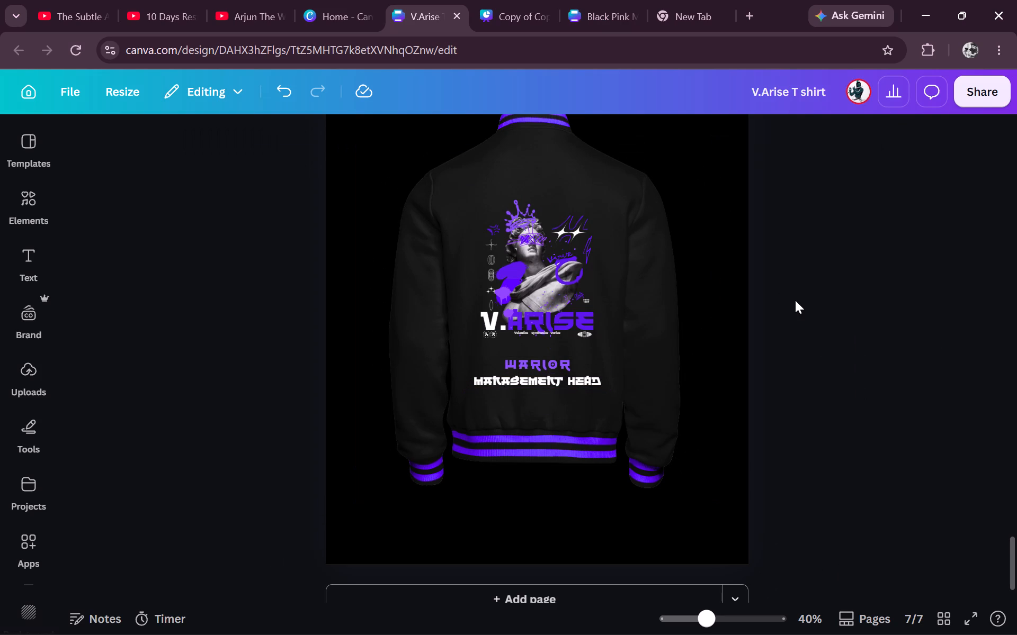
left_click(795, 300)
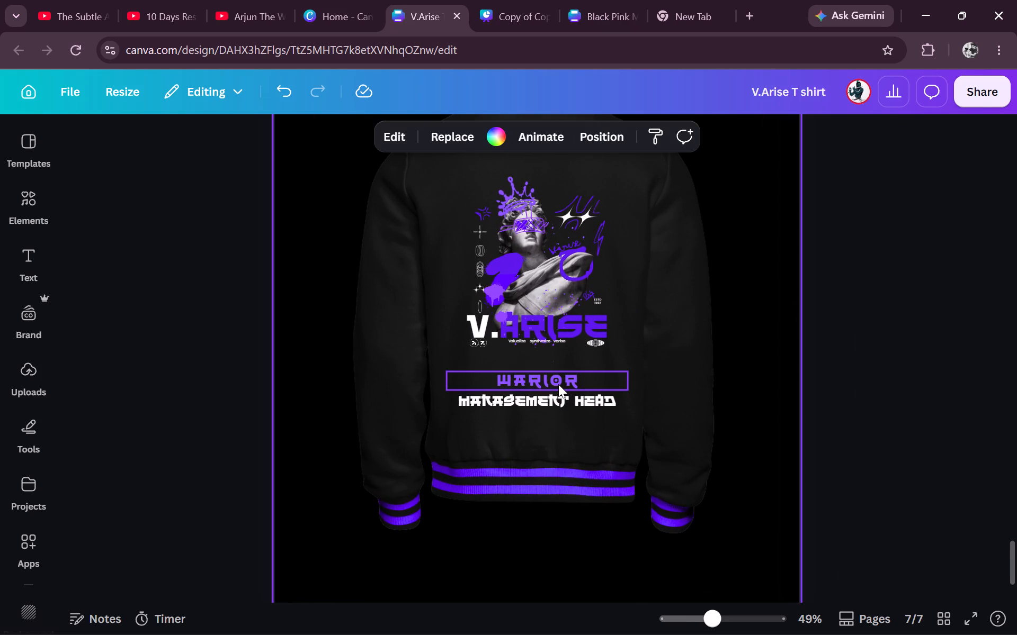
Select the Warior and Management Head texts together and move them slightly up toward the V.Arise artwork.
left_click(558, 384)
left_click(557, 405, "shift")
left_click_drag(557, 405, 555, 389)
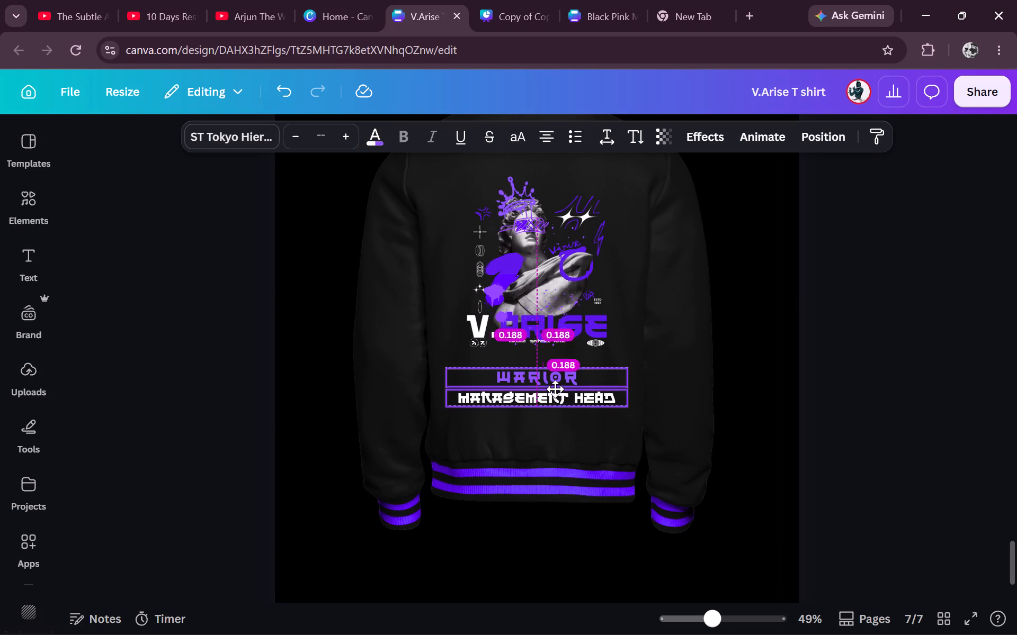
left_click_drag(555, 389, 558, 397)
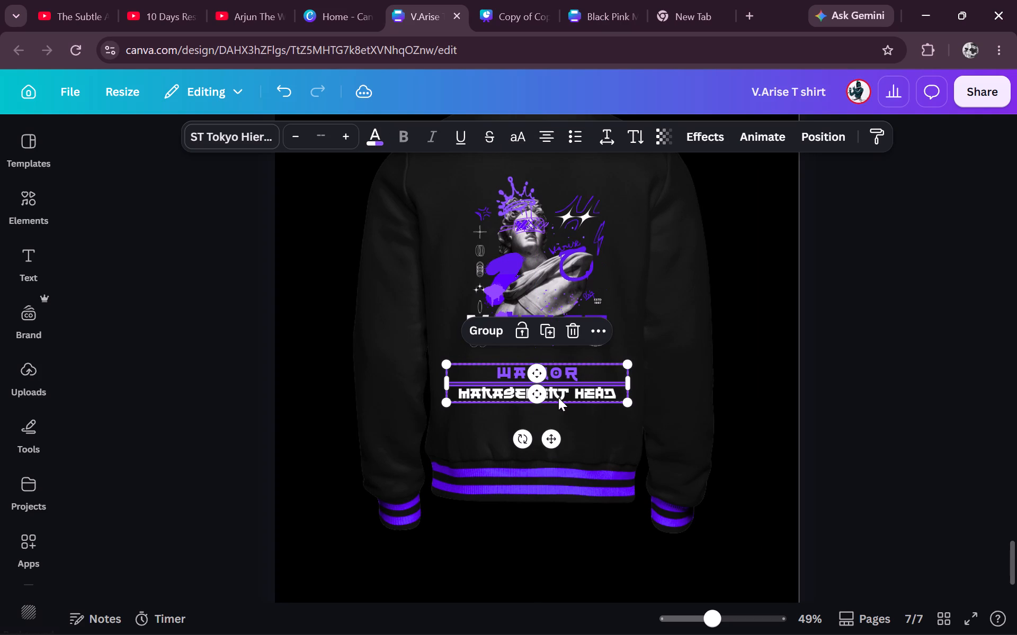
left_click(564, 377)
left_click(585, 469)
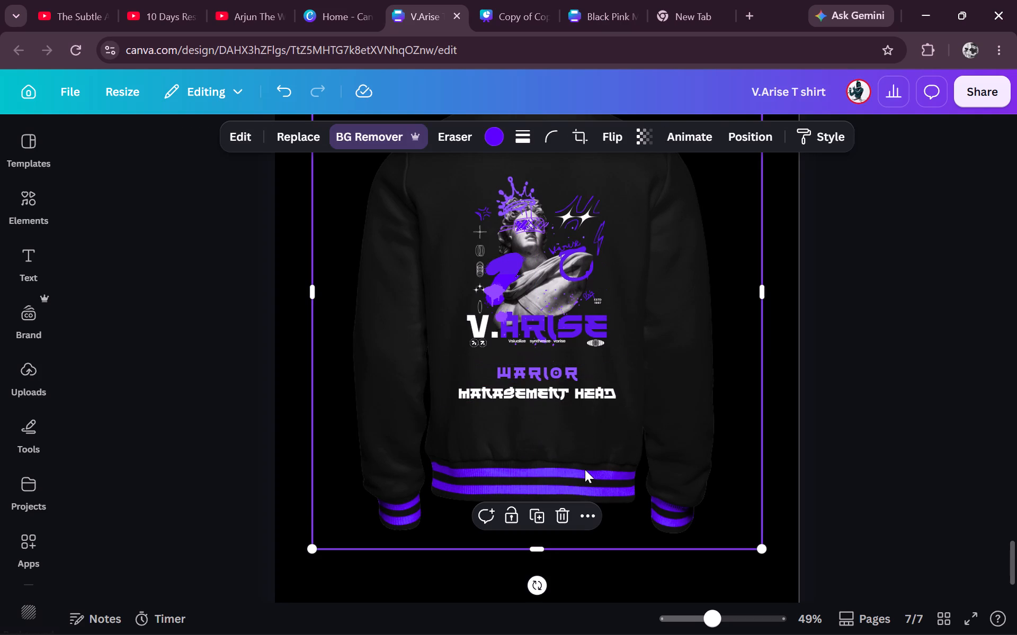
Recolour only the word "Management" in the title with the lighter violet from the document's text colours.
left_click(512, 404)
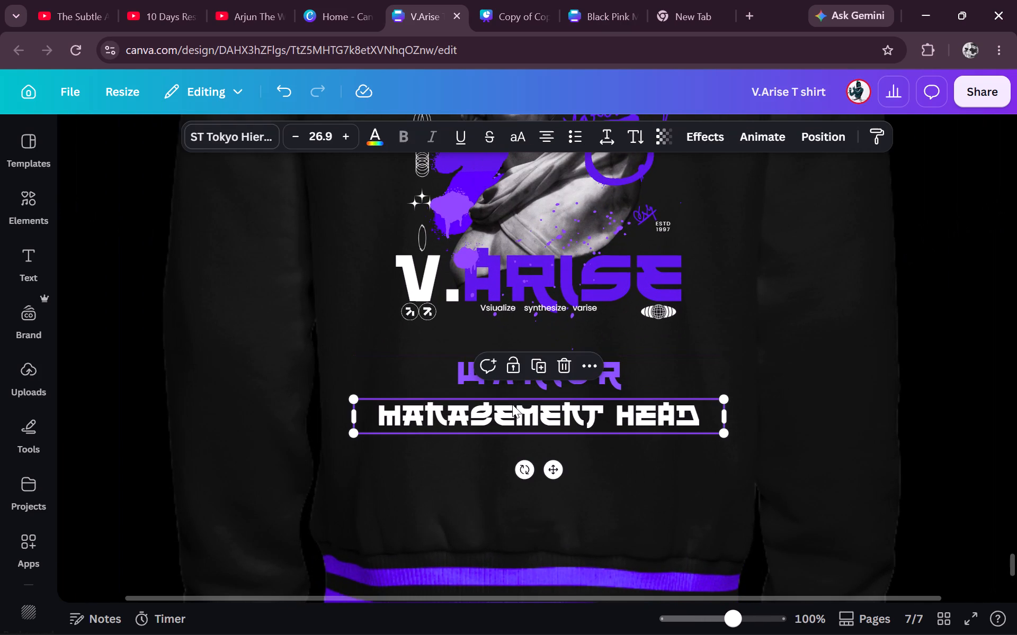
double_click(512, 404)
left_click(512, 404)
double_click(512, 404)
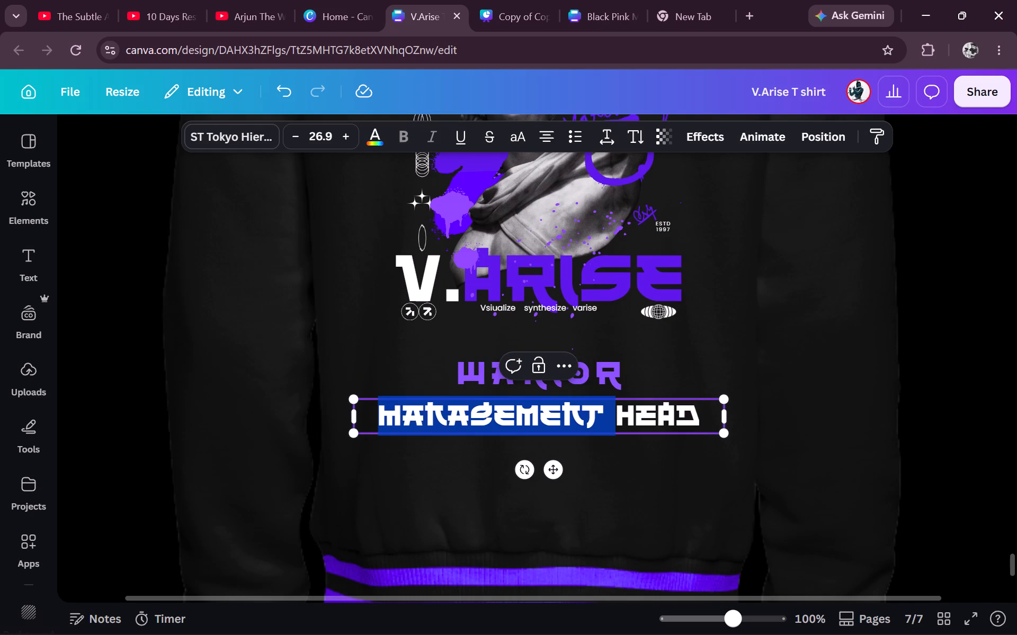
left_click(365, 129)
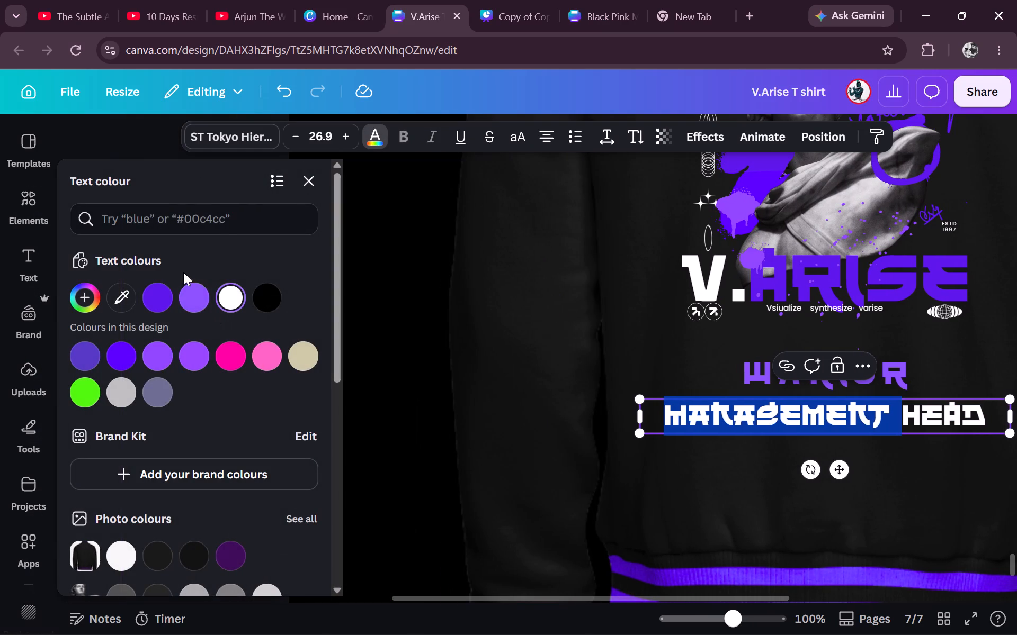
left_click(194, 300)
Recolour the Warior text white.
left_click(746, 382)
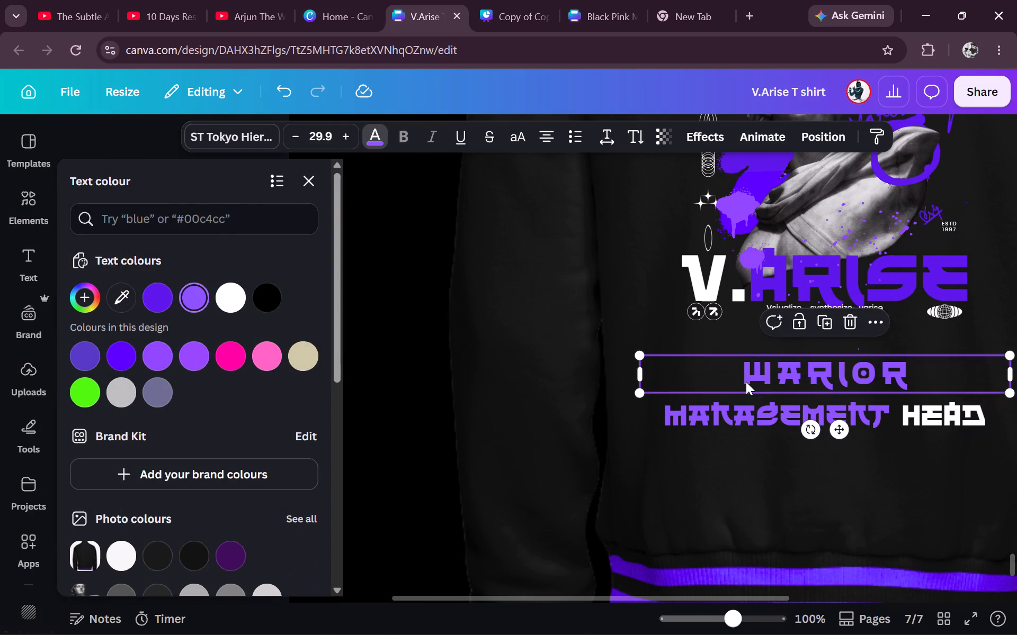
left_click(230, 302)
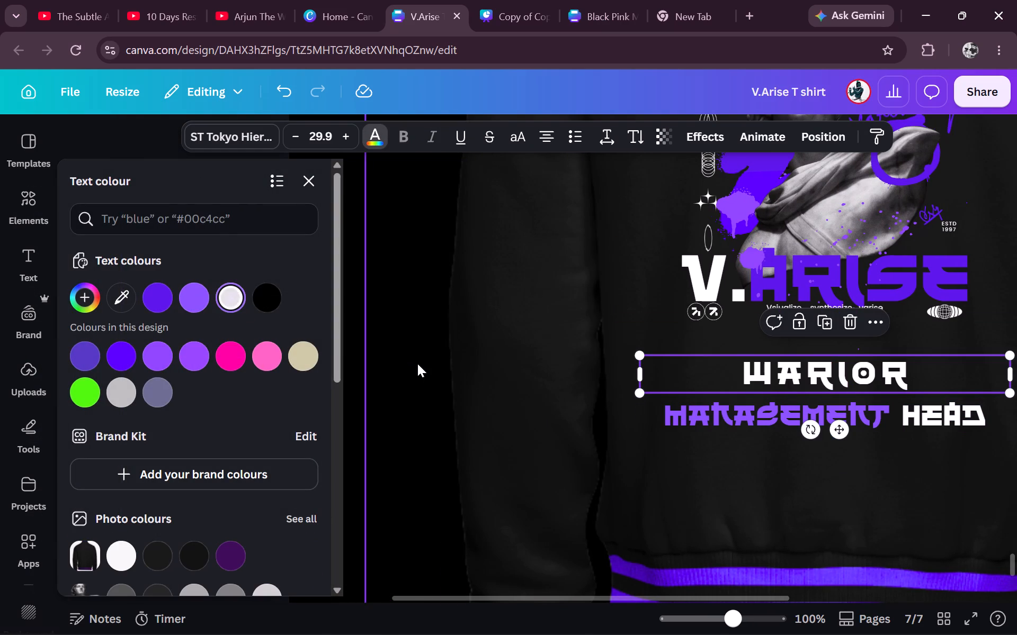
left_click(965, 326)
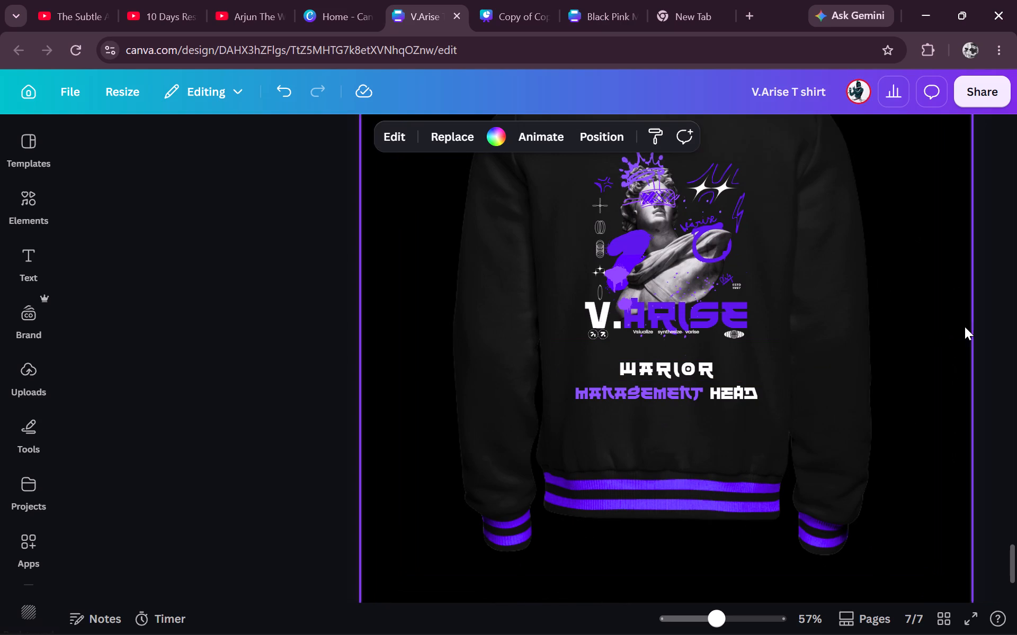
Group all the sculpture and V.Arise artwork elements on page 7, leaving out the jacket, Warior and Management Head texts.
scroll(851, 308, "up", 1)
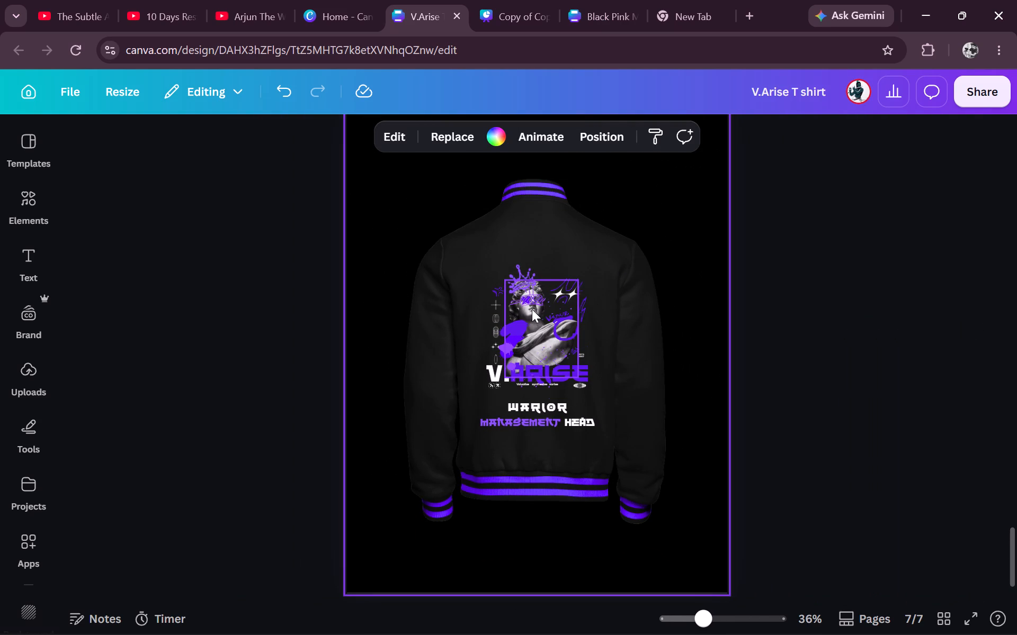
key("ctrl+a")
left_click(497, 404, "shift")
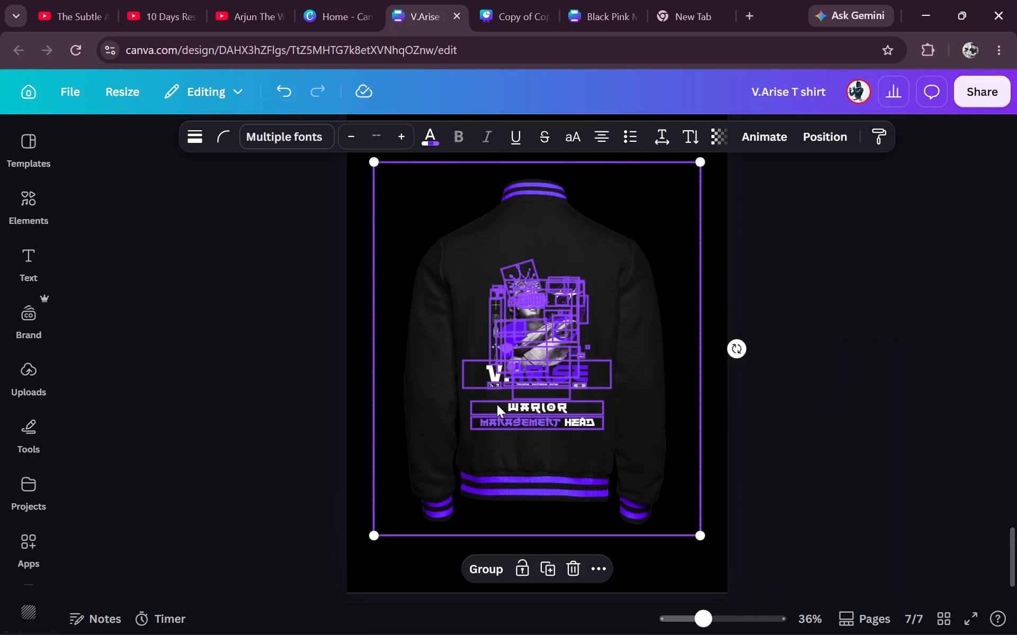
left_click(497, 424, "shift")
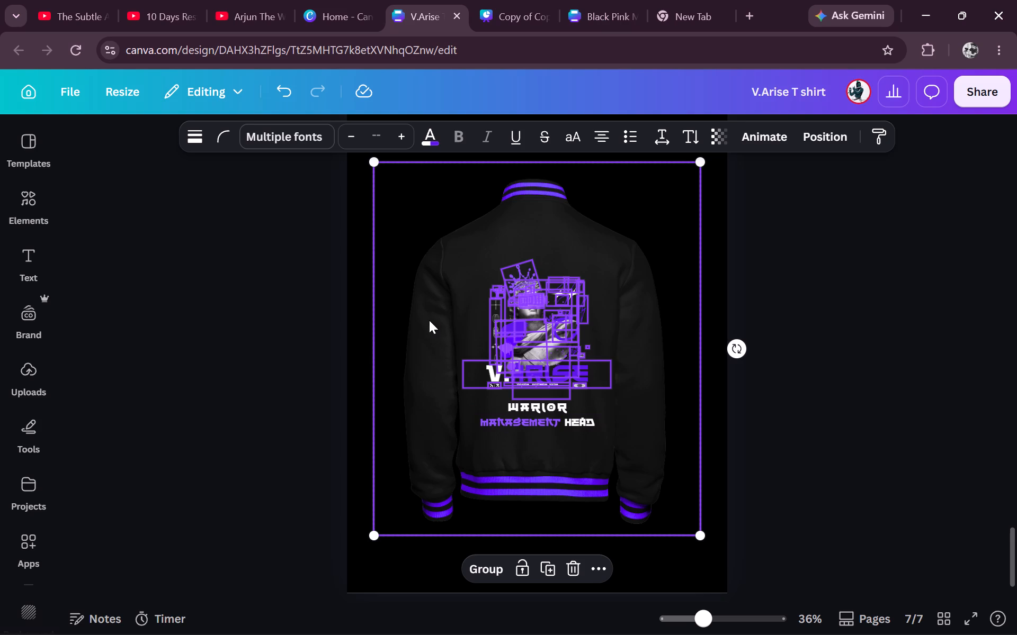
left_click(429, 320, "shift")
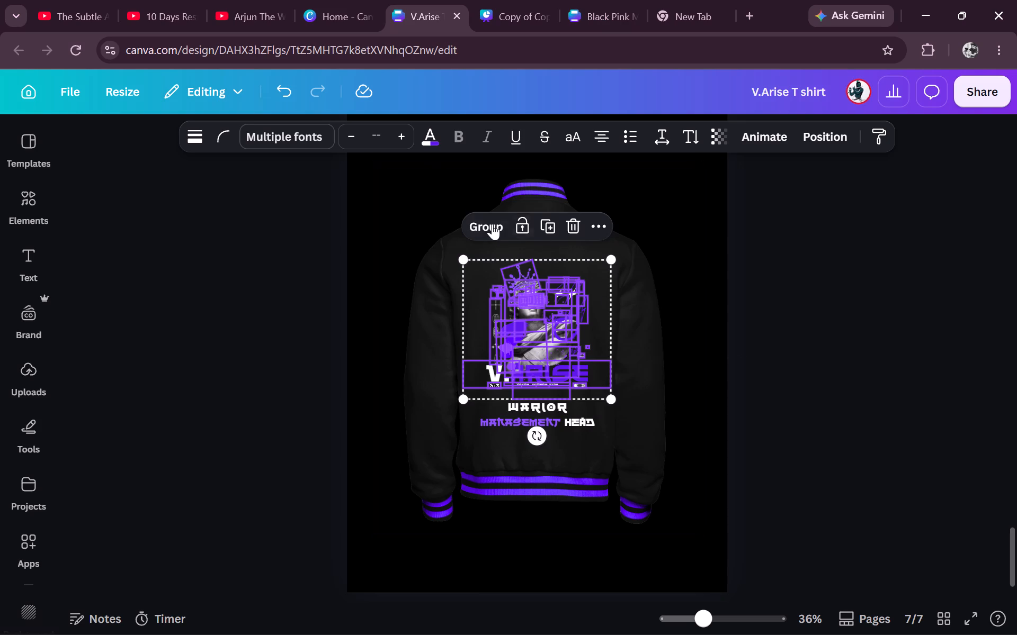
left_click(487, 224)
Shift the artwork group slightly down, enlarge it a little and recentre it on the jacket's back.
left_click_drag(531, 304, 531, 306)
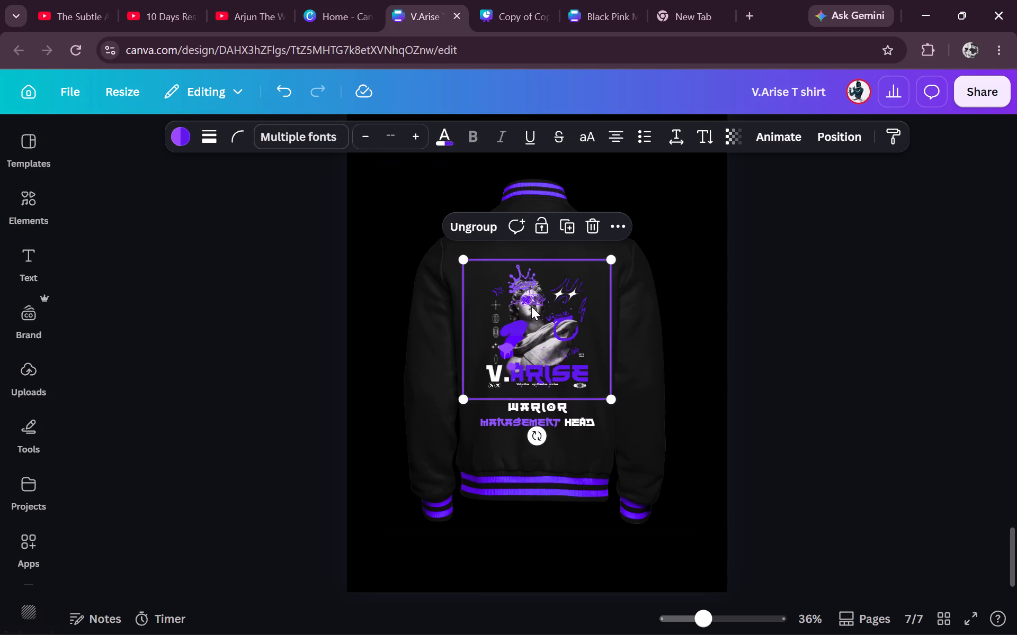
left_click_drag(531, 306, 531, 311)
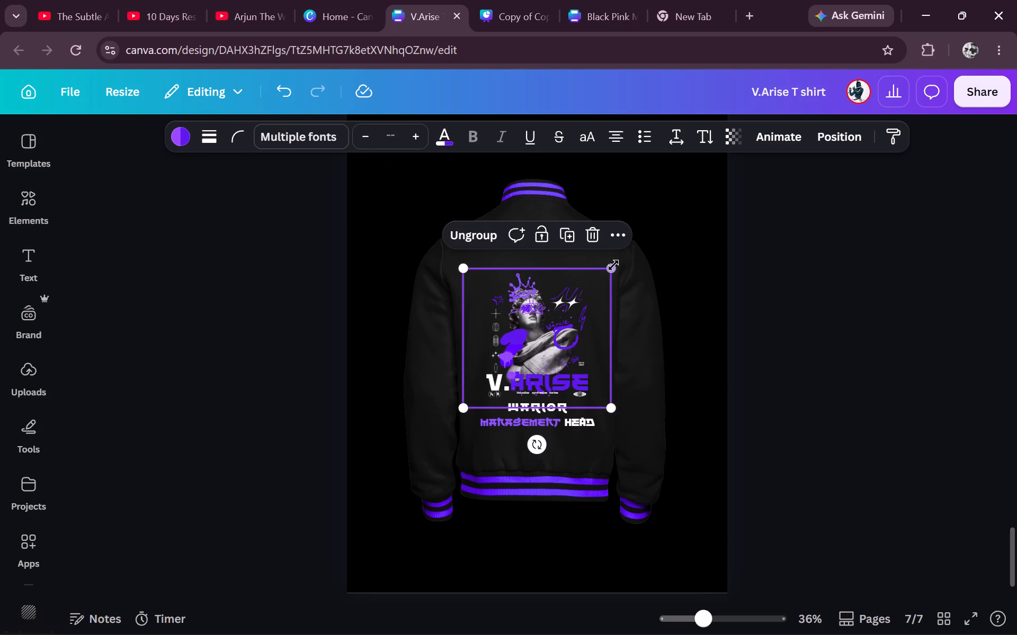
left_click_drag(614, 268, 626, 256)
left_click_drag(574, 299, 569, 297)
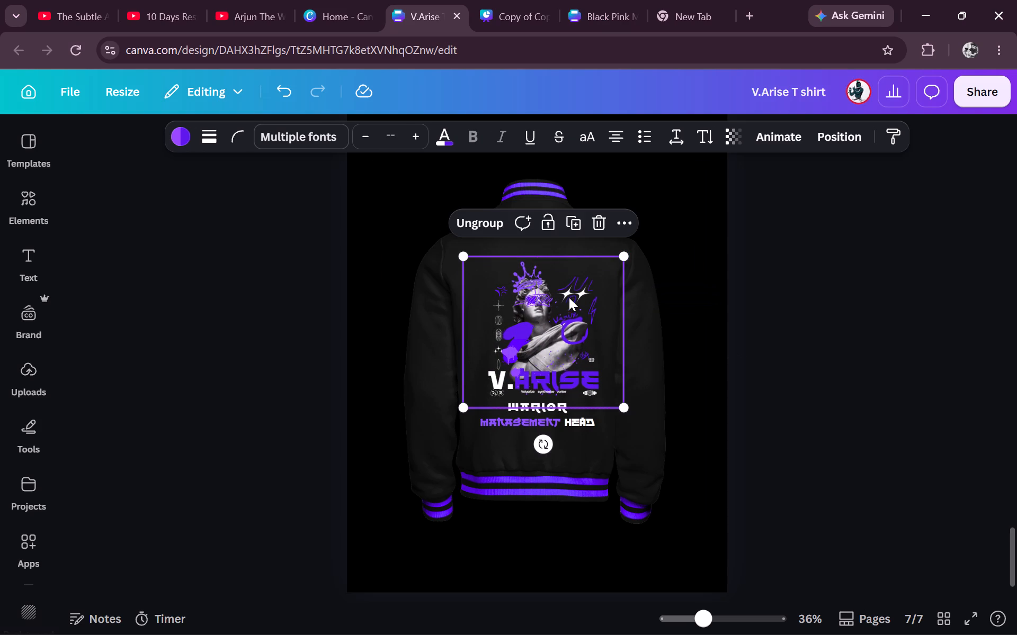
left_click_drag(569, 297, 566, 297)
left_click(789, 303)
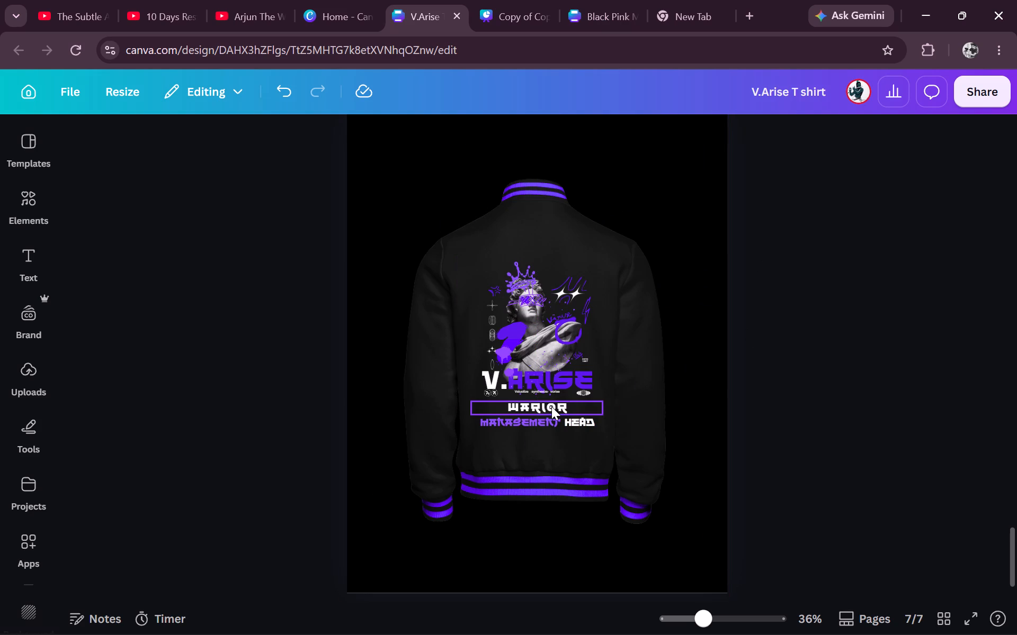
Move the Warior text slightly down, closer to the Management Head title and away from the artwork.
left_click(546, 435)
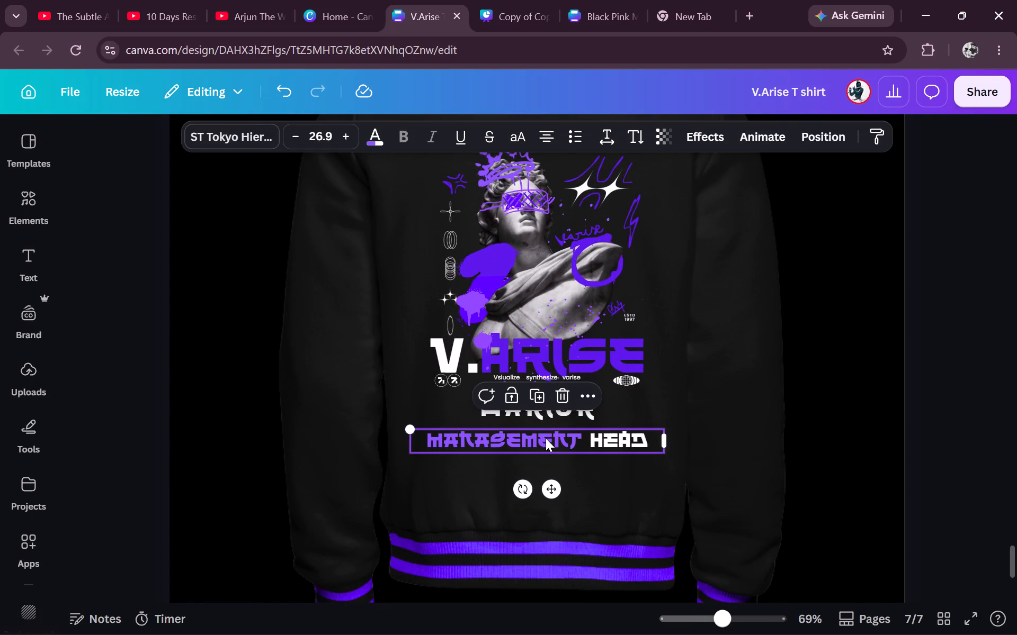
left_click(556, 416)
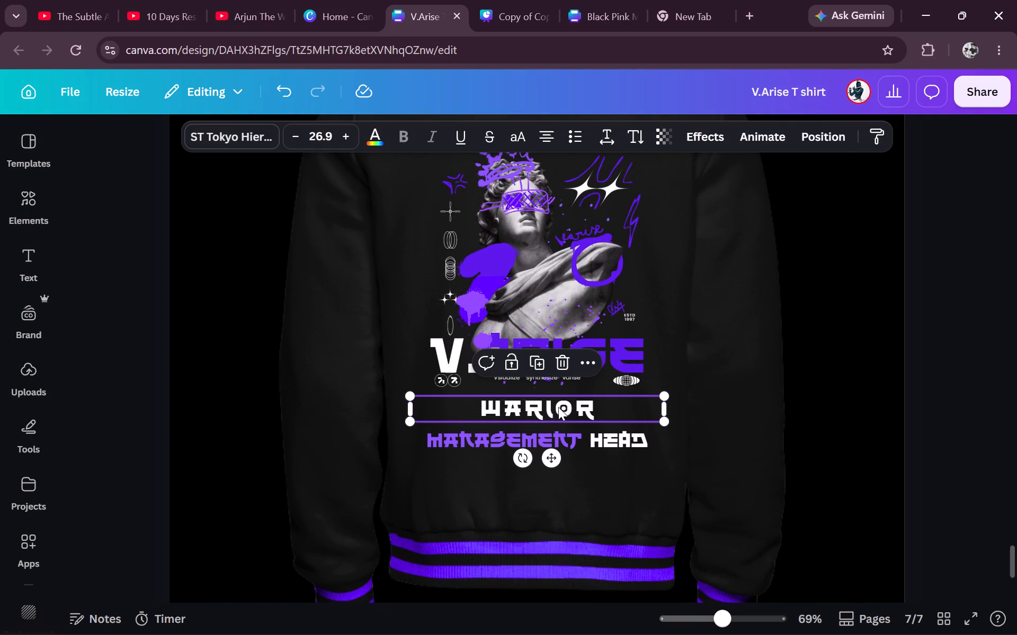
left_click(558, 407)
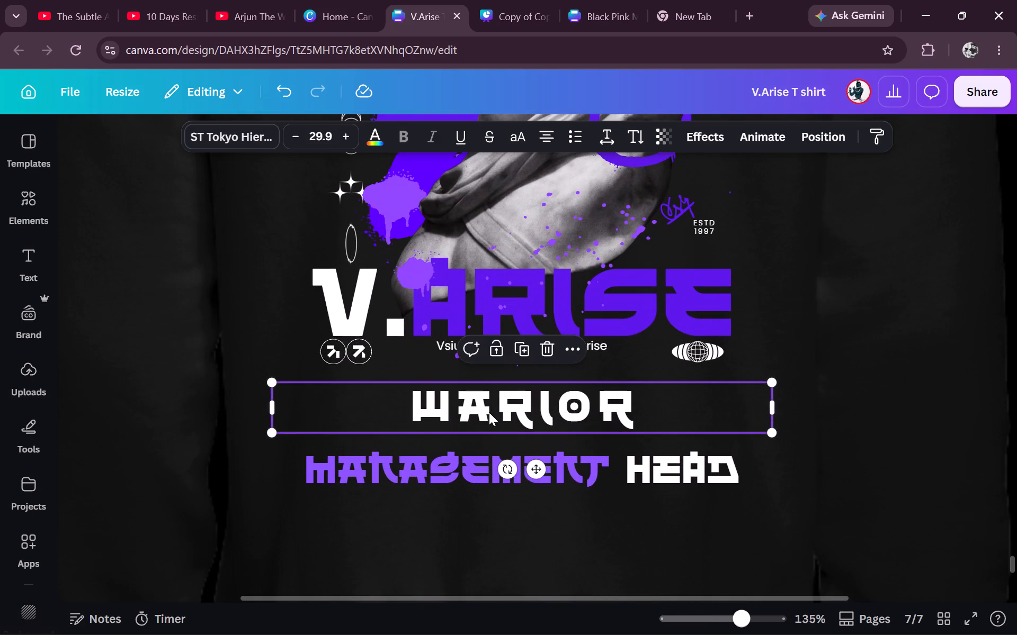
left_click_drag(489, 412, 489, 421)
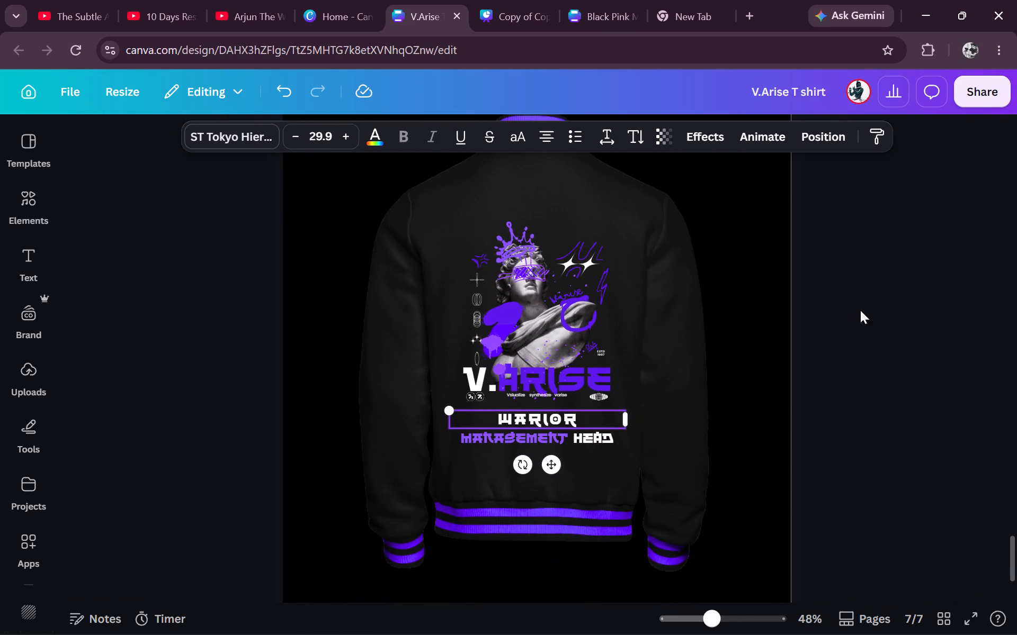
left_click(865, 310)
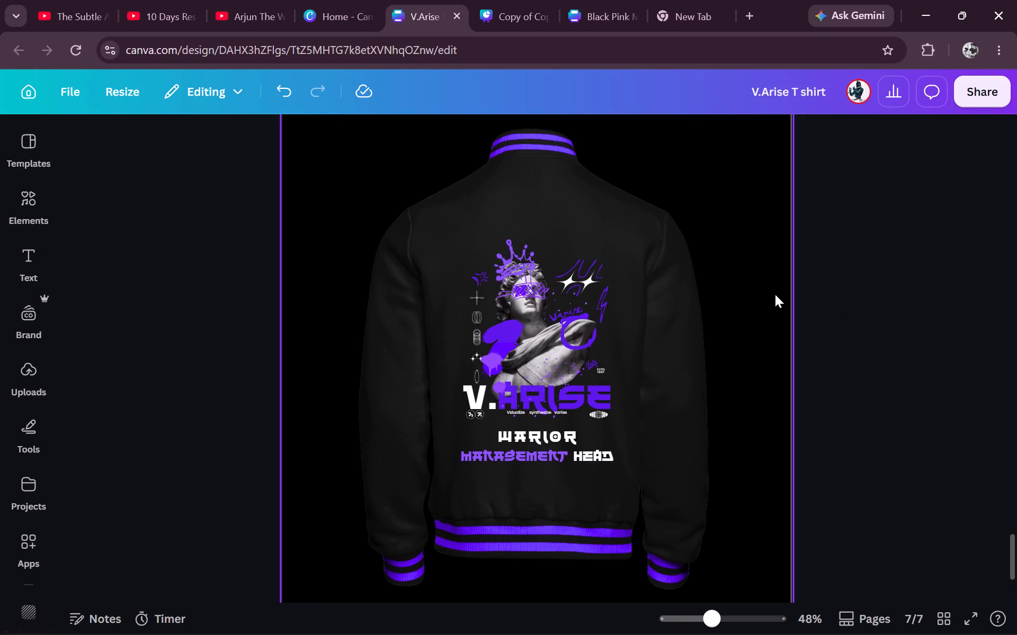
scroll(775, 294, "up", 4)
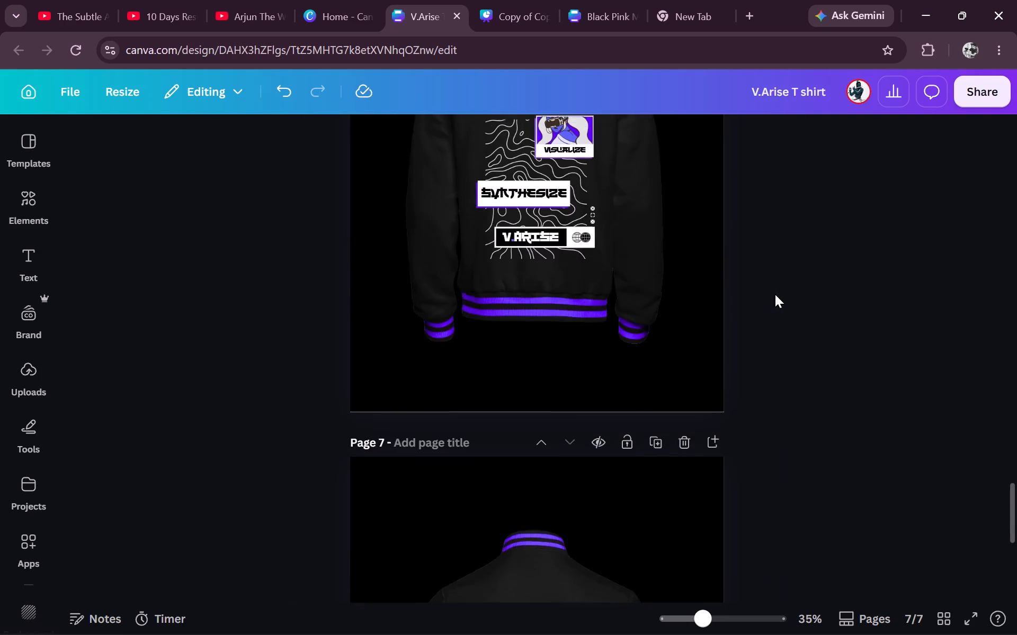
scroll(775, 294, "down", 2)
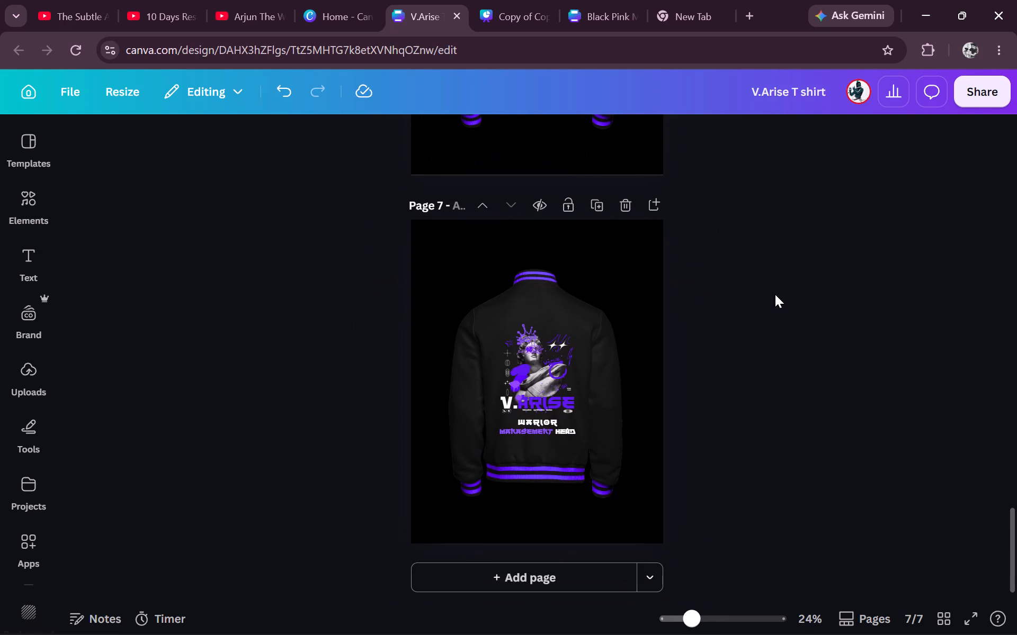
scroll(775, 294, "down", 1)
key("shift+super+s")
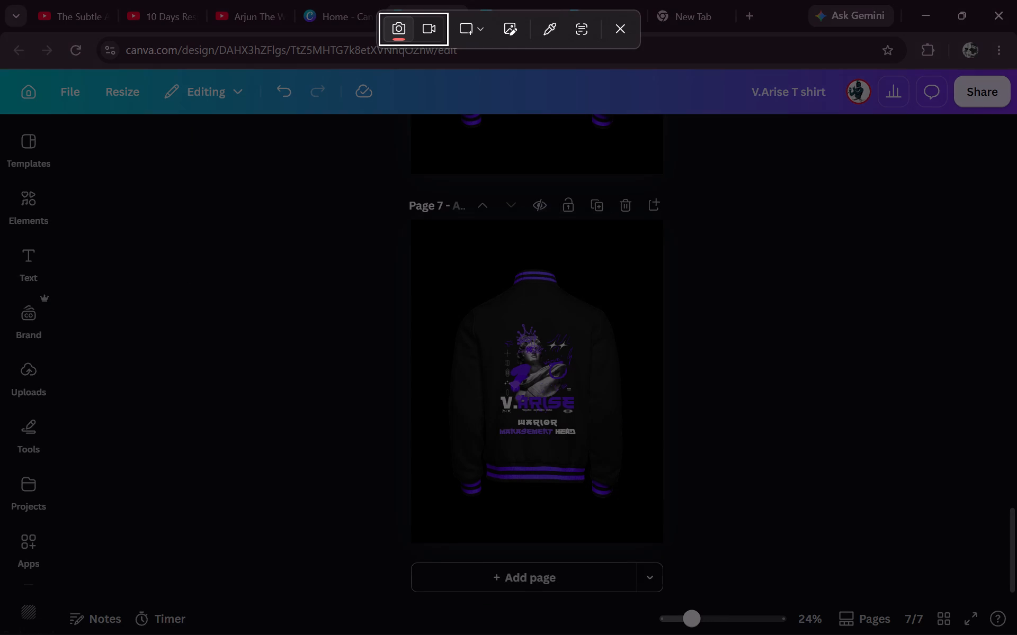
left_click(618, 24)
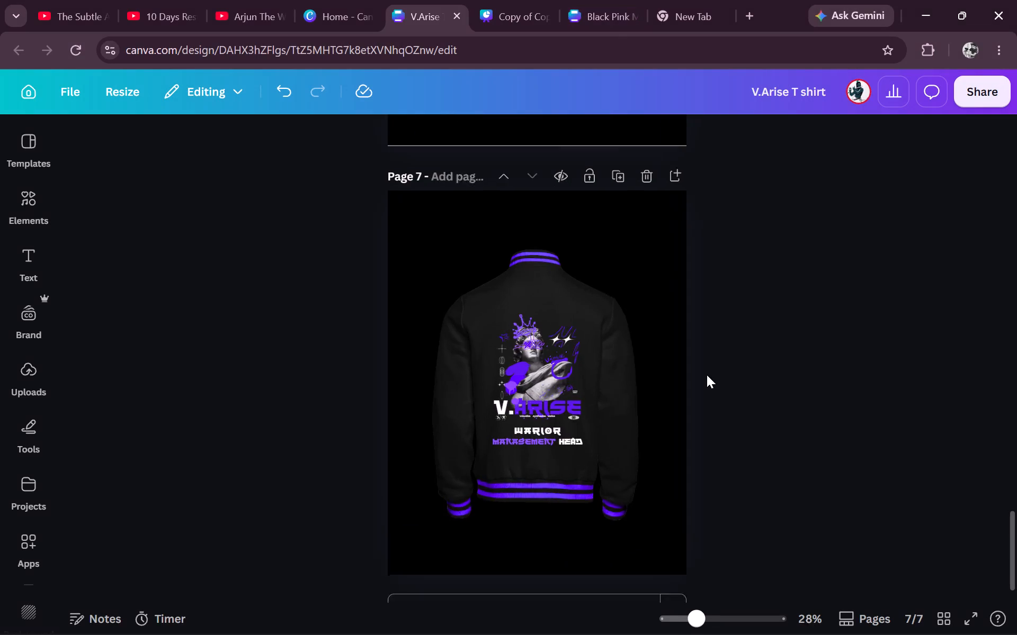
Capture a rectangular screenshot of the finished jacket back on page 7, with the browser in full screen.
scroll(707, 375, "down", 1)
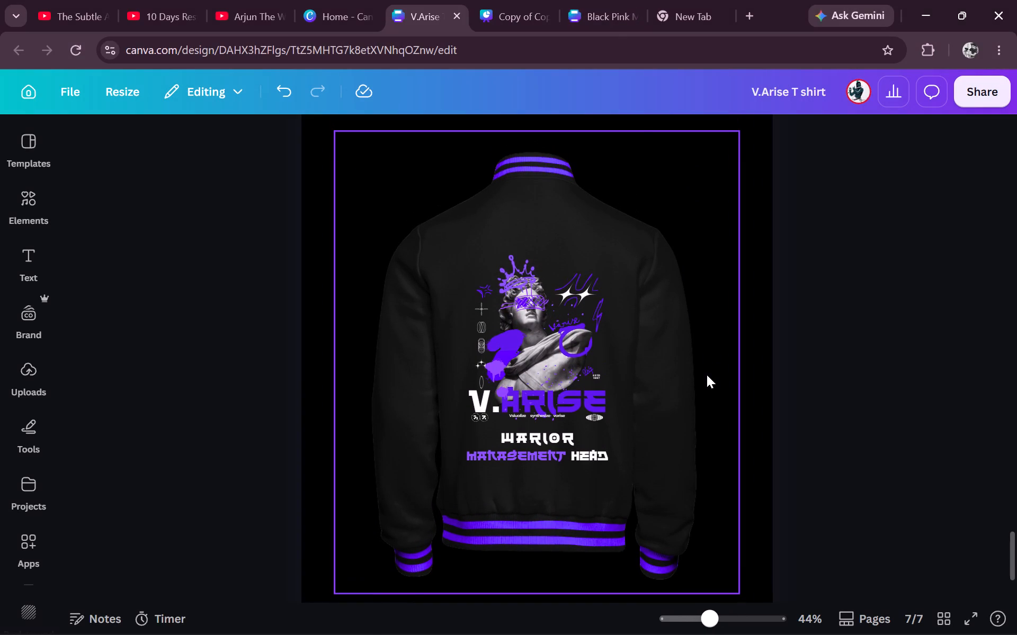
scroll(822, 283, "up", 1)
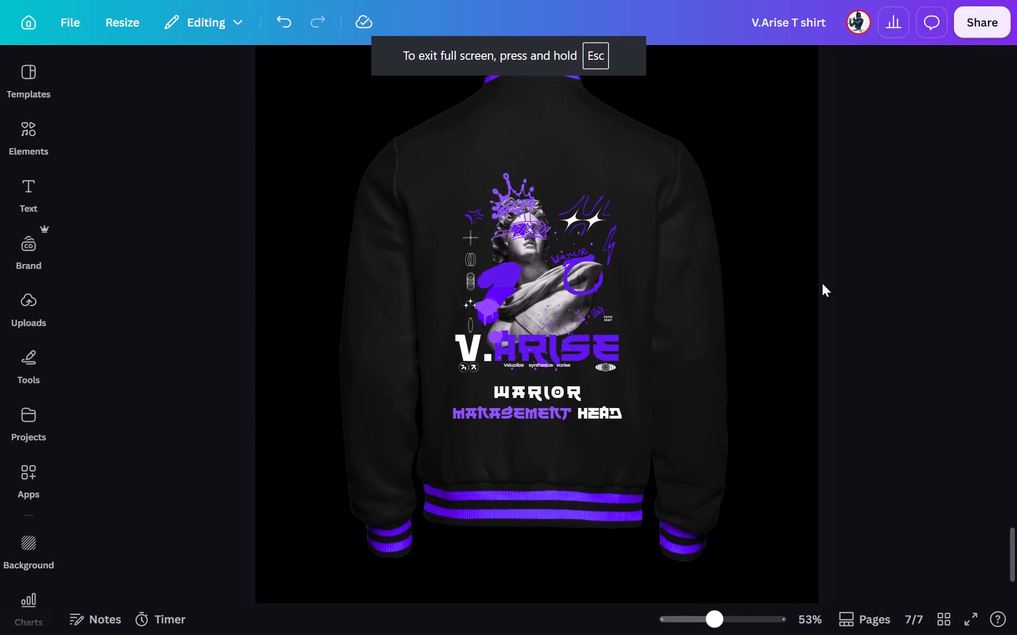
scroll(822, 283, "up", 1)
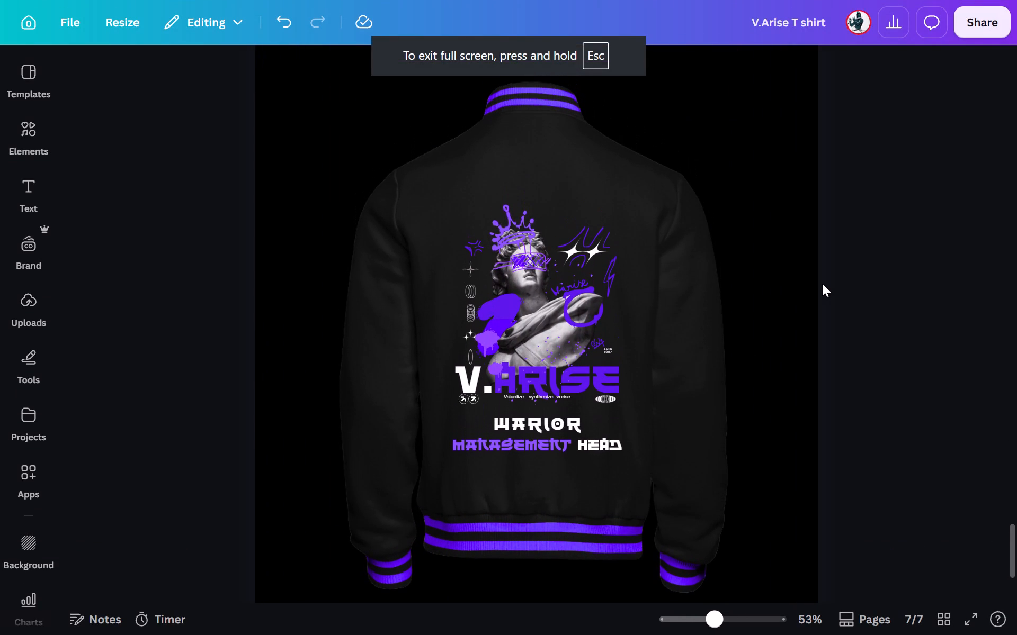
key("shift+super+s")
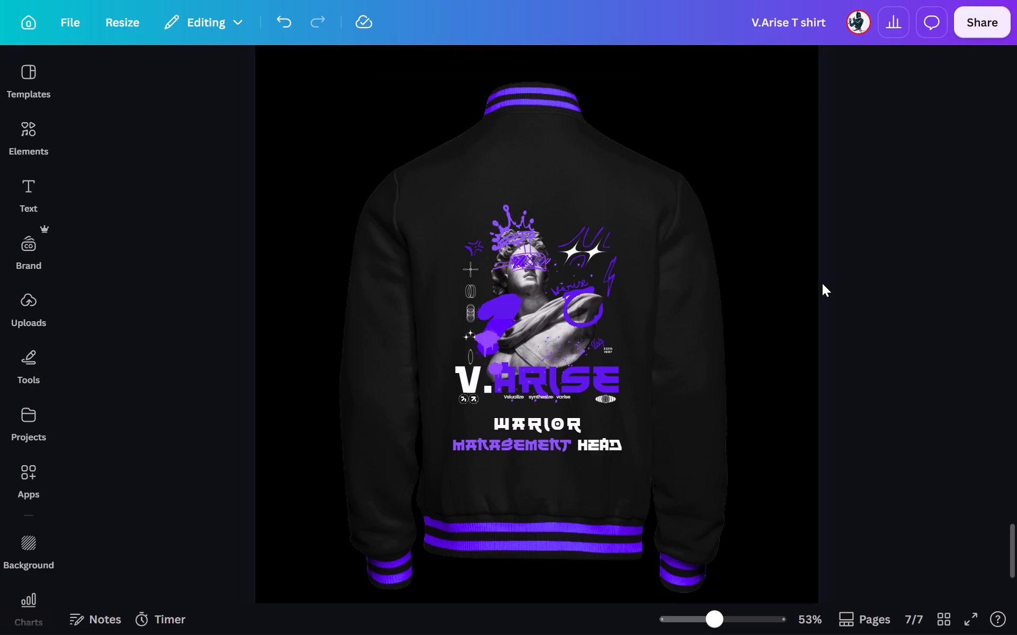
left_click_drag(281, 75, 816, 551)
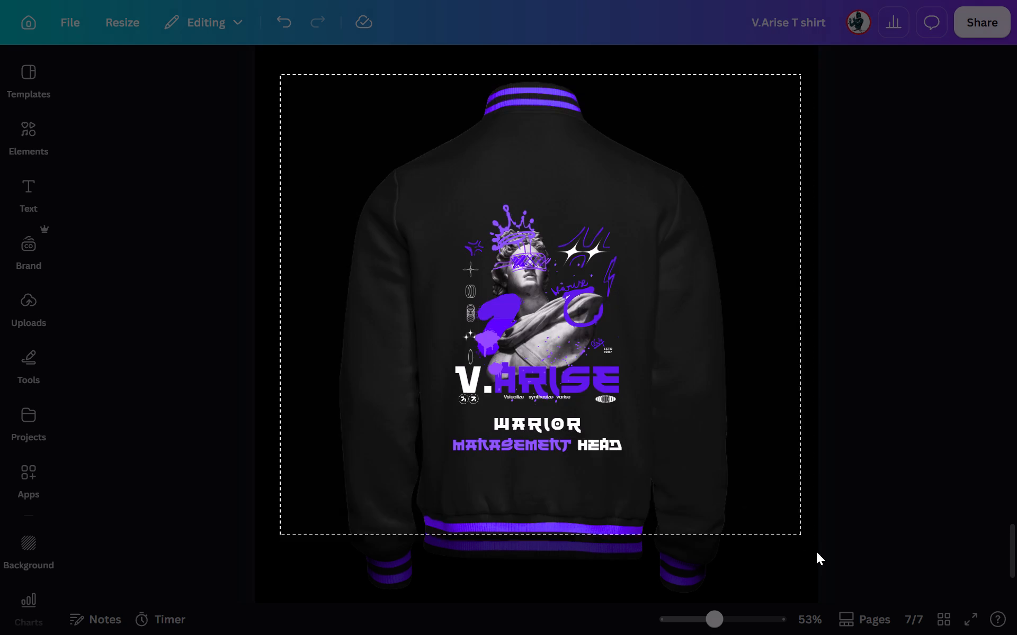
Extend the rectangular screenshot selection on page 7 to take in the whole jacket back, including the hem and cuffs.
left_click_drag(816, 551, 802, 603)
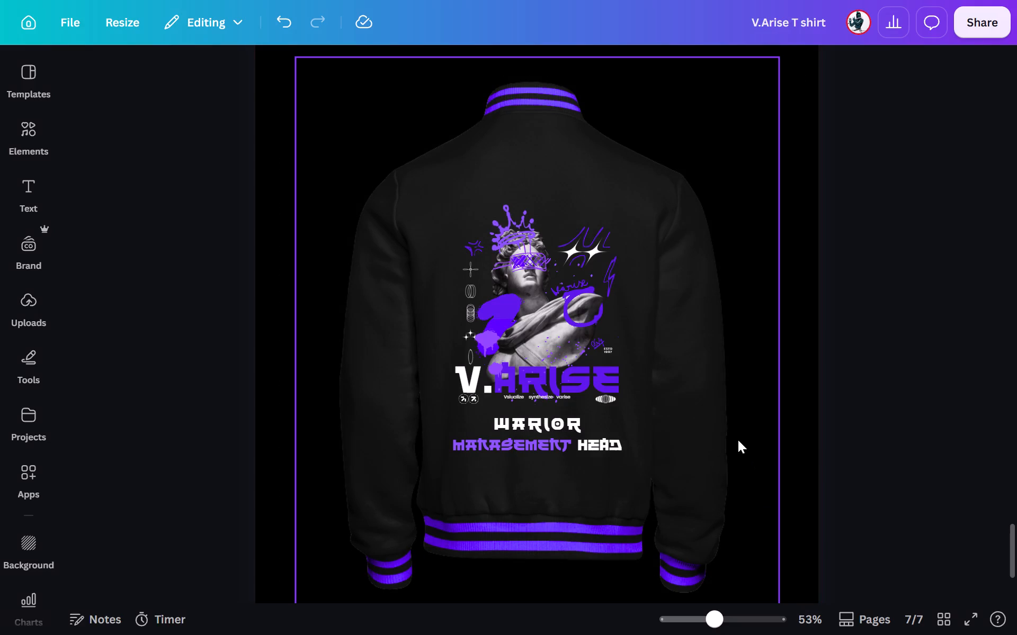
Capture a rectangular screenshot of the Team Lead jacket back on page 6, from the collar down to the cuffs.
scroll(738, 440, "up", 5)
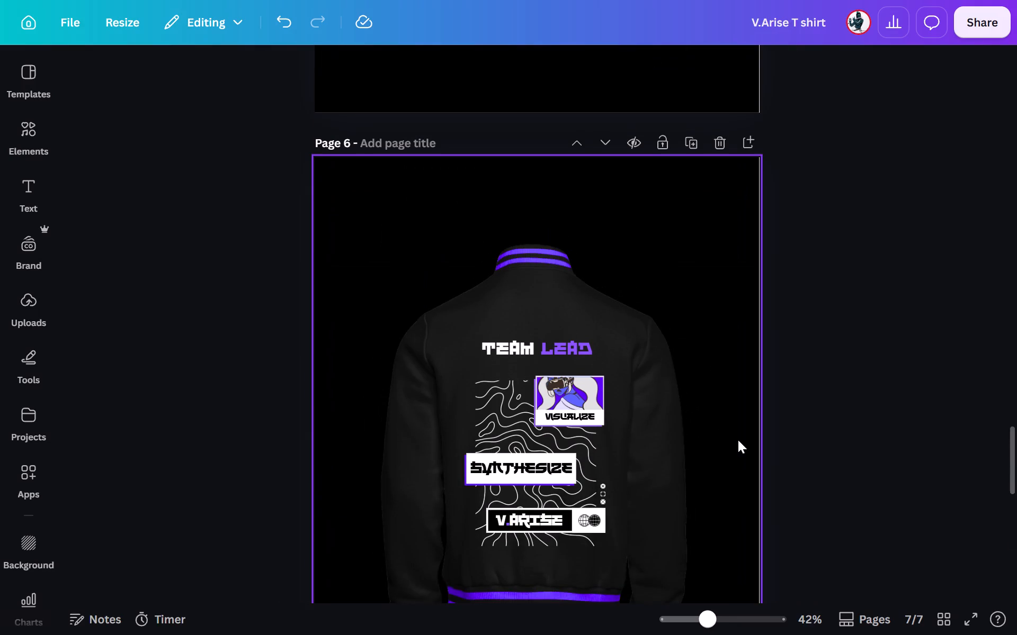
scroll(738, 440, "down", 1)
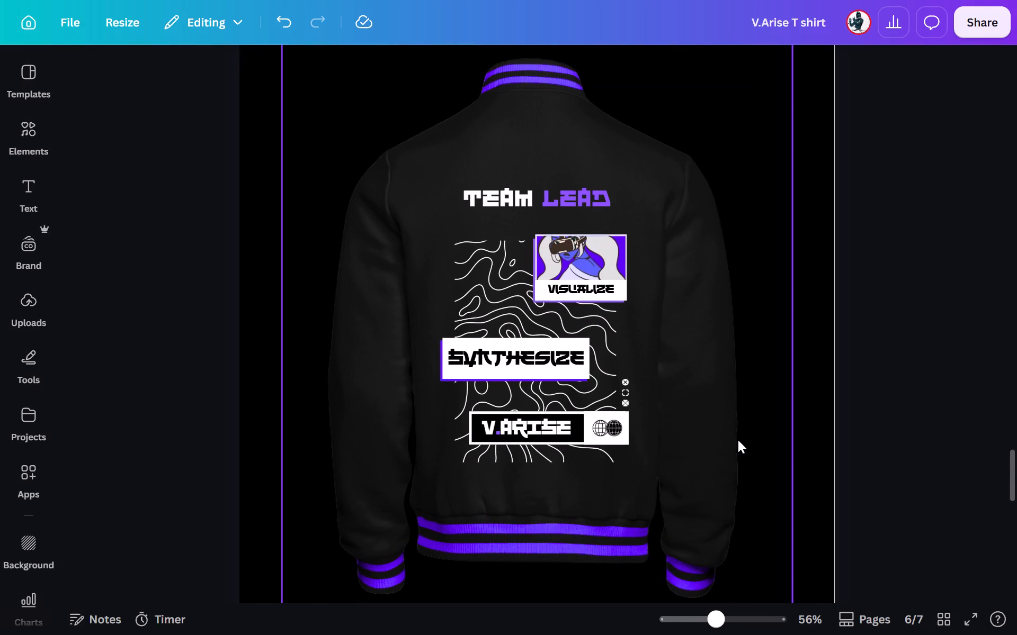
key("shift+super+s")
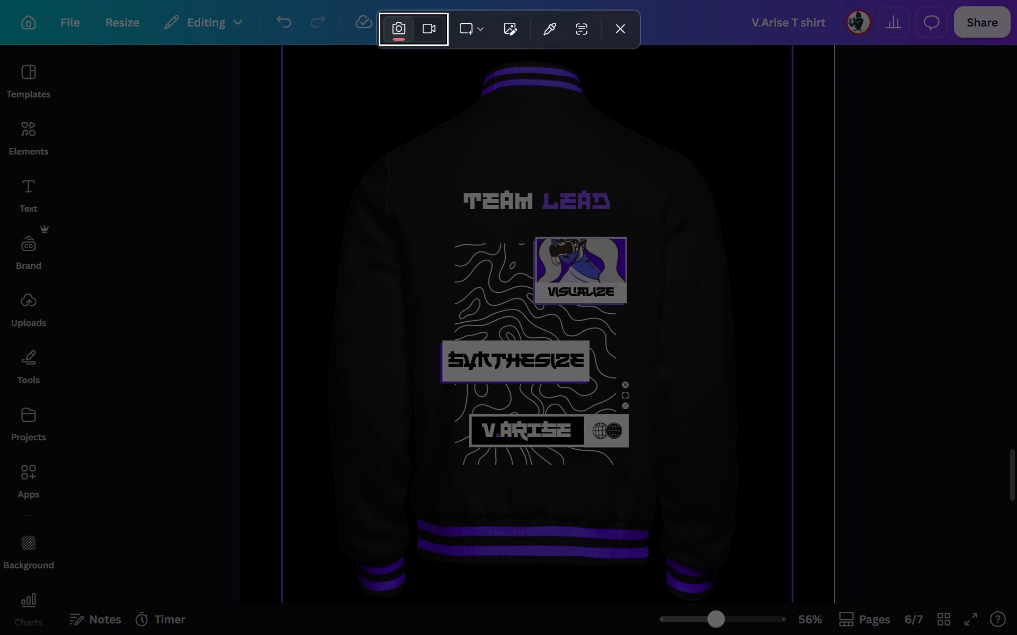
left_click_drag(293, 55, 816, 595)
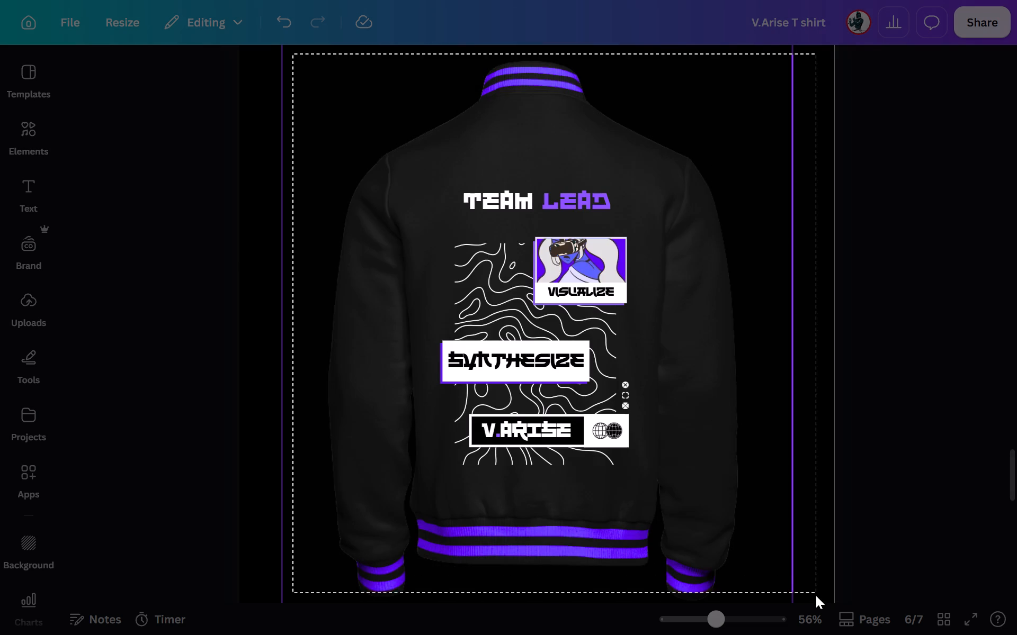
left_click_drag(816, 595, 811, 611)
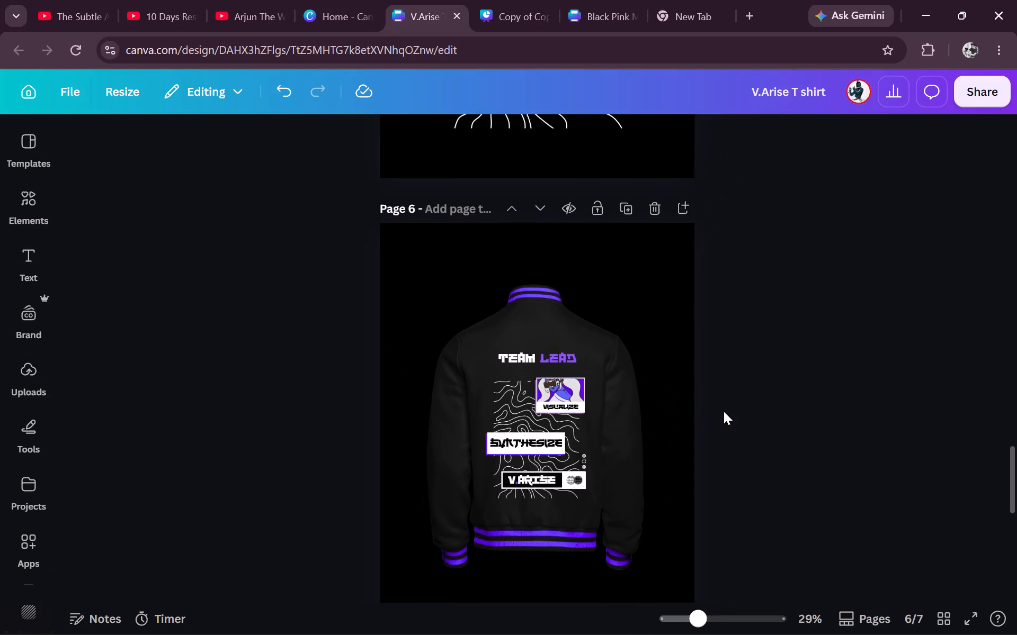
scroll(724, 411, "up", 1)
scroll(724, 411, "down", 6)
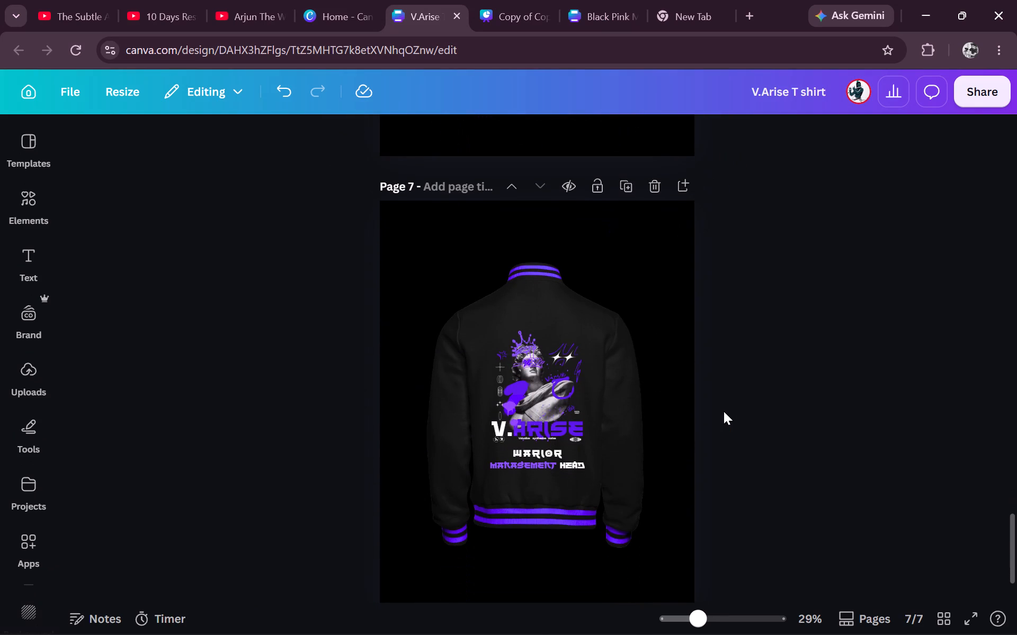
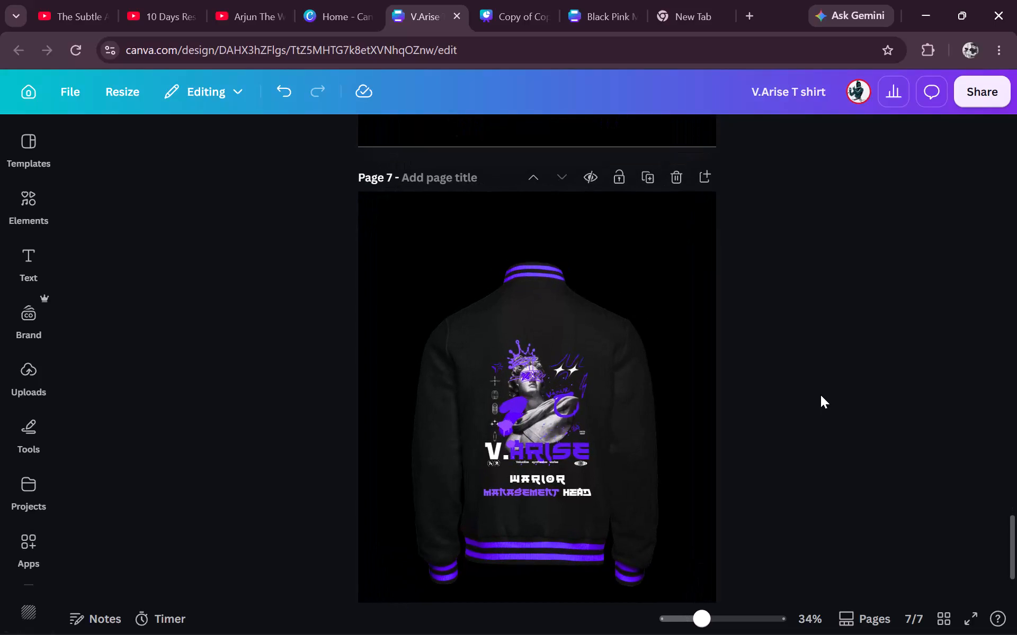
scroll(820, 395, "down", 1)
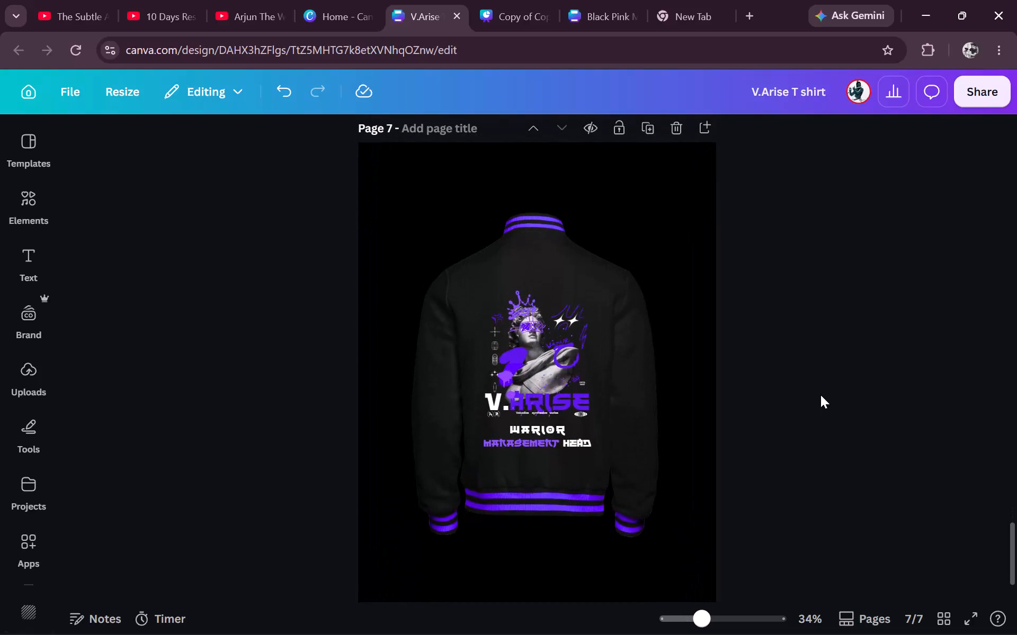
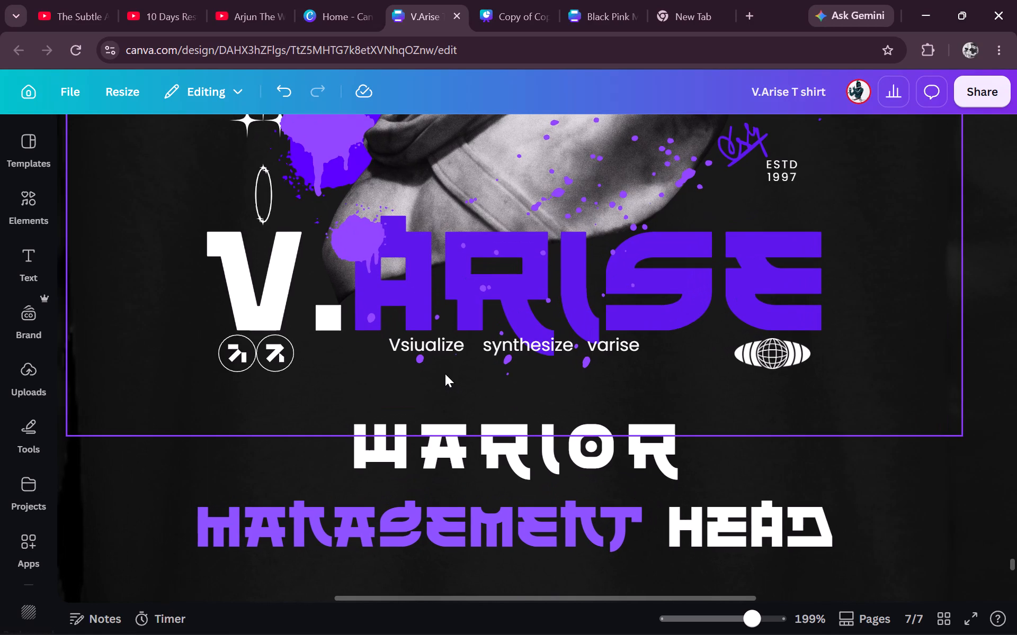
Ungroup the tagline beneath the V.ARISE lettering on page 7 and correct its first word to "Visualize".
left_click(417, 346)
left_click(417, 346)
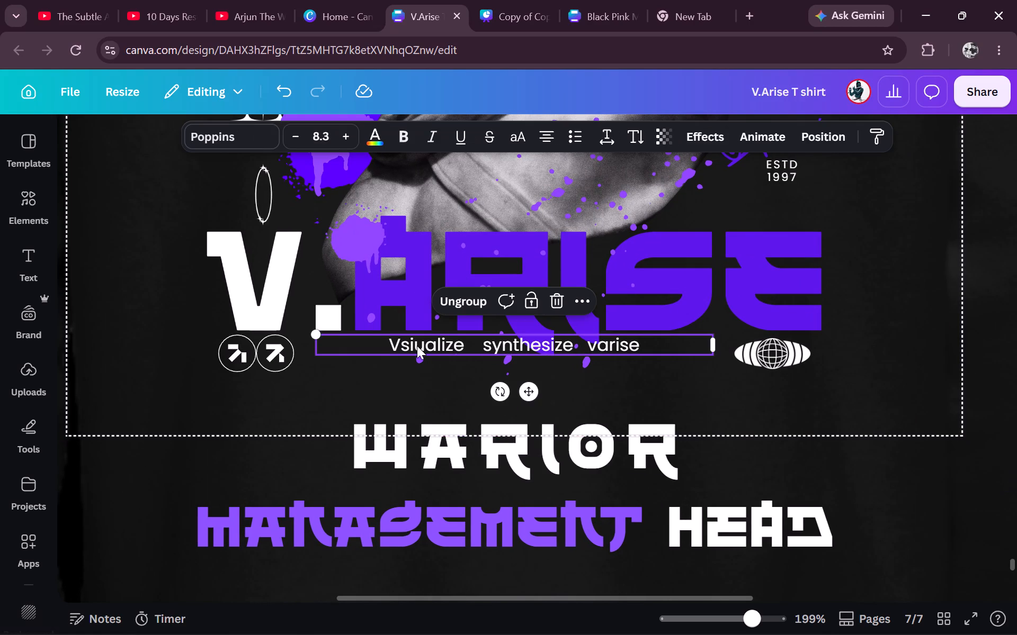
left_click(459, 300)
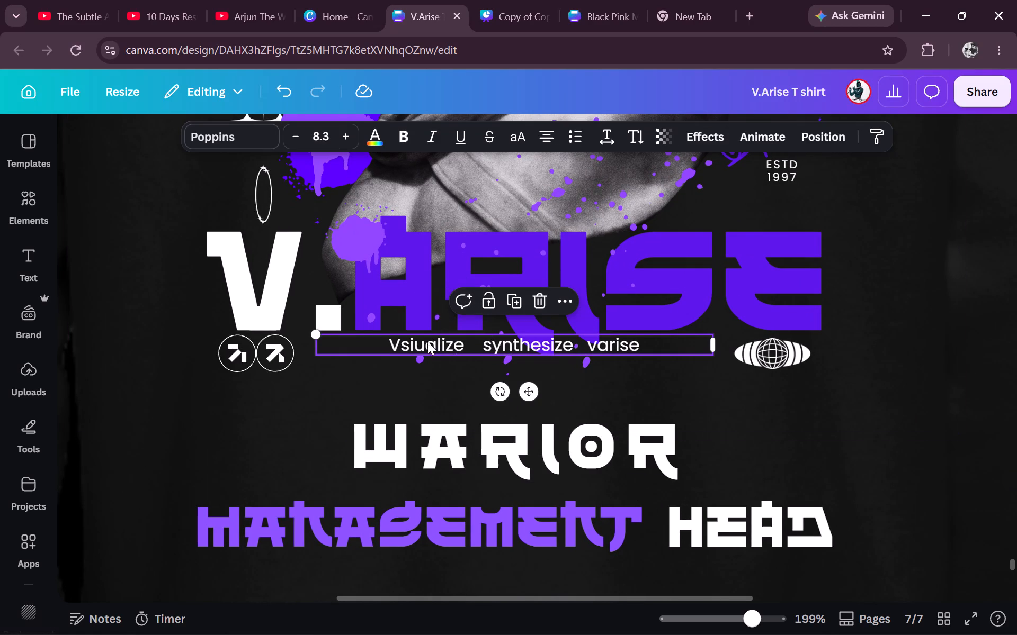
left_click(419, 353)
left_click(424, 344)
key("Left")
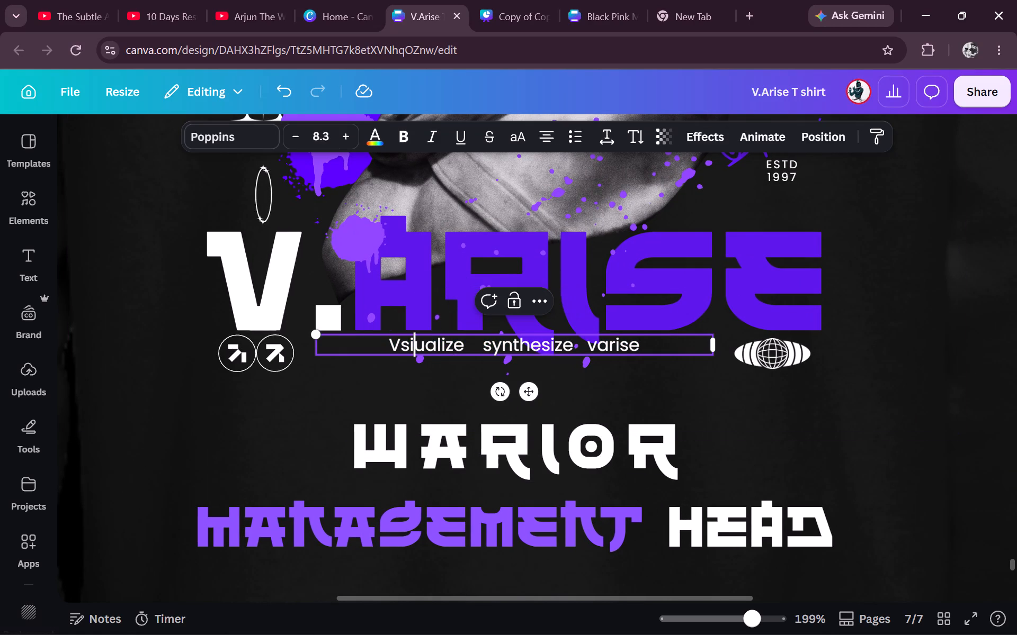
key("Left")
key("BackSpace")
key("Right")
key("s")
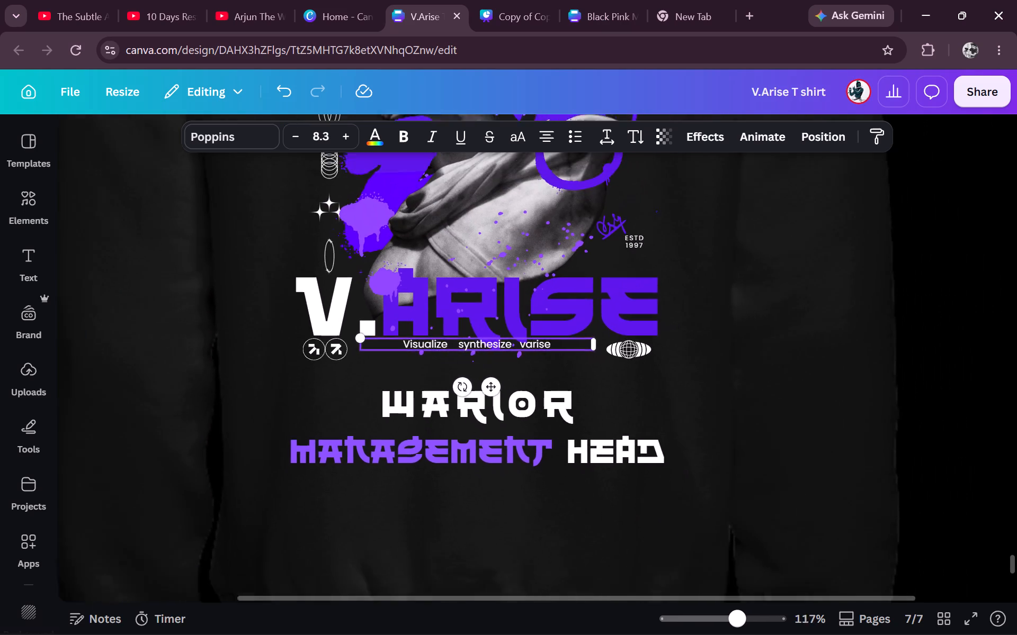
left_click(908, 293)
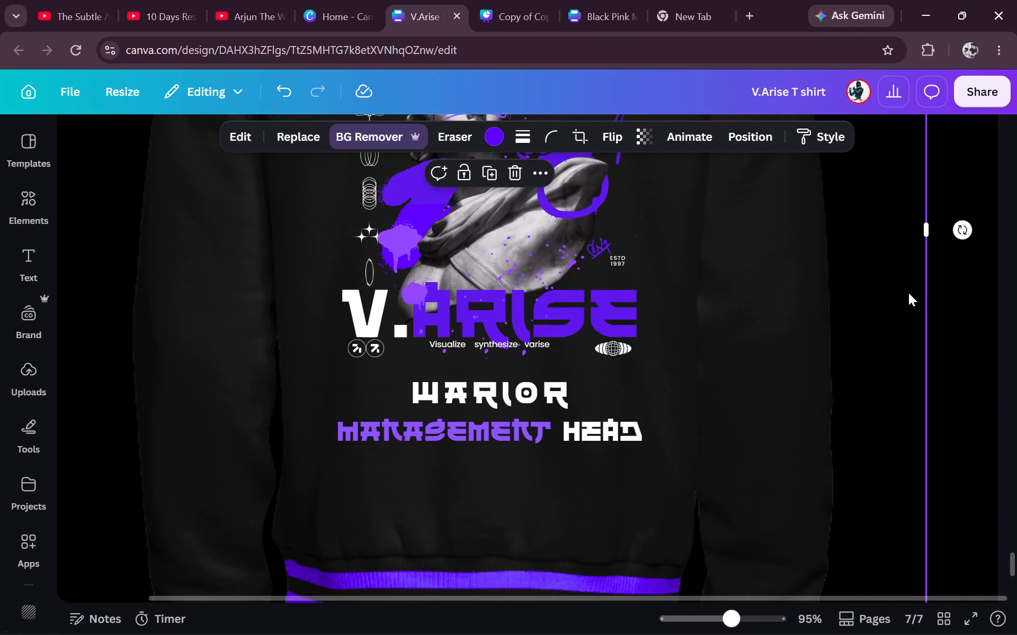
left_click(963, 292)
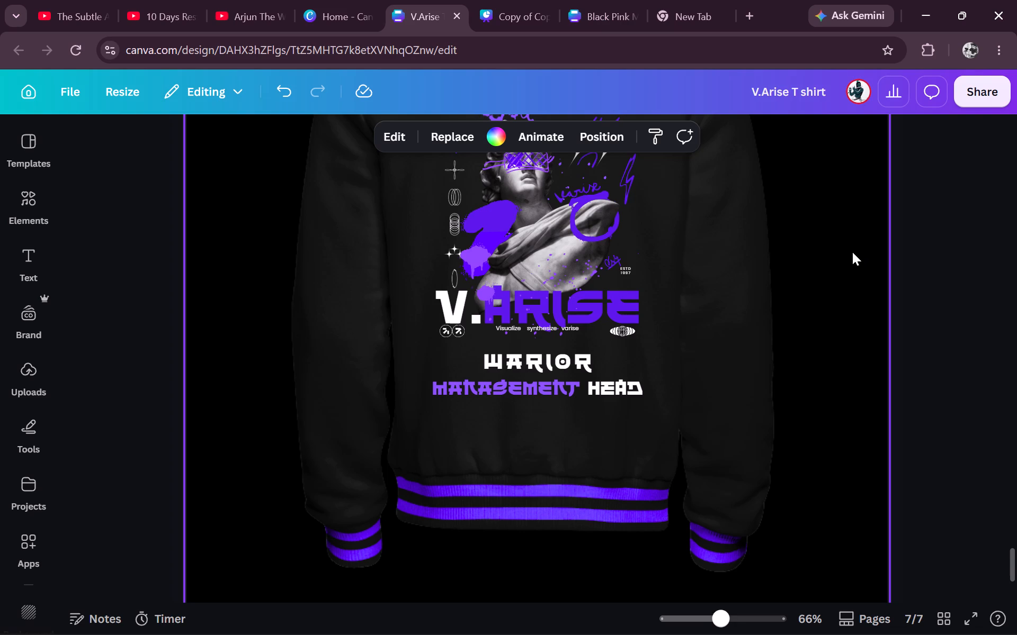
Review the jacket mockups on pages 6 and 7, checking the back artwork as a whole and close up.
scroll(852, 252, "up", 3)
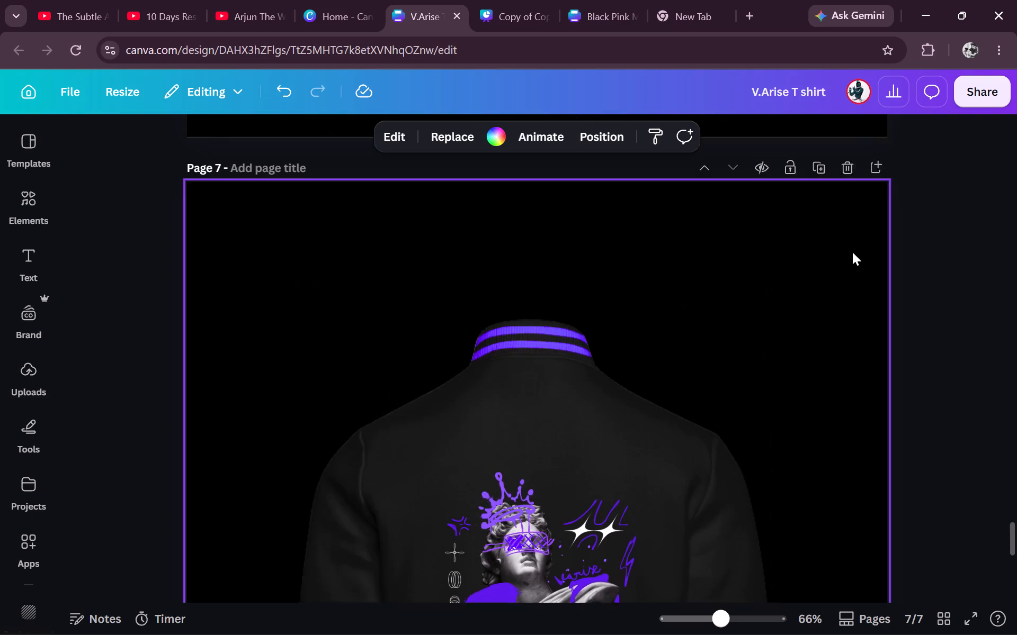
scroll(852, 252, "up", 4)
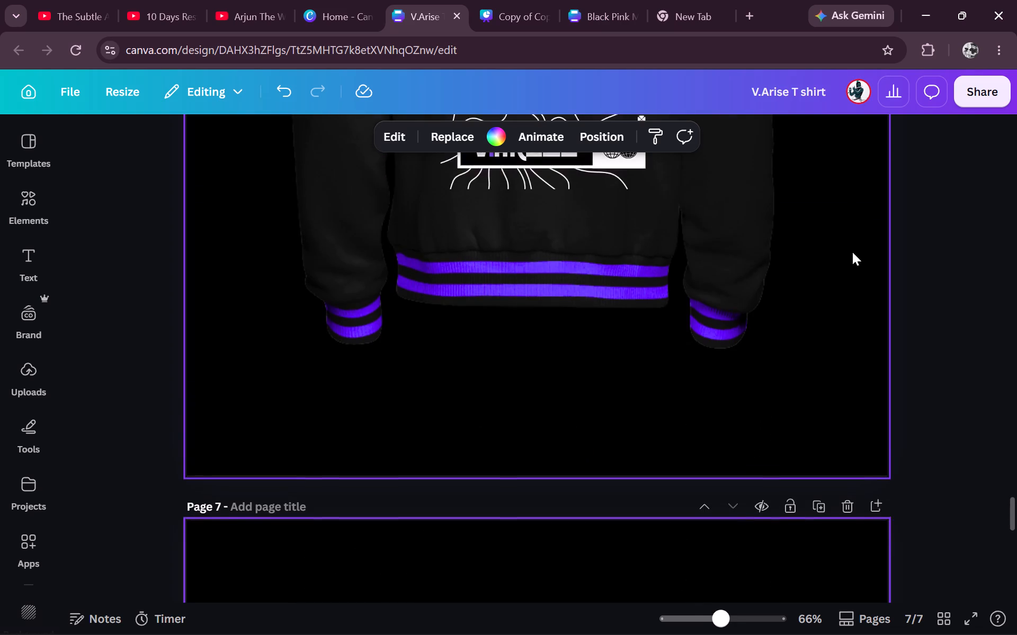
scroll(852, 252, "down", 3)
left_click(987, 251)
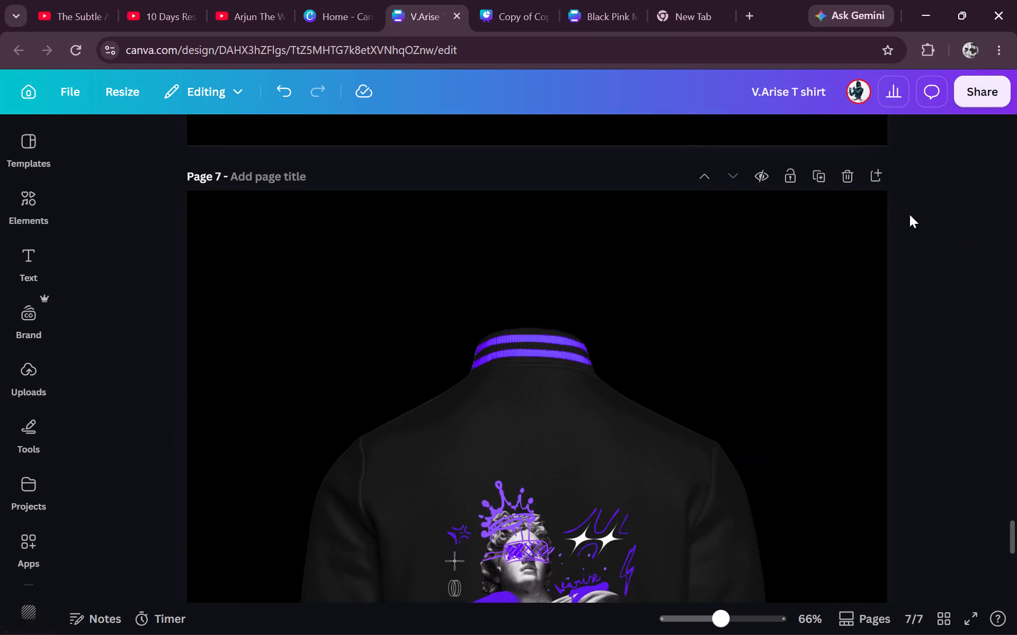
scroll(909, 214, "up", 3)
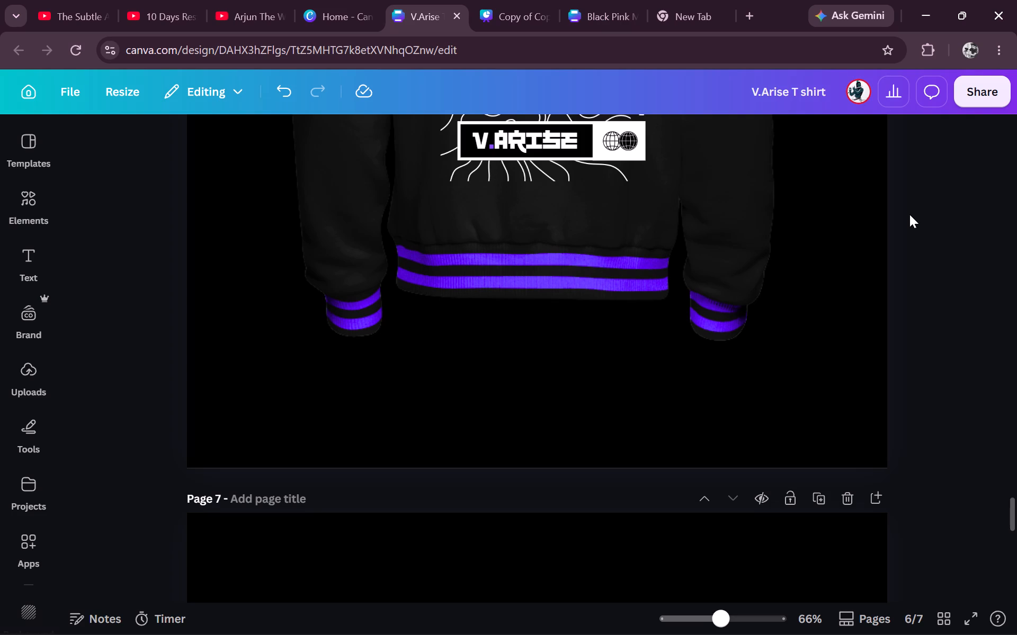
scroll(936, 378, "up", 2)
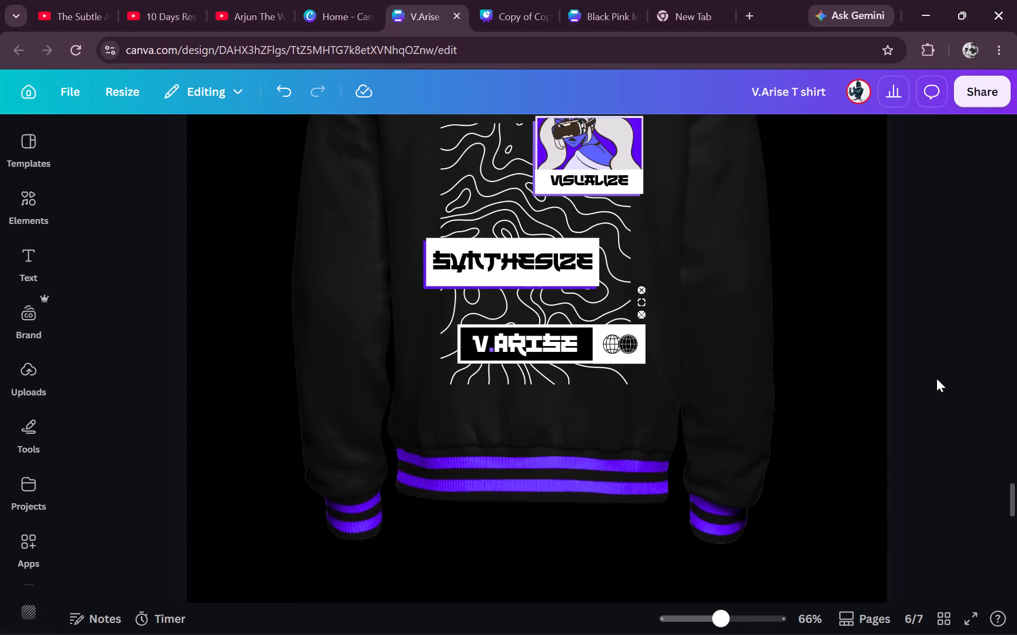
scroll(836, 422, "down", 3)
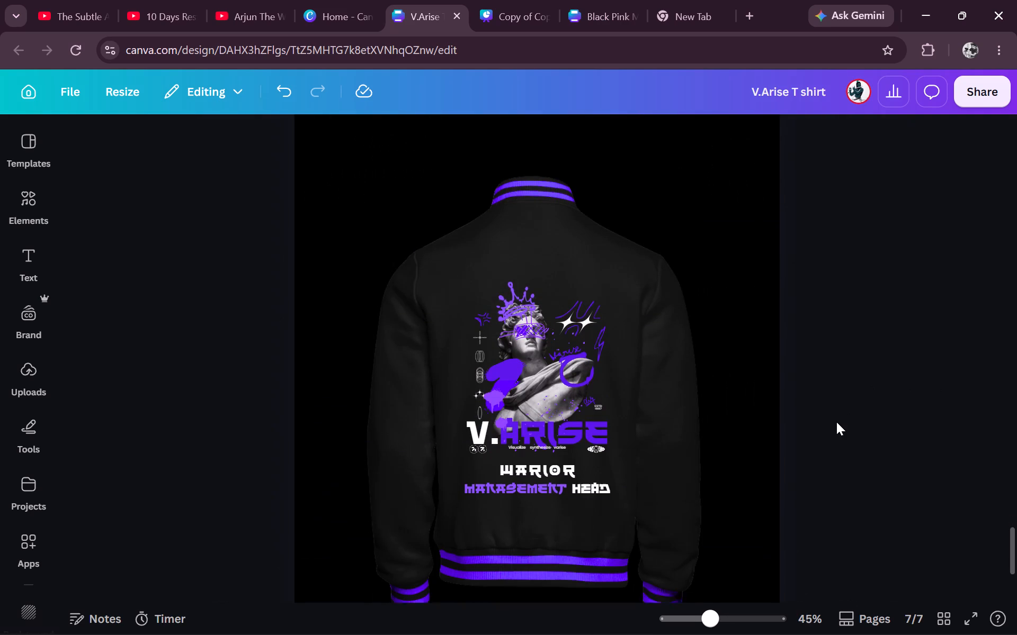
scroll(836, 422, "down", 1)
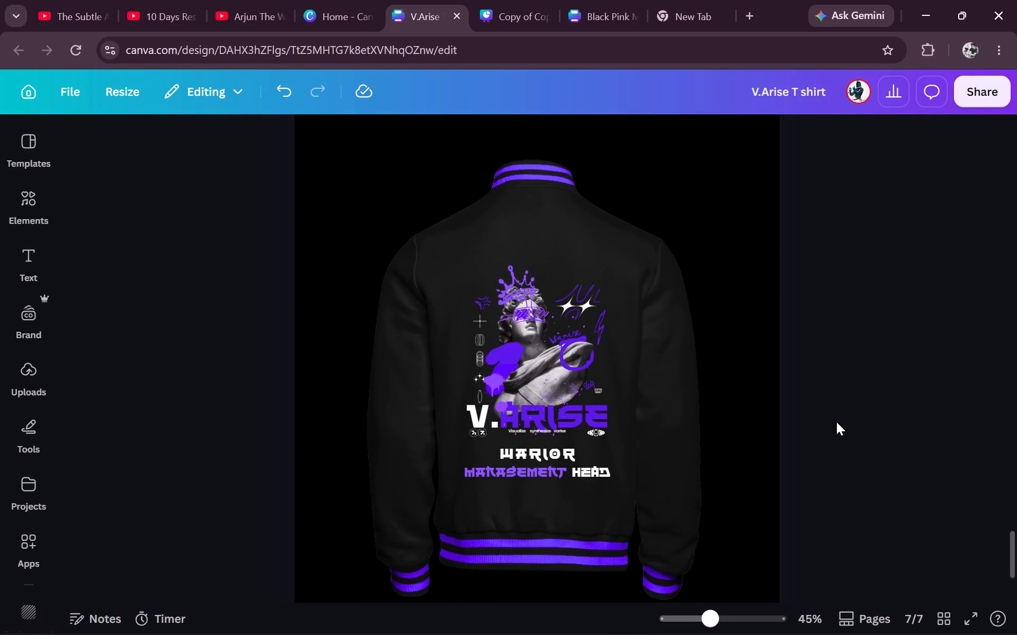
scroll(836, 422, "down", 2)
scroll(836, 422, "up", 1)
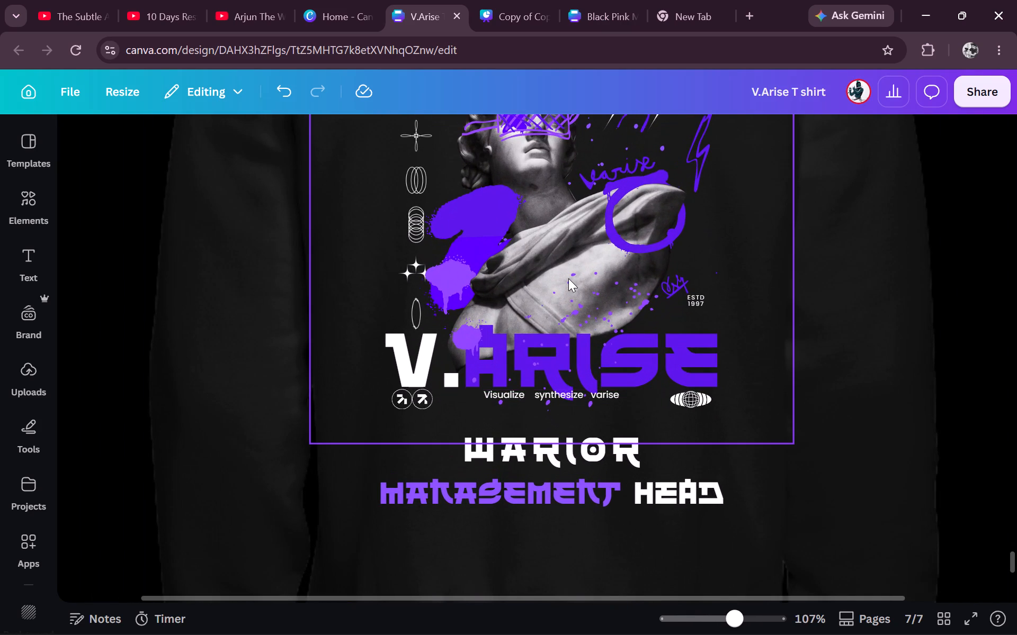
scroll(568, 278, "up", 1)
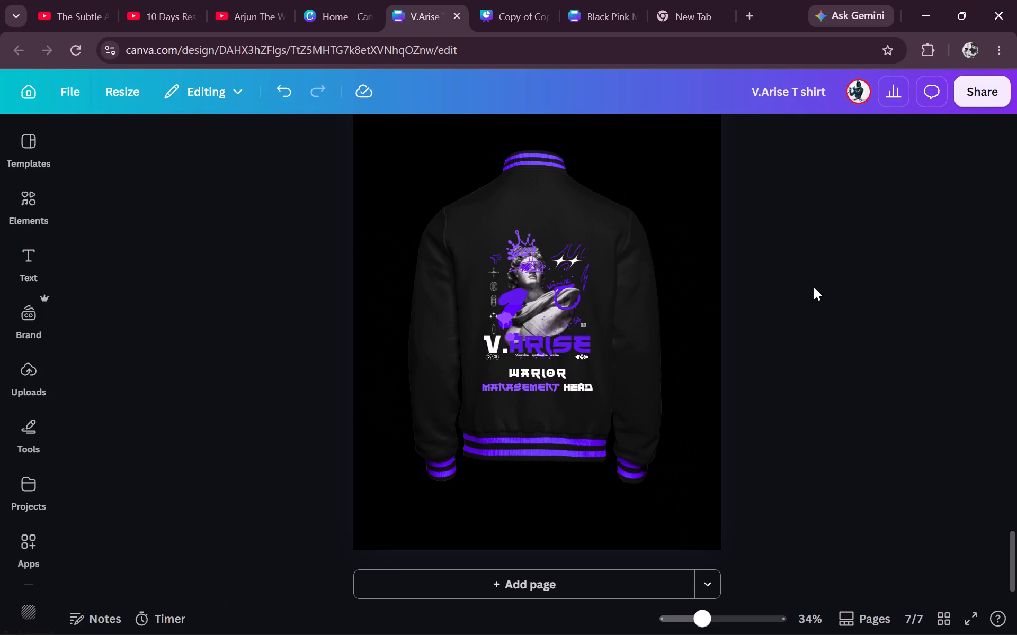
Switch to the Black Pink Modern Edgy Streetwear T-Shirt design and browse the templates similar to the grunge sculpture one.
left_click(539, 0)
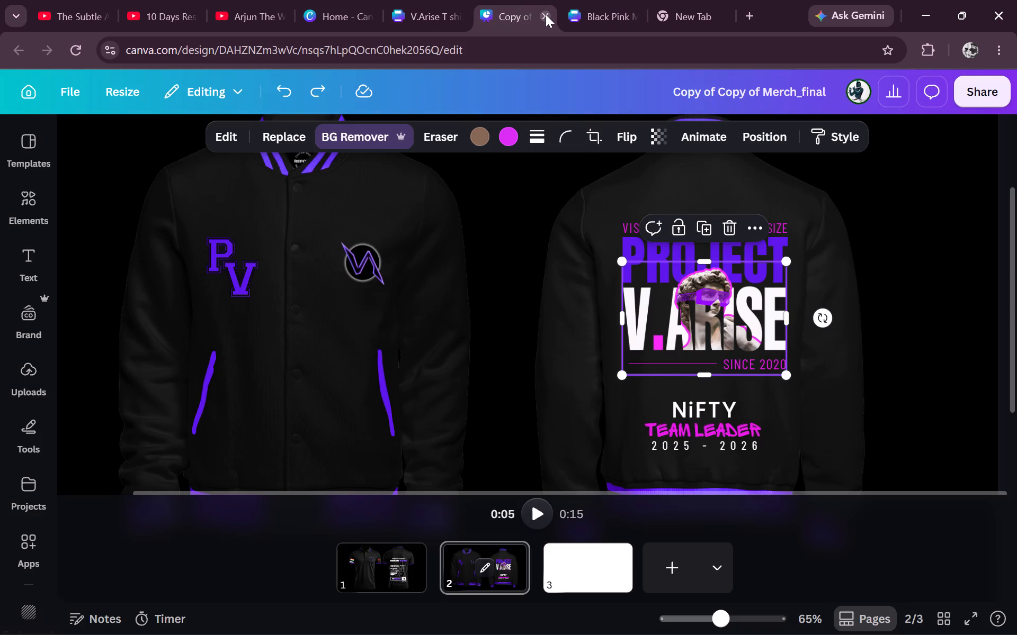
left_click(597, 20)
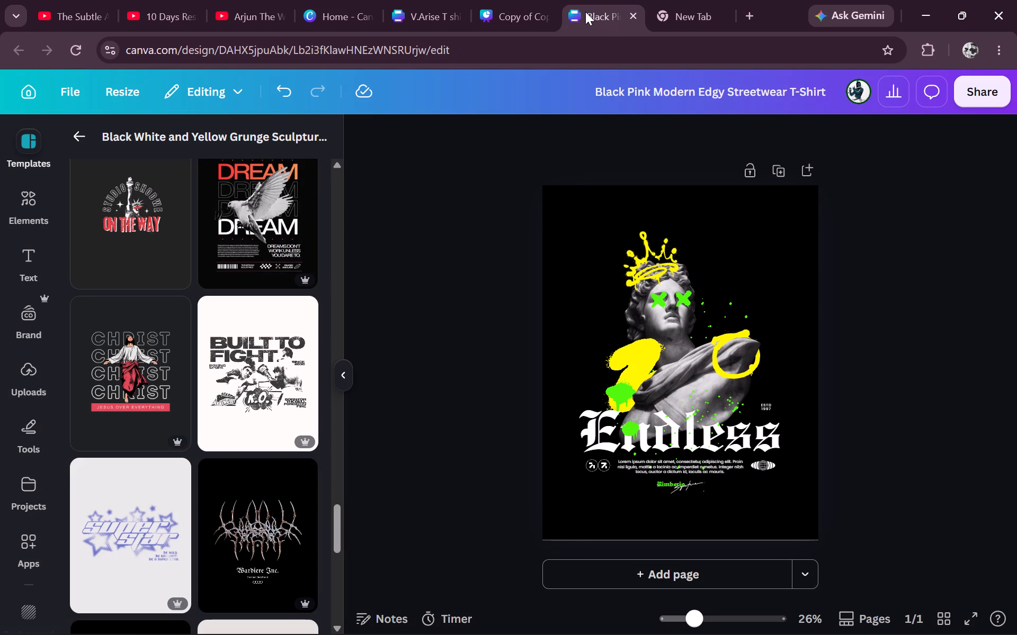
scroll(215, 416, "down", 3)
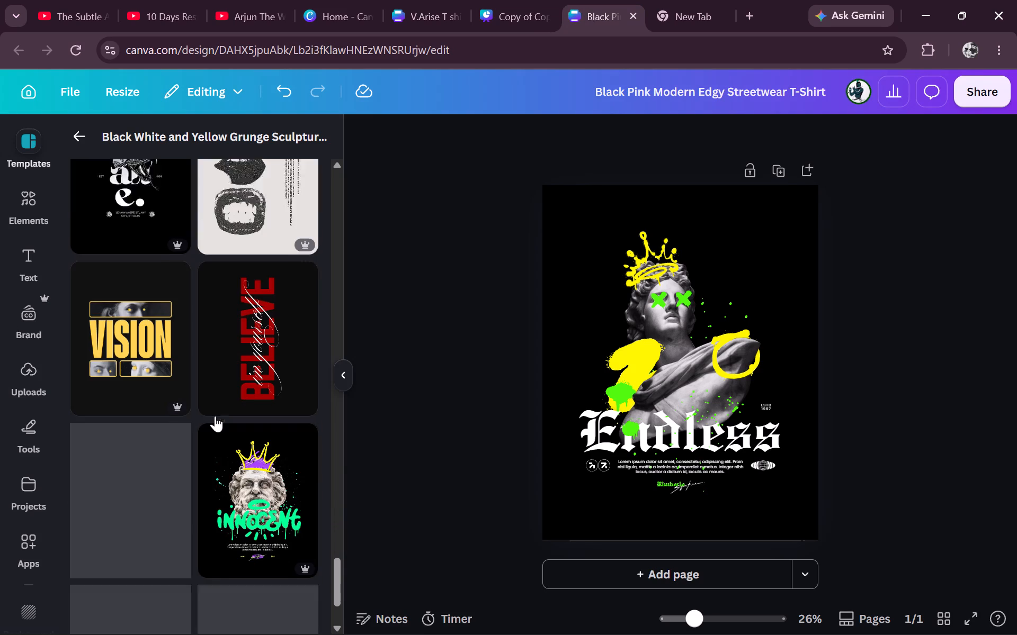
scroll(215, 416, "down", 2)
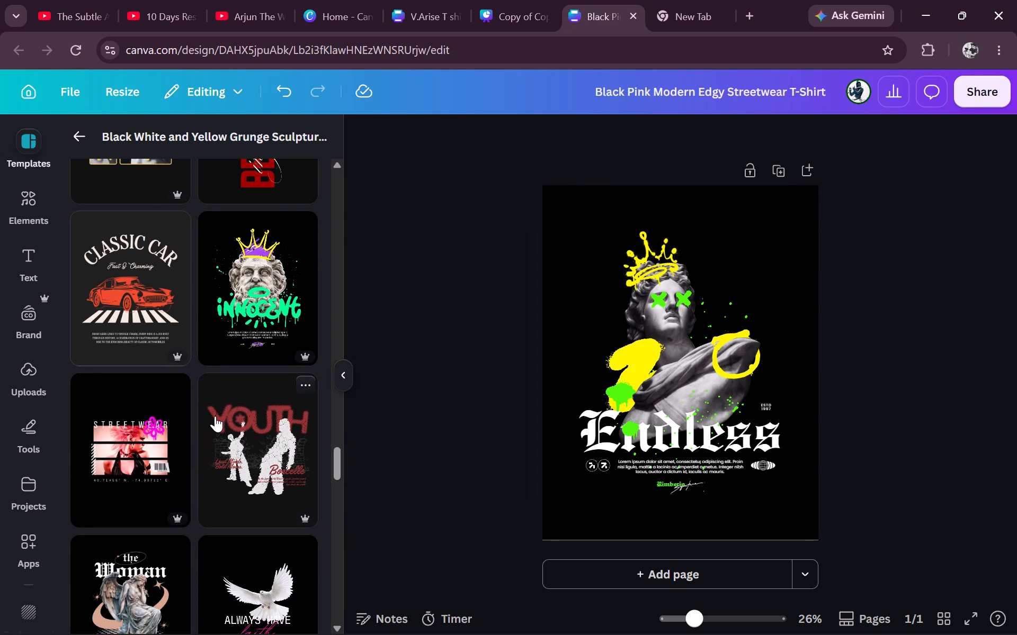
scroll(215, 416, "down", 2)
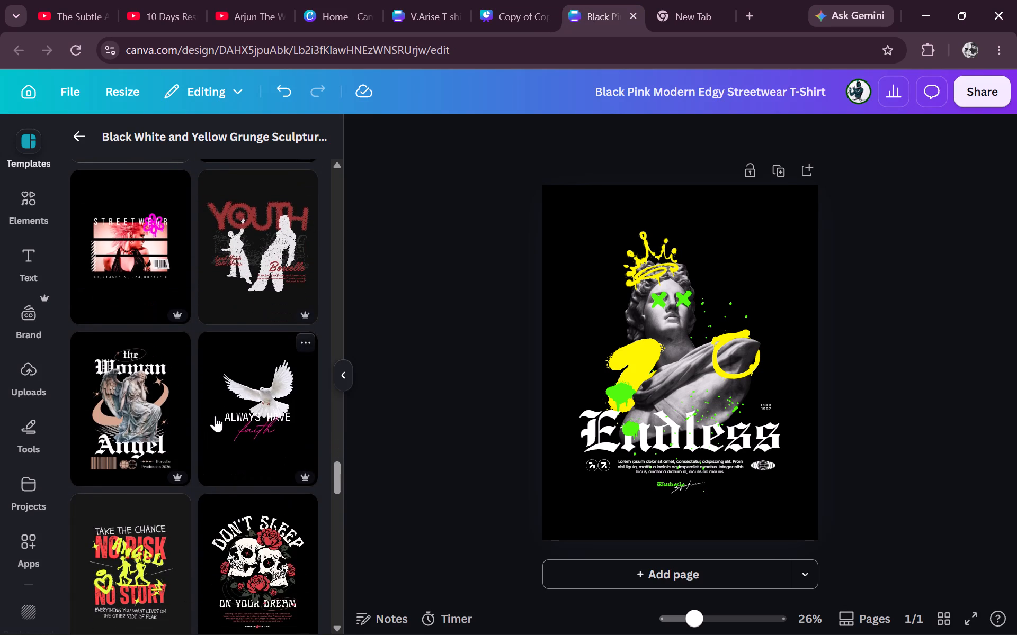
scroll(215, 416, "down", 2)
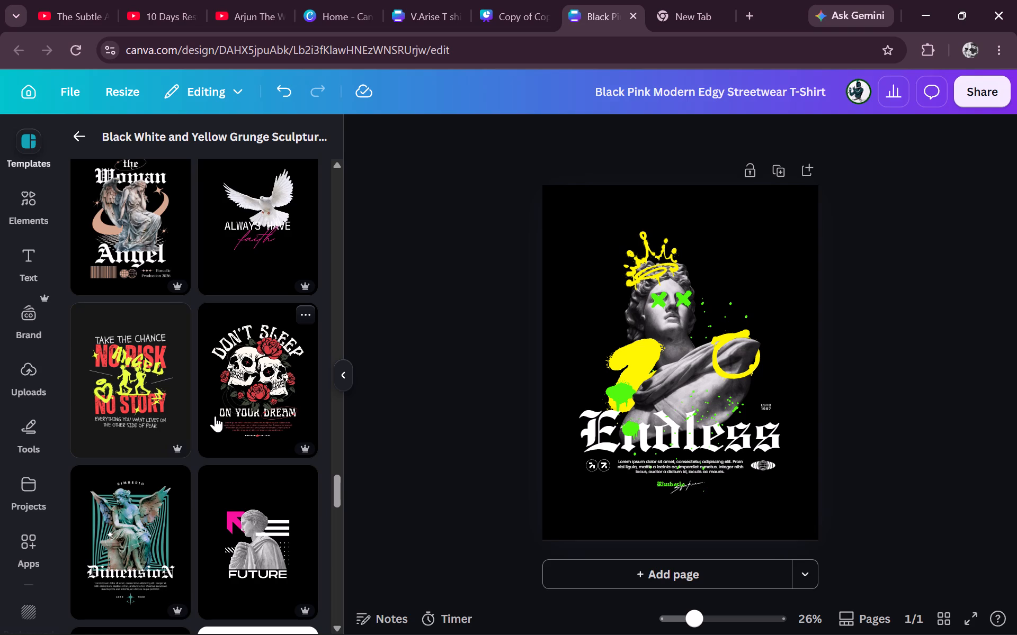
scroll(215, 416, "up", 1)
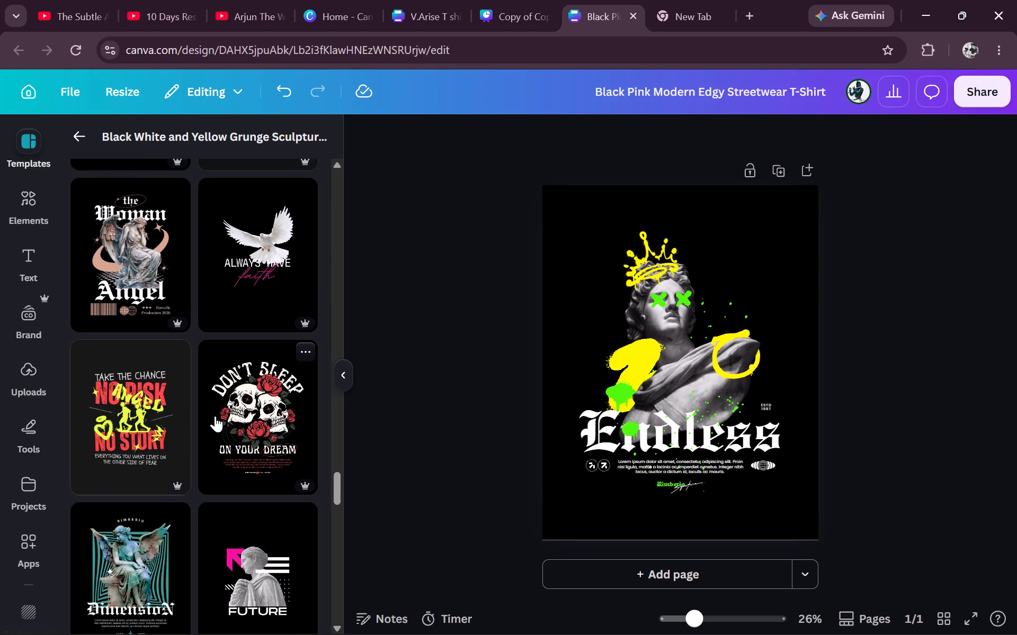
scroll(215, 416, "down", 5)
scroll(215, 416, "up", 1)
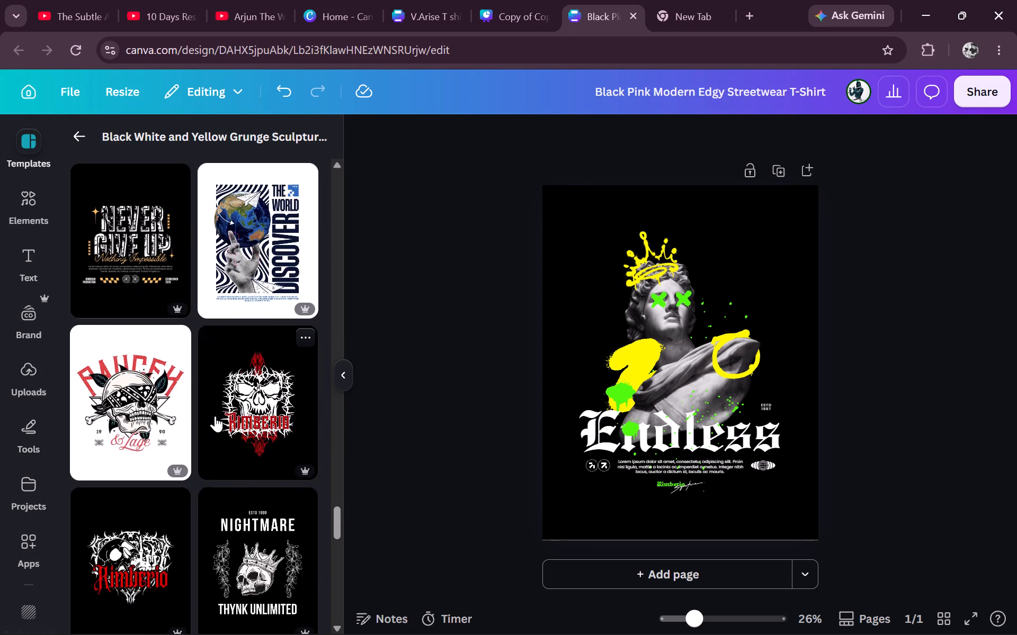
scroll(215, 416, "up", 2)
scroll(215, 416, "down", 3)
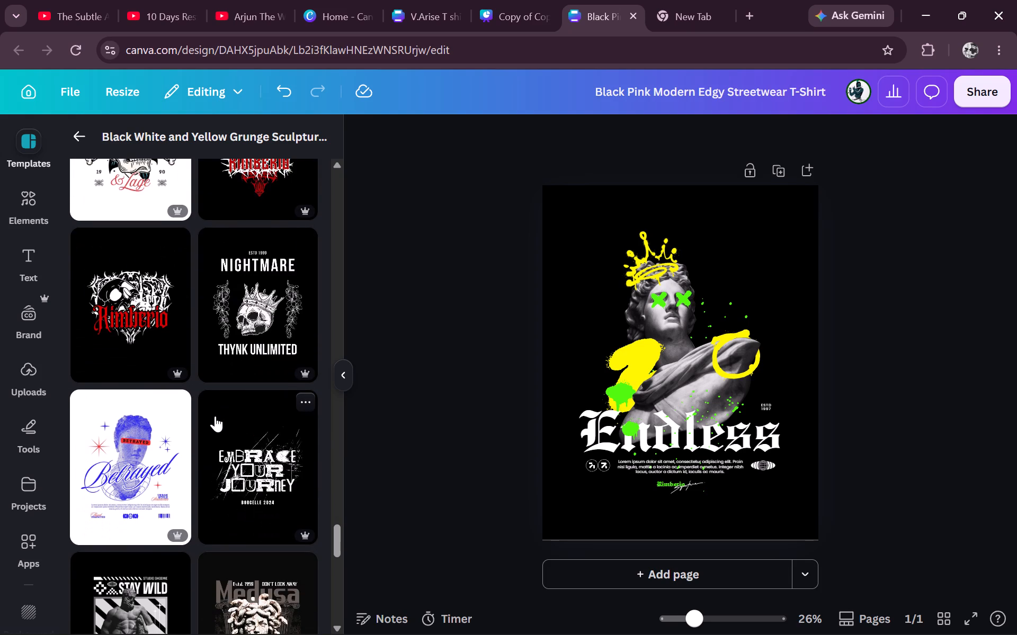
scroll(215, 416, "down", 2)
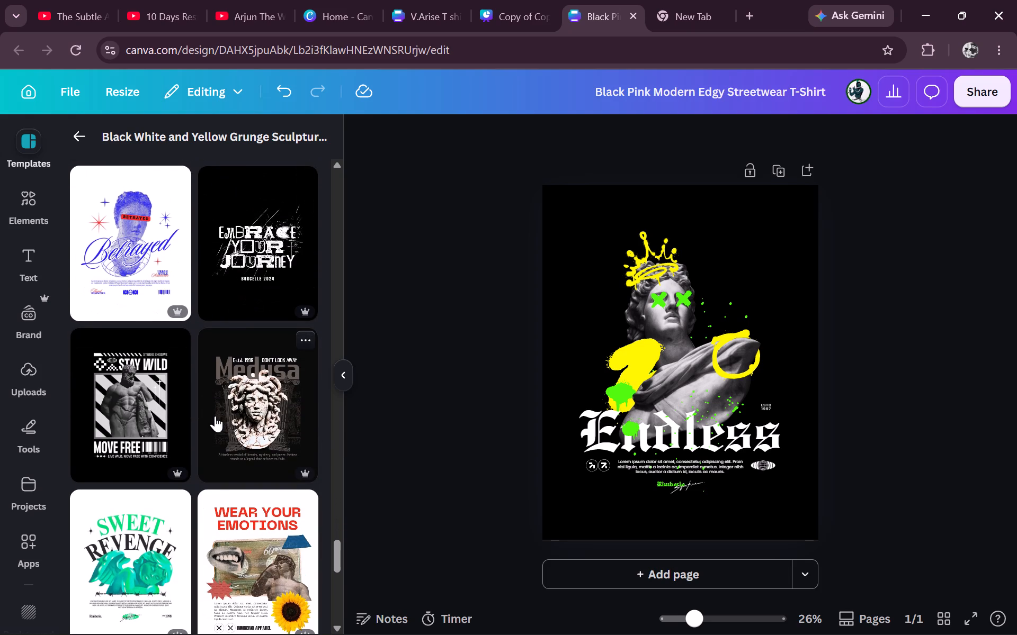
scroll(215, 416, "down", 1)
Add the Black and White Grunge Sculpture "Stay Wild, Move Free" T-shirt template as a new page.
left_click(109, 425)
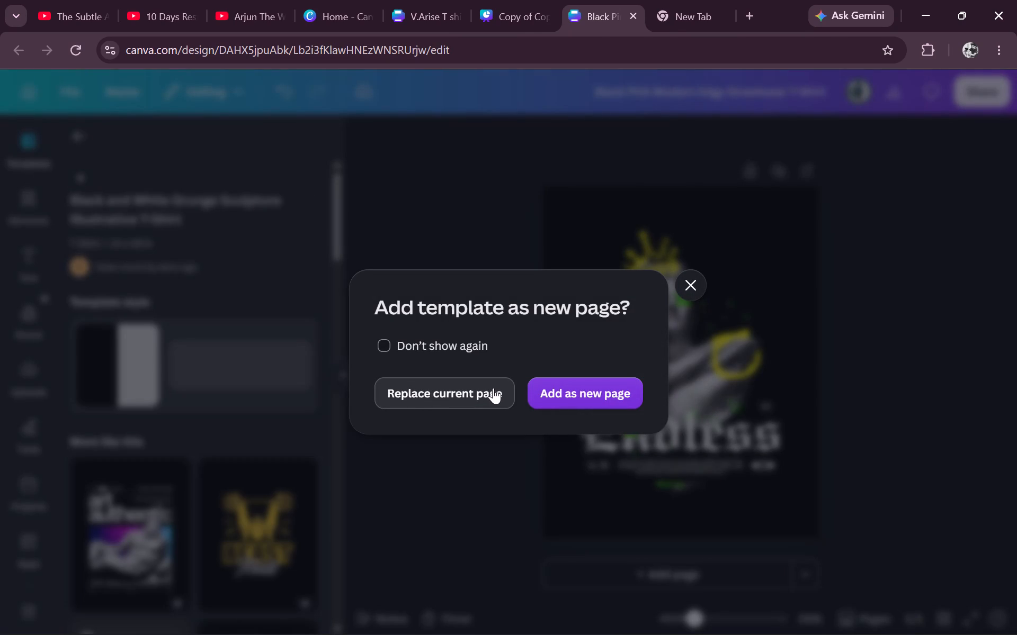
left_click(589, 384)
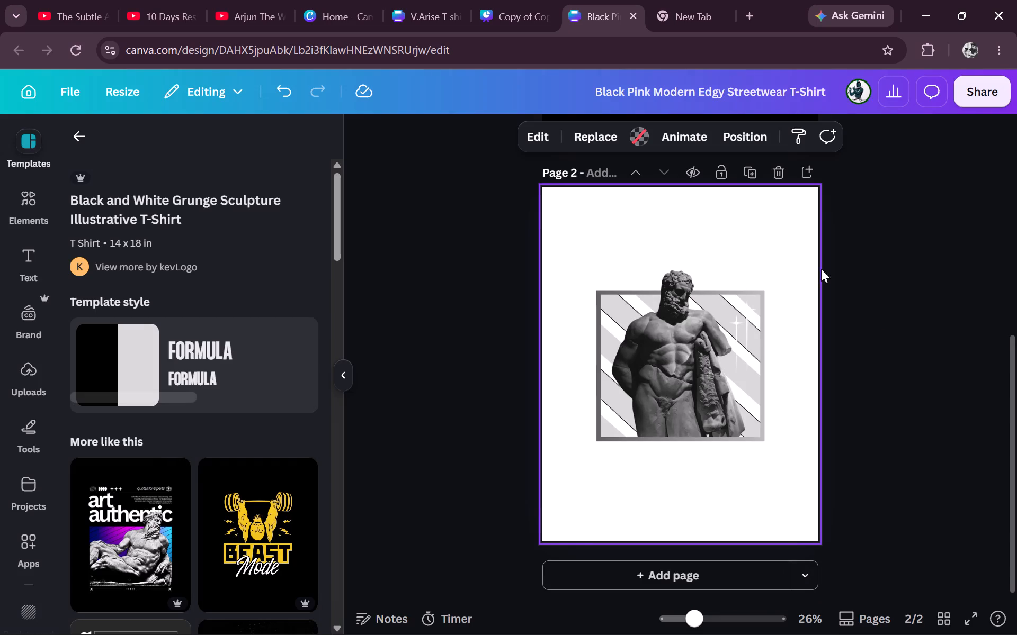
Set the background of the new Stay Wild page to black.
left_click(648, 148)
left_click(643, 139)
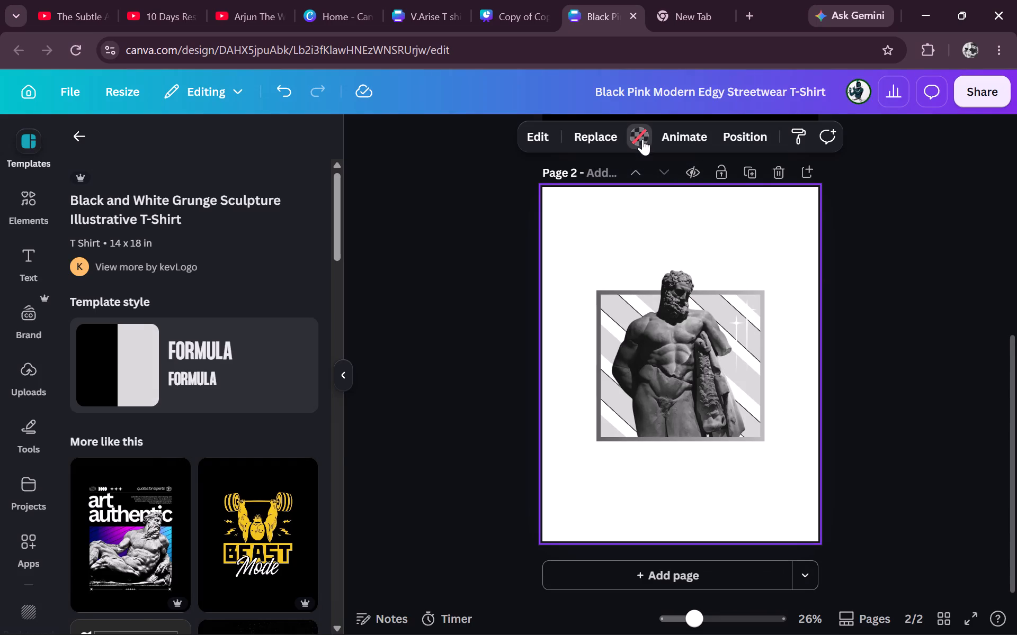
left_click(228, 248)
left_click(383, 271)
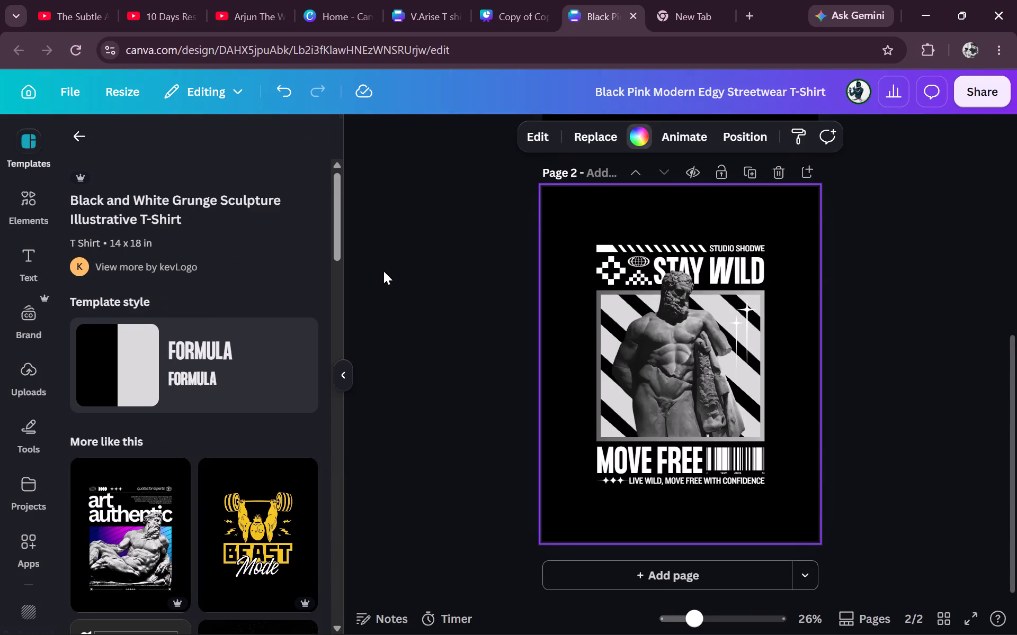
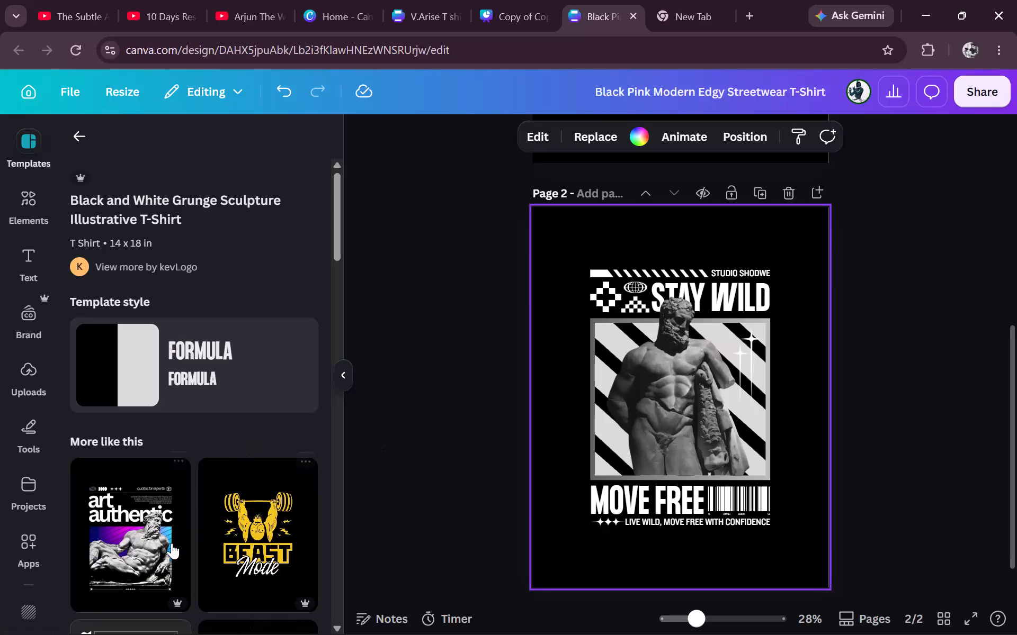
Replace page 2 with the Purple and Blue Modern Art Quotes T-shirt template and set its background to black.
left_click(172, 543)
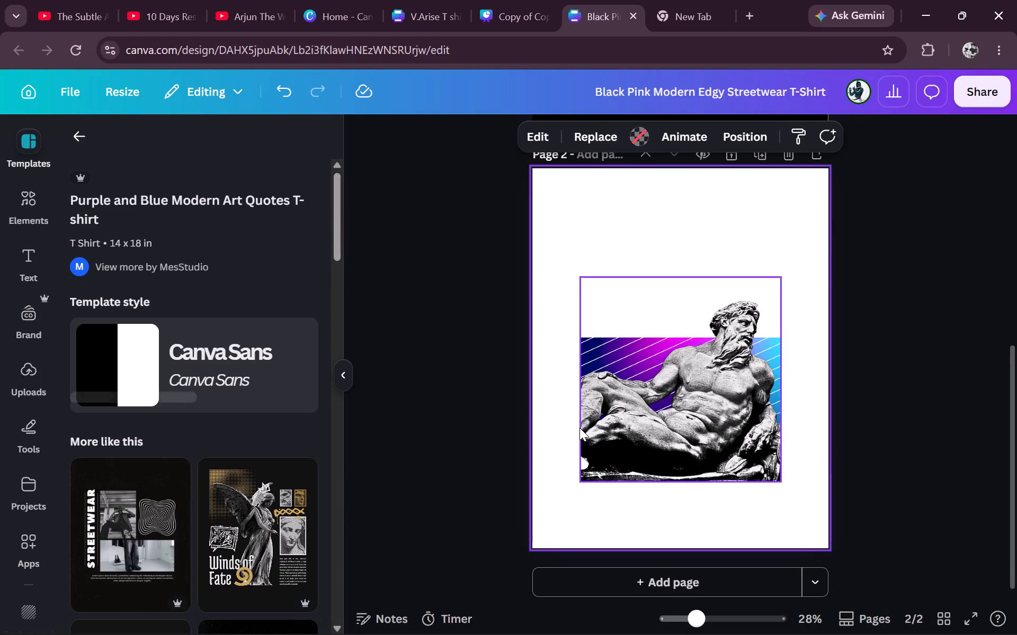
left_click(642, 130)
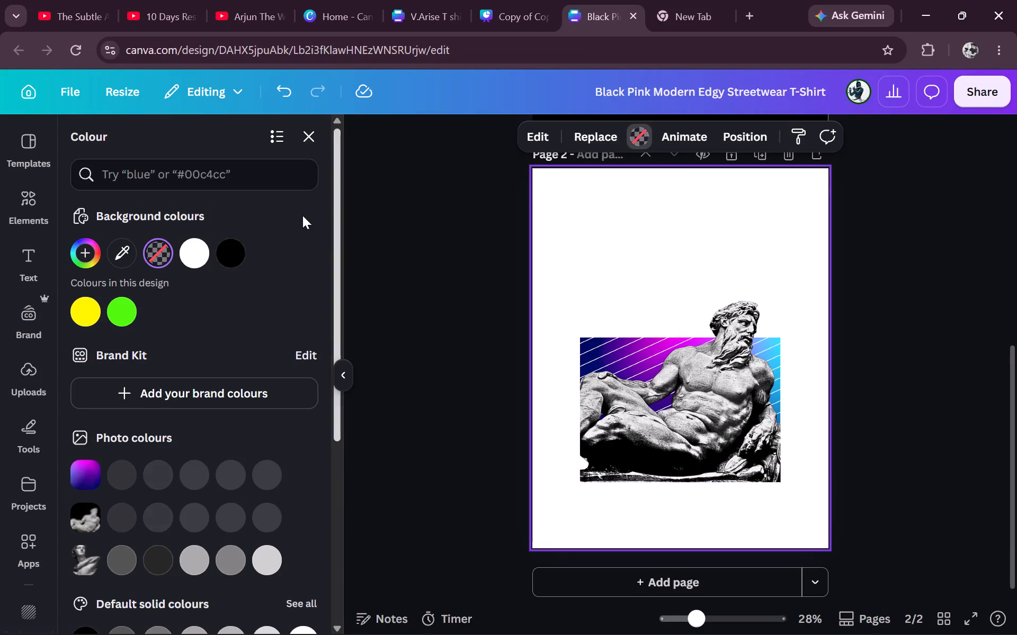
left_click(234, 242)
left_click(457, 257)
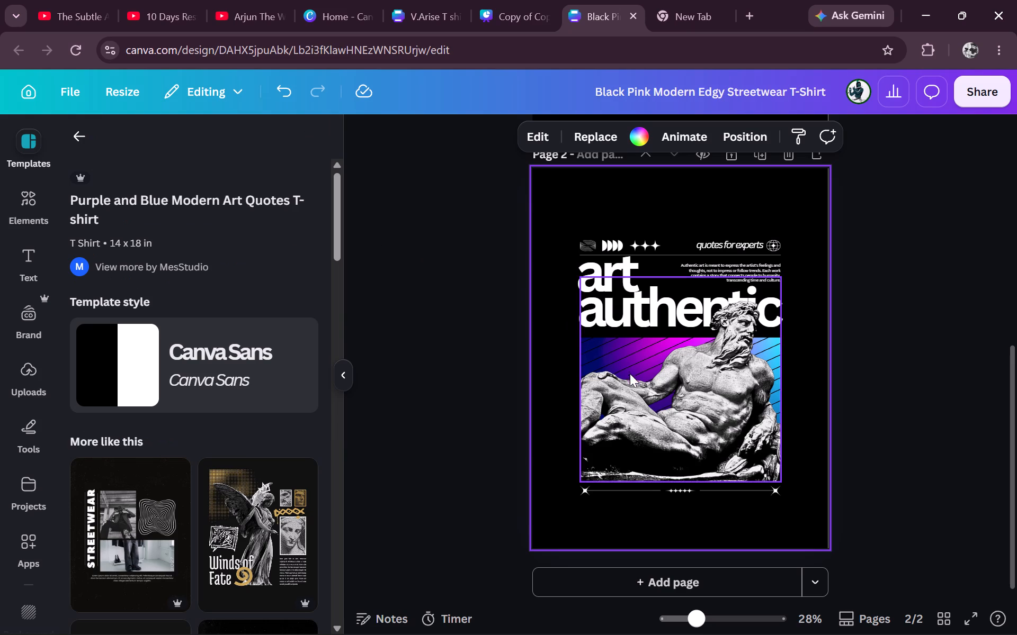
Delete the reclining sculpture image from the "art authentic" design and select the purple and blue gradient rectangle.
left_click(637, 396)
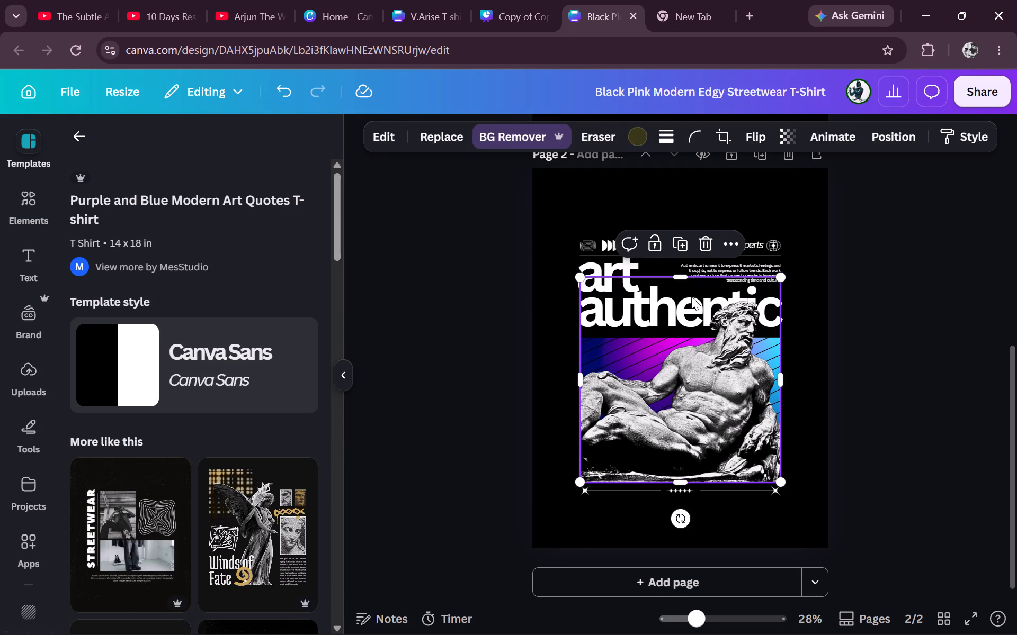
left_click(709, 244)
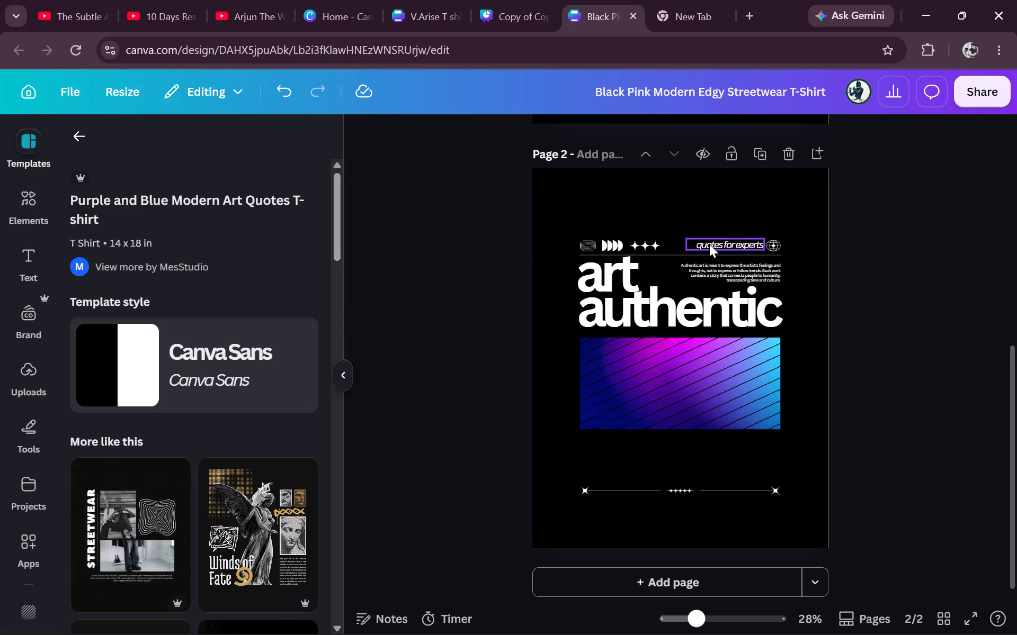
left_click(669, 372)
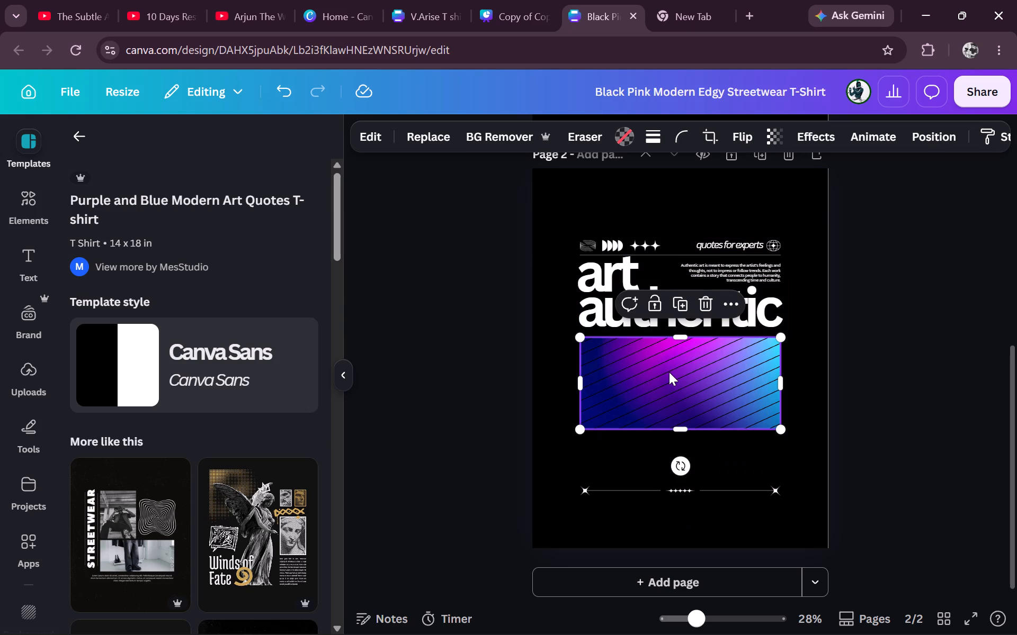
Browse the templates similar to the Modern Art Quotes one and the general T-shirt recommendations for further design ideas.
scroll(149, 454, "down", 1)
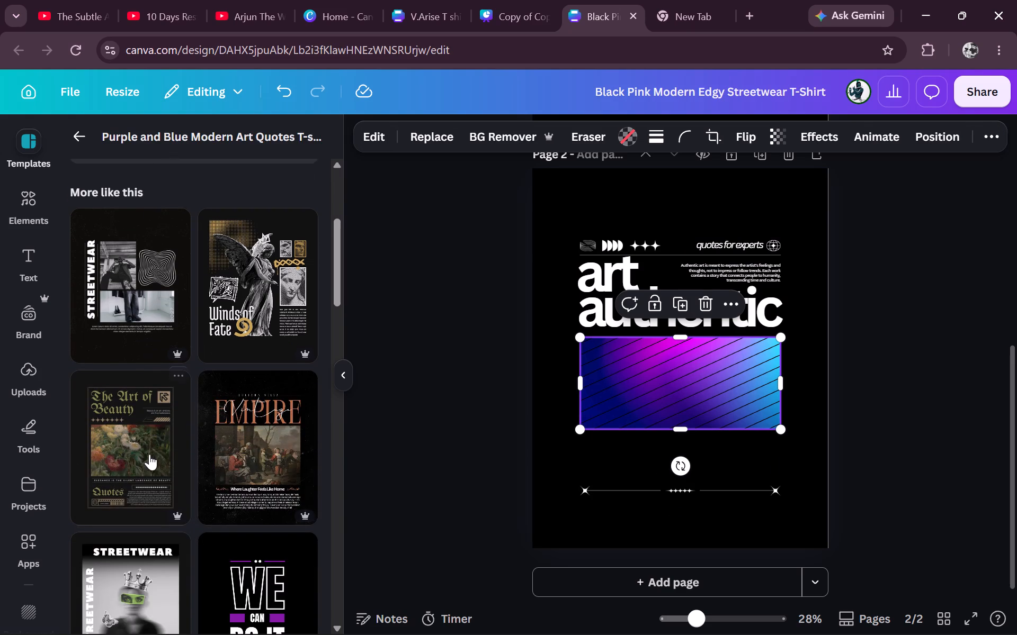
scroll(149, 454, "down", 1)
scroll(149, 454, "up", 2)
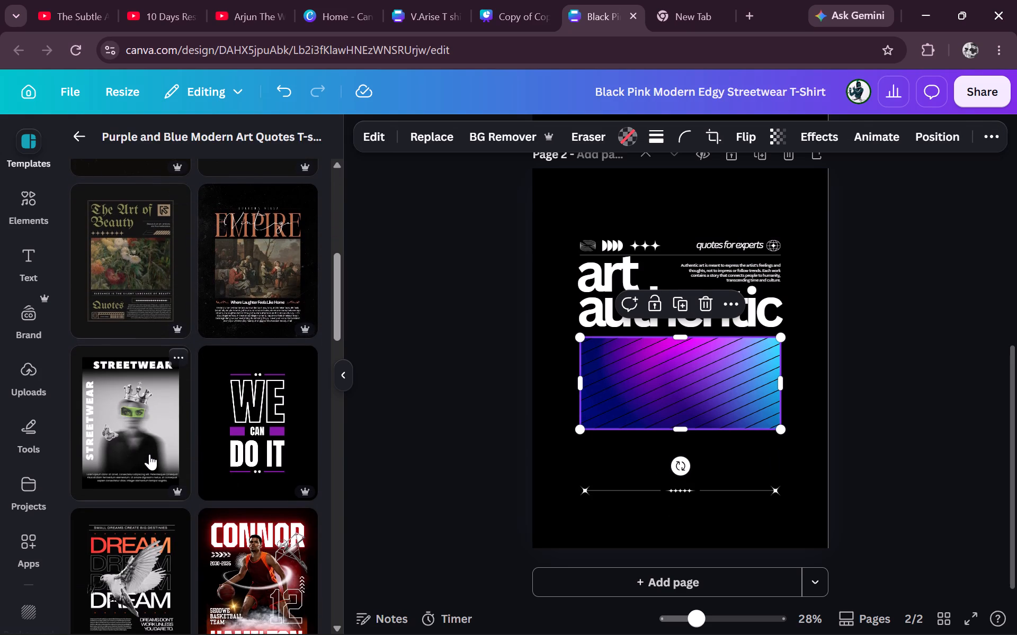
scroll(149, 454, "up", 2)
left_click(77, 135)
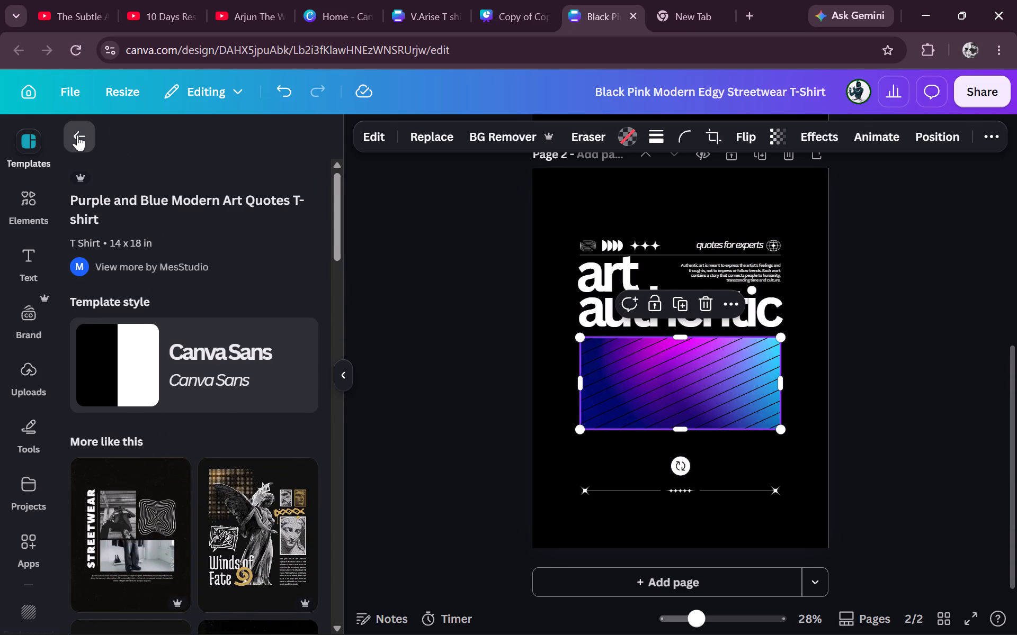
scroll(182, 155, "down", 1)
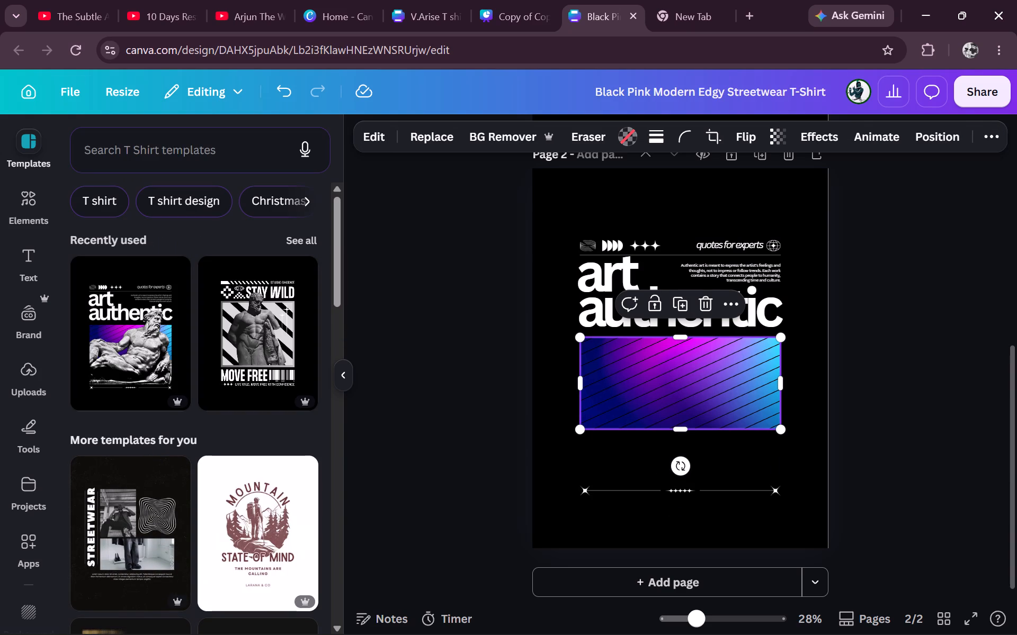
scroll(182, 155, "down", 1)
scroll(190, 377, "down", 2)
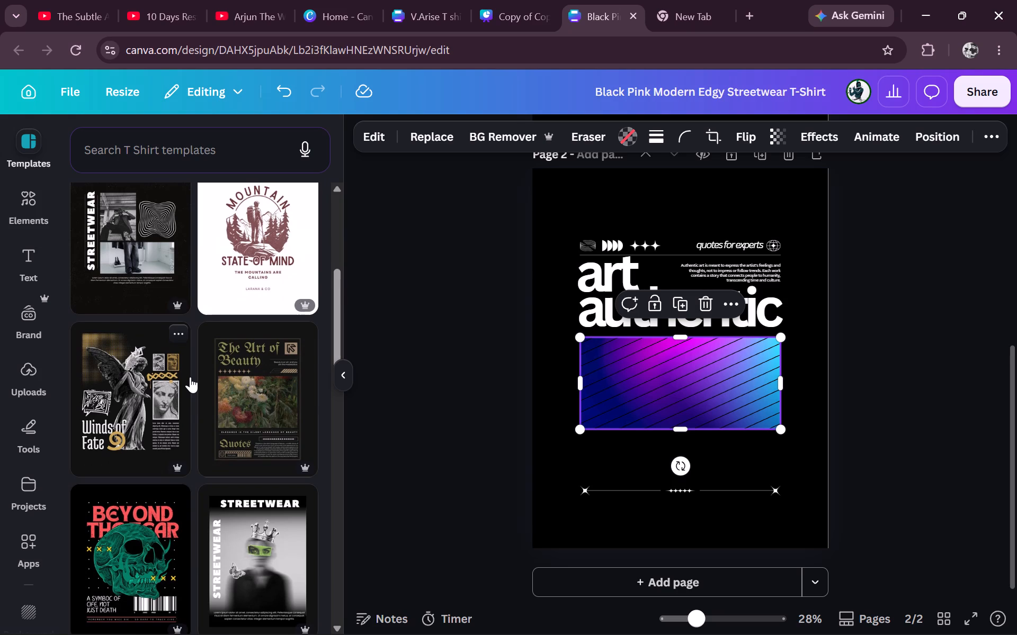
scroll(190, 377, "down", 1)
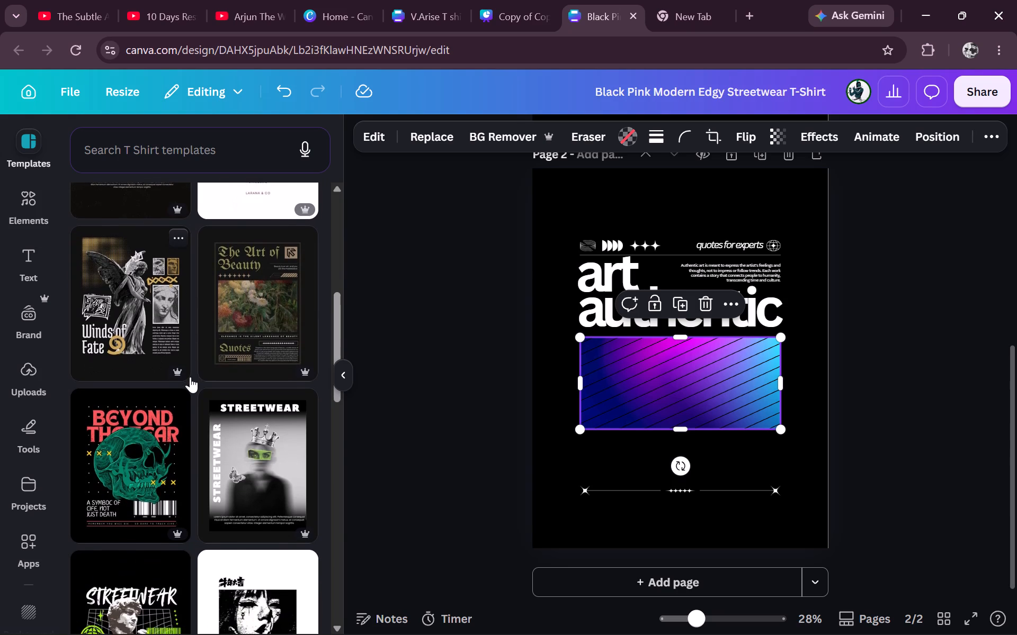
scroll(190, 377, "down", 4)
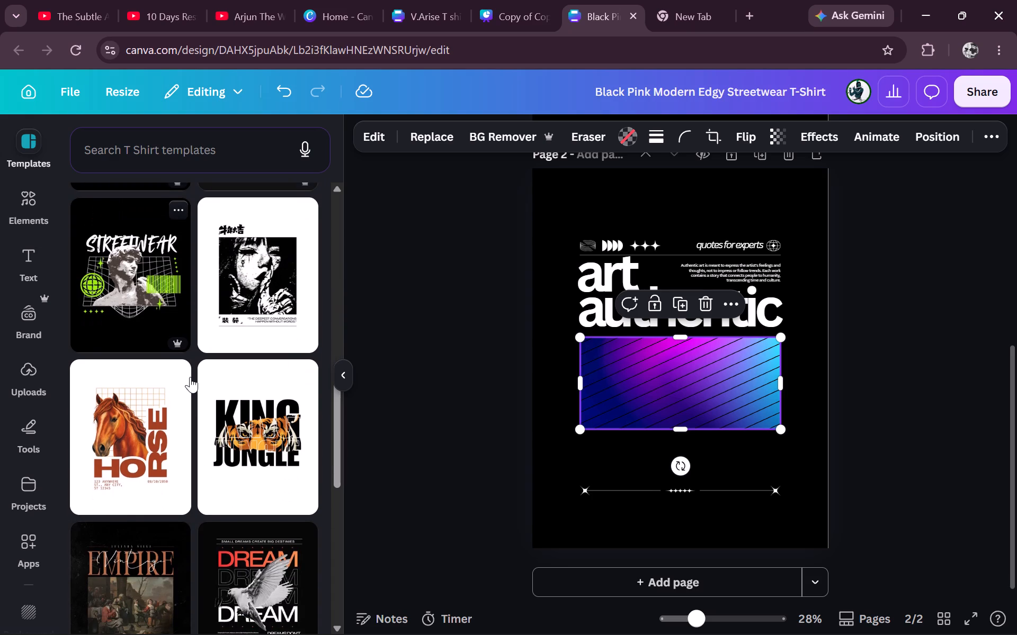
scroll(190, 377, "down", 2)
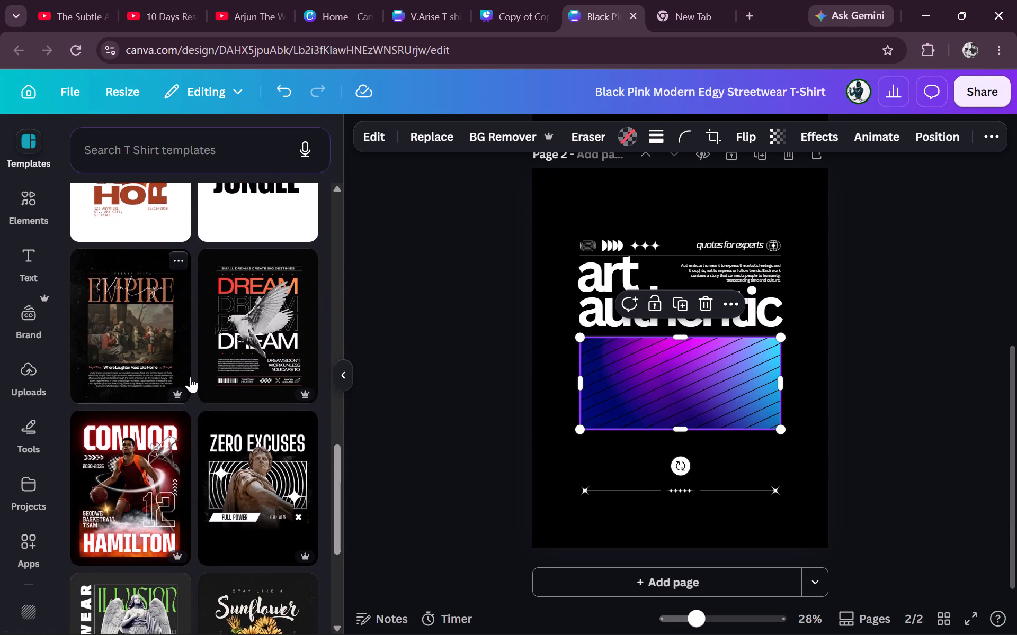
scroll(190, 377, "down", 2)
scroll(190, 377, "up", 9)
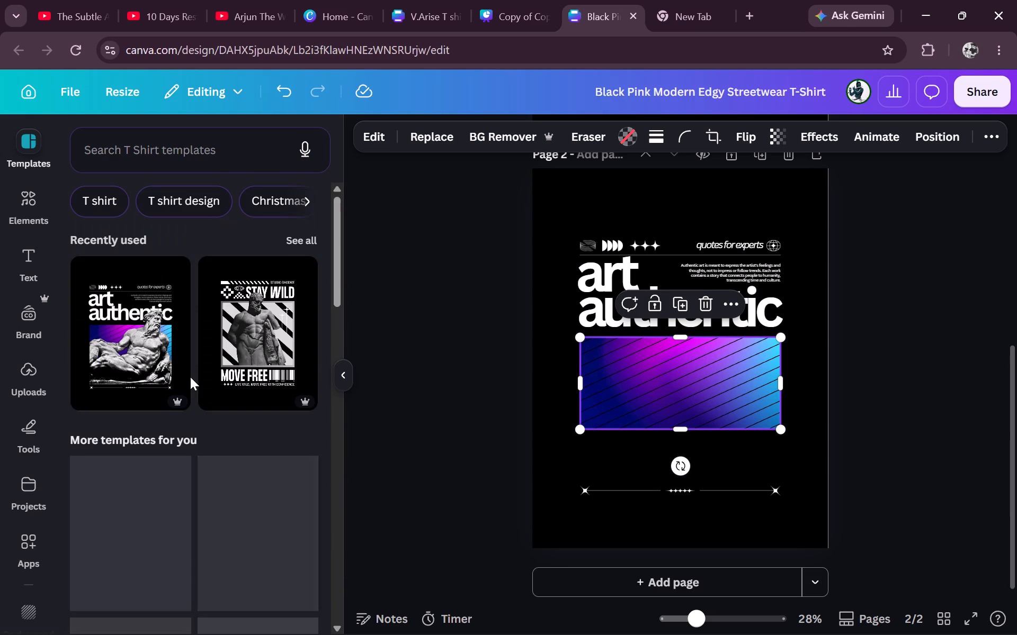
Switch to the empty browser tab and begin a new web search or address entry.
left_click(684, 8)
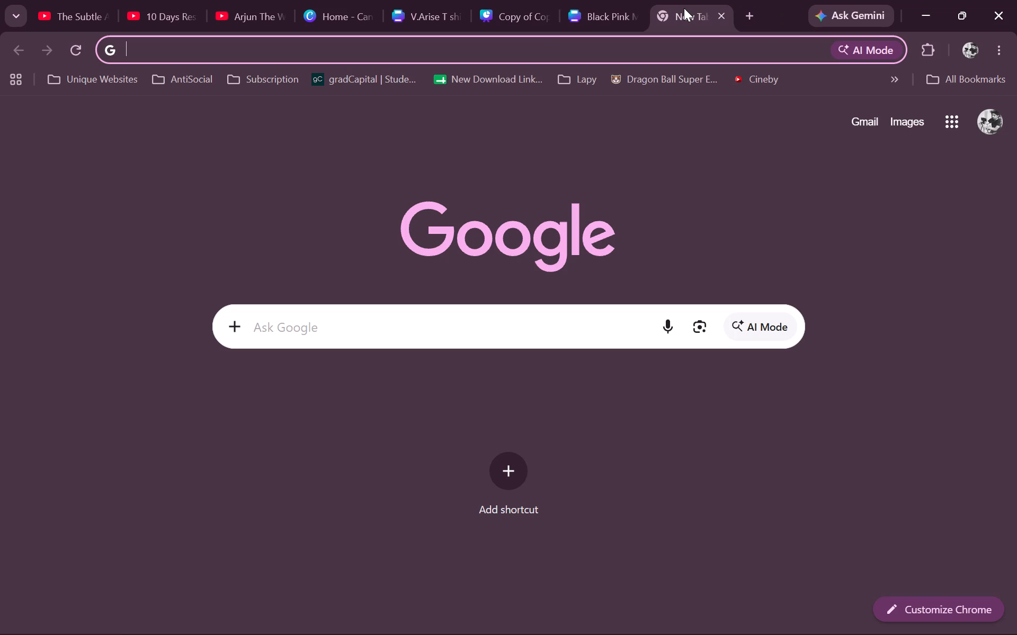
left_click(503, 43)
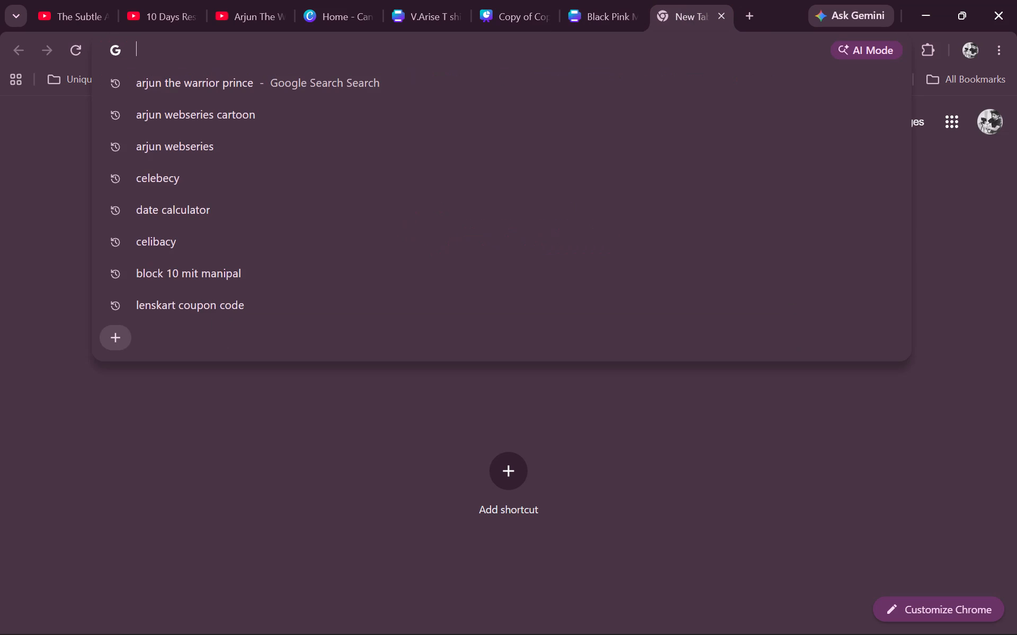
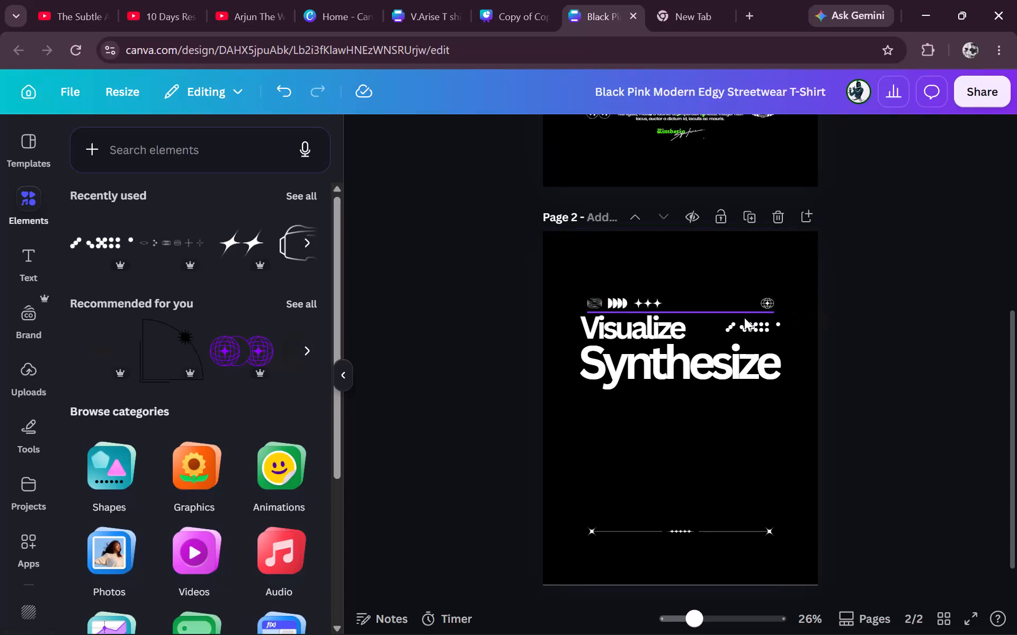
Delete page 1 with the "Endless" crowned sculpture artwork, keeping only the "Visualize Synthesize" page.
scroll(891, 205, "up", 6)
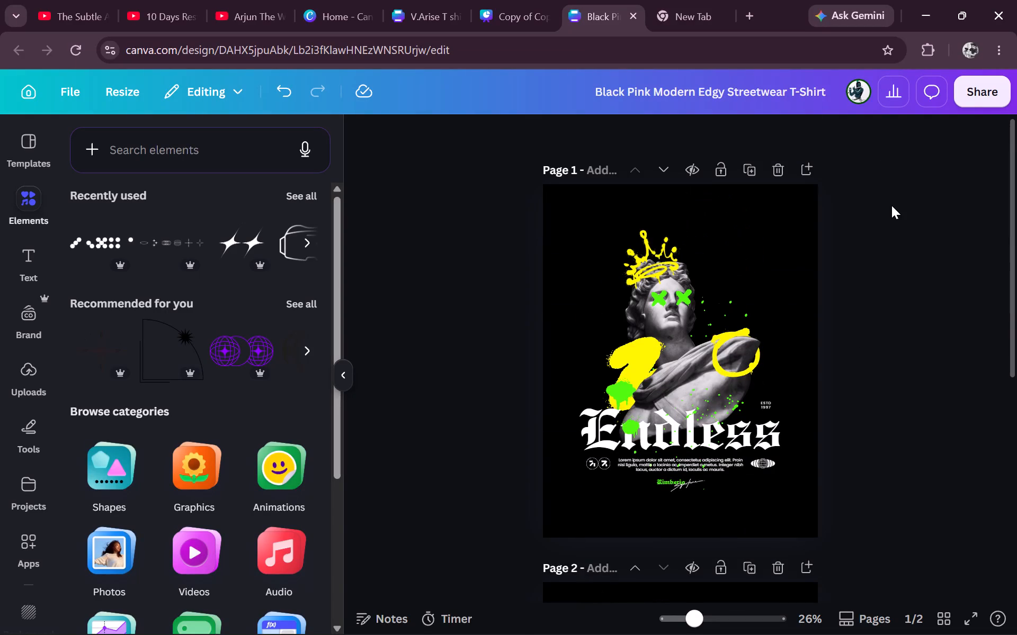
scroll(891, 205, "down", 5)
scroll(857, 172, "up", 3)
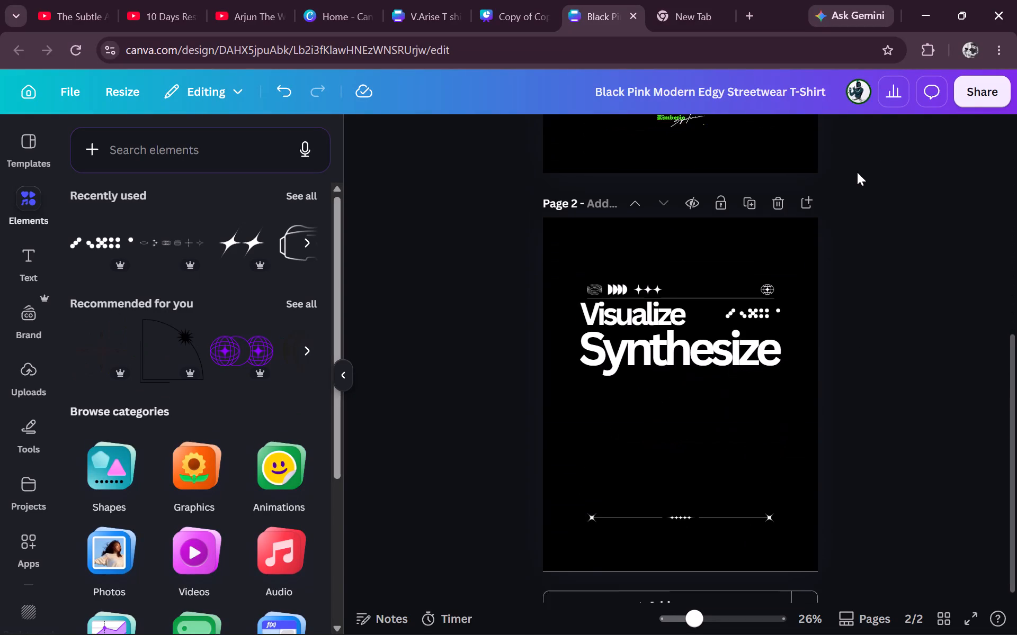
scroll(857, 172, "up", 2)
left_click(774, 168)
scroll(922, 285, "down", 1)
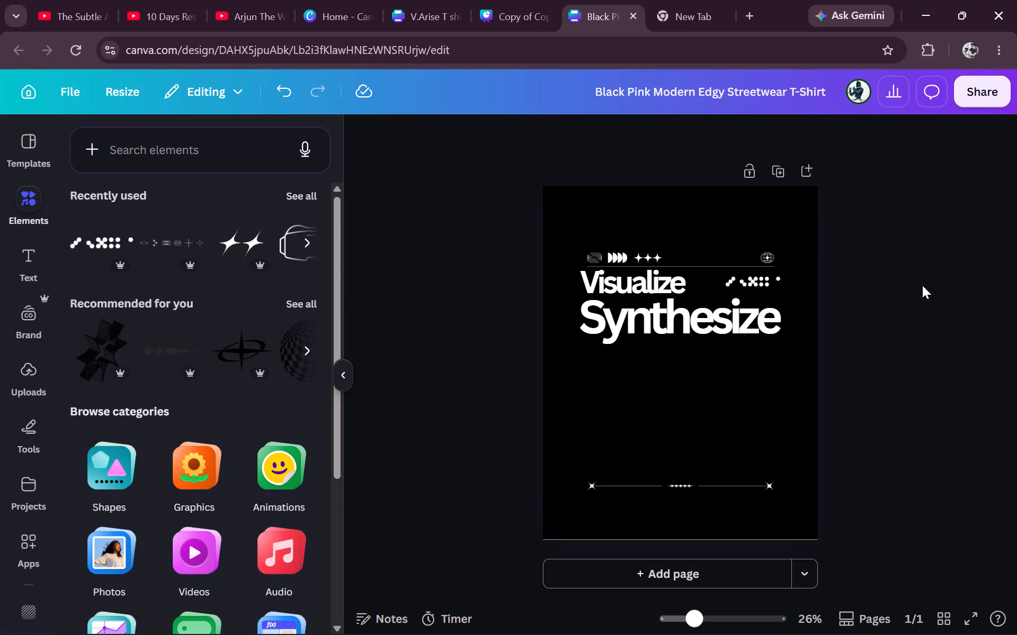
scroll(922, 285, "down", 1)
left_click(980, 95)
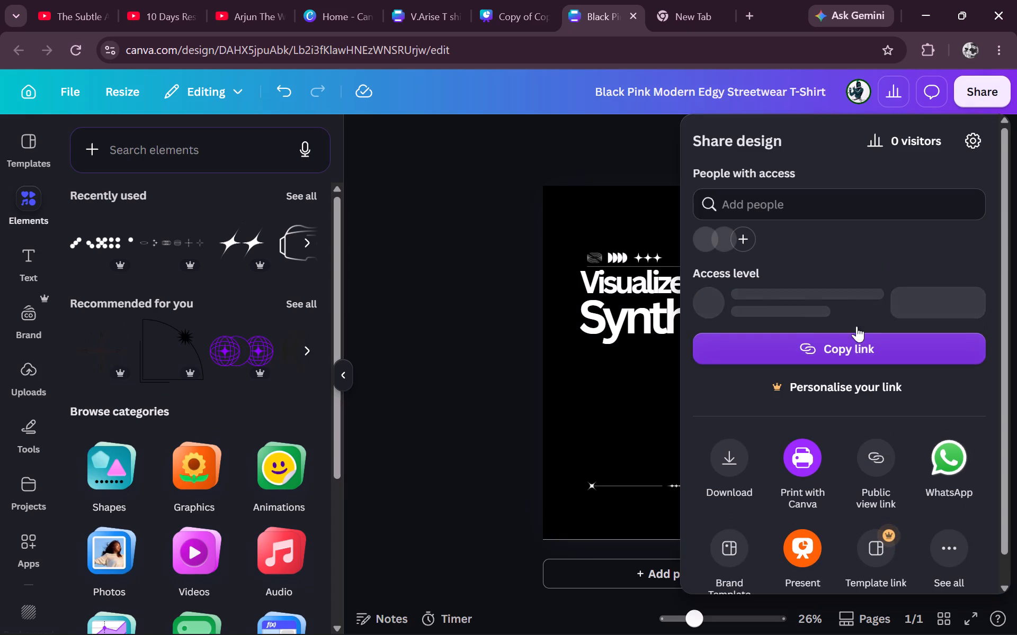
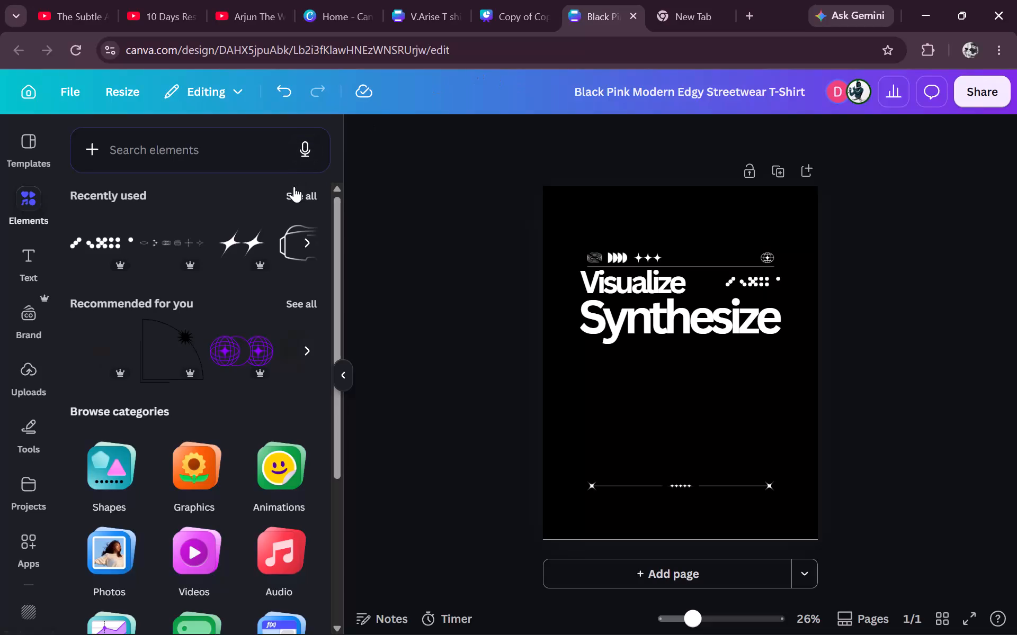
Browse the full collection of recently used elements for graphics to use in the "Visualize Synthesize" T-shirt design.
left_click(293, 189)
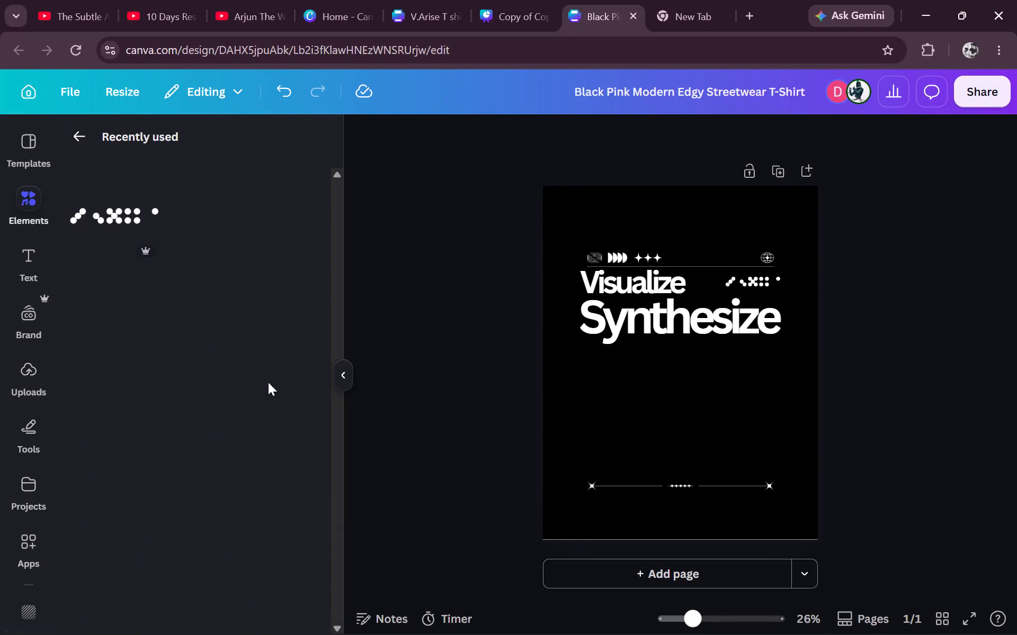
scroll(268, 382, "down", 1)
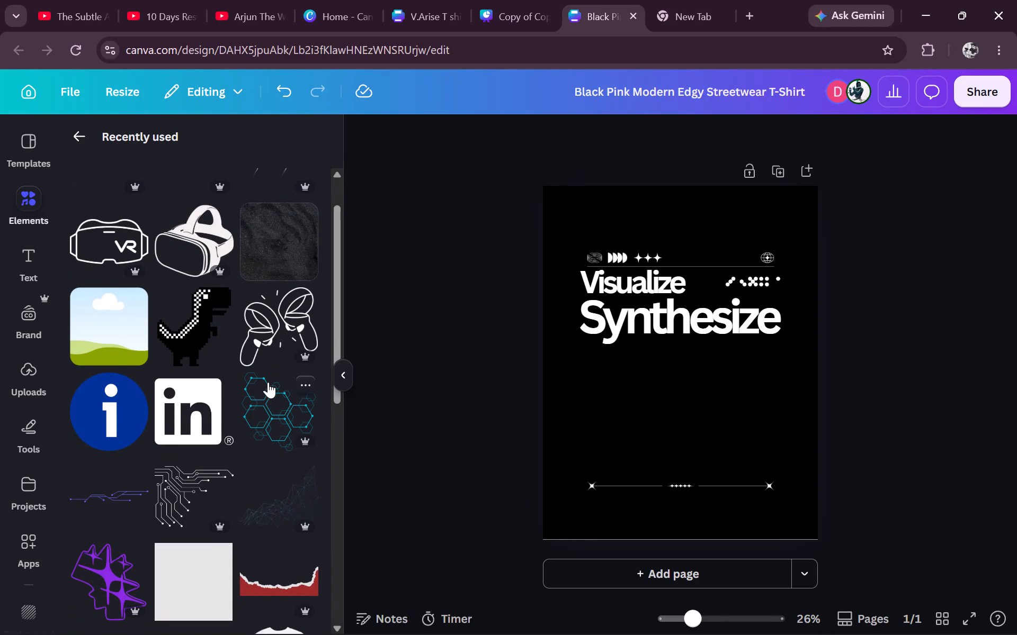